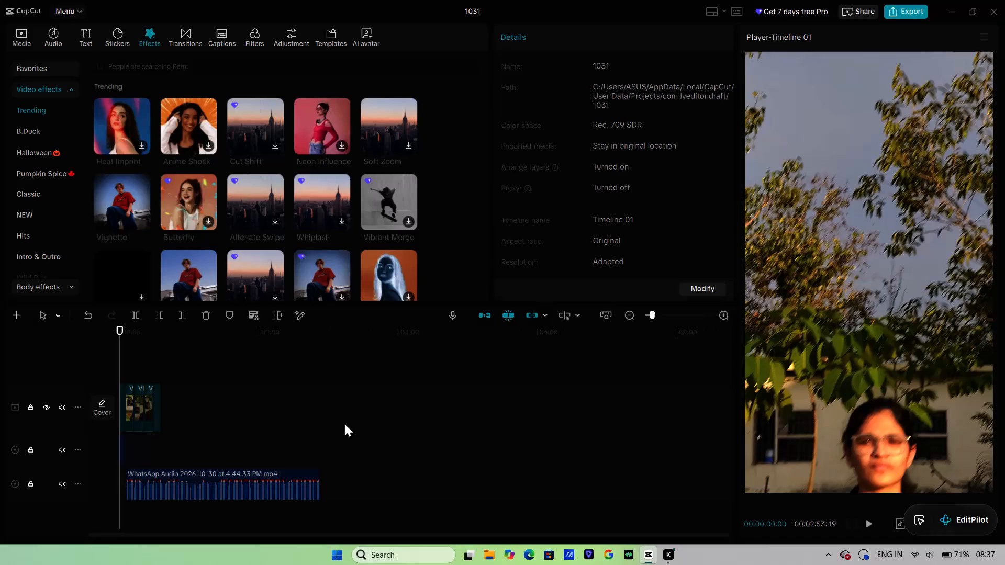
# Preview the Vignette video effect from the trending effects and mark it as a favourite.
pyautogui.hscroll(1, 176, 407)
pyautogui.keyDown('ctrl'); pyautogui.scroll(6, 176, 407); pyautogui.keyUp('ctrl')
pyautogui.hscroll(1, 176, 407)
pyautogui.keyDown('ctrl'); pyautogui.scroll(1, 176, 407); pyautogui.keyUp('ctrl')
pyautogui.keyDown('ctrl'); pyautogui.hscroll(1, 176, 407); pyautogui.keyUp('ctrl')
pyautogui.keyDown('ctrl'); pyautogui.scroll(2, 176, 407); pyautogui.keyUp('ctrl')
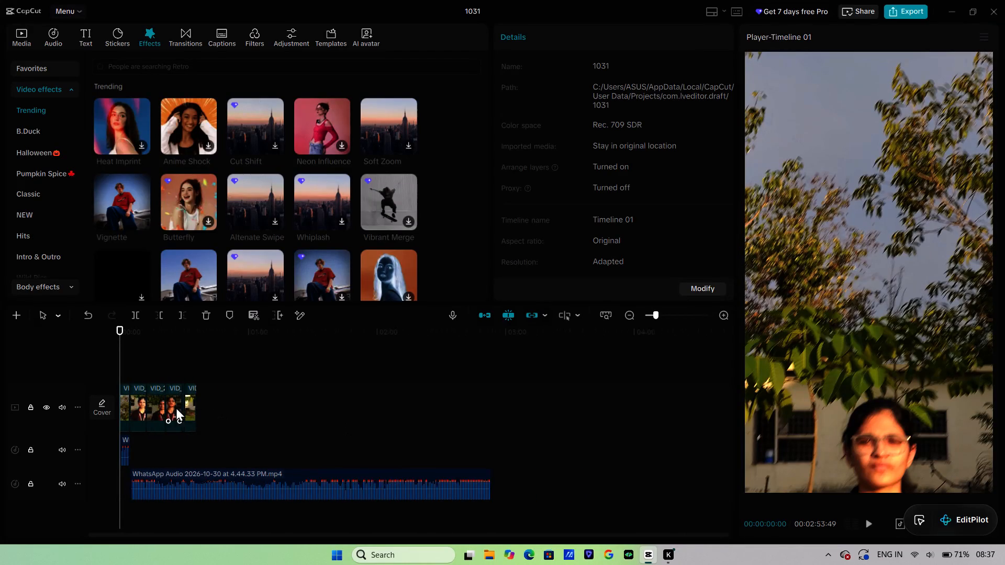
pyautogui.keyDown('ctrl'); pyautogui.scroll(5, 176, 407); pyautogui.keyUp('ctrl')
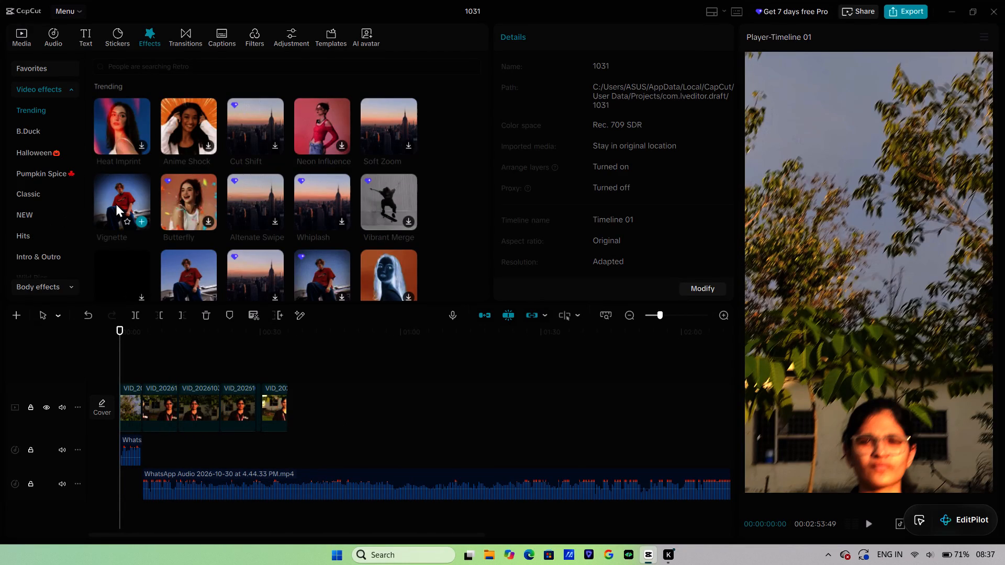
pyautogui.click(116, 203)
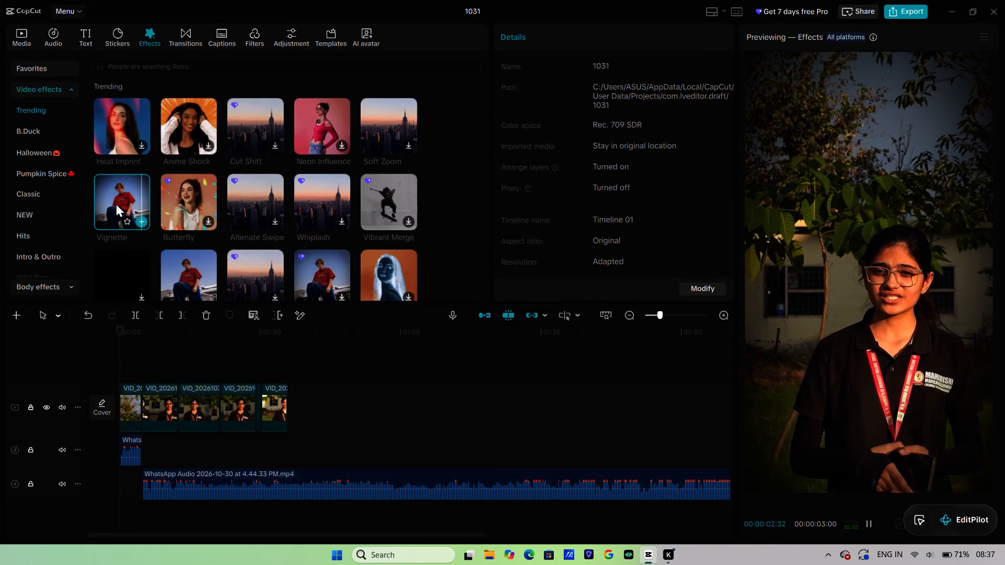
pyautogui.click(125, 219)
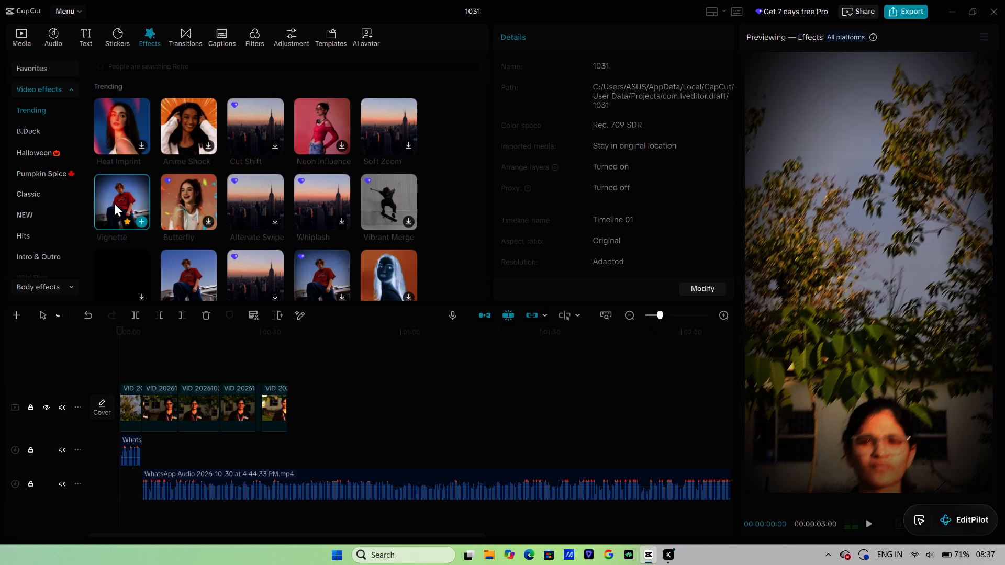
# Return the playhead to the start of the timeline and preview the Vignette and Neon Influence effects.
pyautogui.click(165, 357)
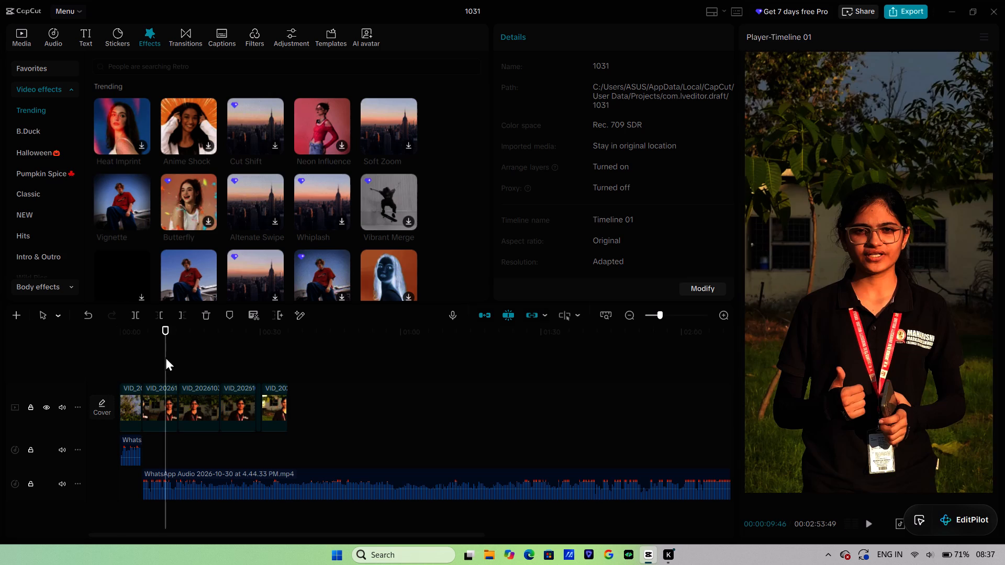
pyautogui.moveTo(165, 357); pyautogui.dragTo(110, 352)
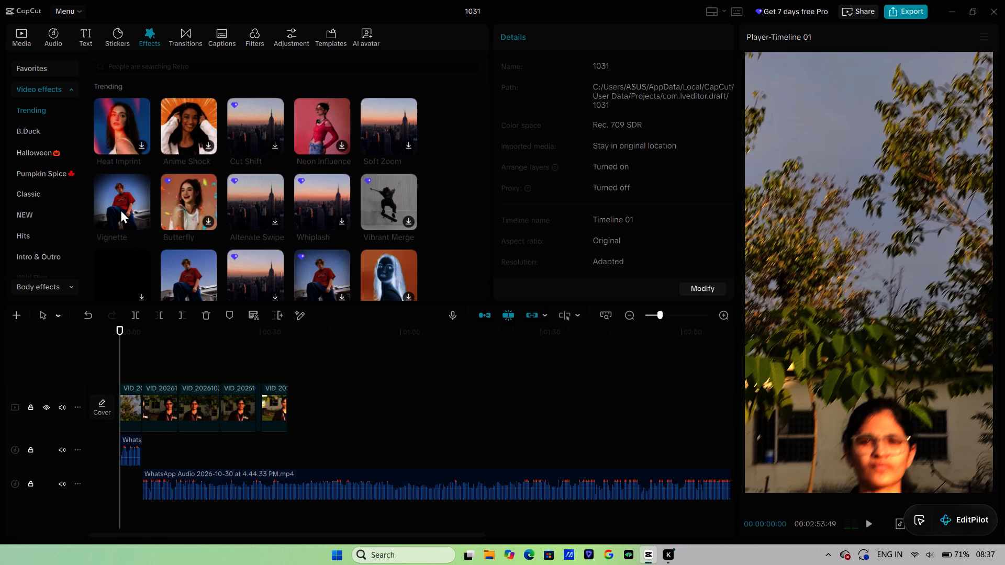
pyautogui.click(120, 209)
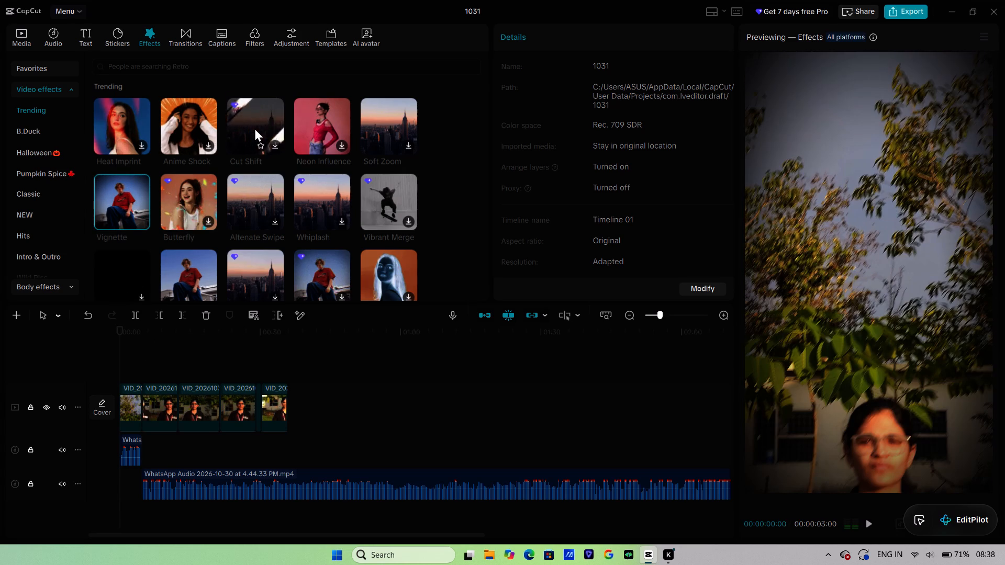
pyautogui.click(321, 125)
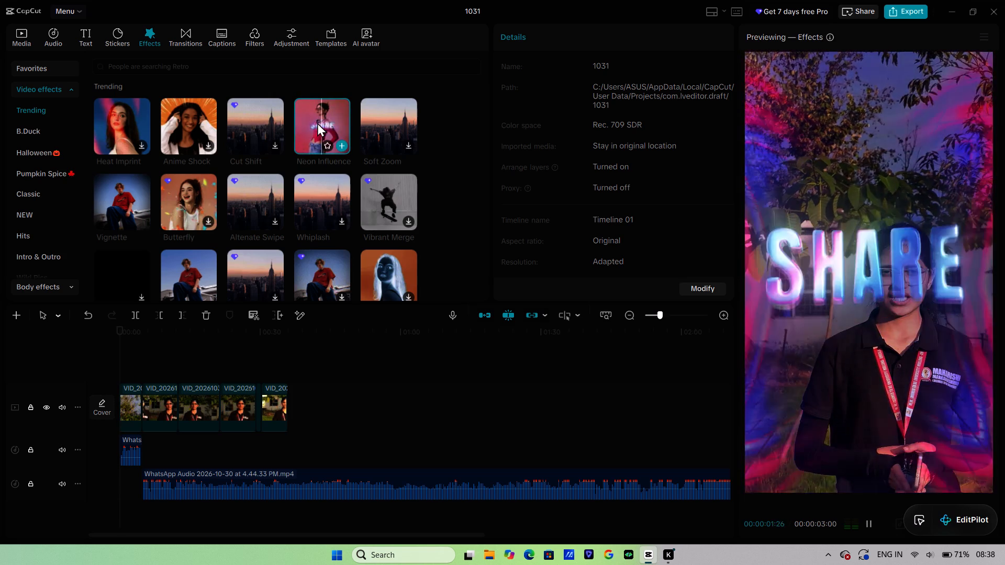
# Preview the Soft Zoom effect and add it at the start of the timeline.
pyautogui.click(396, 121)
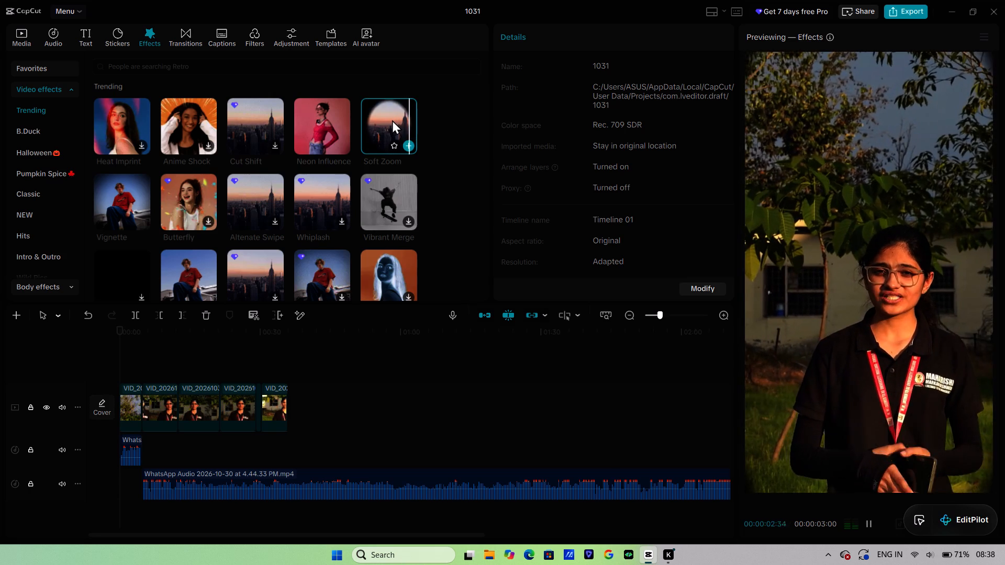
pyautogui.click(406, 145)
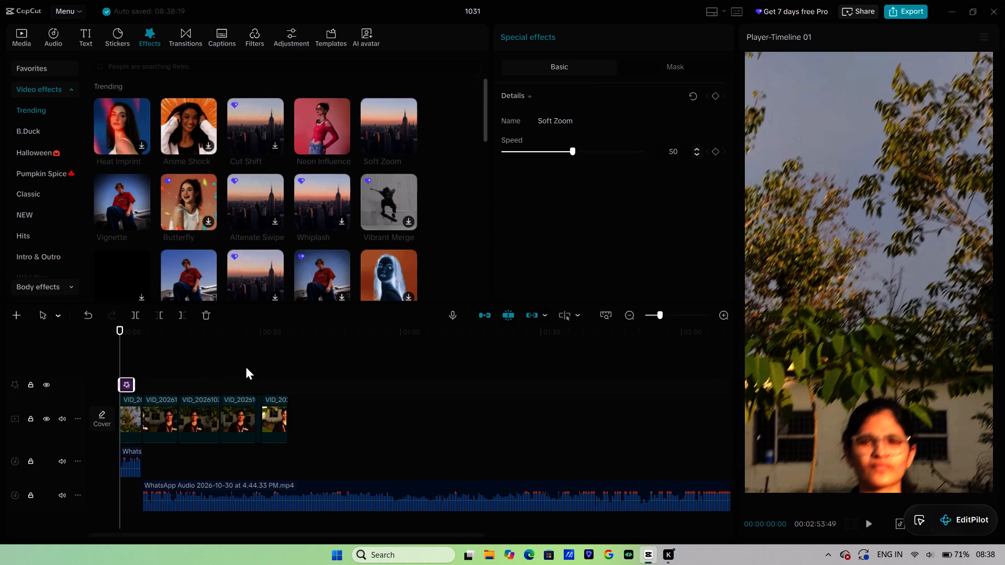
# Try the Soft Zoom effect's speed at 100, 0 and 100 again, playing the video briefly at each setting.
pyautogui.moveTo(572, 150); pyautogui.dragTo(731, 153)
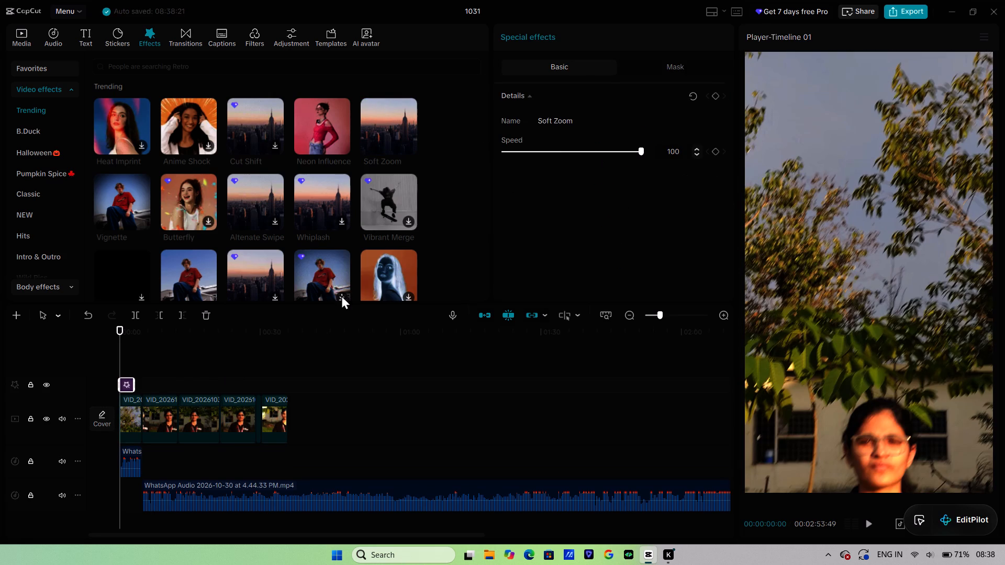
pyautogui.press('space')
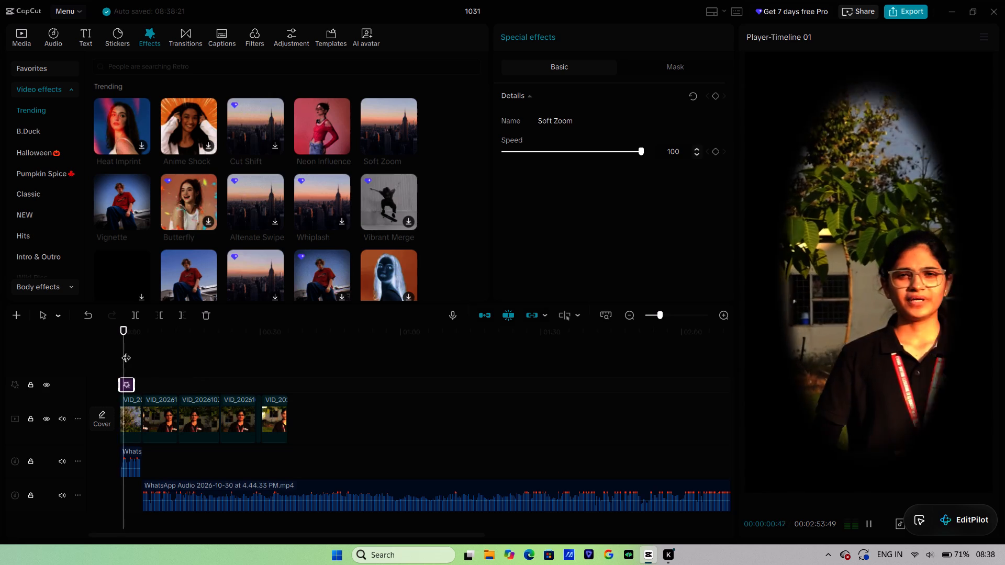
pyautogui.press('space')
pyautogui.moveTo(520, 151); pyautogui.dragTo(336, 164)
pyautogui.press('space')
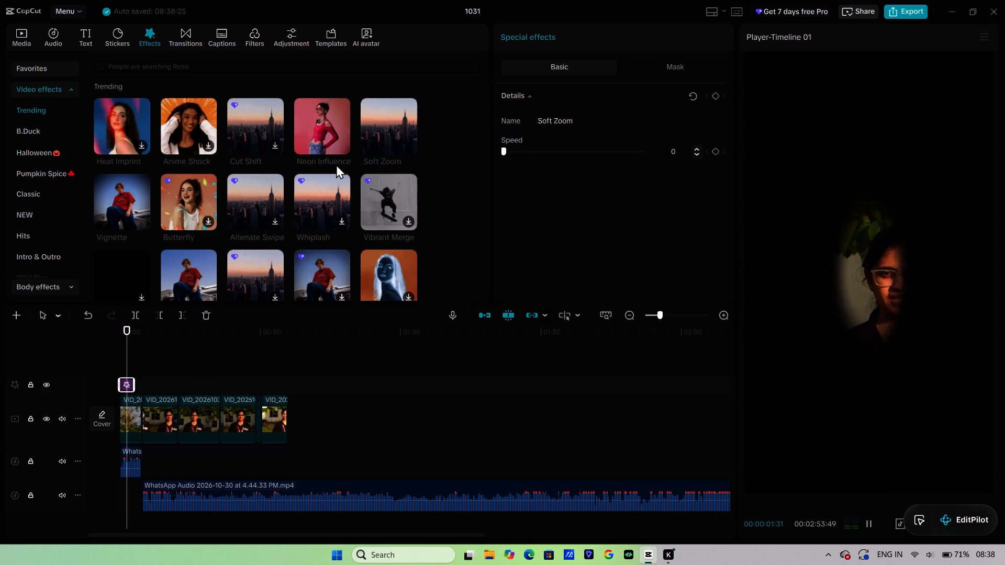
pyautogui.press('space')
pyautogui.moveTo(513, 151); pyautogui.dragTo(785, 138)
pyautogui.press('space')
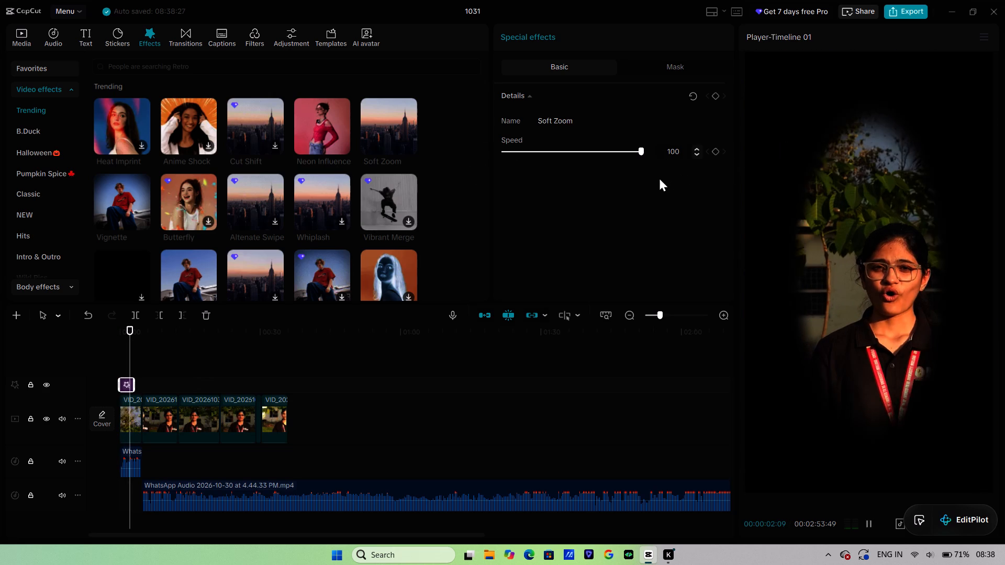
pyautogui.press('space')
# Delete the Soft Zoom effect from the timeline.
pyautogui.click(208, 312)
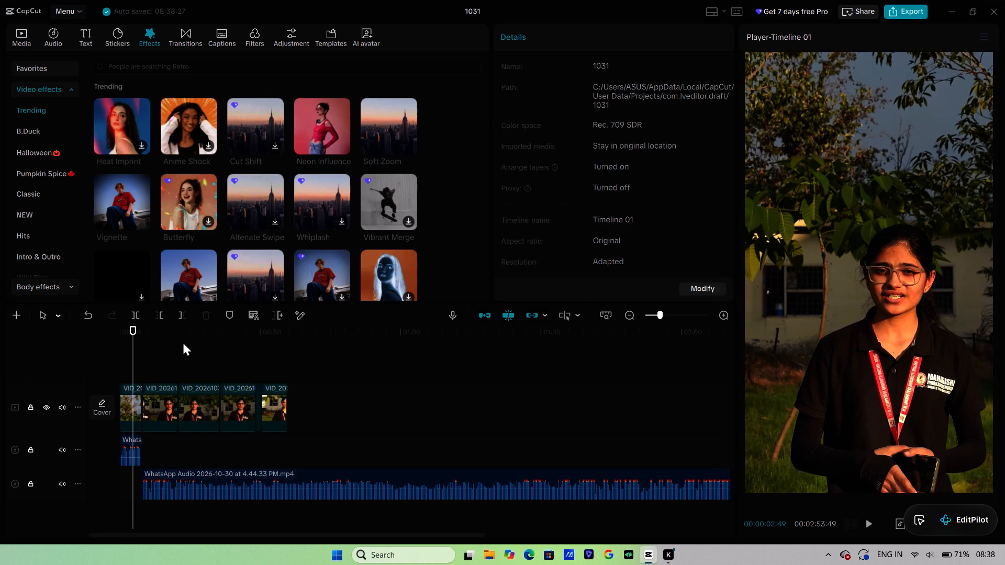
# Play the opening seconds of the video from the start of the timeline to review the first clip.
pyautogui.click(180, 344)
pyautogui.moveTo(180, 344); pyautogui.dragTo(77, 351)
pyautogui.press('space')
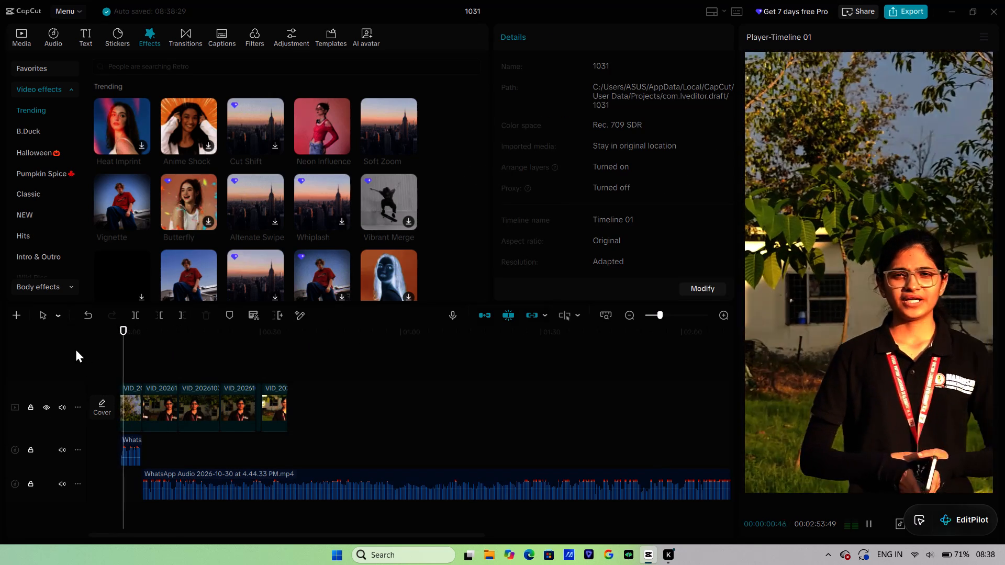
pyautogui.press('space')
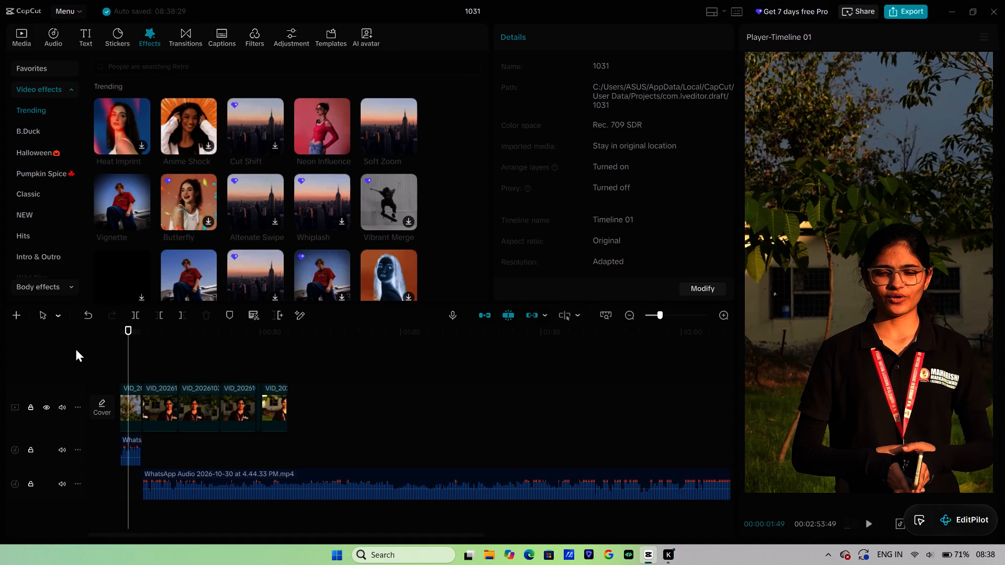
pyautogui.press('space')
pyautogui.press('space')
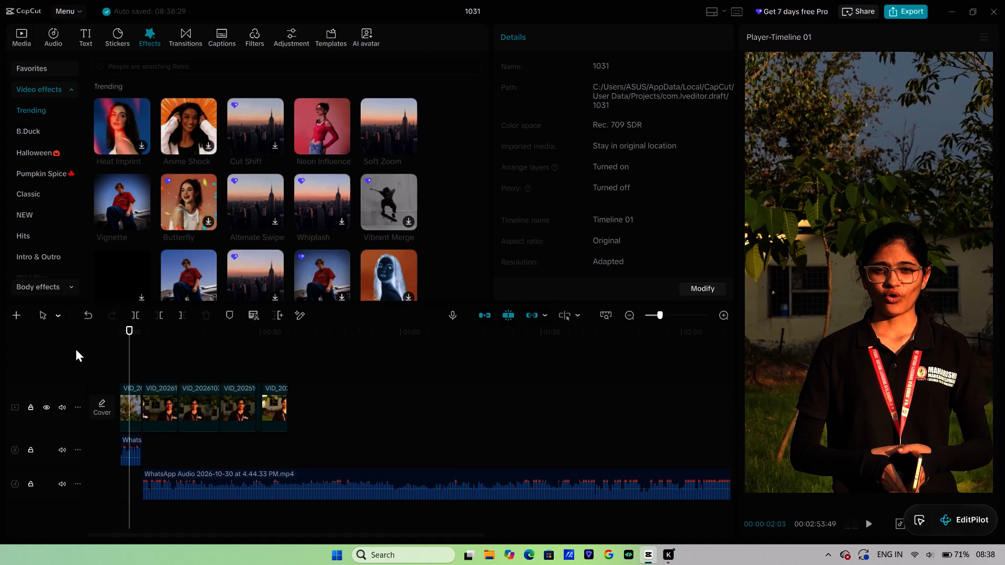
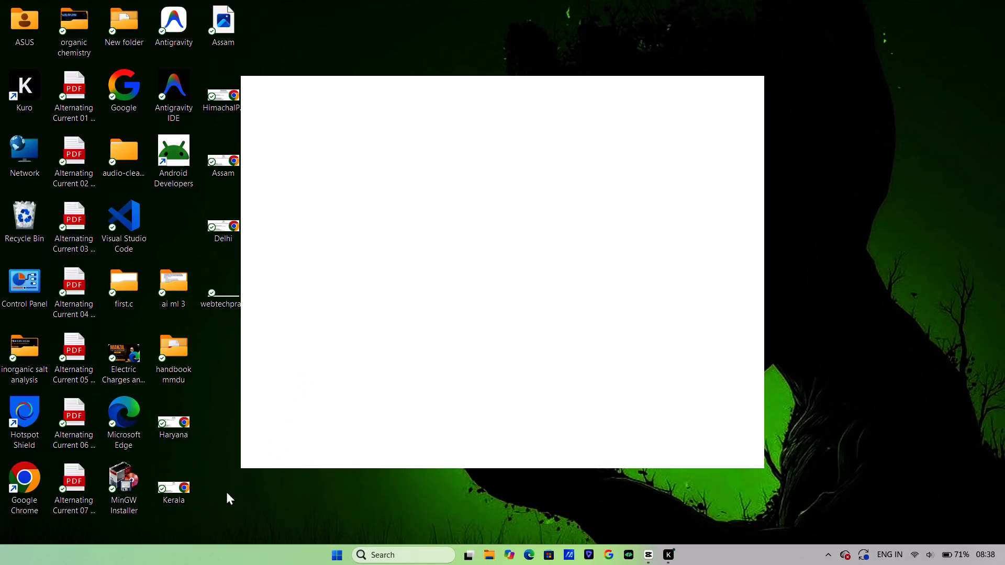
# Switch to Google Chrome, search Google for instagram from the recent suggestions, and open the Instagram site.
pyautogui.click(29, 486)
pyautogui.click(32, 485)
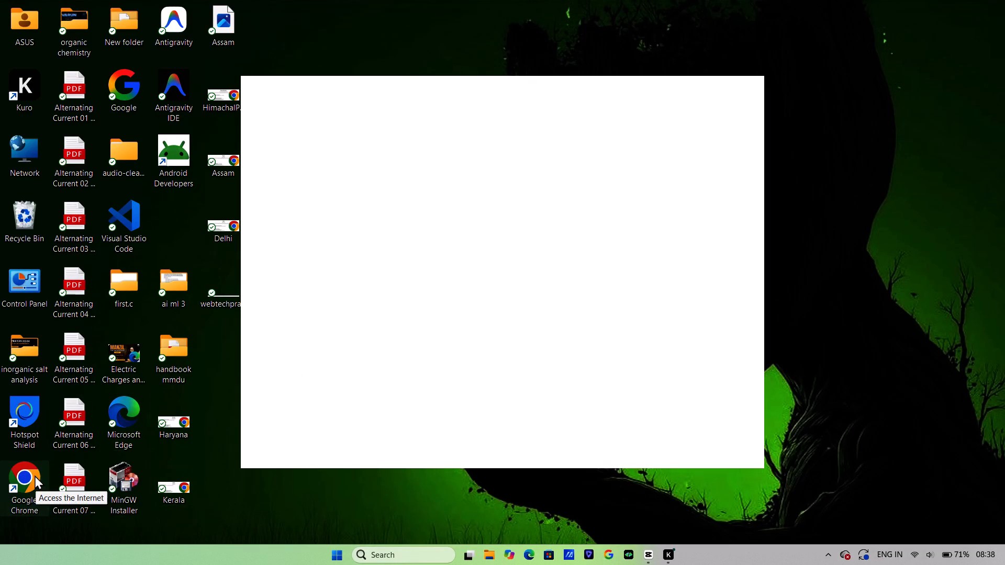
pyautogui.doubleClick(27, 476)
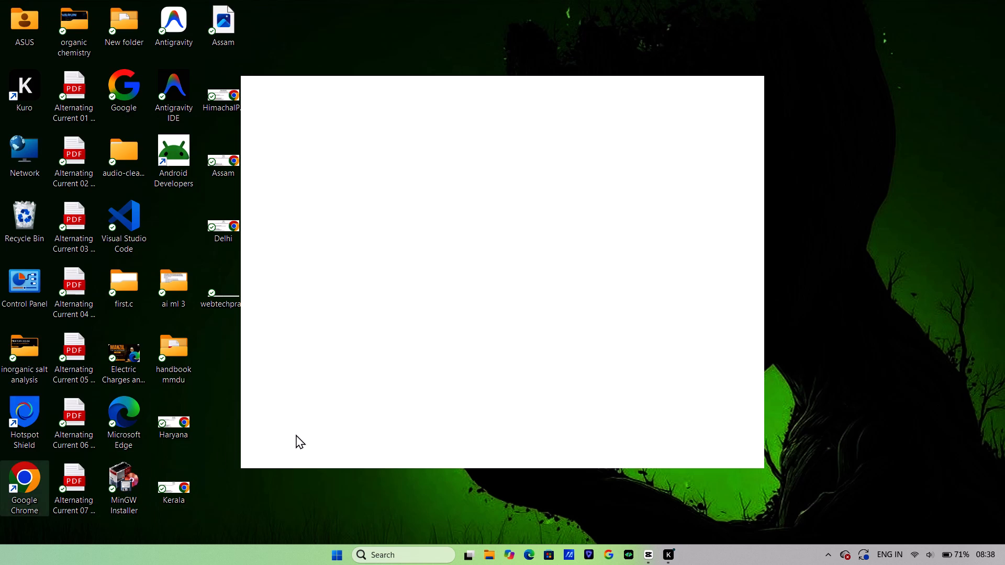
pyautogui.doubleClick(34, 485)
pyautogui.click(420, 272)
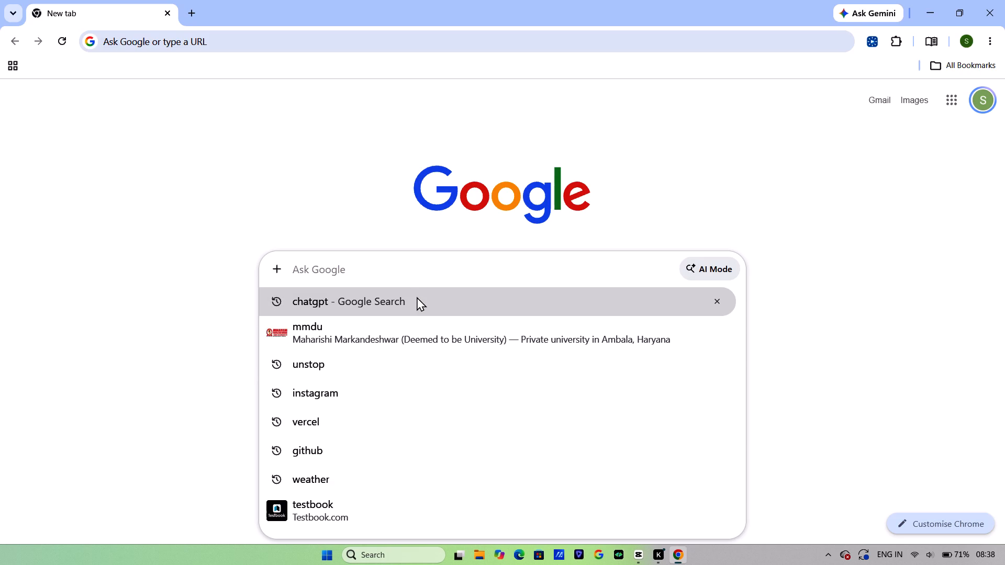
pyautogui.click(409, 382)
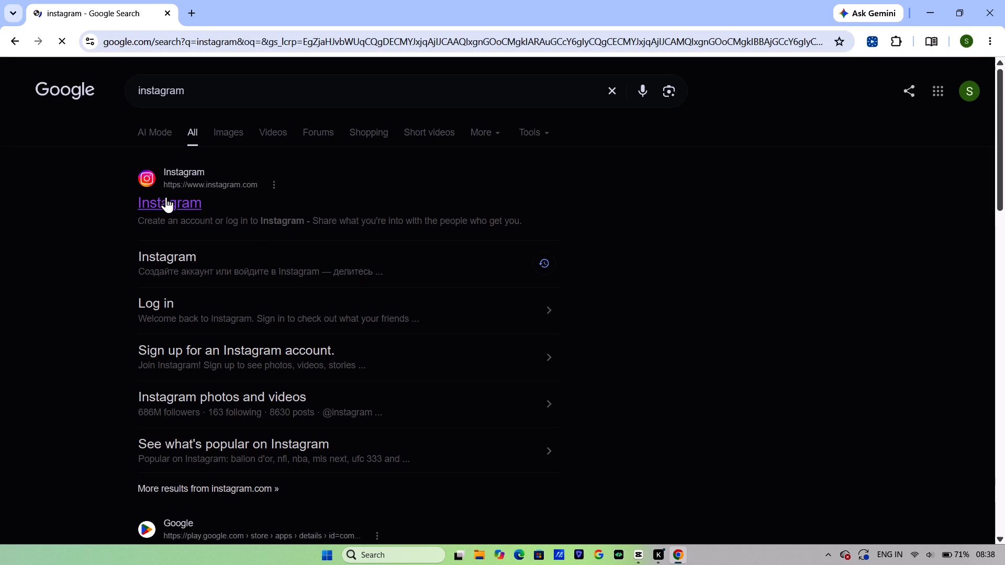
pyautogui.click(166, 197)
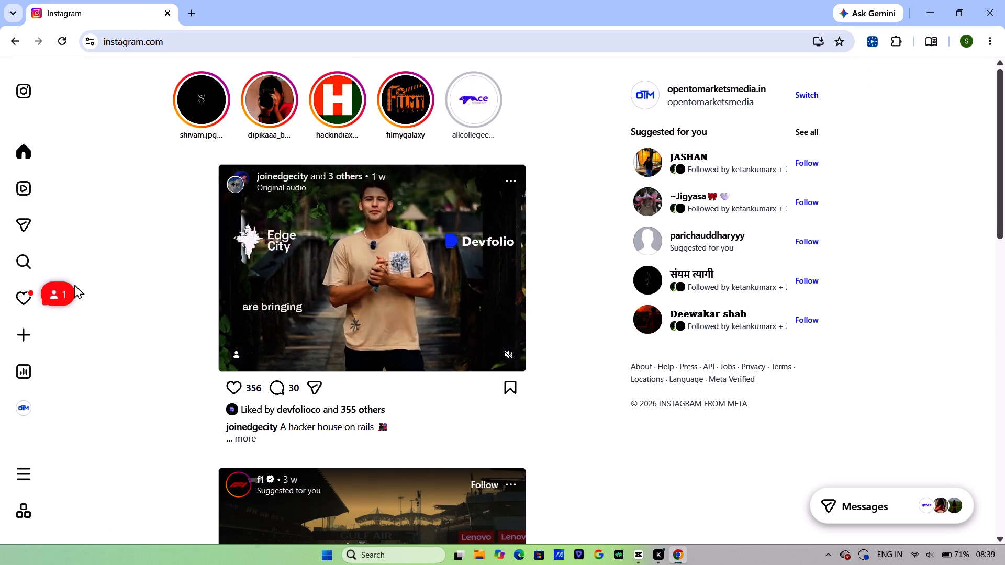
# Check the Instagram notifications and view the profile of the most recent new follower.
pyautogui.click(24, 300)
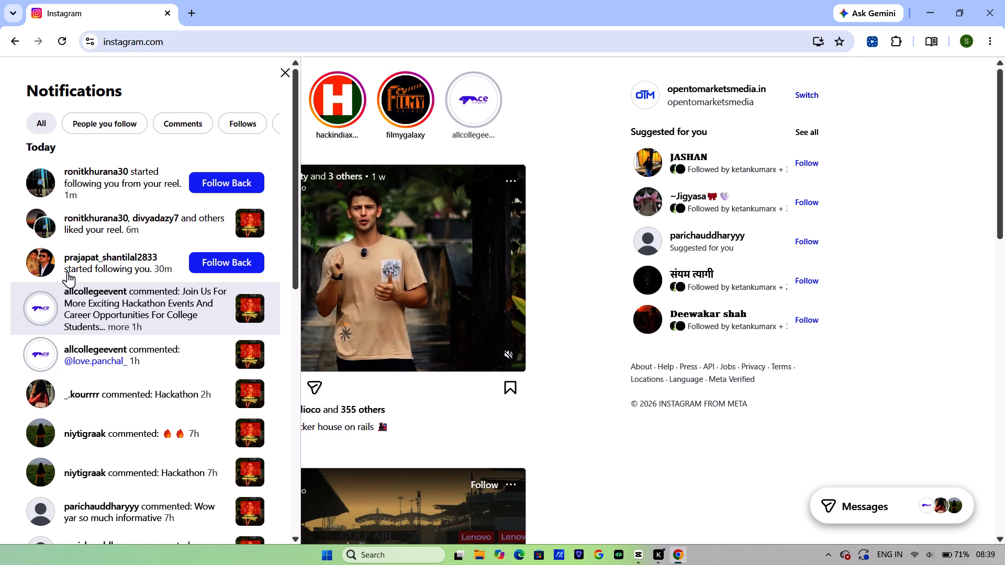
pyautogui.click(107, 171)
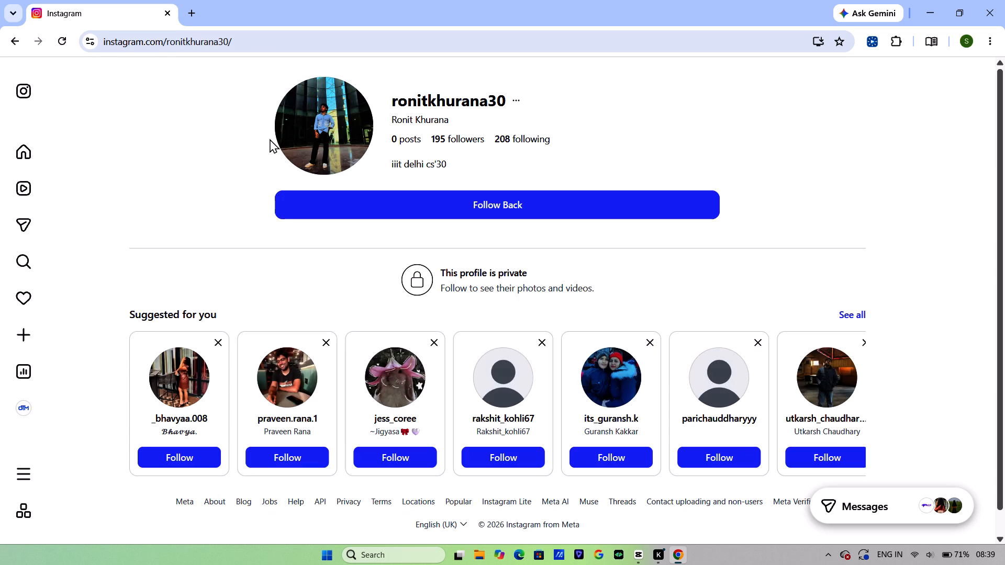
pyautogui.click(315, 138)
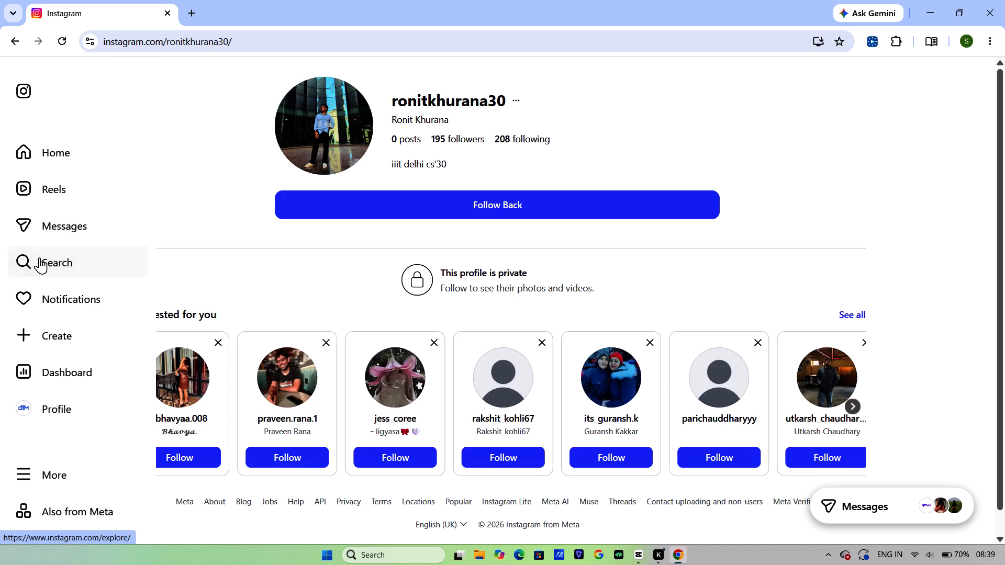
# Return to the home feed and watch the joinedgecity reel with its sound turned up partway.
pyautogui.click(49, 160)
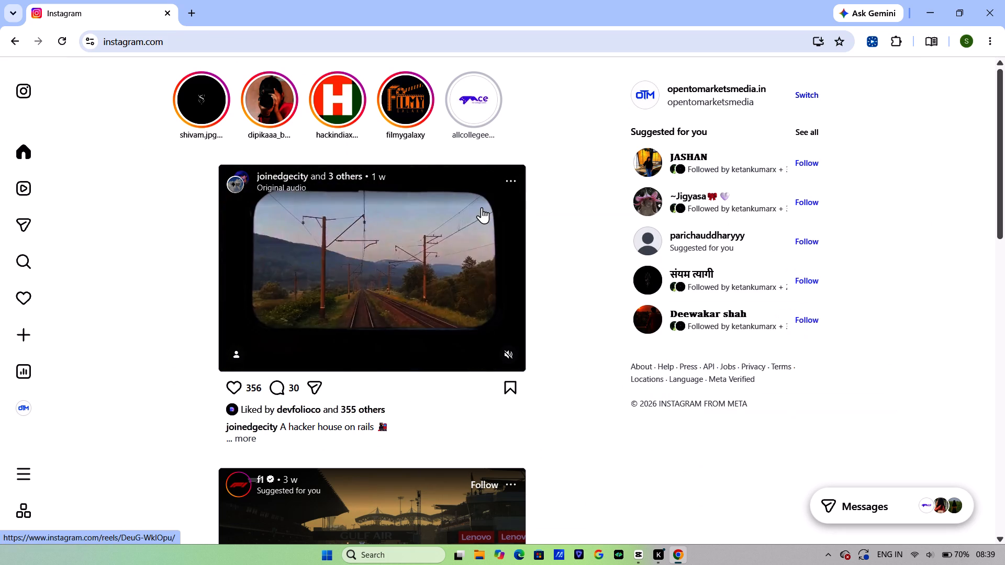
pyautogui.click(504, 346)
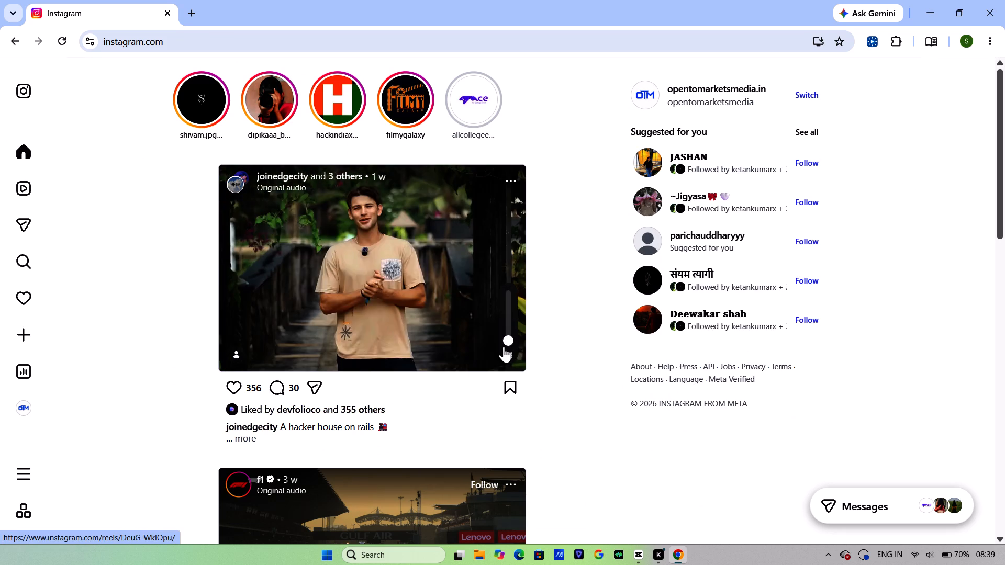
pyautogui.moveTo(507, 334); pyautogui.dragTo(505, 304)
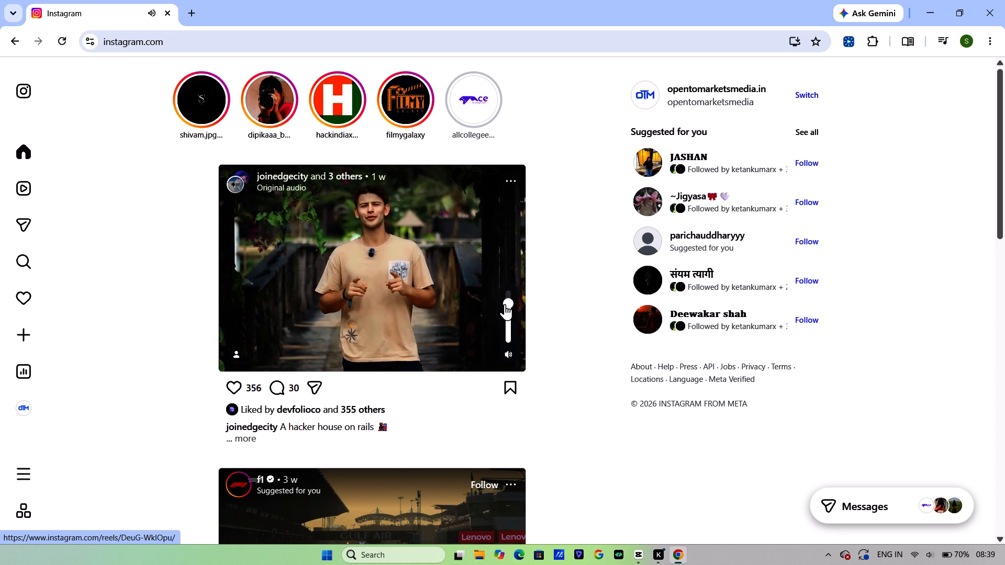
pyautogui.moveTo(505, 304); pyautogui.dragTo(506, 307)
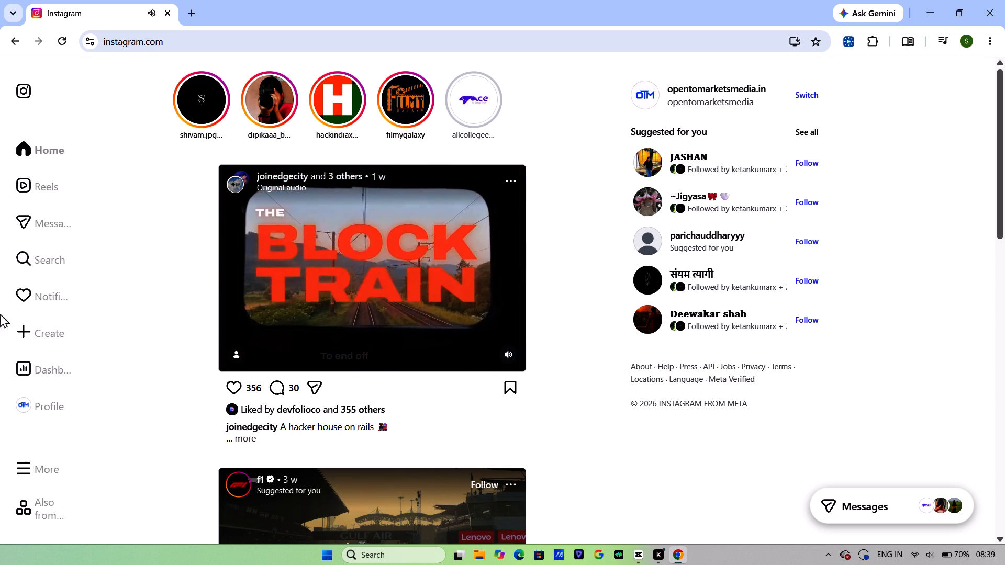
pyautogui.click(55, 161)
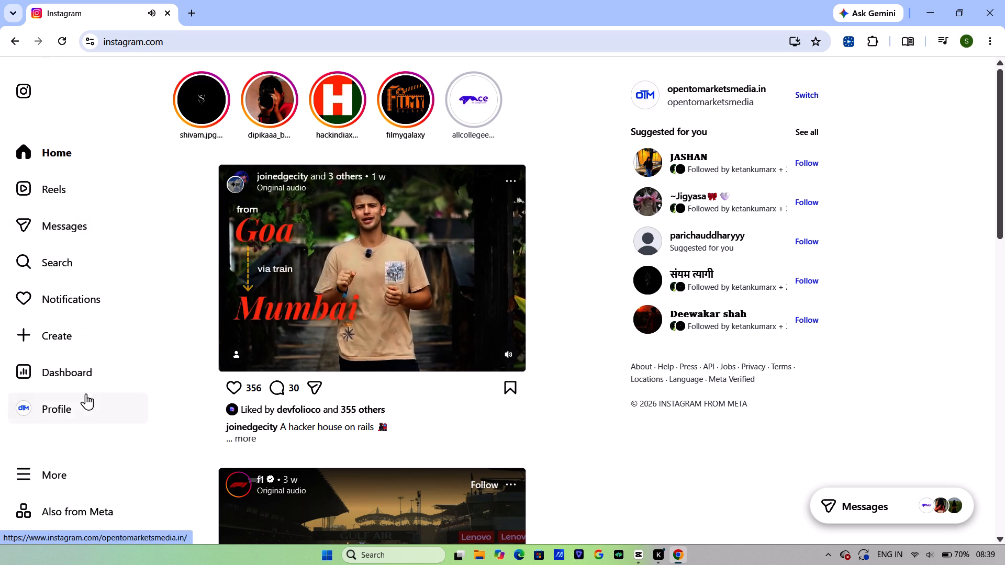
# Open the account's professional dashboard at its ad management page.
pyautogui.click(92, 380)
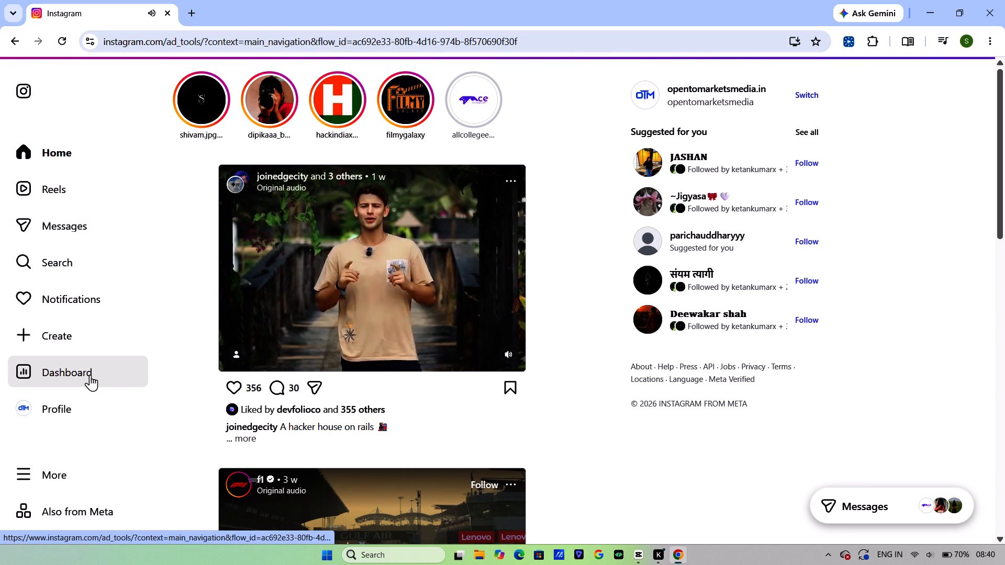
pyautogui.click(484, 327)
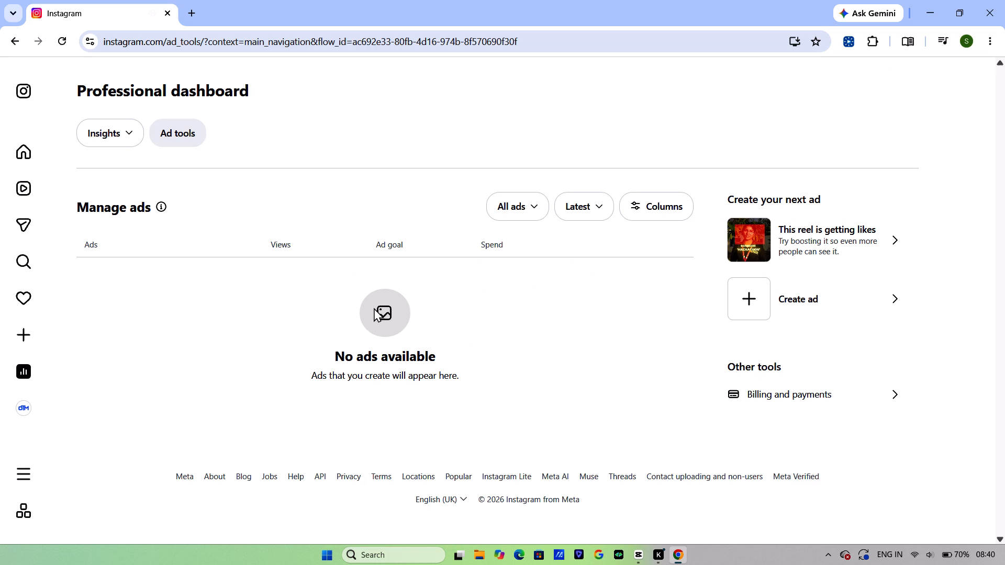
pyautogui.click(390, 323)
pyautogui.click(144, 208)
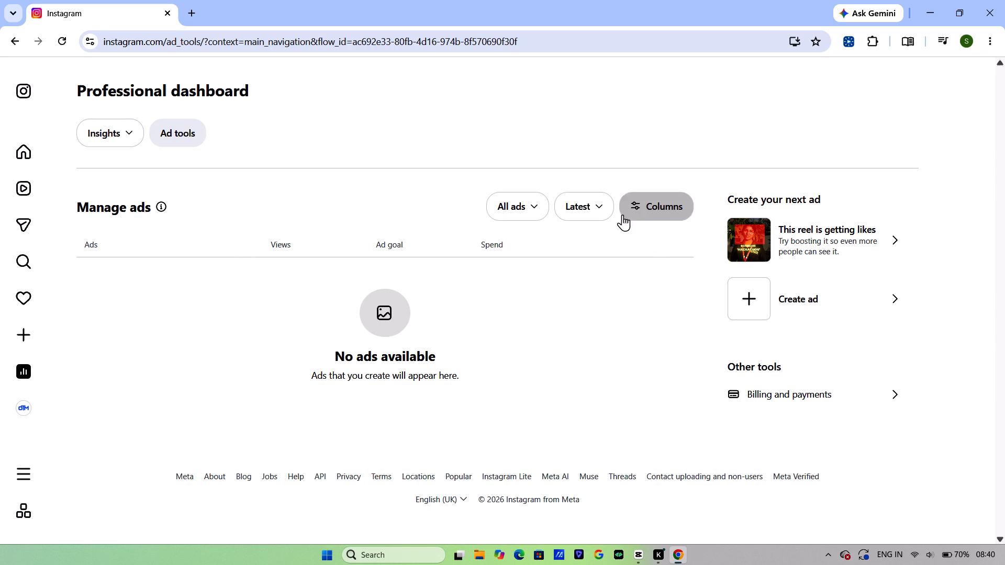
# Filter the Manage ads list by the ad goal Profile visits.
pyautogui.click(531, 214)
pyautogui.click(531, 214)
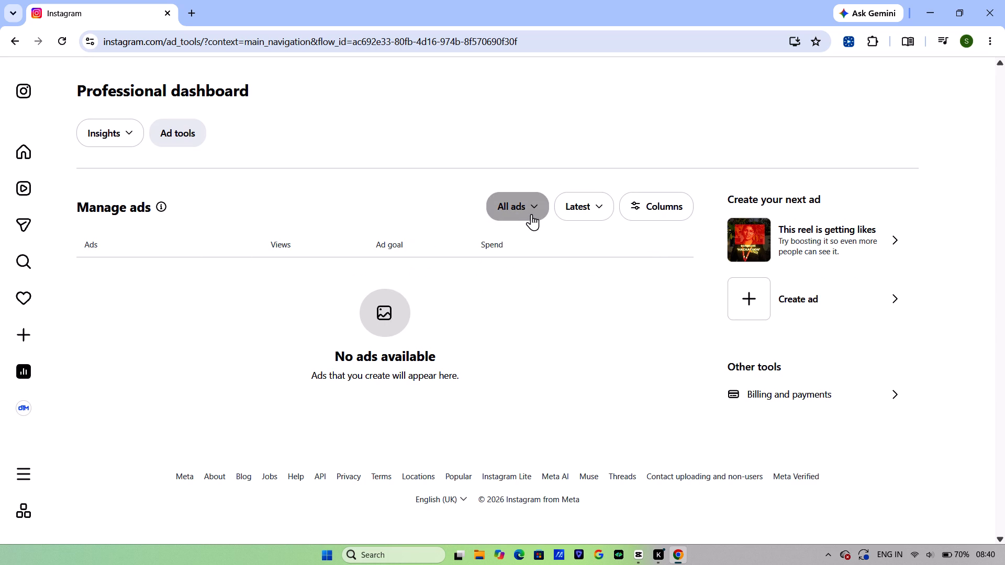
pyautogui.click(531, 214)
pyautogui.click(521, 302)
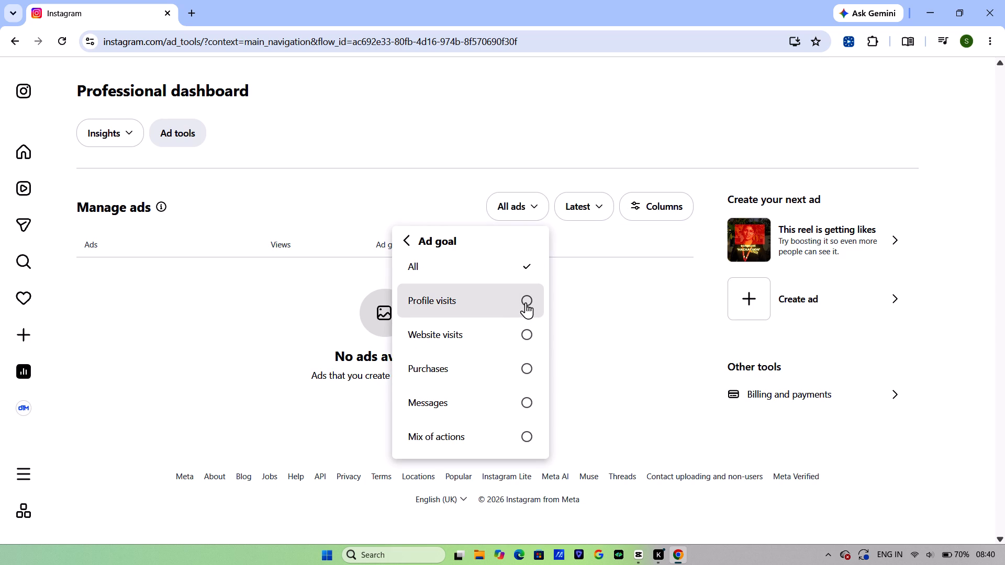
pyautogui.click(526, 302)
pyautogui.scroll(-5, 524, 312)
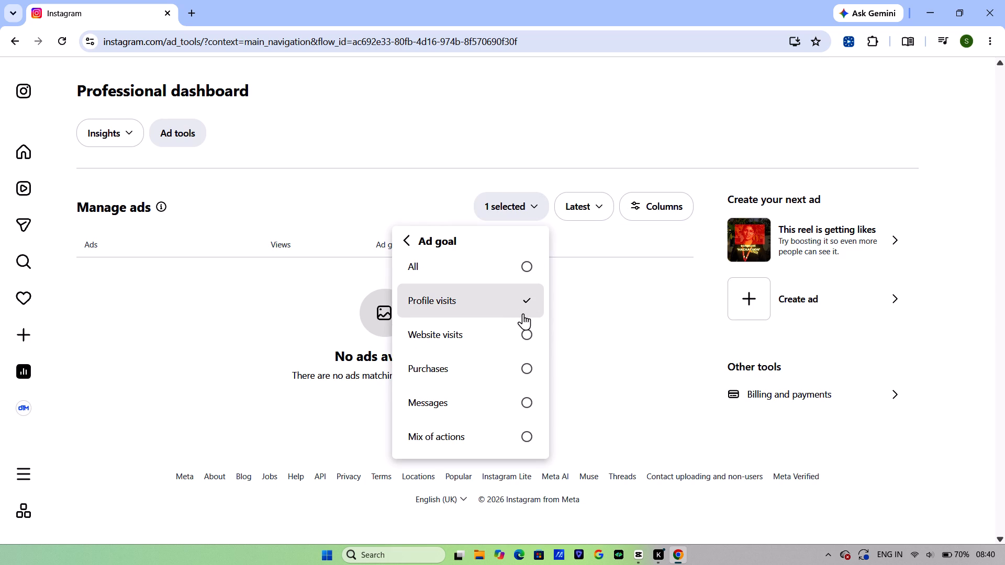
pyautogui.scroll(-2, 523, 313)
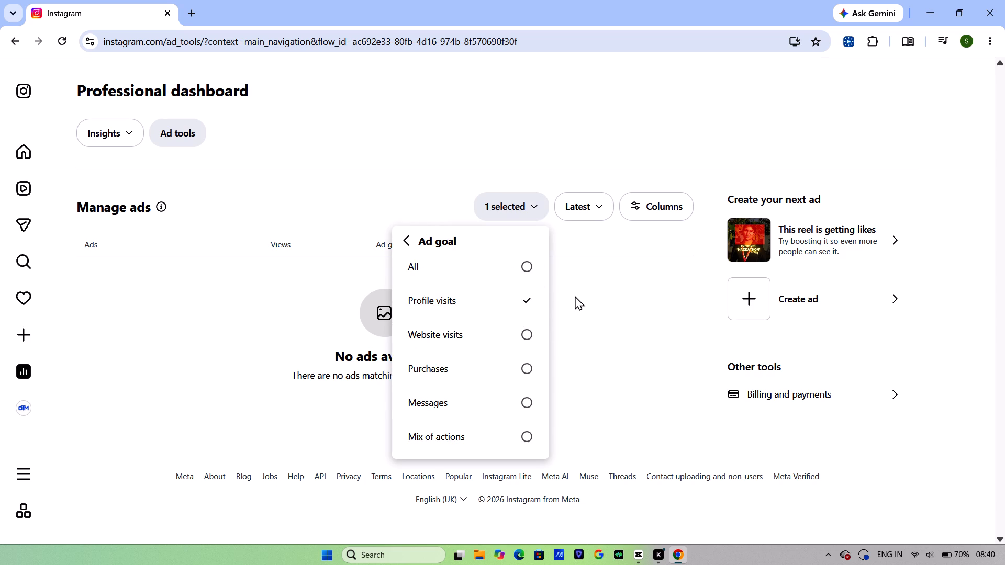
pyautogui.click(572, 296)
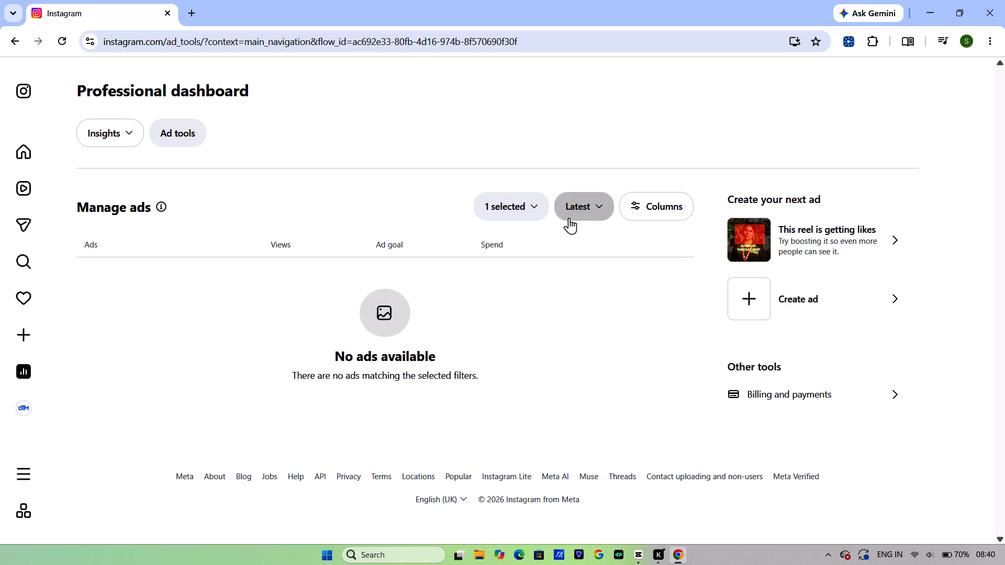
# Open the sort options for the Manage ads list.
pyautogui.click(573, 213)
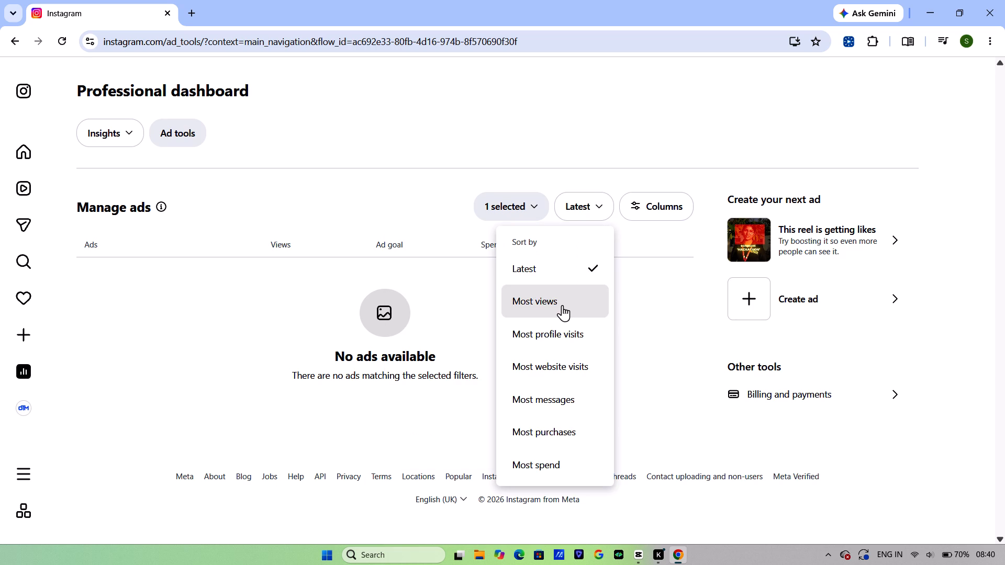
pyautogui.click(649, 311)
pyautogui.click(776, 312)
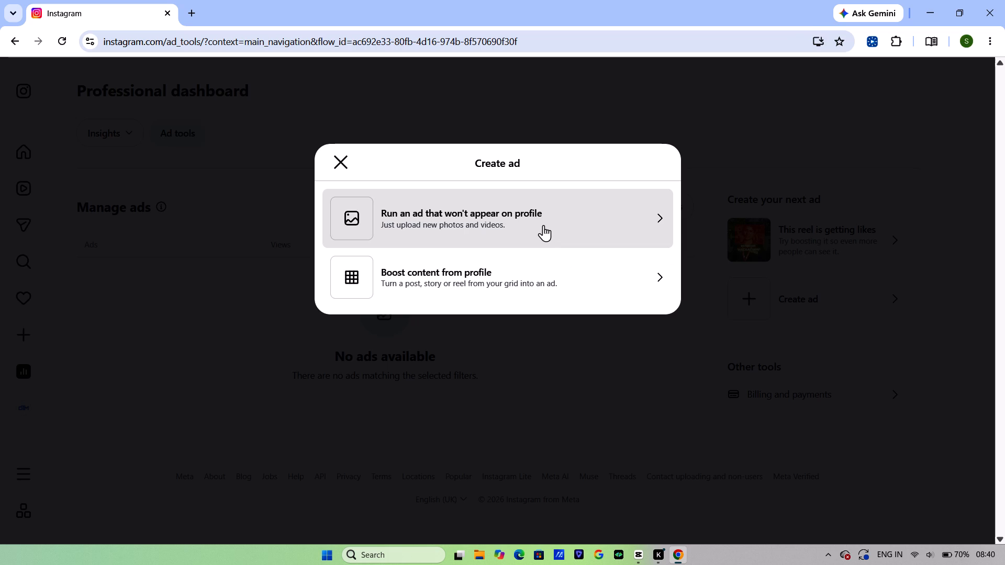
# Look at the upload dialog for running an ad that won't appear on the profile, and close it.
pyautogui.click(543, 225)
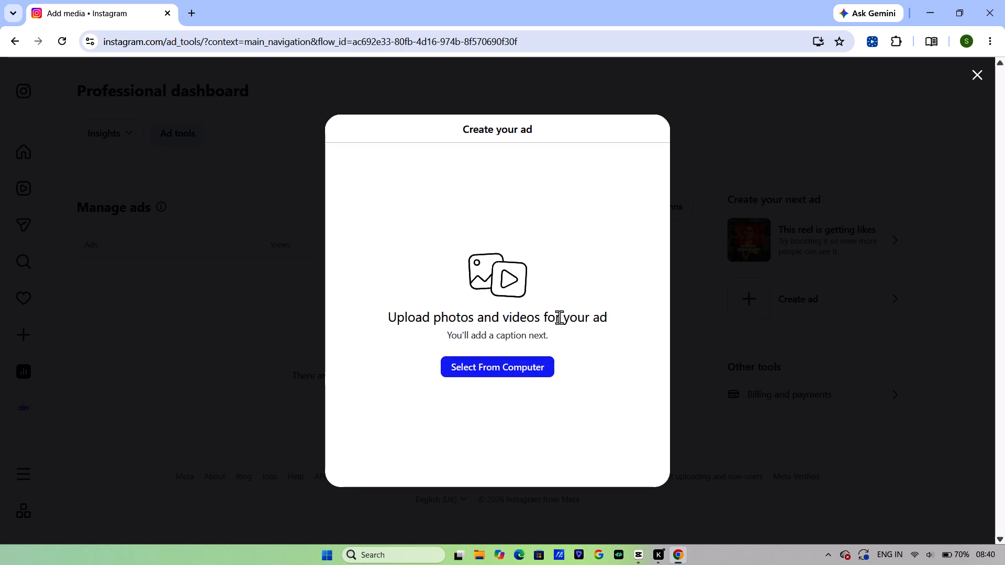
pyautogui.click(689, 195)
# Explore boosting the suggested reel with a Facebook ad account as far as the Facebook login, and close the boost setup.
pyautogui.click(791, 231)
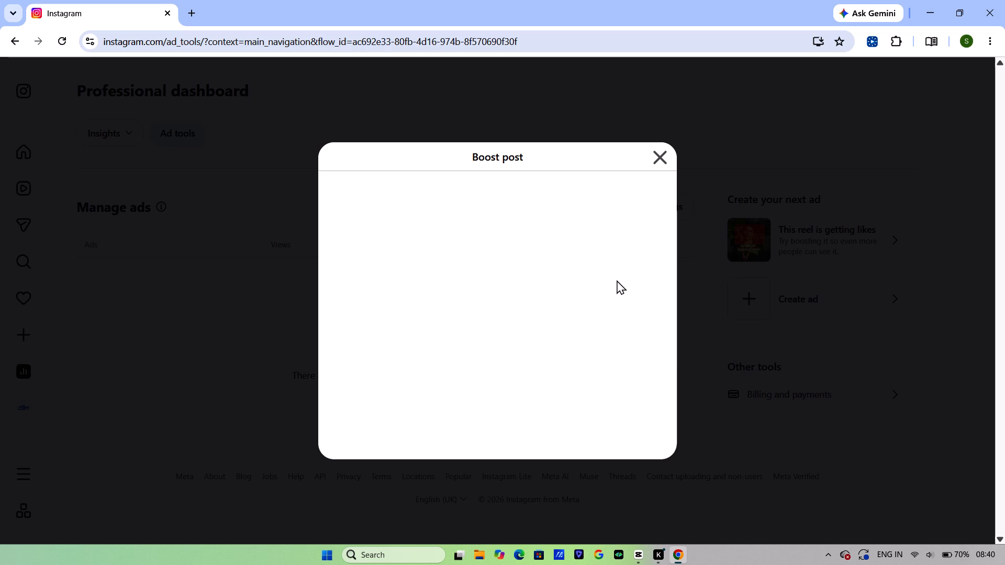
pyautogui.scroll(-3, 544, 356)
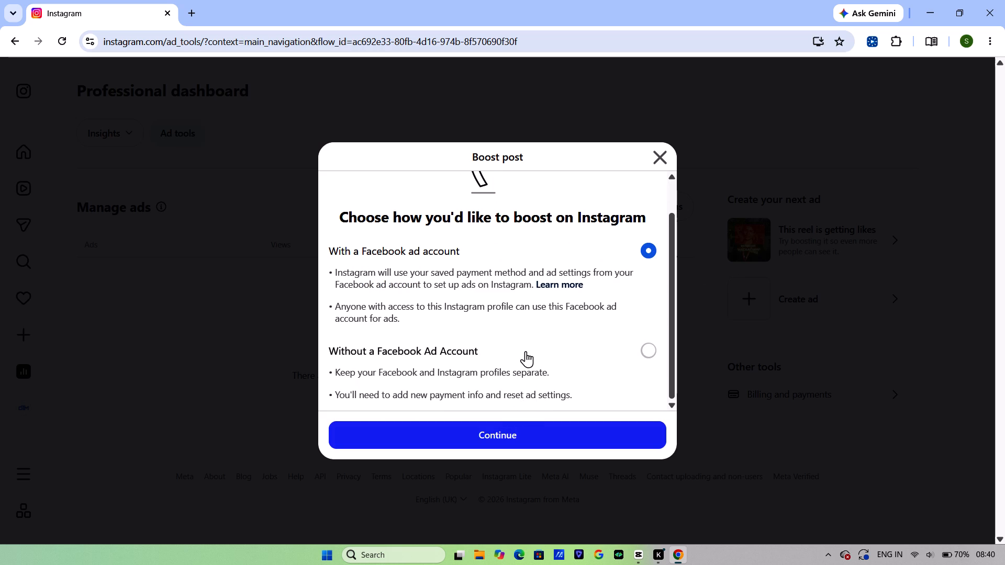
pyautogui.click(516, 423)
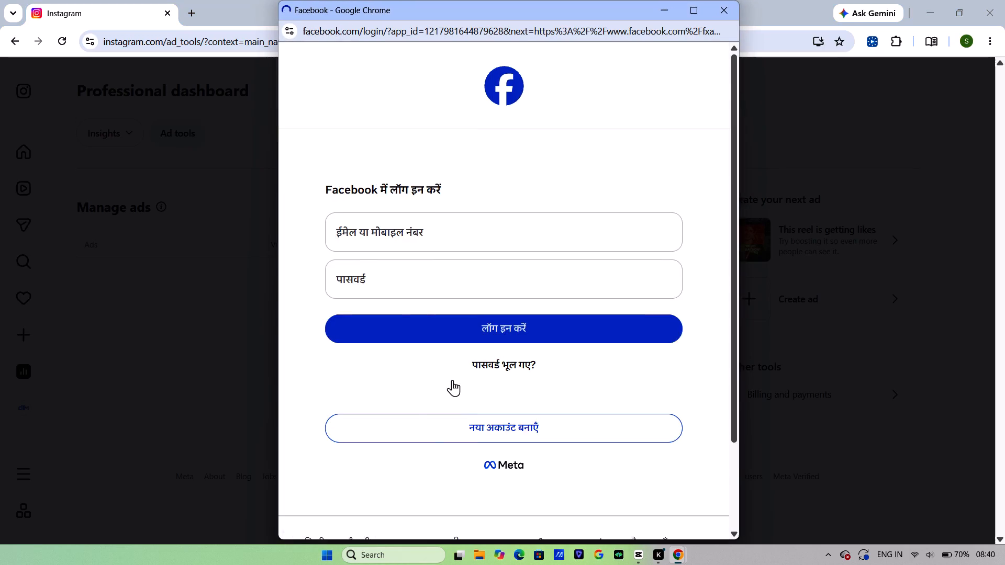
pyautogui.click(608, 219)
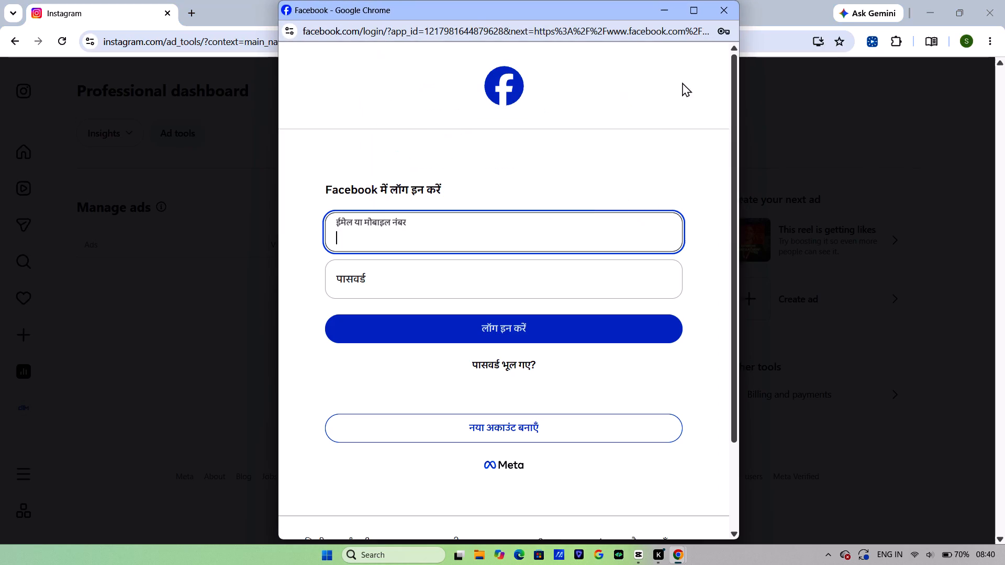
pyautogui.click(718, 16)
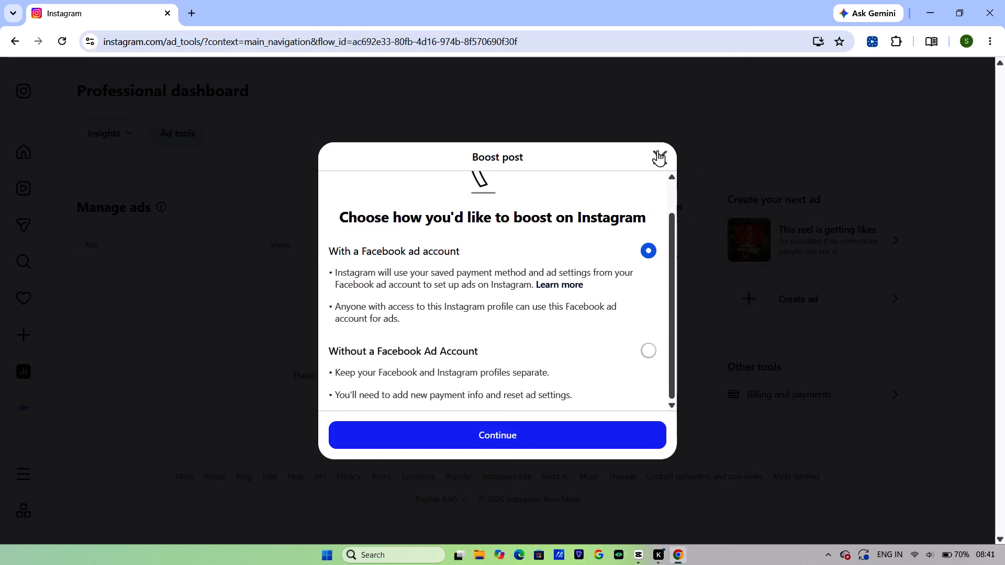
pyautogui.click(657, 150)
pyautogui.scroll(1, 660, 168)
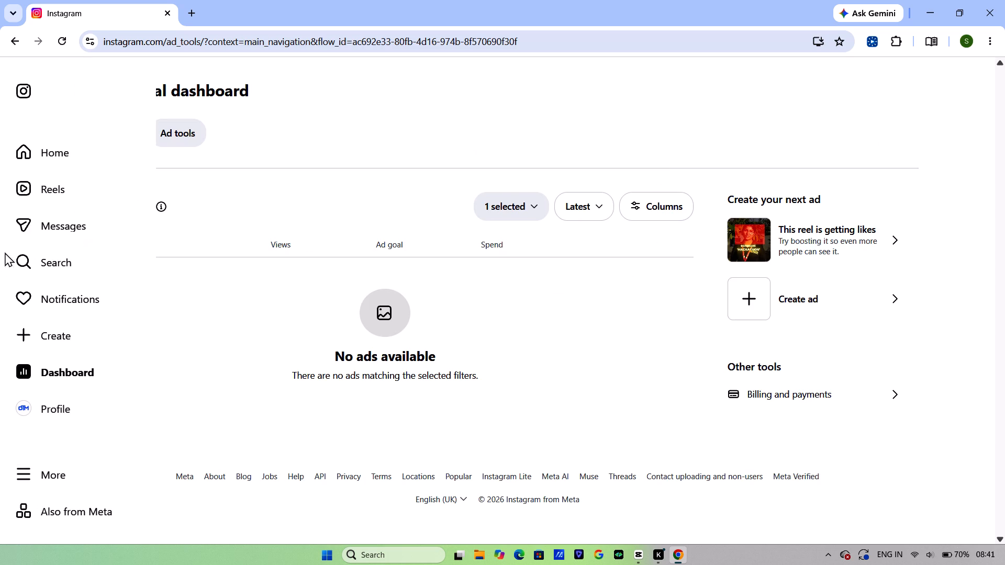
# Return to the Instagram home feed and toggle the sound of the first post's video.
pyautogui.click(33, 151)
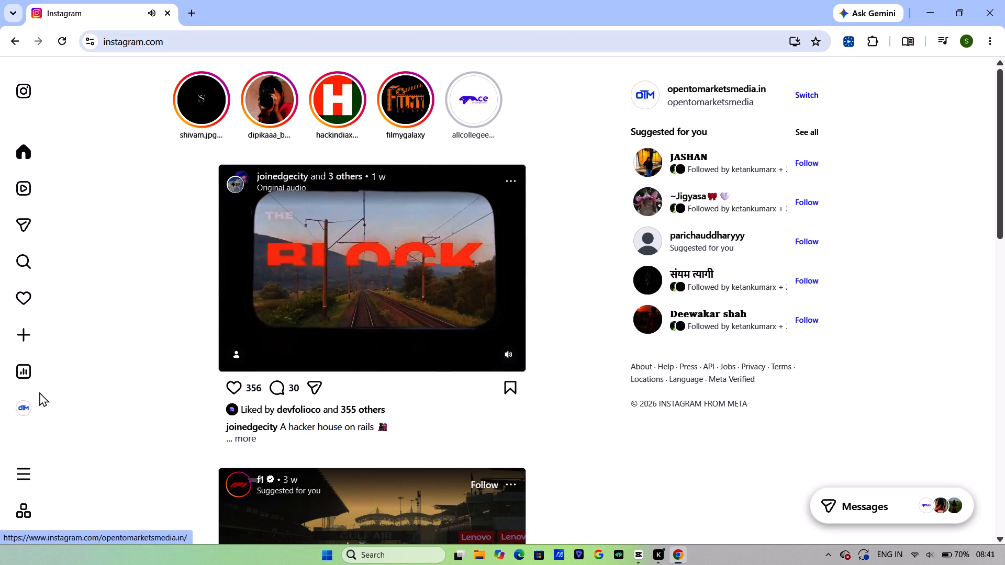
pyautogui.click(501, 346)
pyautogui.click(504, 353)
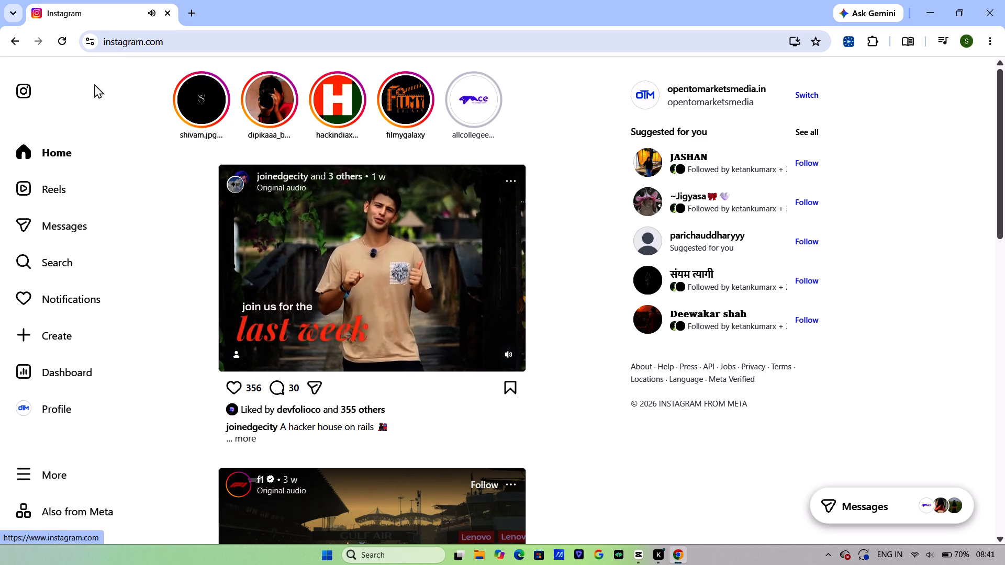
# Watch the first story above the home feed and close the story viewer.
pyautogui.click(184, 120)
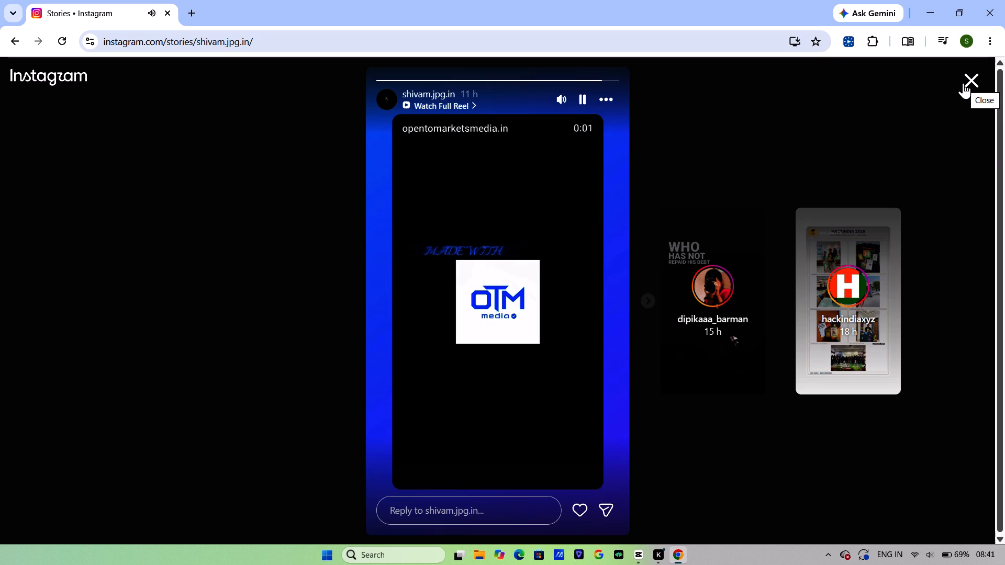
pyautogui.click(963, 83)
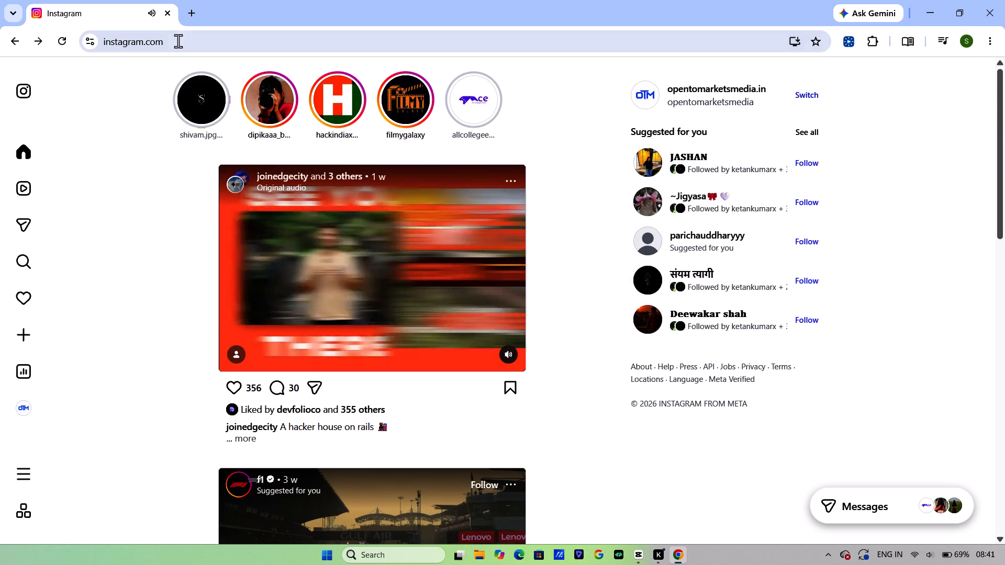
# Search Google for "woosh" in a new browser tab.
pyautogui.click(195, 15)
pyautogui.click(375, 254)
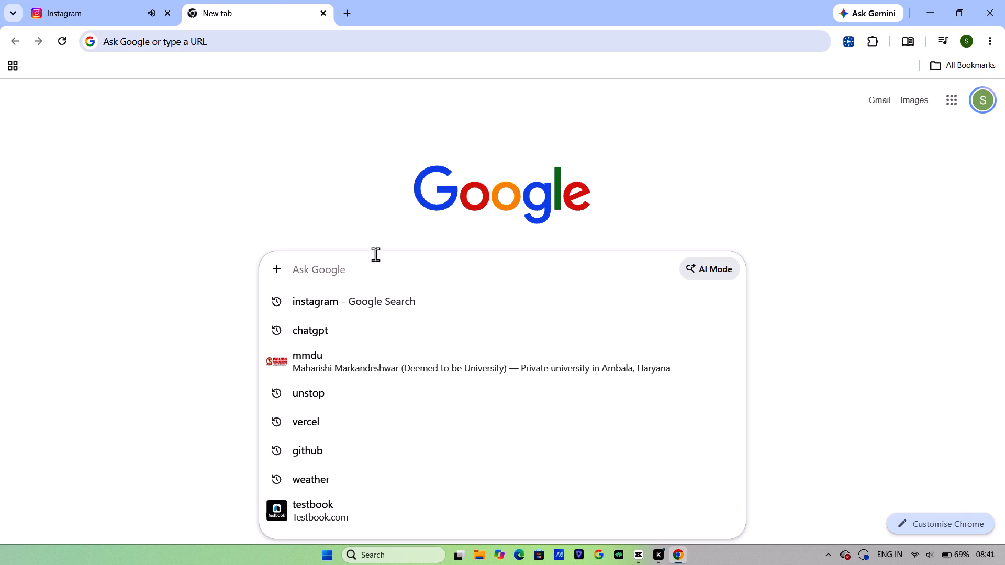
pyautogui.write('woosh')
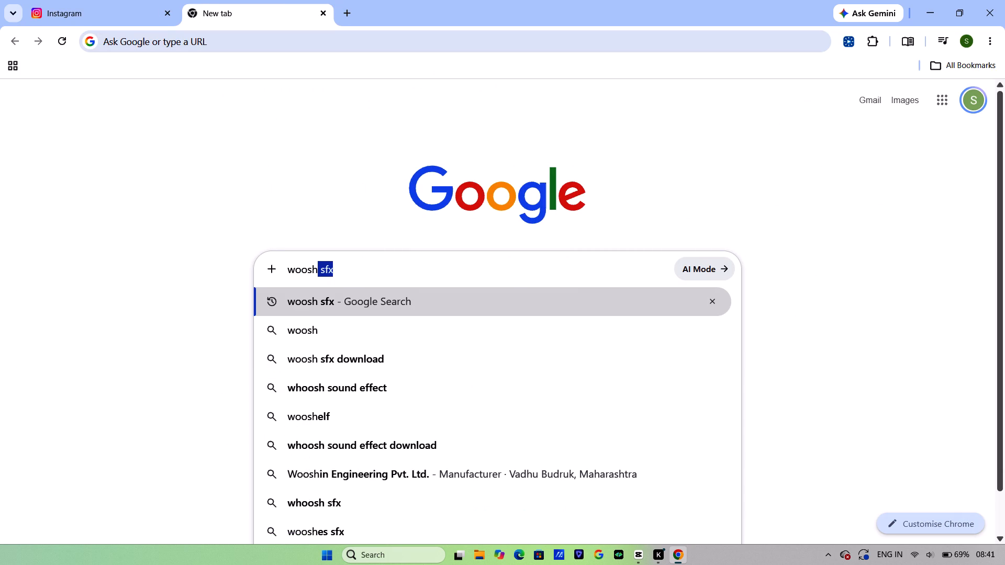
# Search Google for "woosh sfx" and open Pixabay's page of free whoosh sound effects.
pyautogui.click(466, 308)
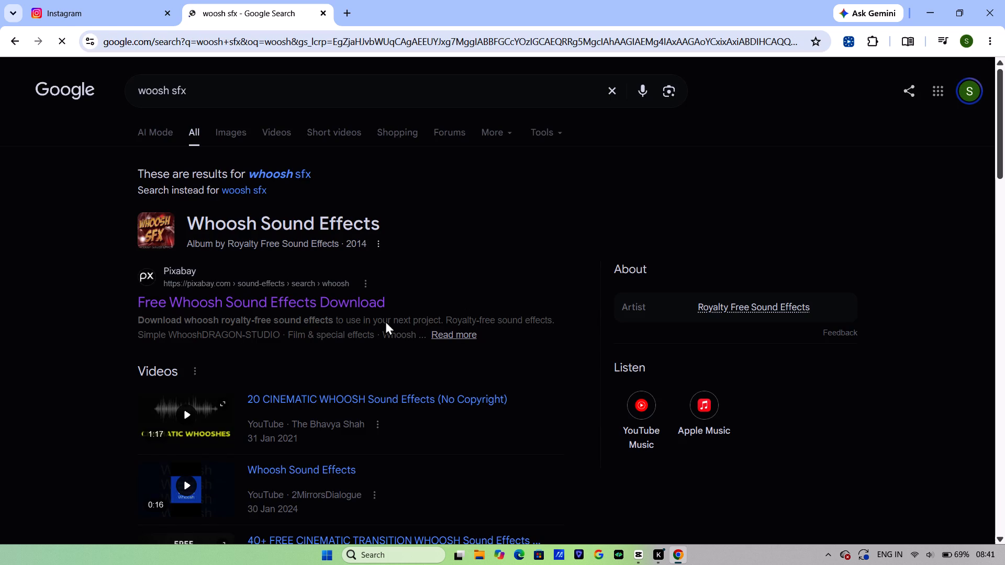
pyautogui.click(233, 301)
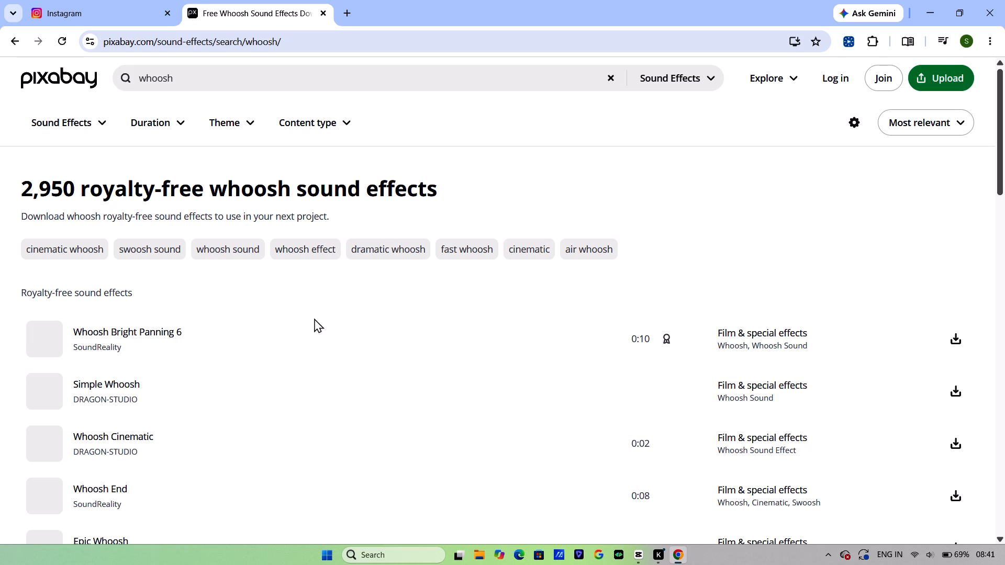
# Listen to the first five whoosh sound effects in the list, from Whoosh Bright Panning 6 to Epic Whoosh.
pyautogui.click(41, 347)
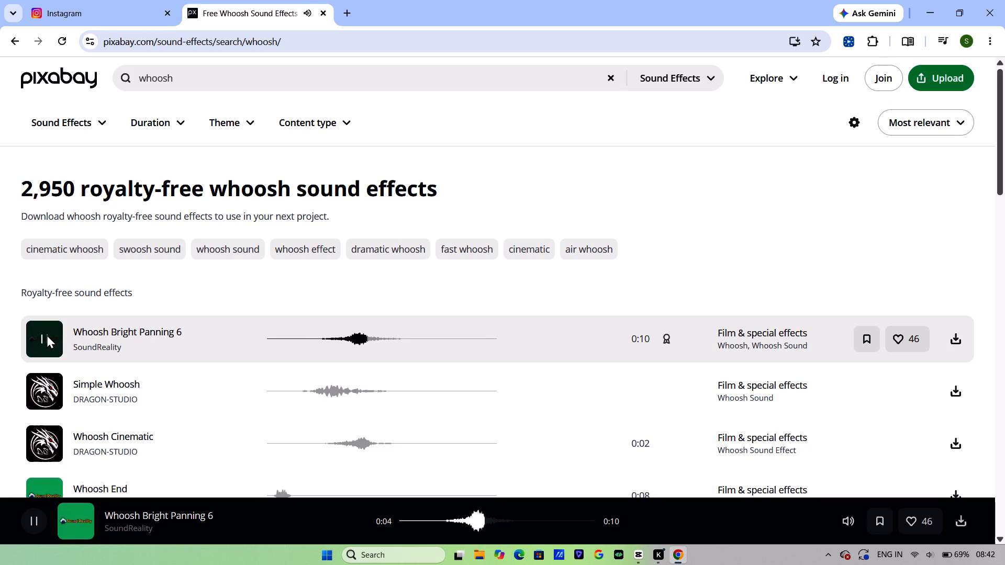
pyautogui.click(47, 334)
pyautogui.click(41, 391)
pyautogui.scroll(-1, 41, 391)
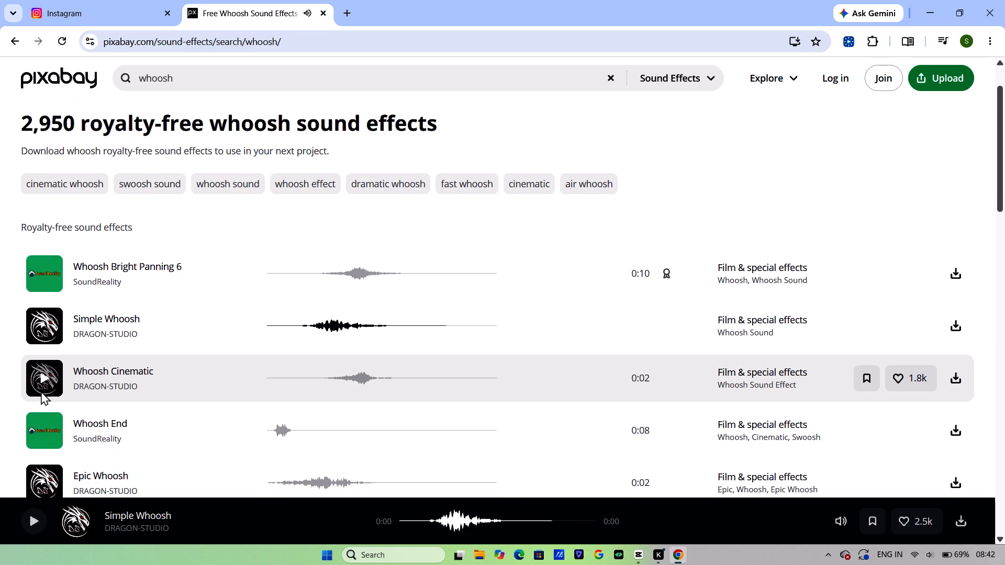
pyautogui.click(43, 380)
pyautogui.scroll(-2, 43, 380)
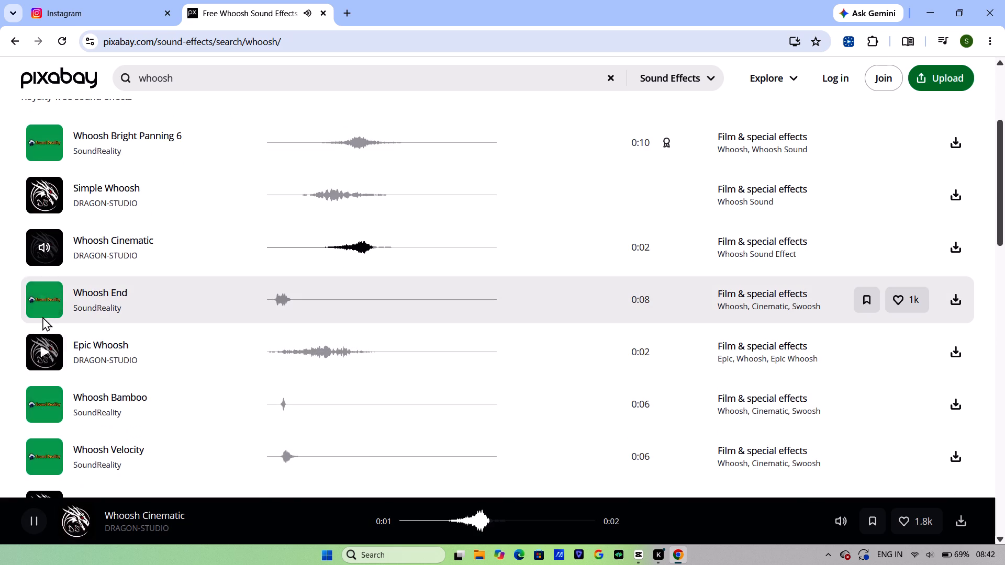
pyautogui.click(46, 300)
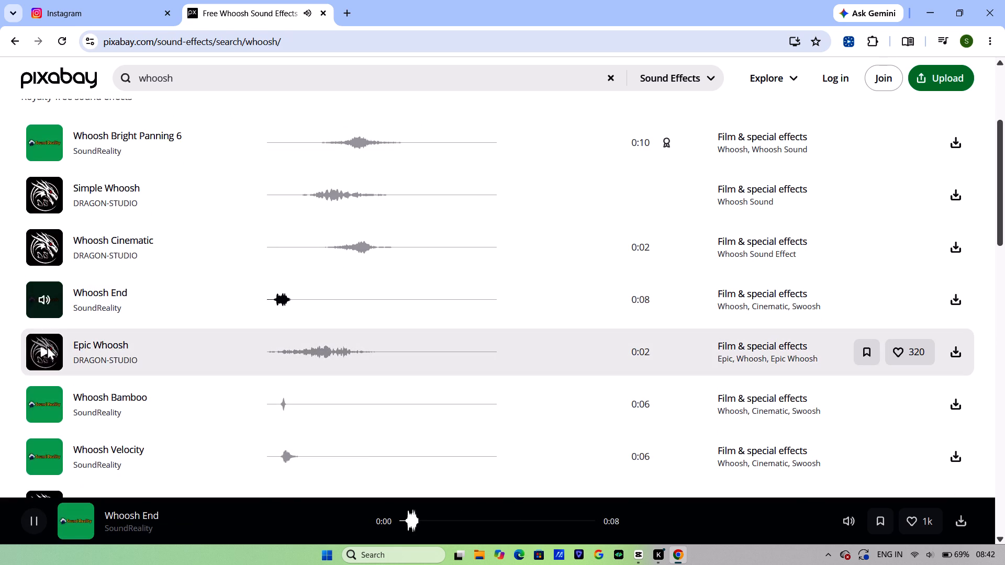
pyautogui.click(47, 350)
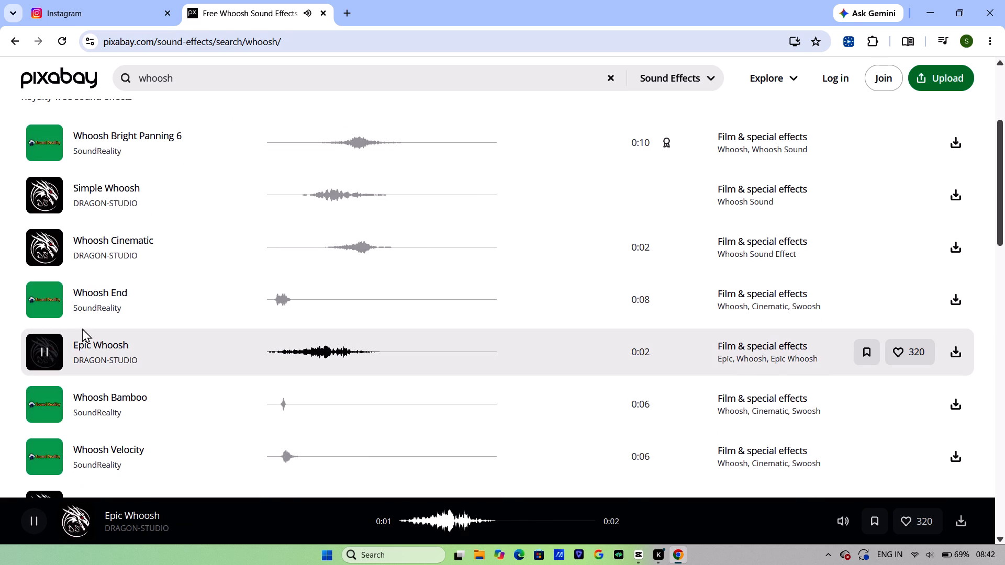
# Download the Whoosh Cinematic sound effect and add the file to the lower audio track of project 1031 in CapCut.
pyautogui.click(959, 240)
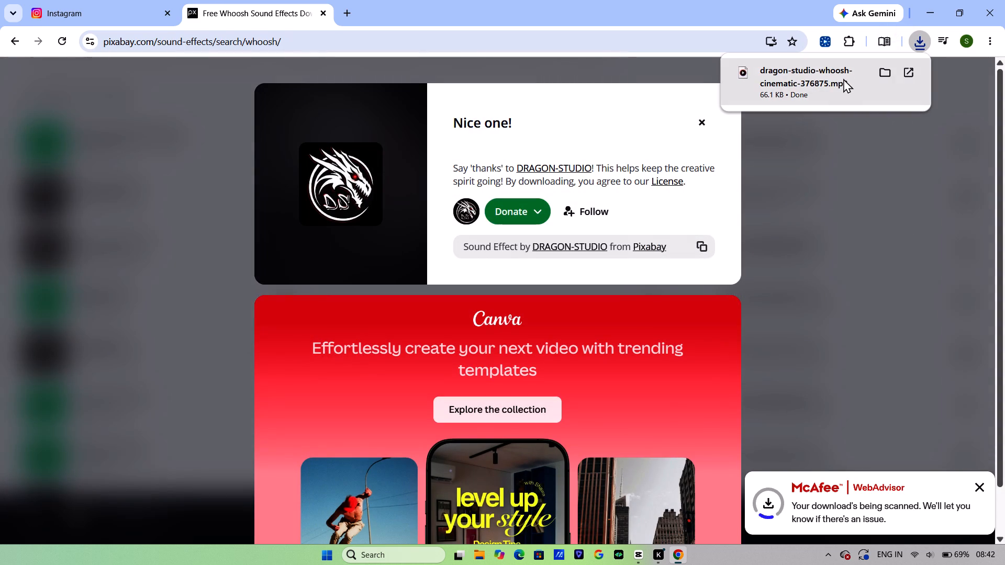
pyautogui.moveTo(842, 78); pyautogui.dragTo(638, 551)
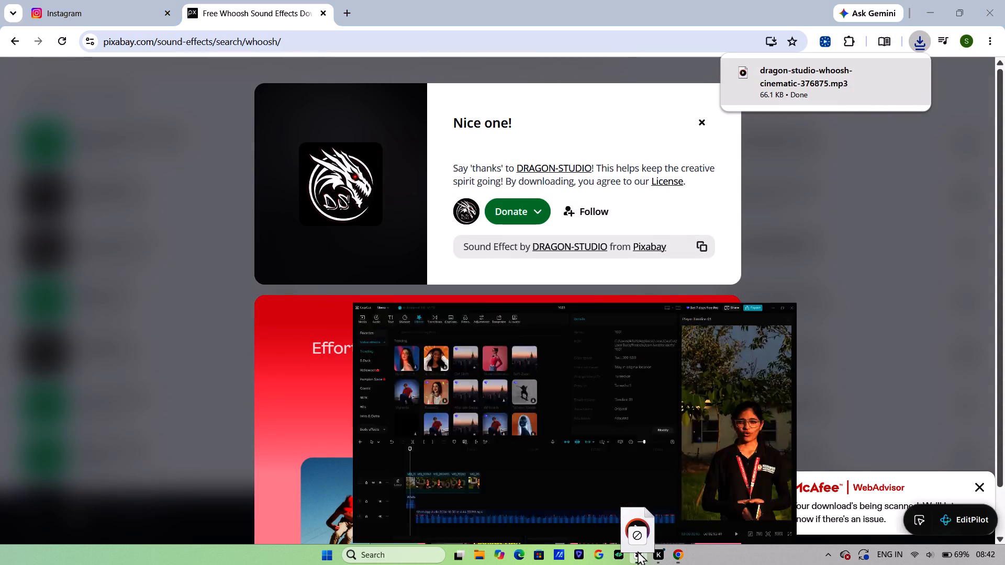
pyautogui.moveTo(638, 551); pyautogui.dragTo(140, 467)
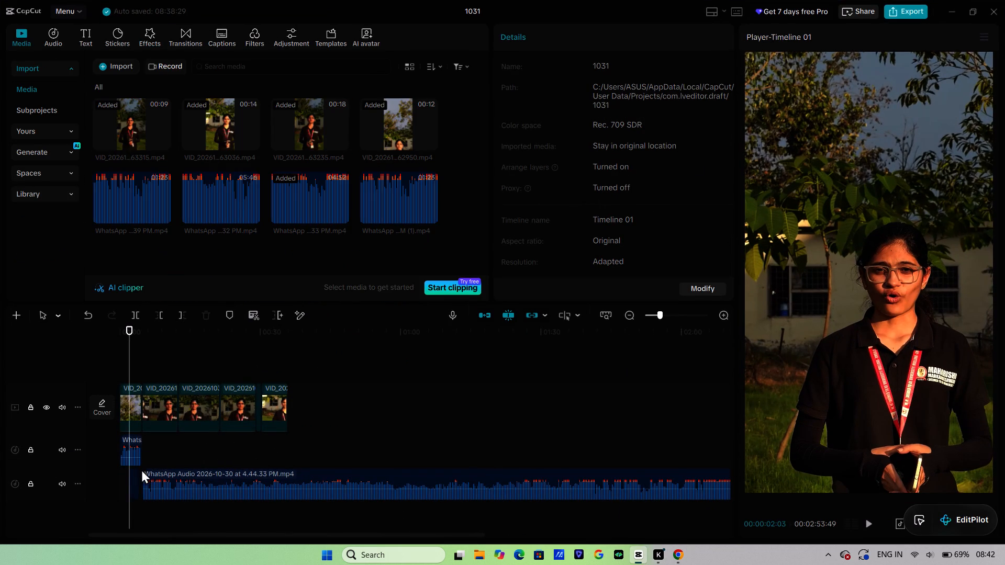
# Move the whoosh clip on the lower audio track to the very start of the timeline.
pyautogui.keyDown('ctrl'); pyautogui.scroll(5, 142, 482); pyautogui.keyUp('ctrl')
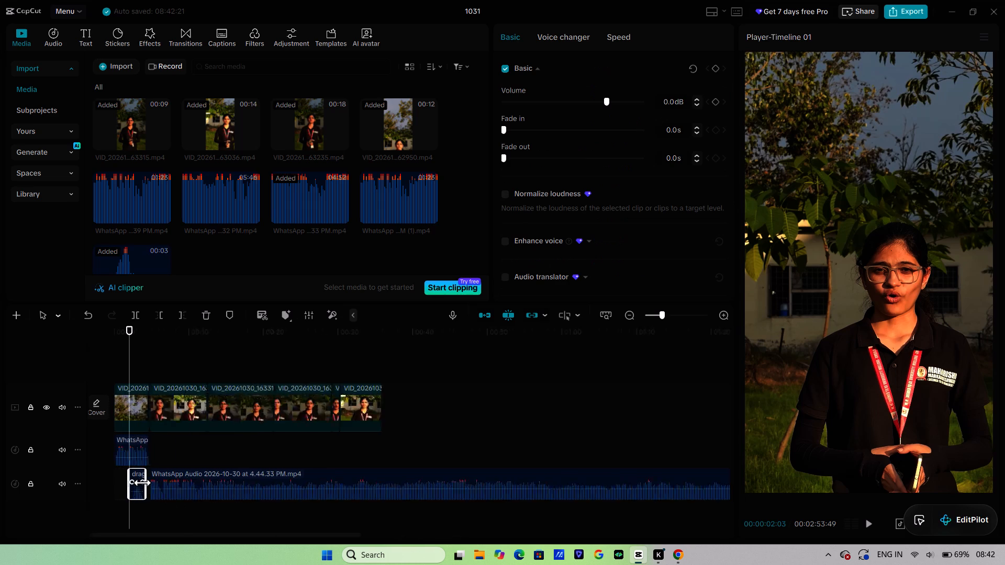
pyautogui.keyDown('ctrl'); pyautogui.scroll(5, 142, 482); pyautogui.keyUp('ctrl')
pyautogui.hscroll(1, 142, 482)
pyautogui.keyDown('ctrl'); pyautogui.scroll(1, 142, 482); pyautogui.keyUp('ctrl')
pyautogui.keyDown('ctrl'); pyautogui.hscroll(1, 142, 482); pyautogui.keyUp('ctrl')
pyautogui.keyDown('ctrl'); pyautogui.scroll(8, 142, 482); pyautogui.keyUp('ctrl')
pyautogui.moveTo(184, 482); pyautogui.dragTo(126, 479)
pyautogui.hscroll(1, 129, 479)
pyautogui.moveTo(187, 486); pyautogui.dragTo(149, 487)
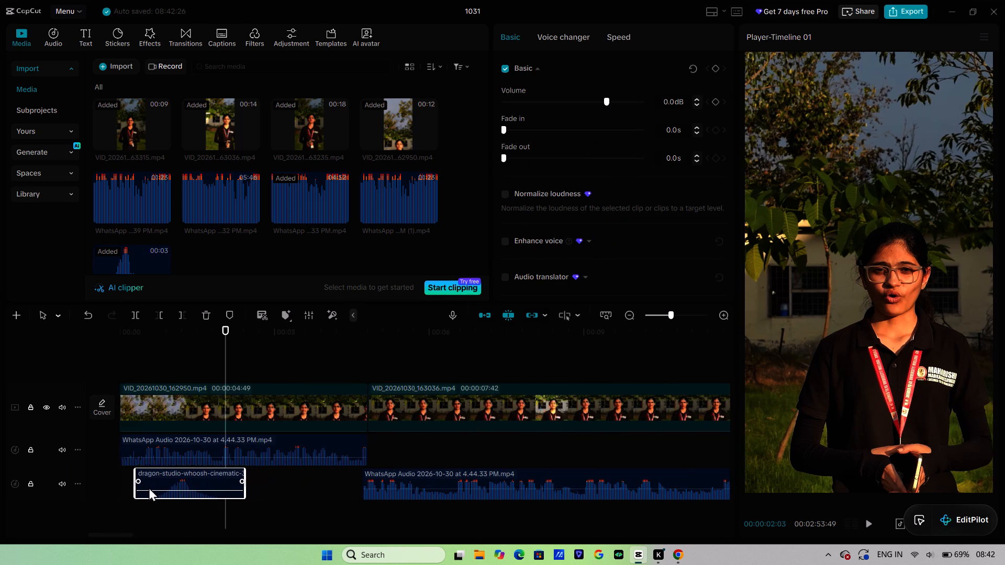
pyautogui.moveTo(149, 487); pyautogui.dragTo(142, 487)
# After playing the opening, trim the quiet beginning of the whoosh clip and move it back to the timeline start.
pyautogui.click(142, 360)
pyautogui.moveTo(143, 360); pyautogui.dragTo(117, 366)
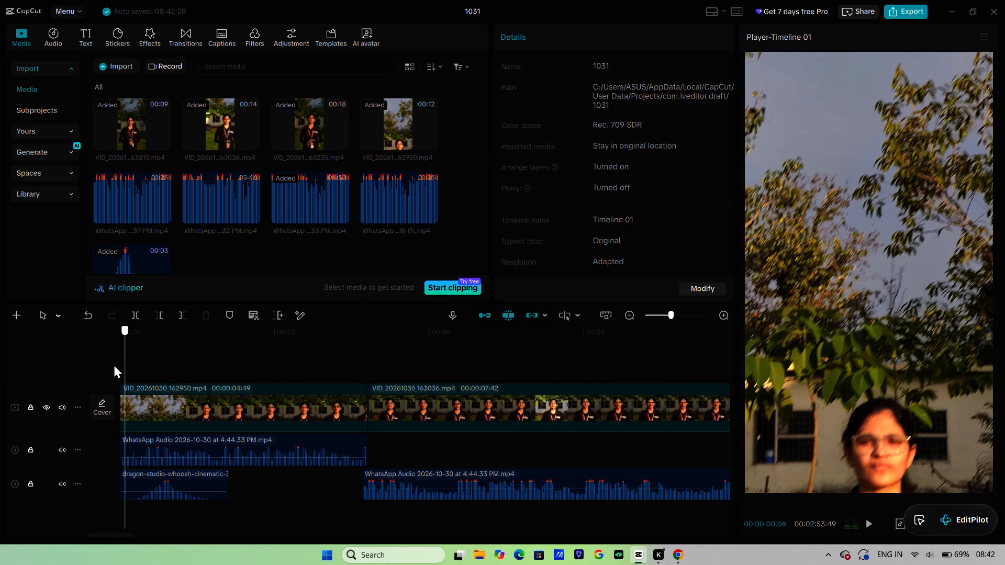
pyautogui.press('space')
pyautogui.press('space')
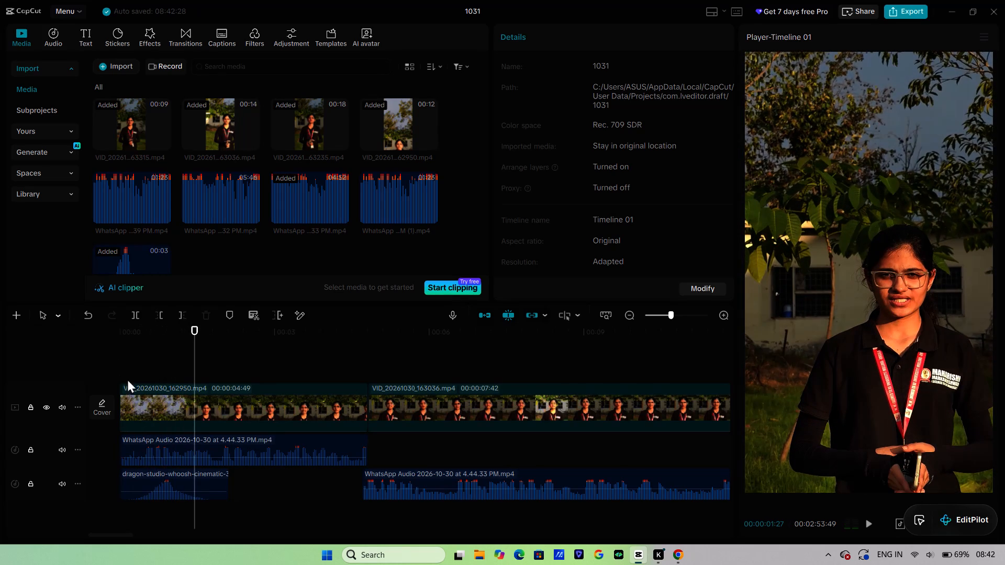
pyautogui.click(151, 483)
pyautogui.moveTo(117, 491); pyautogui.dragTo(129, 498)
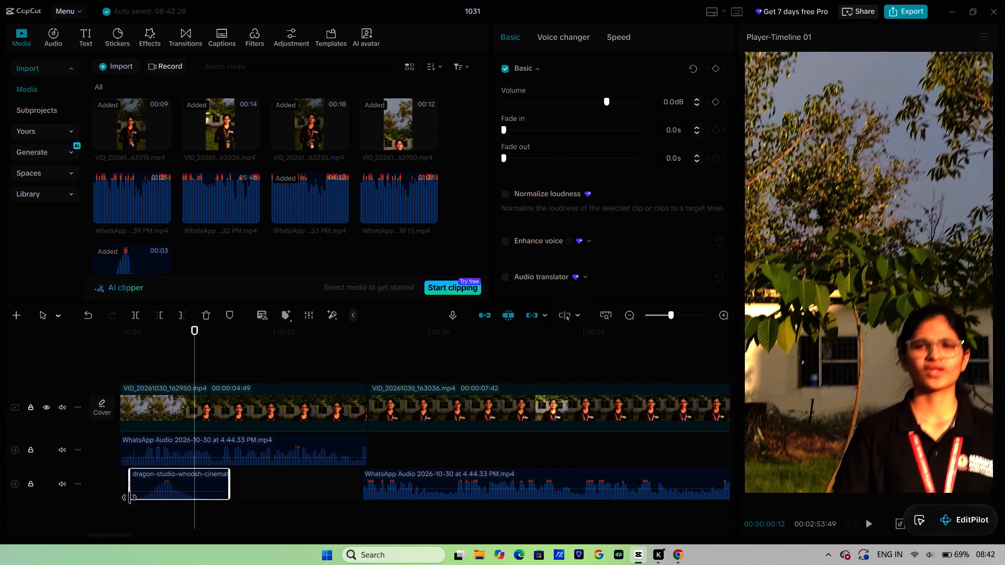
pyautogui.moveTo(129, 498); pyautogui.dragTo(139, 500)
pyautogui.moveTo(171, 482); pyautogui.dragTo(151, 481)
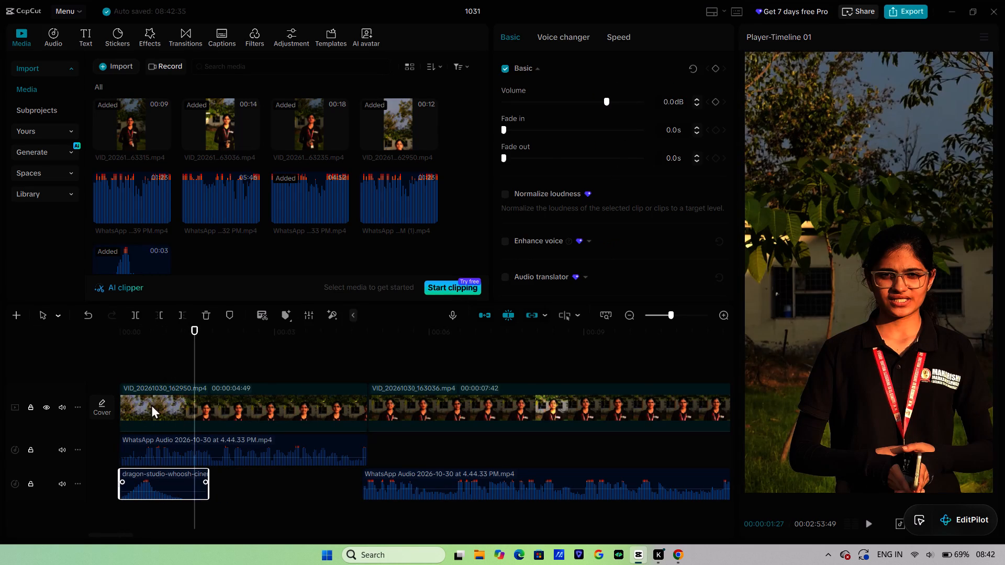
# Replay the opening, trim more of the whoosh clip's build-up and move the clip back to the timeline start.
pyautogui.click(148, 367)
pyautogui.moveTo(148, 367); pyautogui.dragTo(118, 367)
pyautogui.press('space')
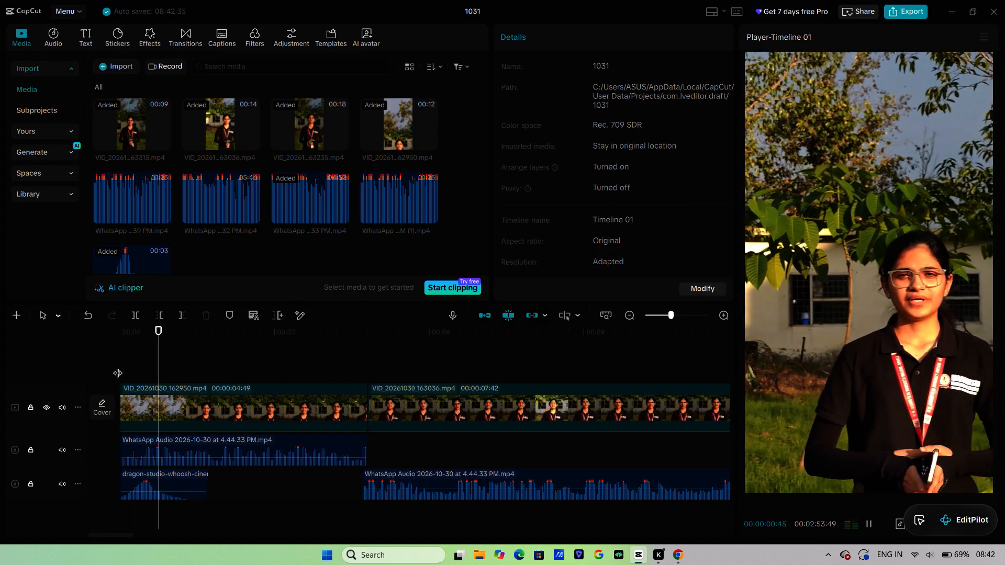
pyautogui.press('space')
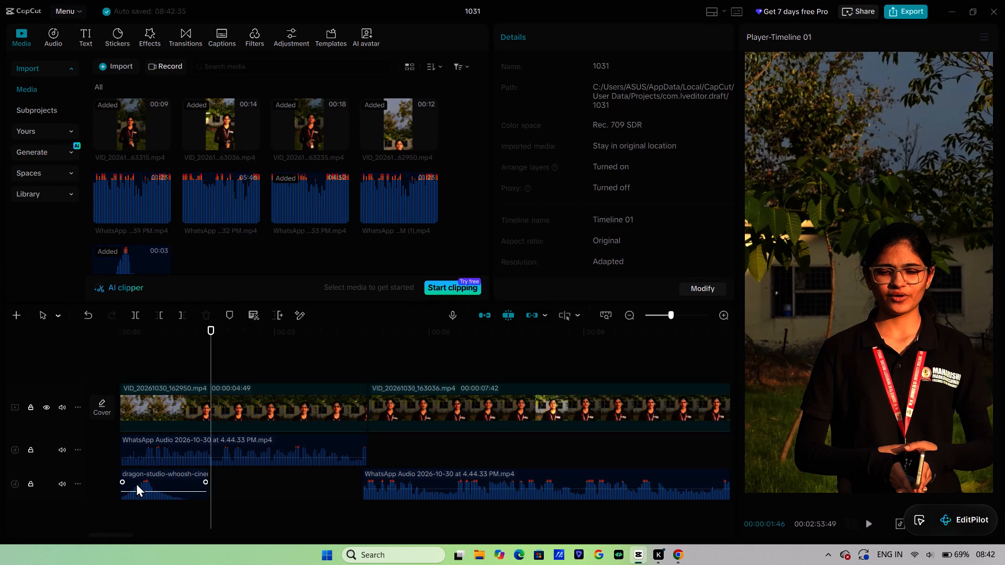
pyautogui.click(136, 483)
pyautogui.moveTo(117, 487); pyautogui.dragTo(134, 495)
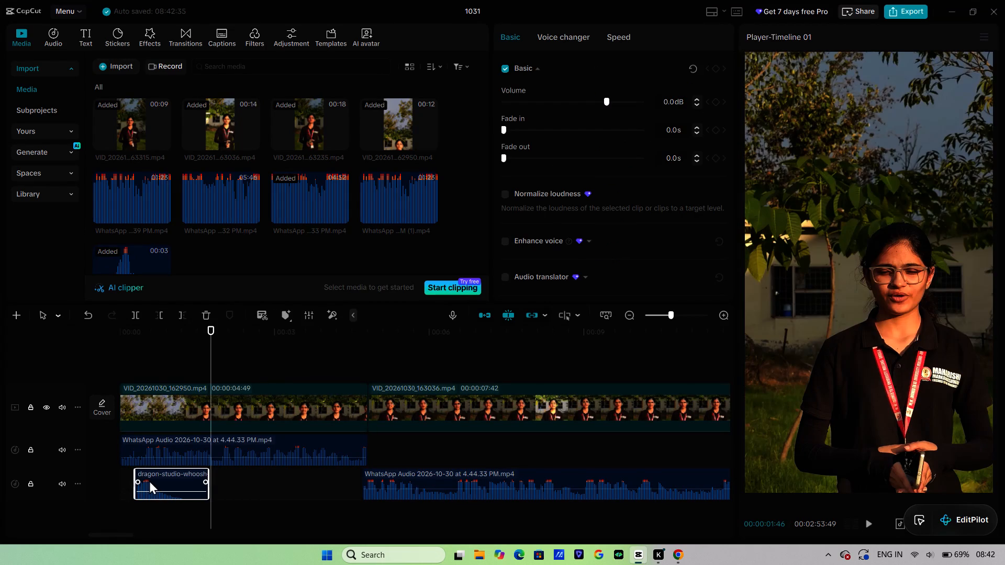
pyautogui.moveTo(150, 480); pyautogui.dragTo(136, 476)
# Play the opening twice from the timeline start to check the whoosh's timing against the first clip.
pyautogui.click(131, 363)
pyautogui.moveTo(133, 363); pyautogui.dragTo(104, 371)
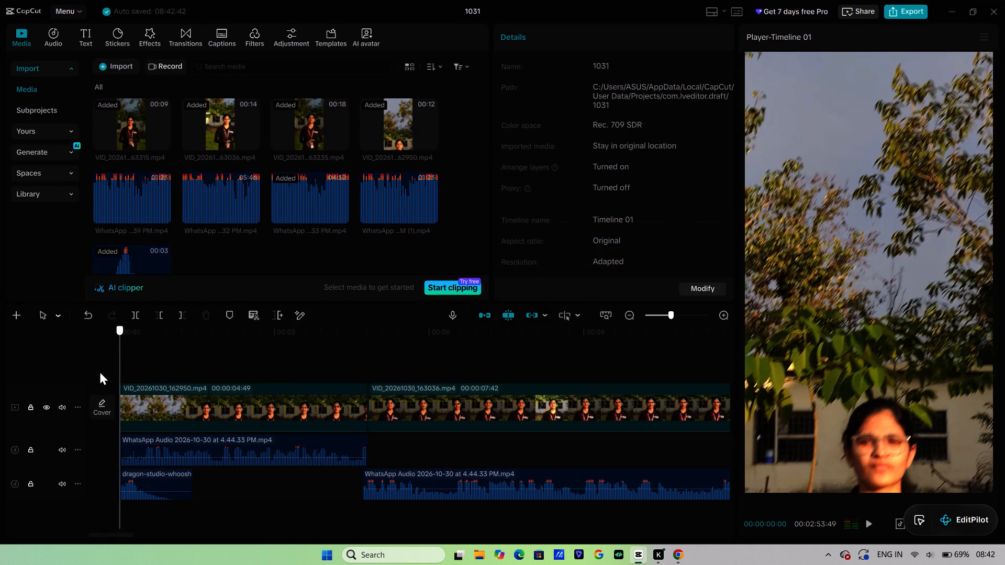
pyautogui.press('space')
pyautogui.press('space')
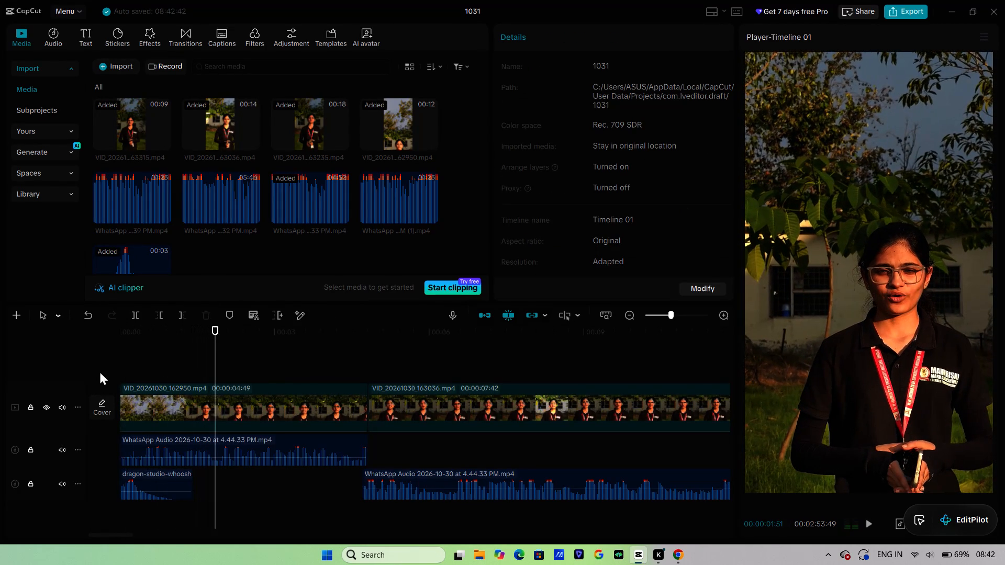
pyautogui.click(126, 370)
pyautogui.moveTo(126, 370); pyautogui.dragTo(117, 370)
pyautogui.press('space')
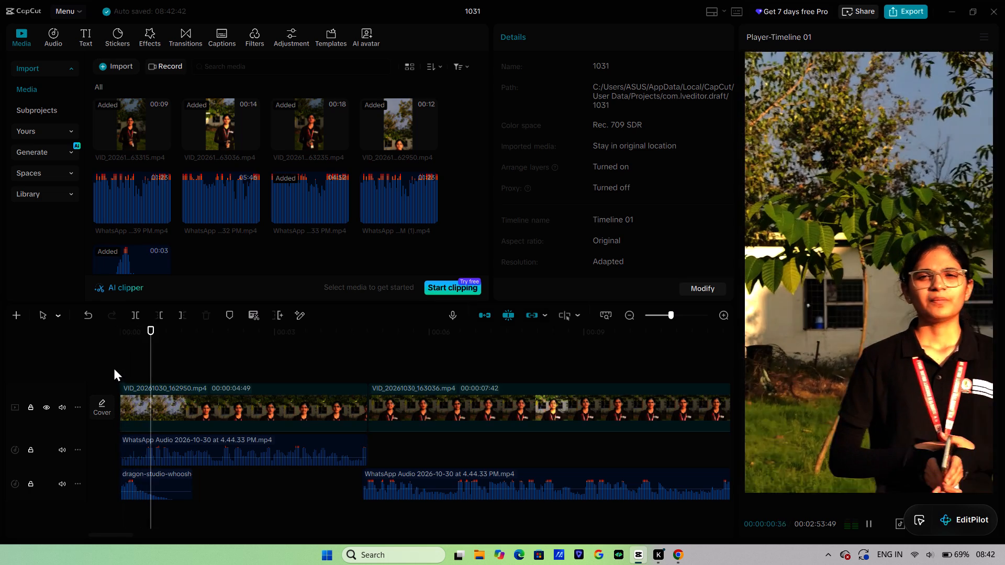
pyautogui.press('space')
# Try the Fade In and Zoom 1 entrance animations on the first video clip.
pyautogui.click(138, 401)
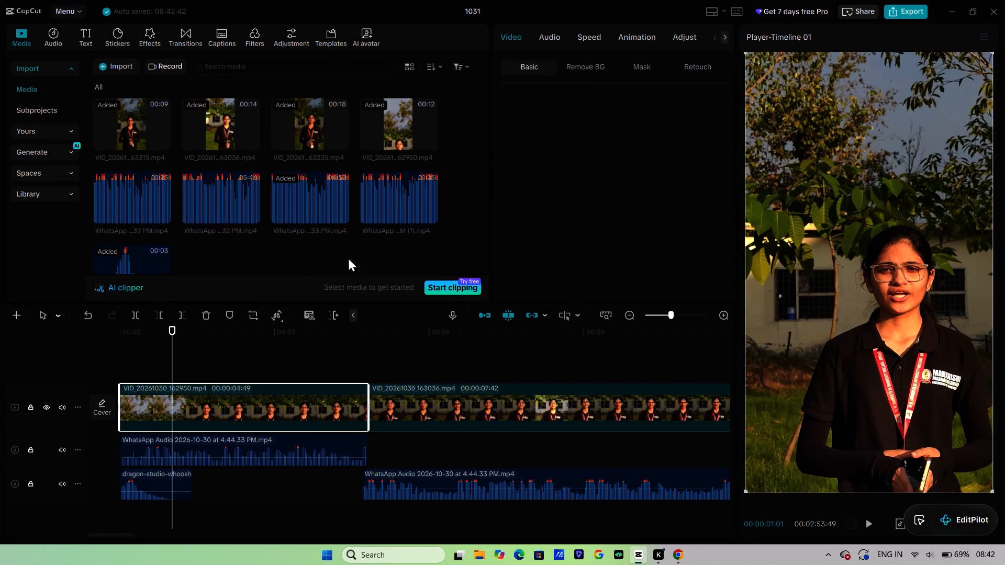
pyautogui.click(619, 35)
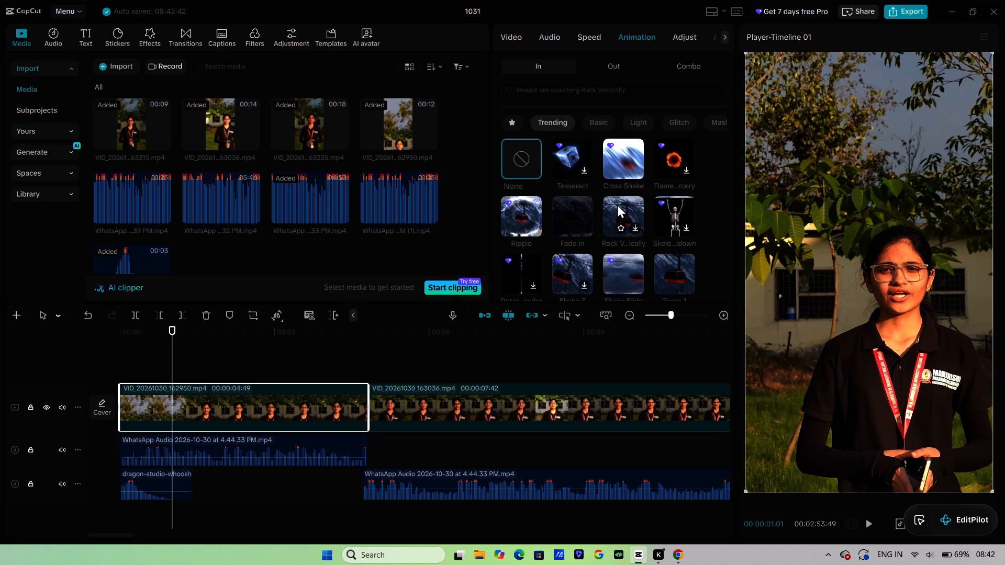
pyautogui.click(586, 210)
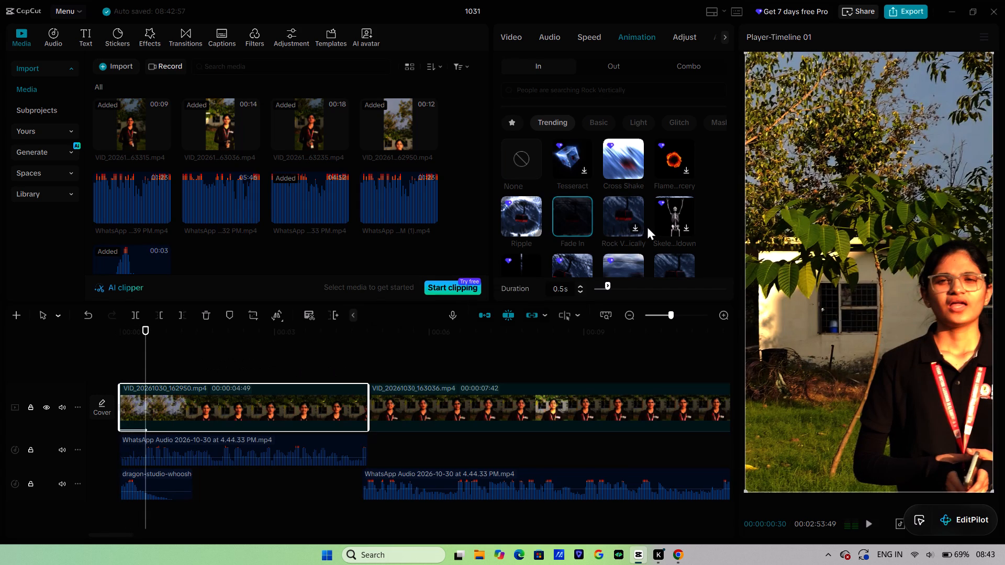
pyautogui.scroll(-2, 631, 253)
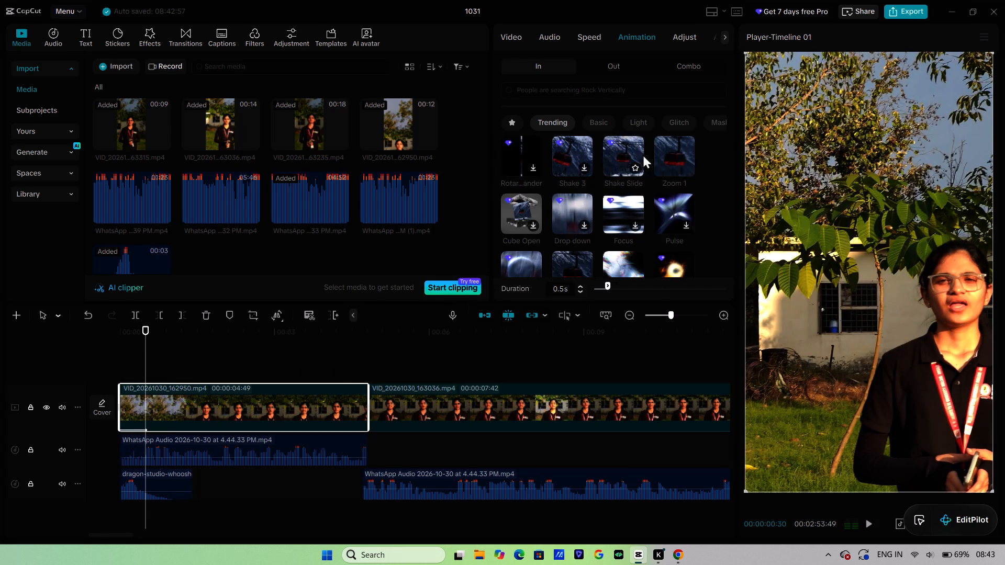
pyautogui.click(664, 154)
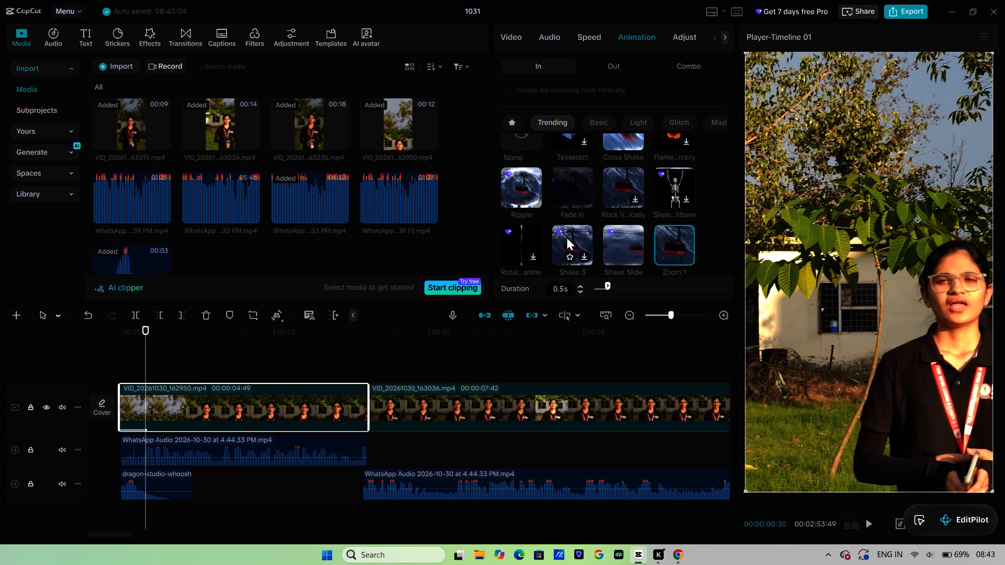
# Apply the Zoom Out entrance animation to the first video clip.
pyautogui.scroll(-1, 669, 247)
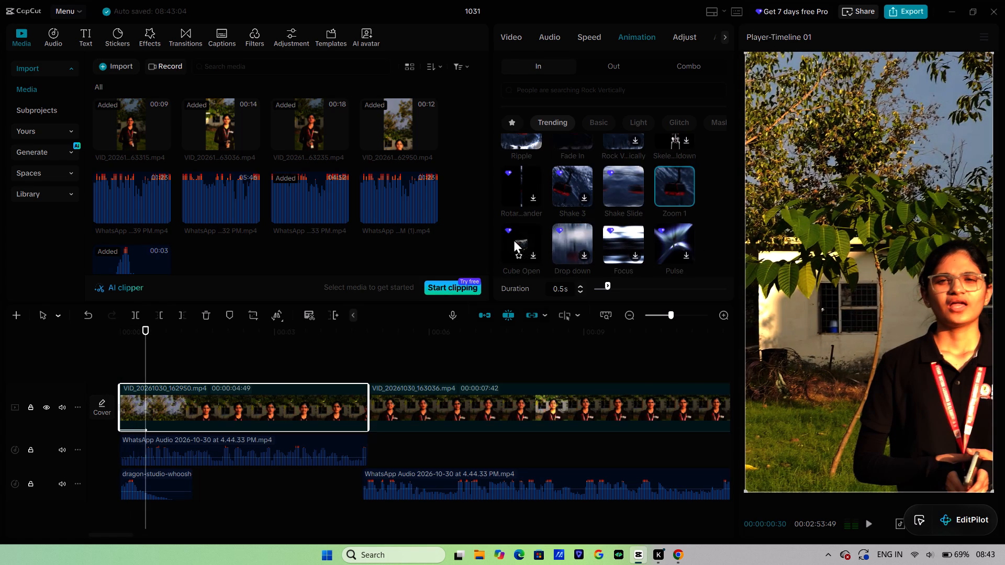
pyautogui.scroll(-2, 513, 239)
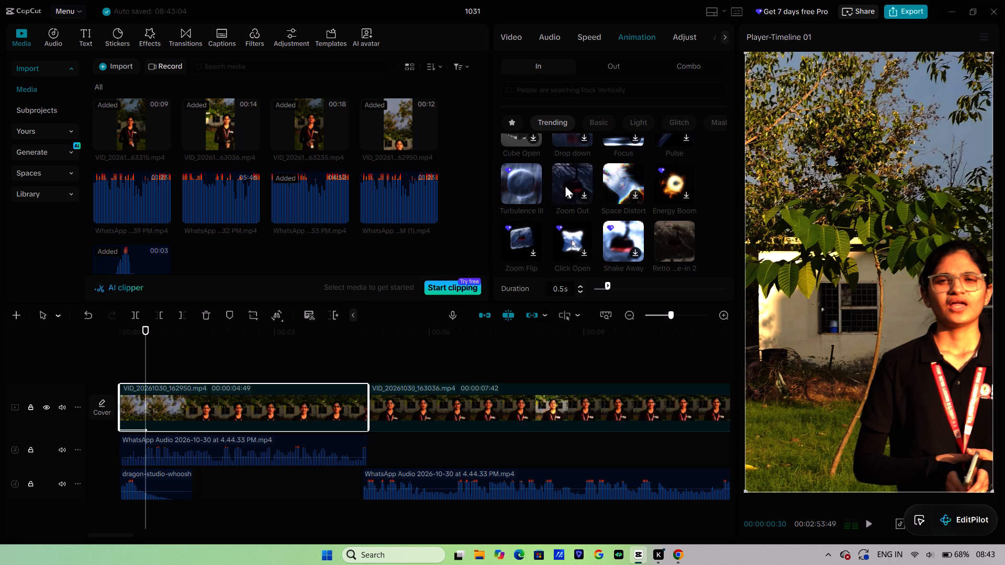
pyautogui.click(565, 179)
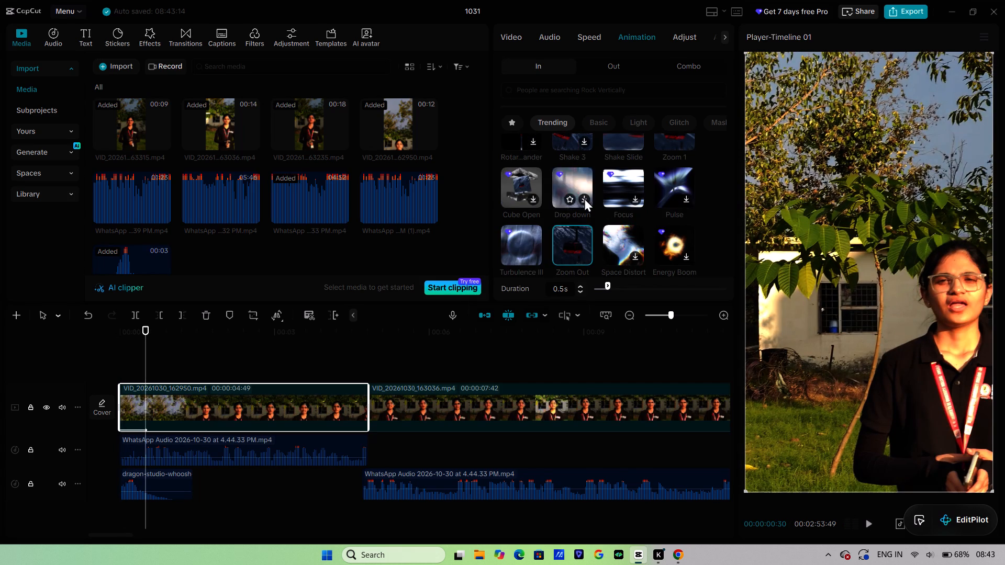
# Play the opening twice from the timeline start to check the Zoom Out entrance animation on the first clip.
pyautogui.click(146, 369)
pyautogui.moveTo(146, 367); pyautogui.dragTo(118, 363)
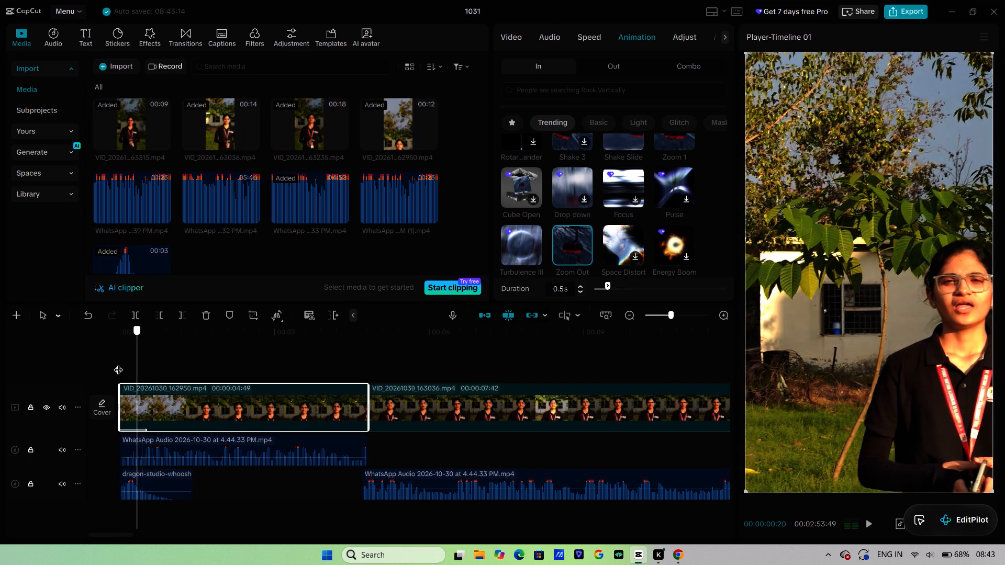
pyautogui.moveTo(118, 363); pyautogui.dragTo(85, 371)
pyautogui.press('space')
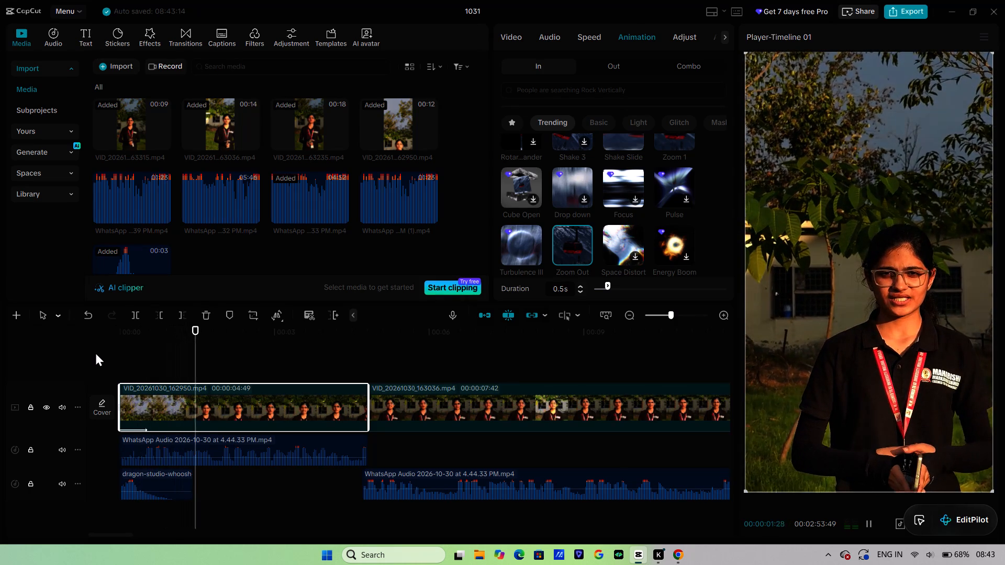
pyautogui.press('space')
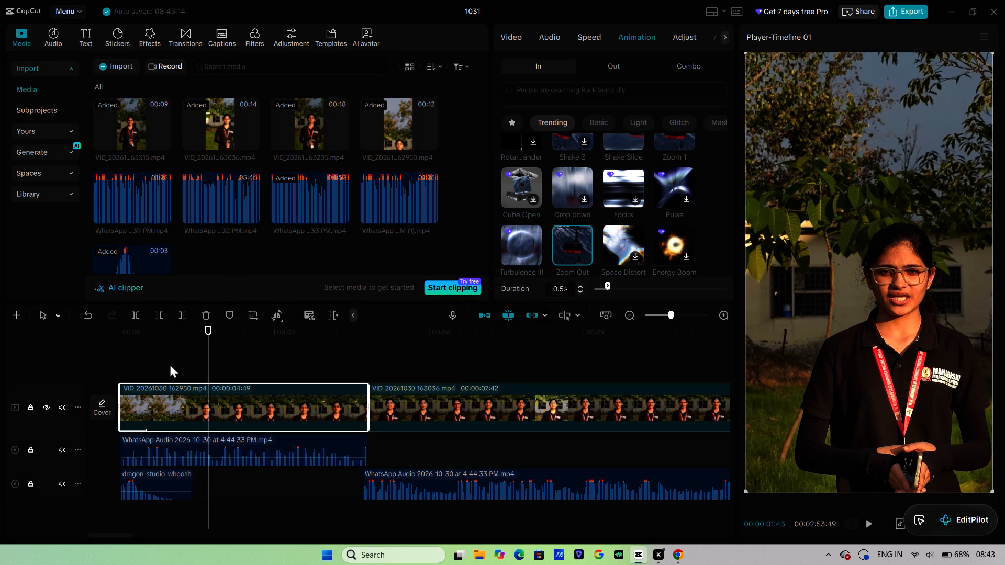
pyautogui.moveTo(206, 358); pyautogui.dragTo(109, 358)
pyautogui.press('space')
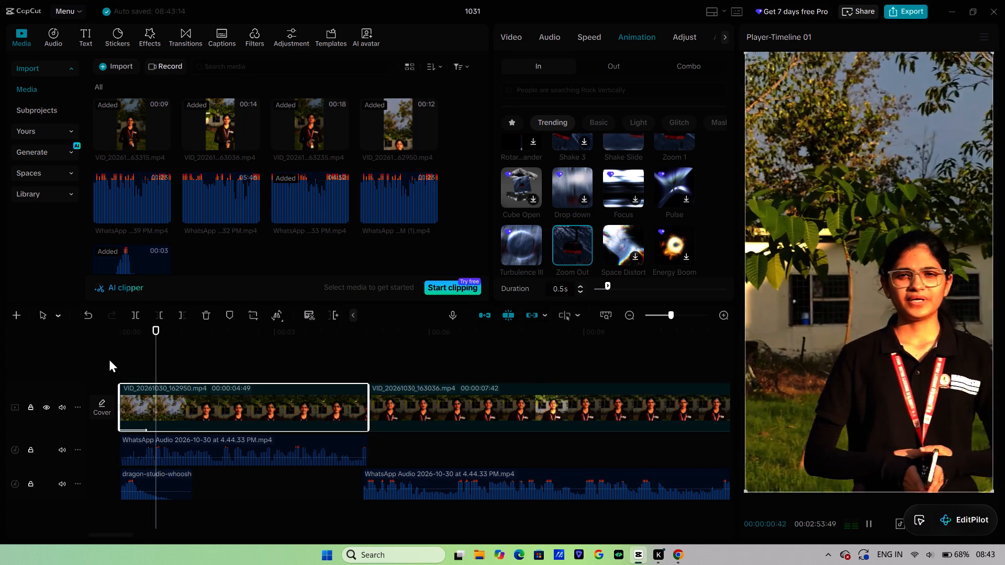
pyautogui.press('space')
pyautogui.press('space')
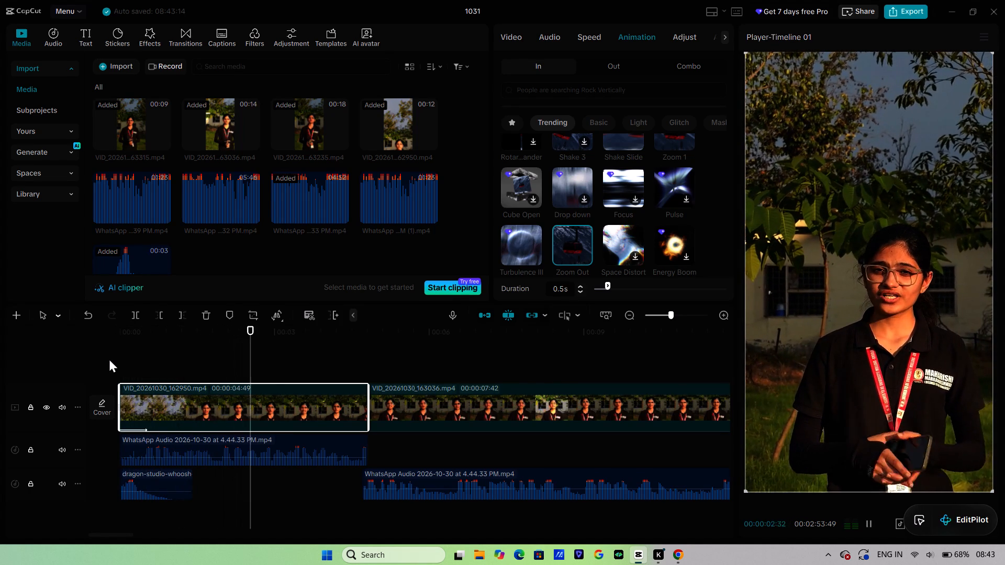
pyautogui.press('space')
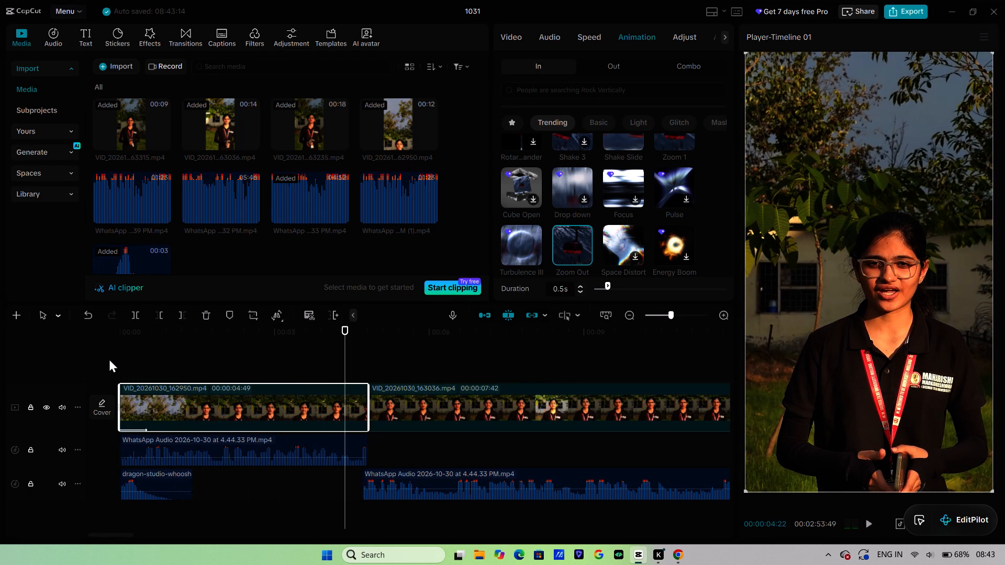
pyautogui.click(237, 403)
# Switch to Chrome and search Google Images for "blue bg" in a new tab.
pyautogui.click(676, 563)
pyautogui.click(221, 126)
pyautogui.click(344, 30)
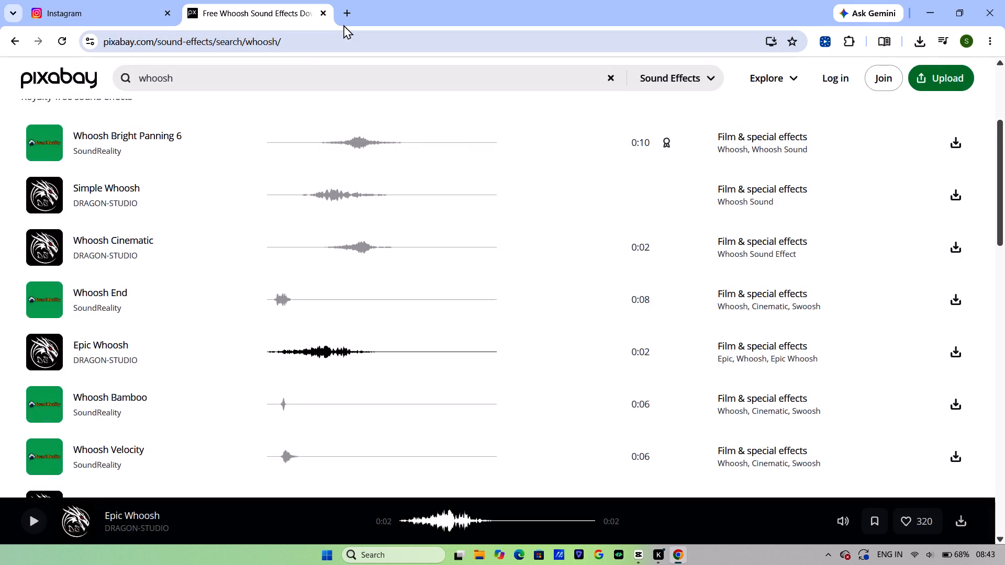
pyautogui.click(343, 22)
pyautogui.click(343, 18)
pyautogui.click(369, 282)
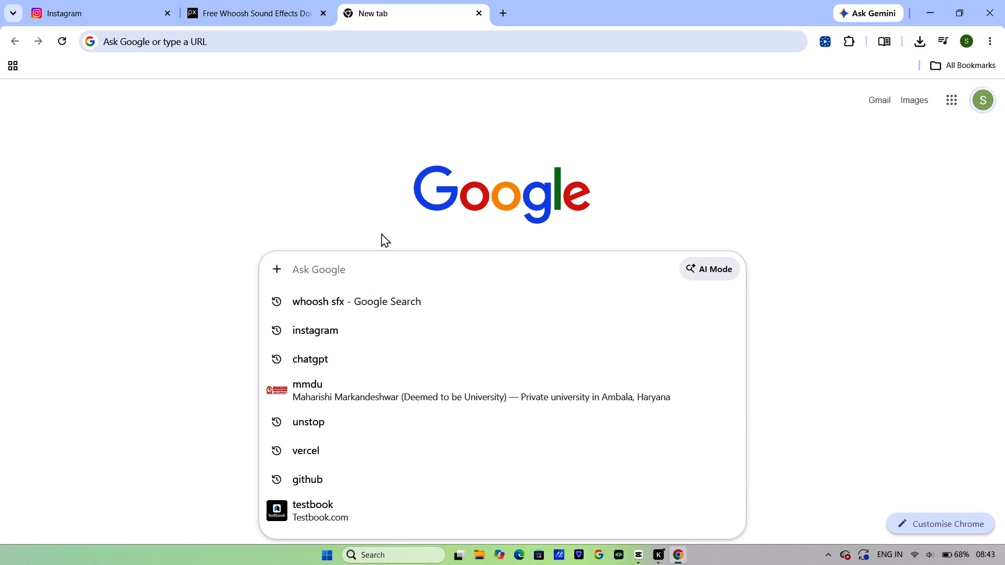
pyautogui.write('blue')
pyautogui.press('Return')
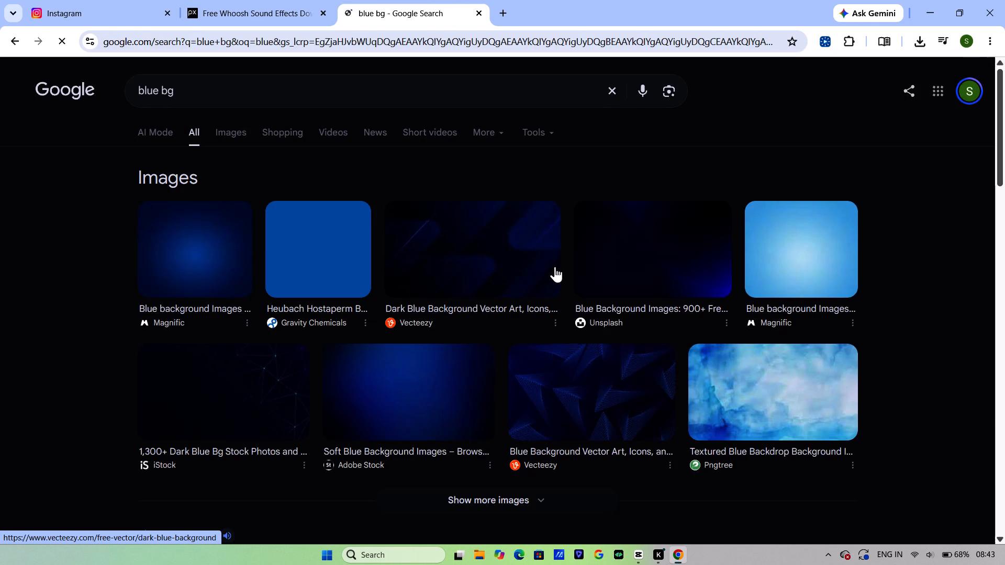
pyautogui.scroll(-3, 520, 279)
pyautogui.scroll(4, 399, 296)
pyautogui.click(217, 144)
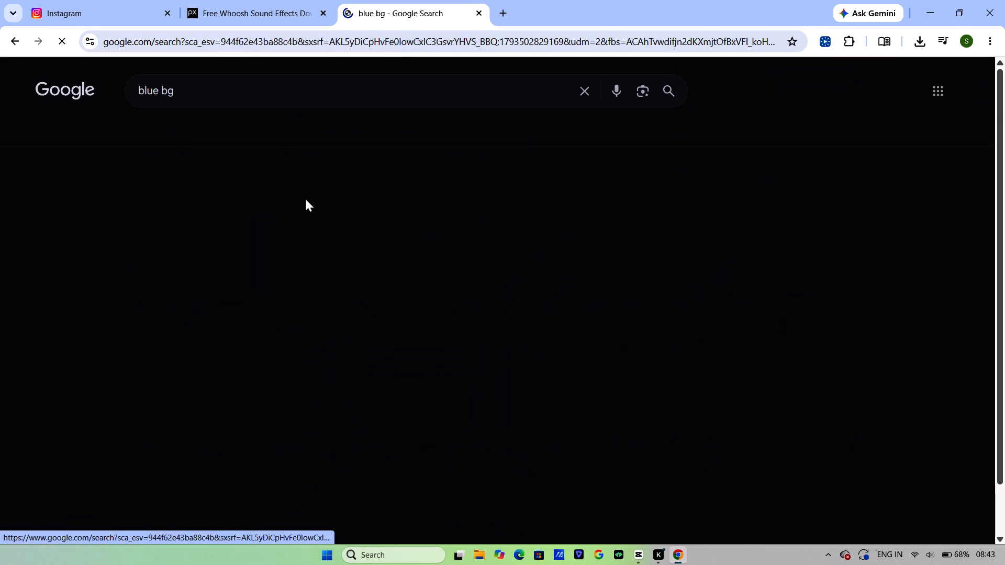
# Shorten the image search query to "blue" and run it.
pyautogui.click(205, 93)
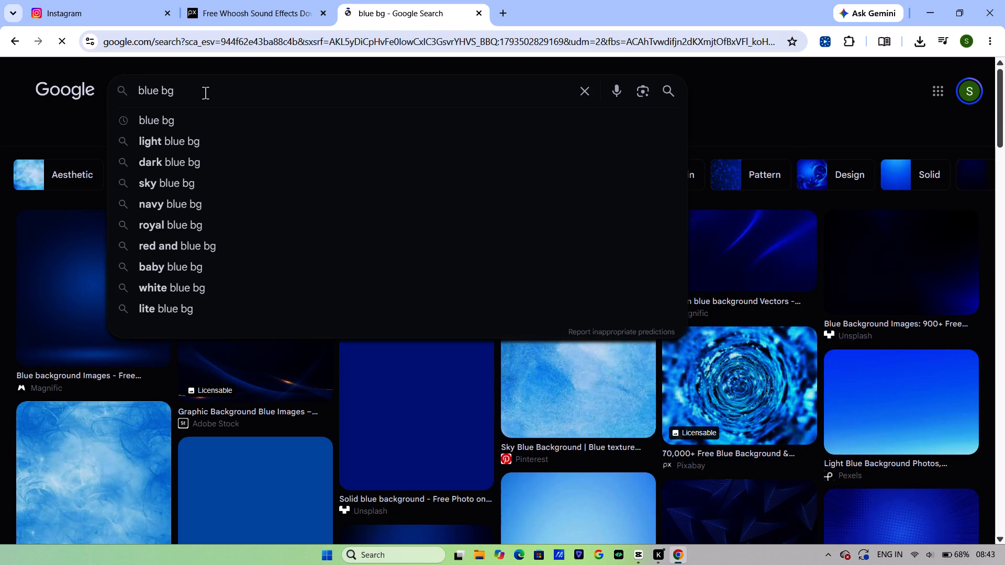
pyautogui.press('BackSpace')
pyautogui.press('BackSpace')
pyautogui.hotkey('shift', 'Return')
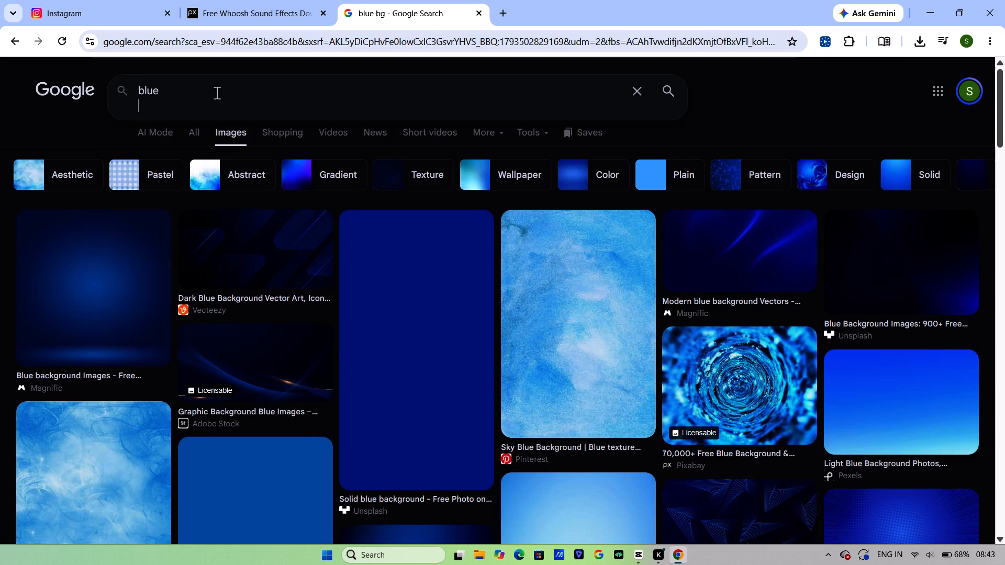
pyautogui.press('Return')
# Browse the blue image results and the Figma "Dark blue" preview's related images for a suitable plain blue background.
pyautogui.scroll(1, 437, 193)
pyautogui.scroll(-5, 437, 194)
pyautogui.scroll(1, 439, 197)
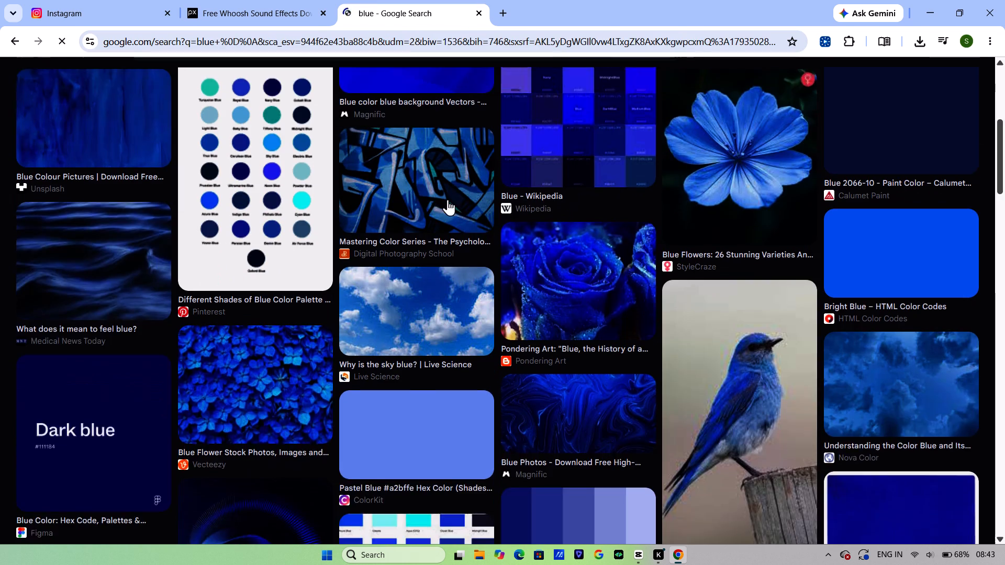
pyautogui.scroll(1, 448, 199)
pyautogui.scroll(-4, 287, 243)
pyautogui.scroll(-3, 204, 269)
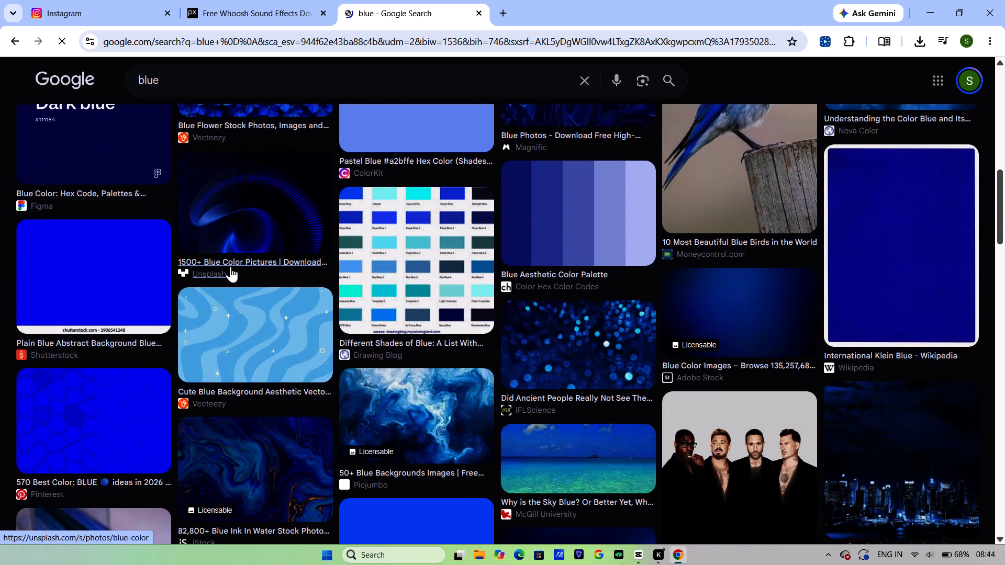
pyautogui.scroll(-1, 476, 254)
pyautogui.scroll(-1, 628, 256)
pyautogui.scroll(4, 413, 274)
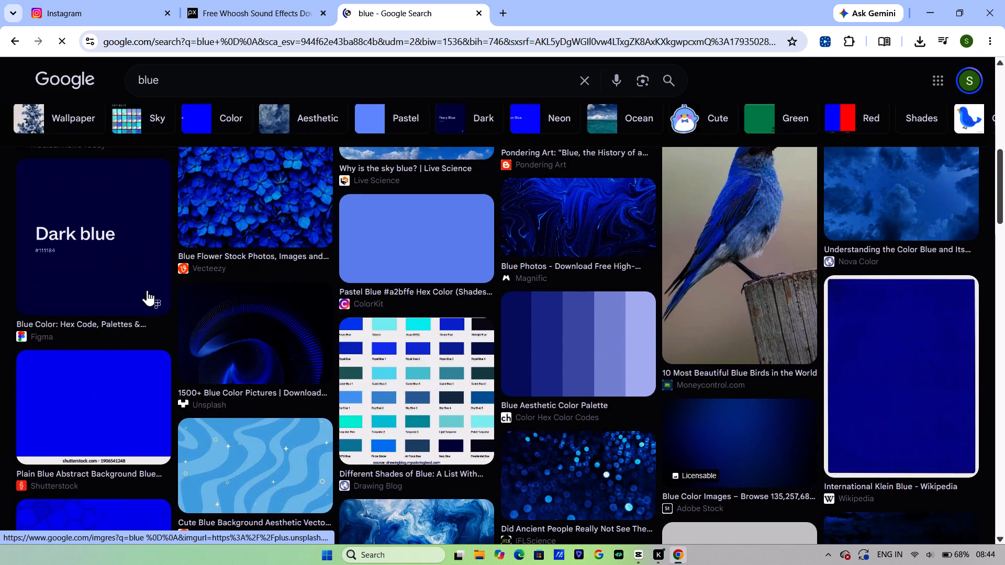
pyautogui.click(112, 265)
pyautogui.scroll(-6, 728, 251)
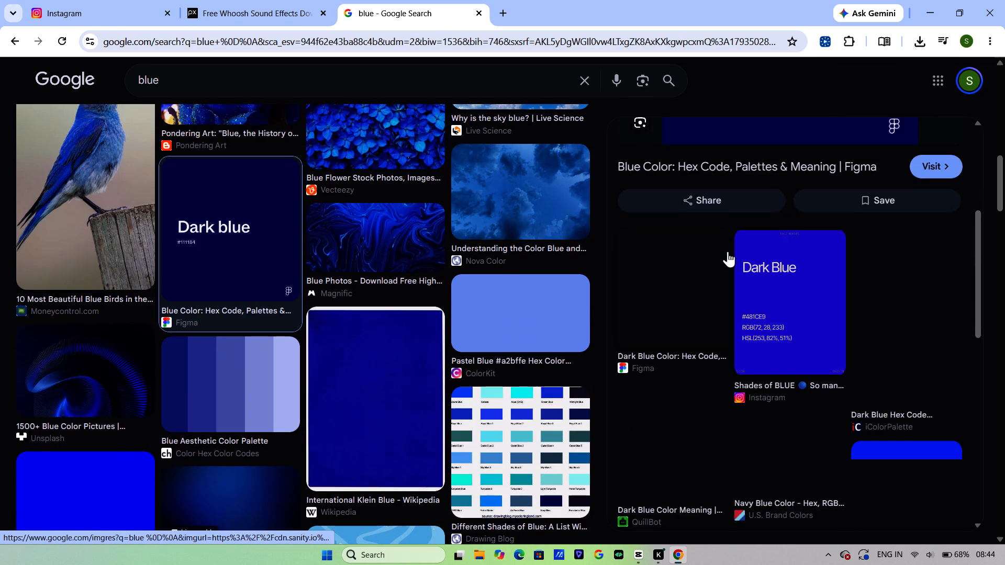
pyautogui.scroll(-6, 760, 255)
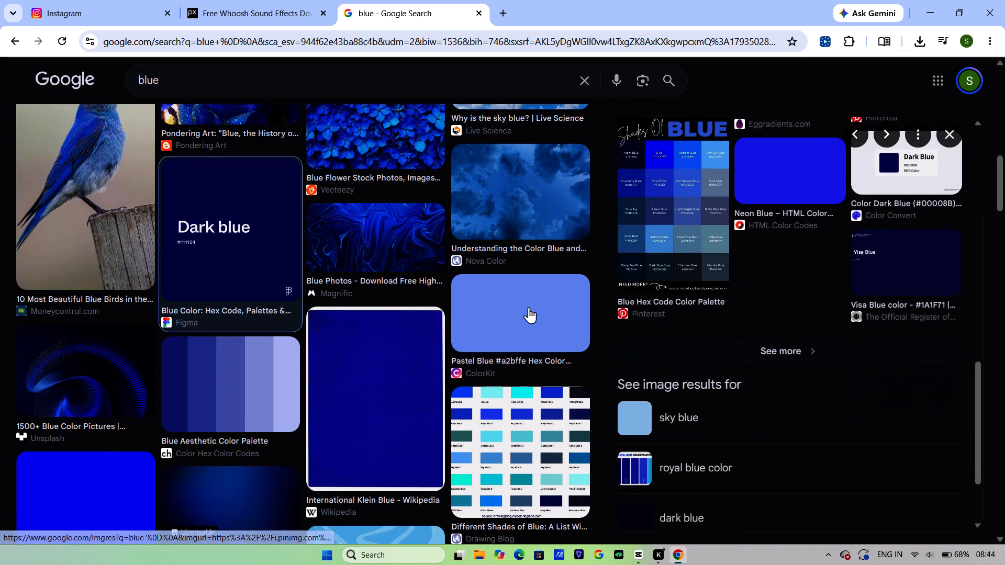
pyautogui.scroll(3, 493, 311)
pyautogui.scroll(-4, 467, 317)
pyautogui.scroll(-4, 281, 366)
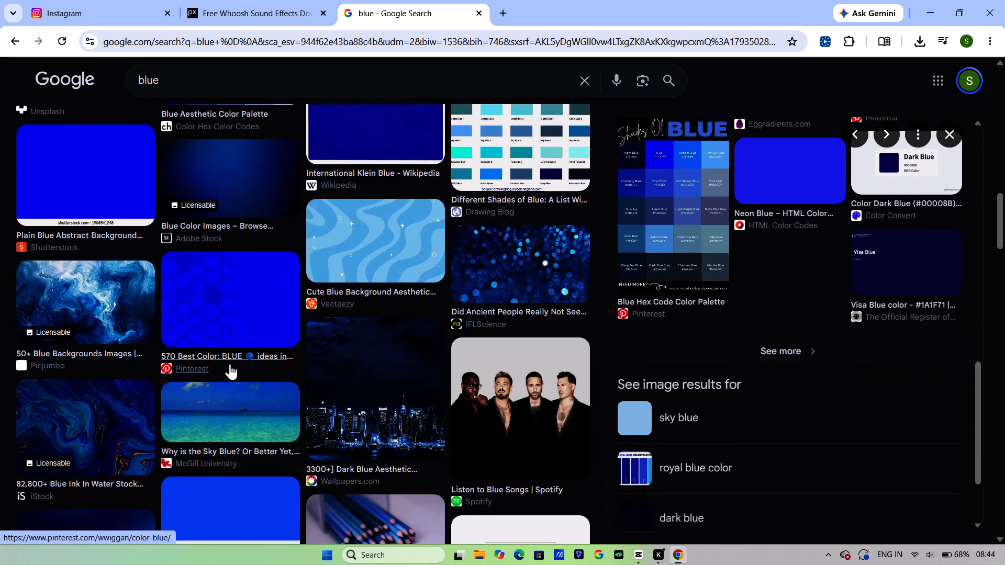
pyautogui.scroll(4, 228, 363)
pyautogui.scroll(-1, 228, 363)
pyautogui.scroll(14, 228, 363)
pyautogui.scroll(-2, 226, 357)
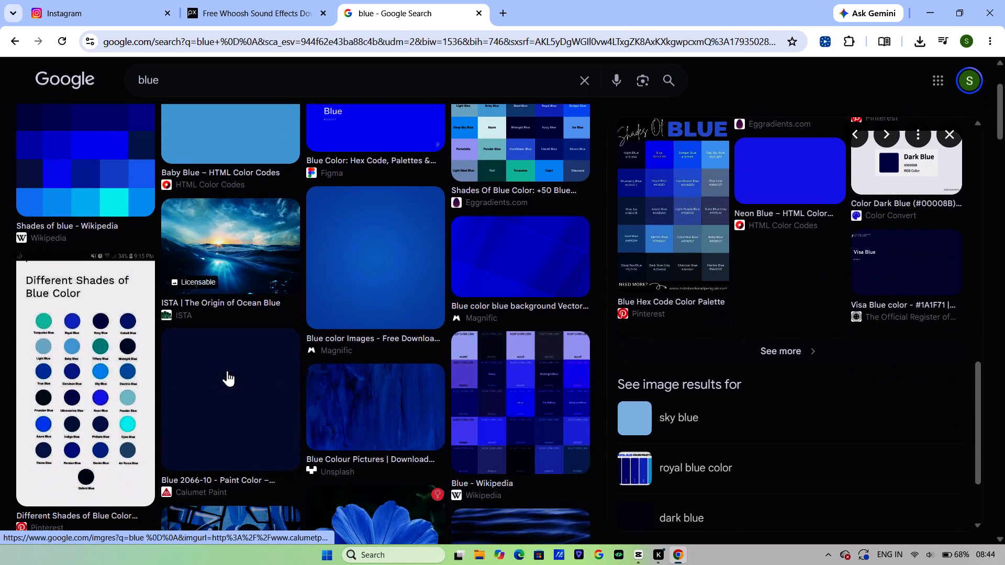
# Save the Calumet Paint "Blue 2066-10" image to Downloads as blue.jpg.
pyautogui.click(227, 372)
pyautogui.scroll(2, 769, 291)
pyautogui.click(766, 287)
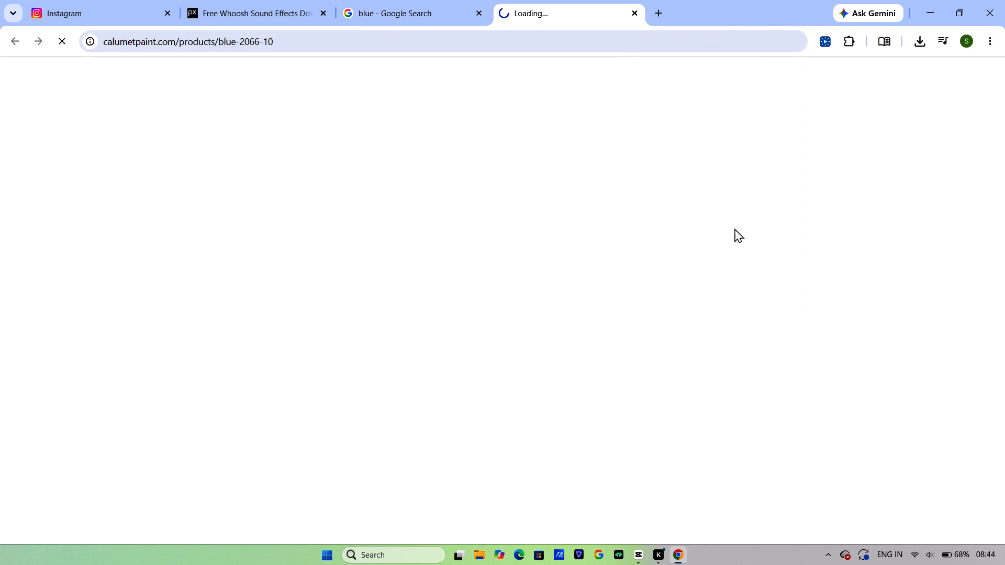
pyautogui.click(633, 14)
pyautogui.rightClick(765, 255)
pyautogui.rightClick(765, 255)
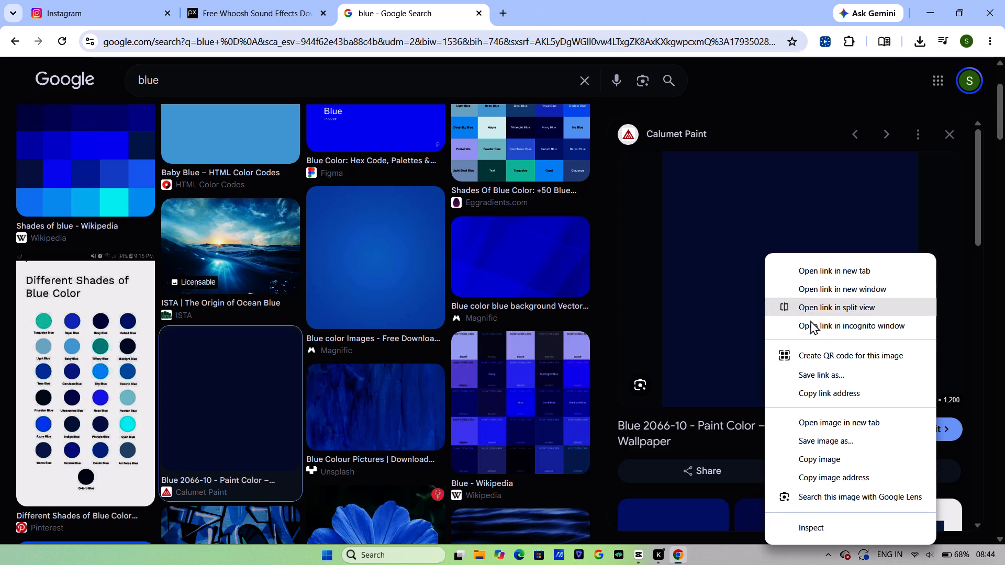
pyautogui.click(839, 433)
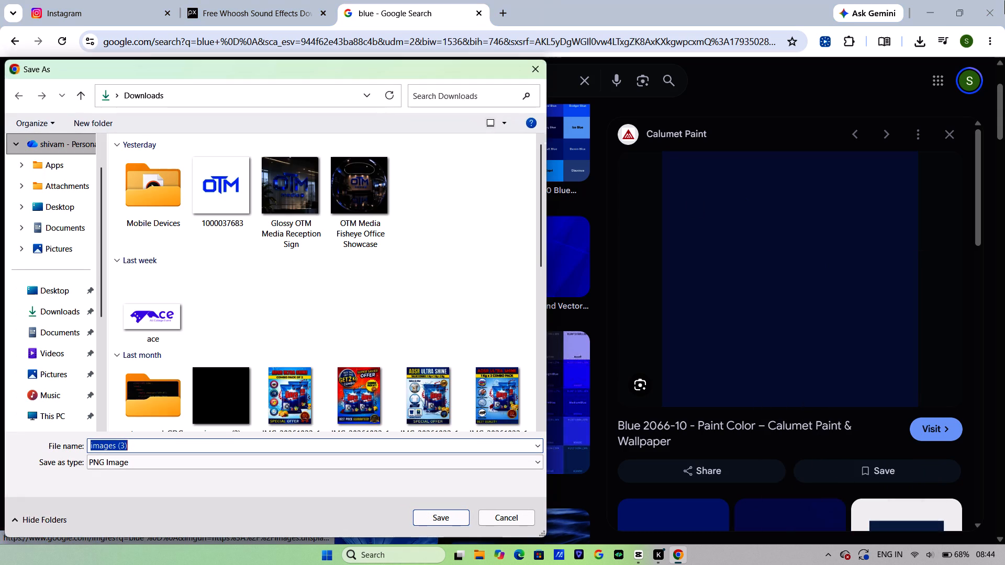
pyautogui.press('BackSpace')
pyautogui.write('blue.')
pyautogui.write('jpg')
pyautogui.press('Return')
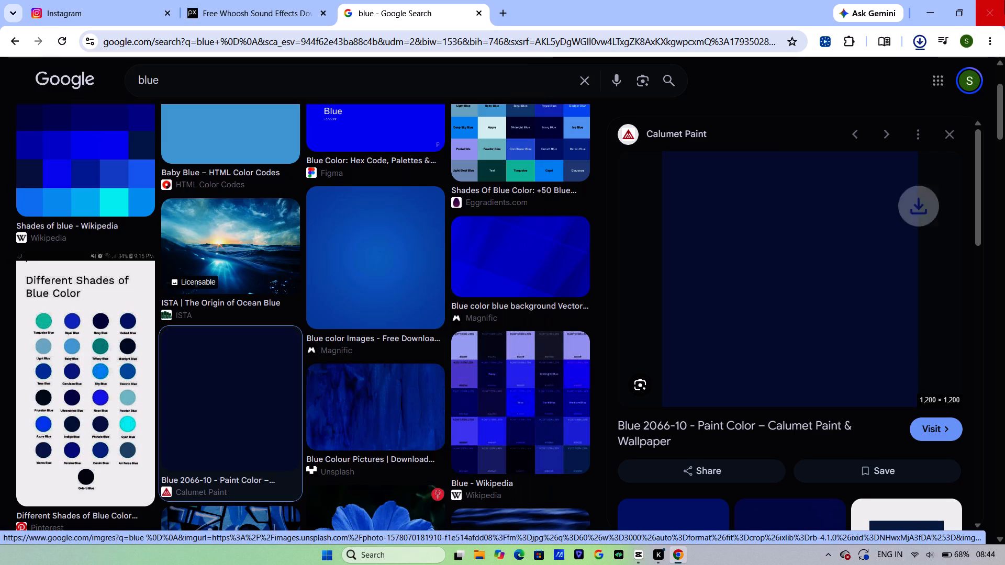
# Replace the image search query with "dark blue" and run it.
pyautogui.scroll(3, 661, 0)
pyautogui.scroll(-3, 435, 56)
pyautogui.scroll(2, 503, 179)
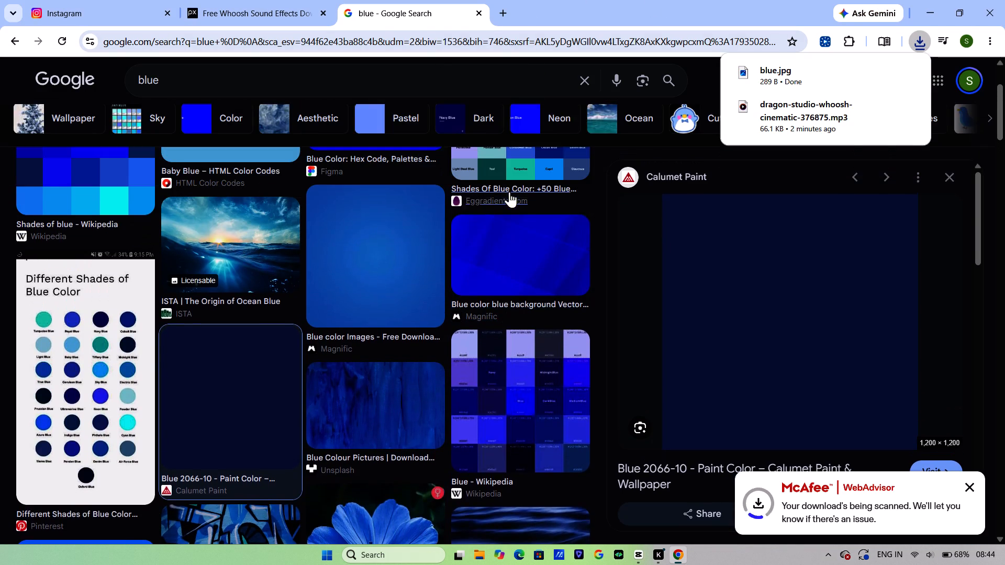
pyautogui.scroll(5, 519, 237)
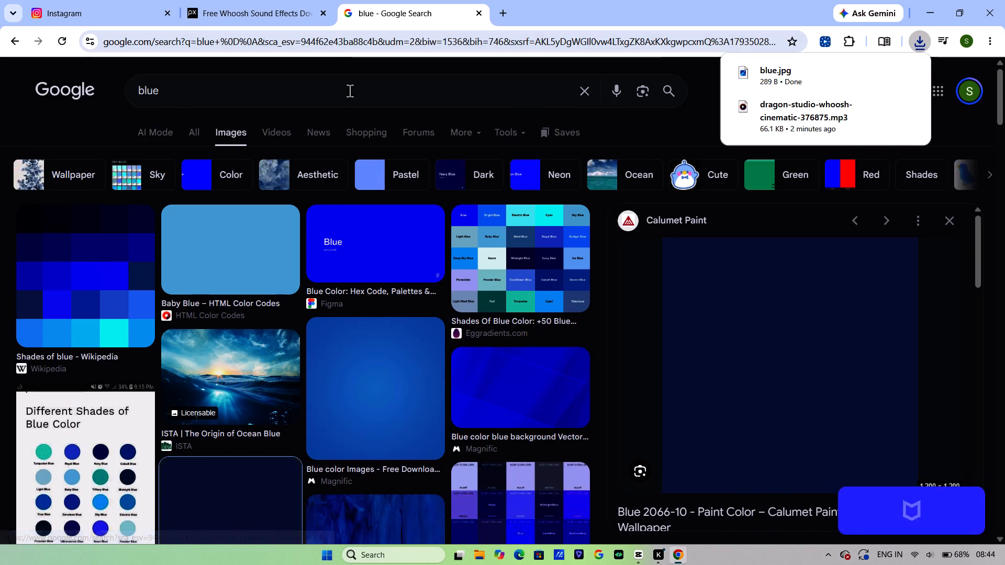
pyautogui.click(345, 91)
pyautogui.moveTo(345, 91); pyautogui.dragTo(282, 91)
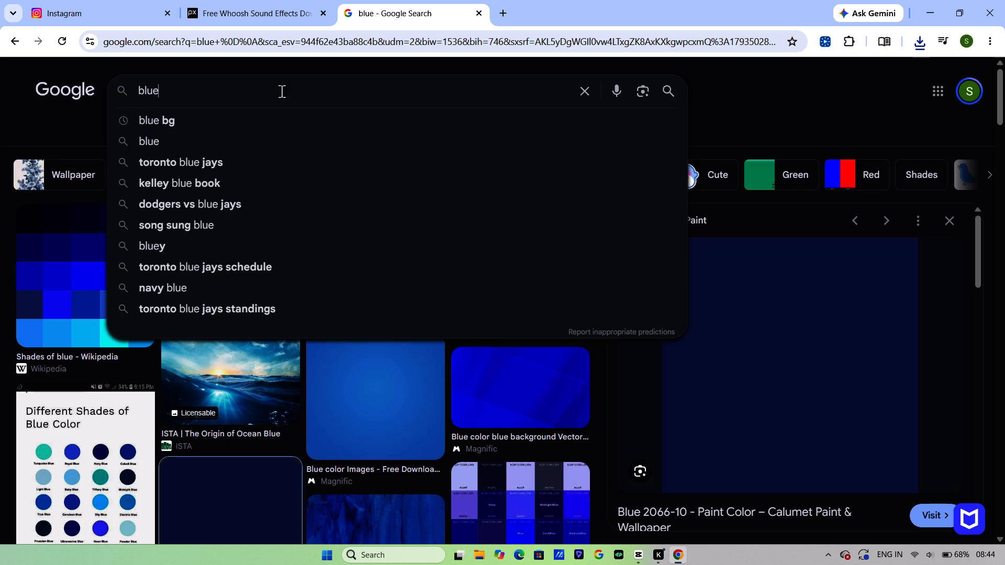
pyautogui.moveTo(282, 91); pyautogui.dragTo(95, 72)
pyautogui.press('BackSpace')
pyautogui.write('dark blue')
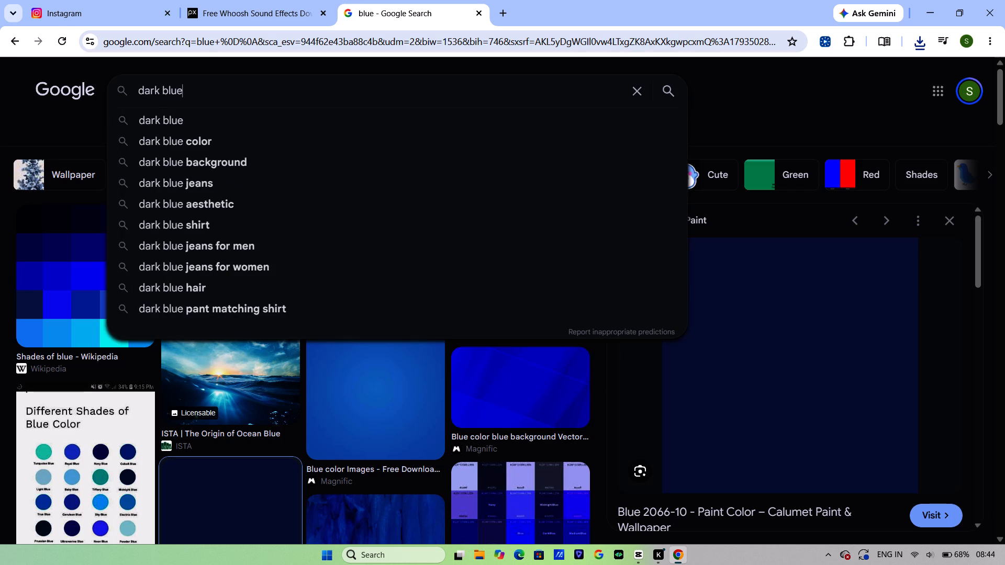
pyautogui.press('Return')
# Save the "Dark Blue – HTML Color Codes" image to Downloads as darkblue.jpg.
pyautogui.click(62, 247)
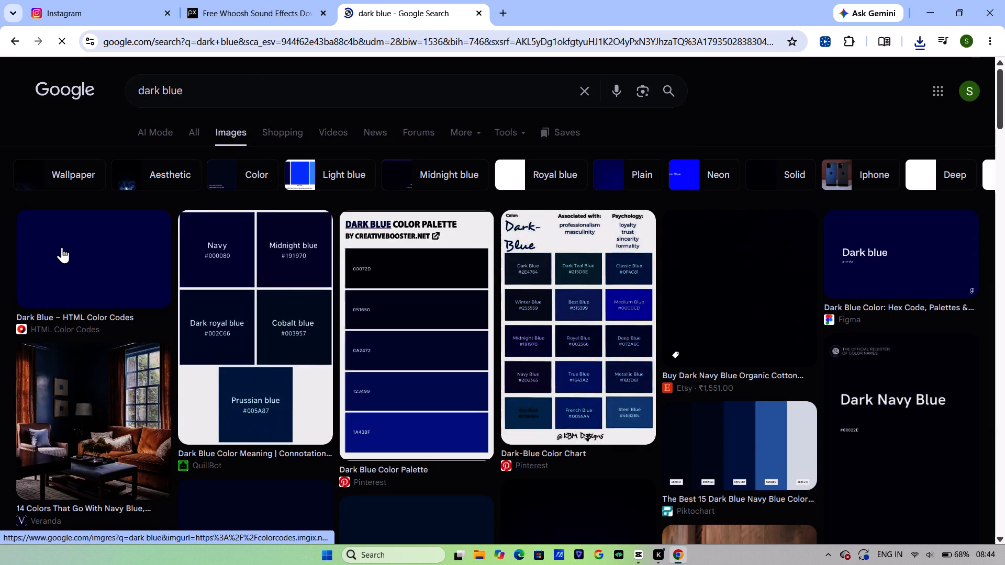
pyautogui.rightClick(772, 311)
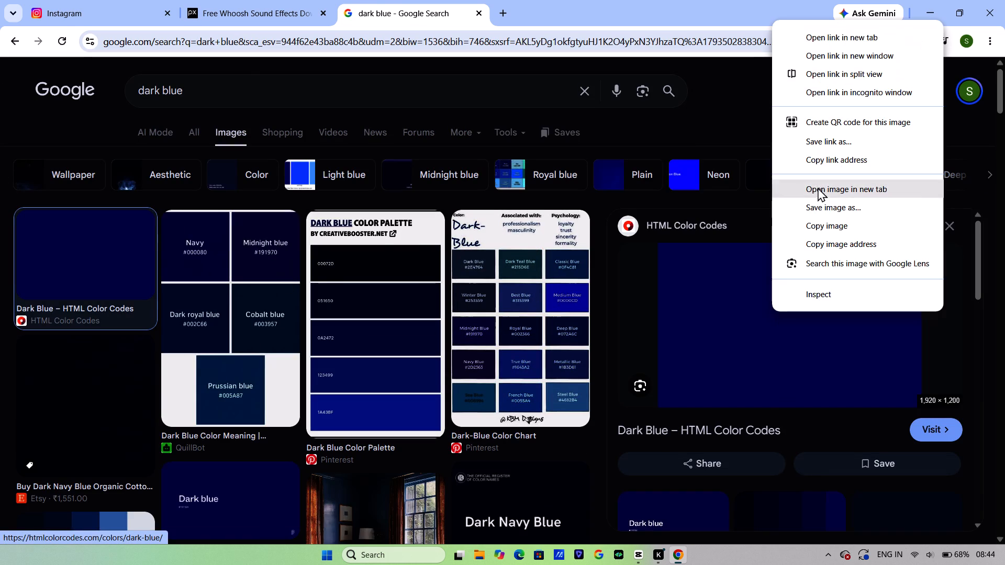
pyautogui.click(834, 209)
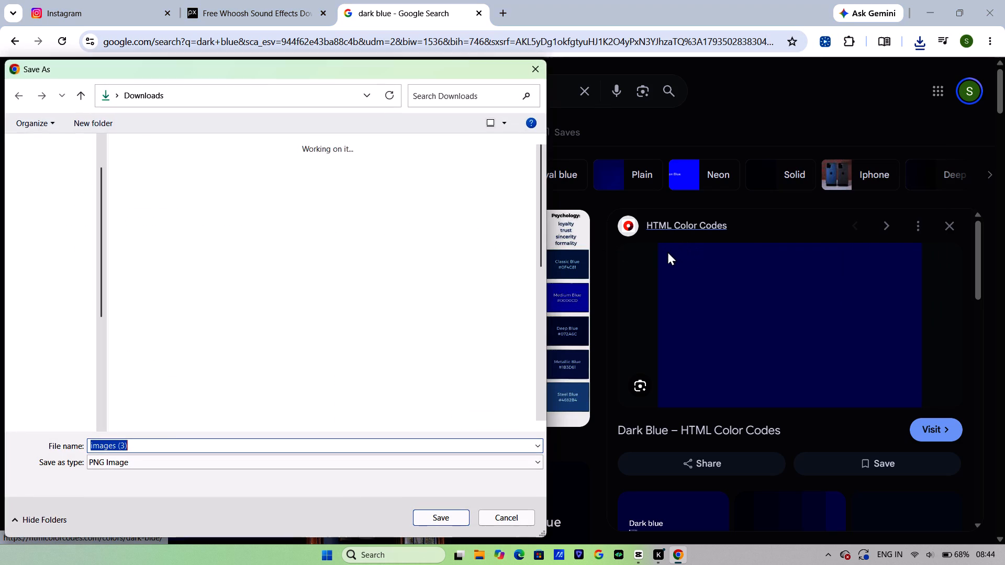
pyautogui.press('BackSpace')
pyautogui.write('dar')
pyautogui.write('kblue')
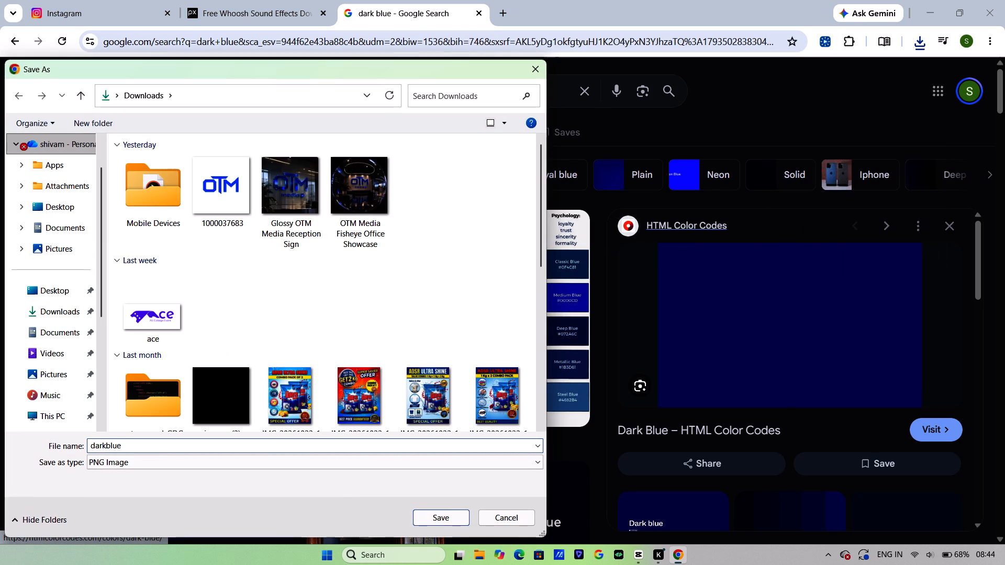
pyautogui.write('.jpg')
pyautogui.press('Return')
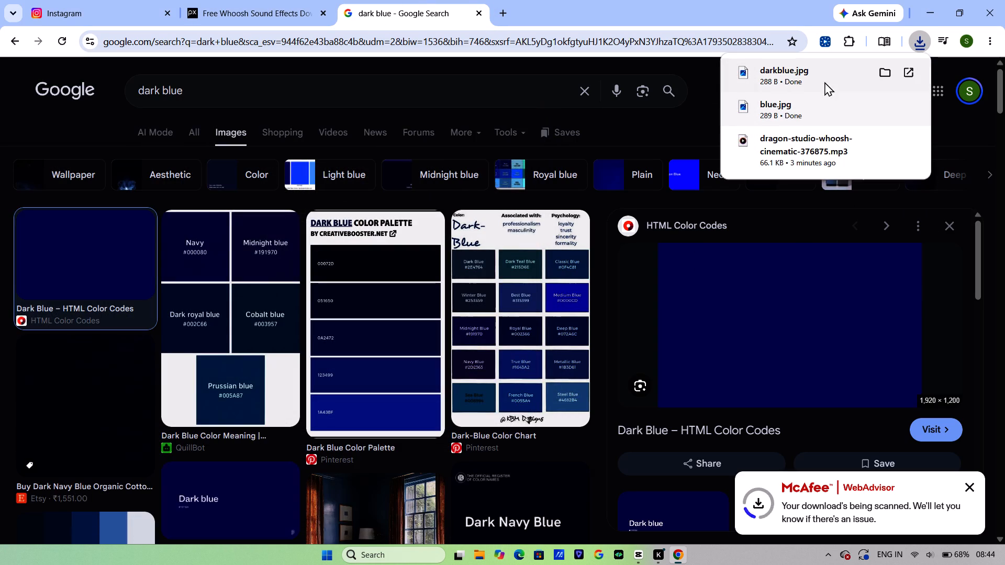
# Add the downloaded darkblue.jpg to the CapCut timeline on a track above the video clips, starting at the very beginning.
pyautogui.moveTo(821, 76); pyautogui.dragTo(636, 559)
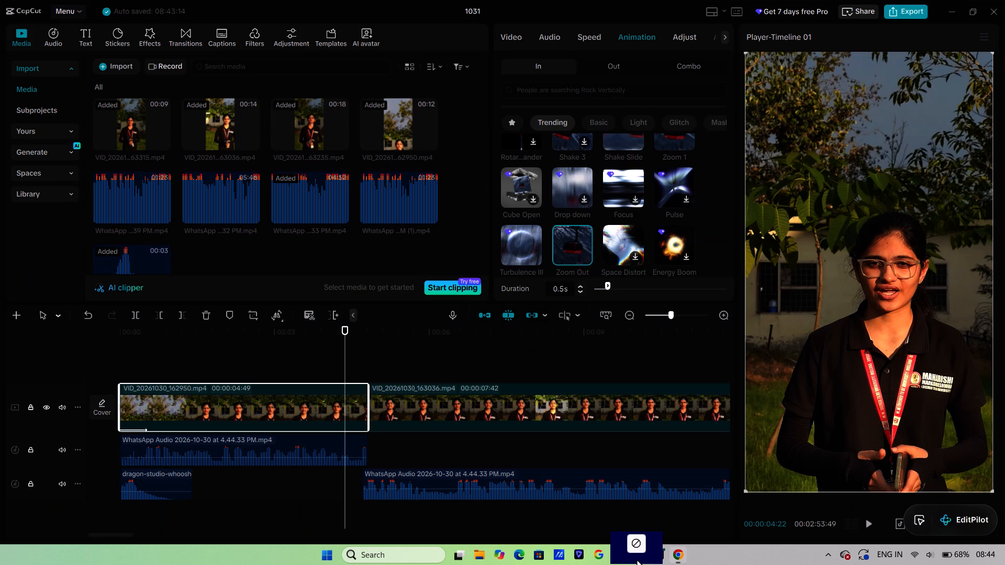
pyautogui.moveTo(636, 559); pyautogui.dragTo(200, 355)
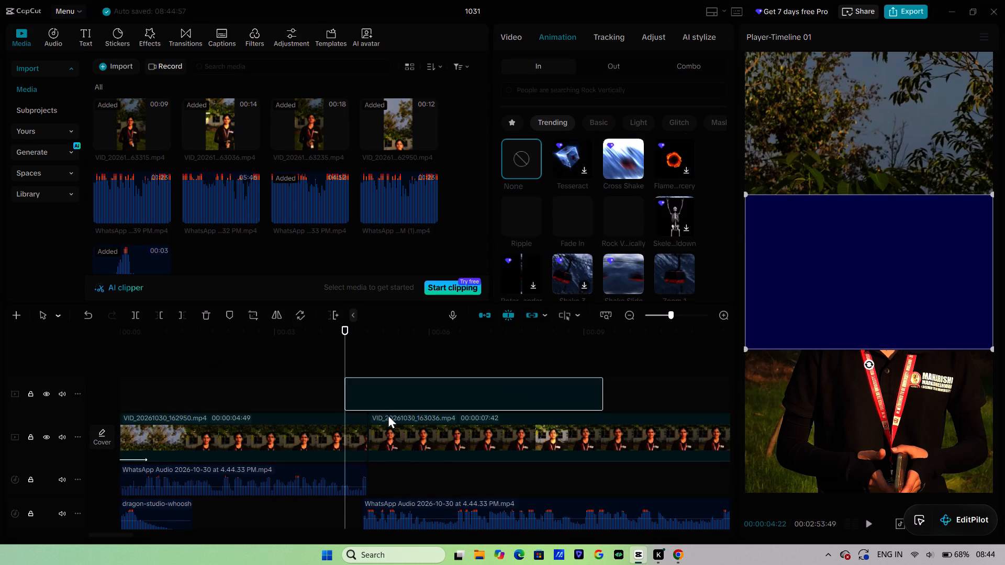
pyautogui.moveTo(383, 392); pyautogui.dragTo(160, 397)
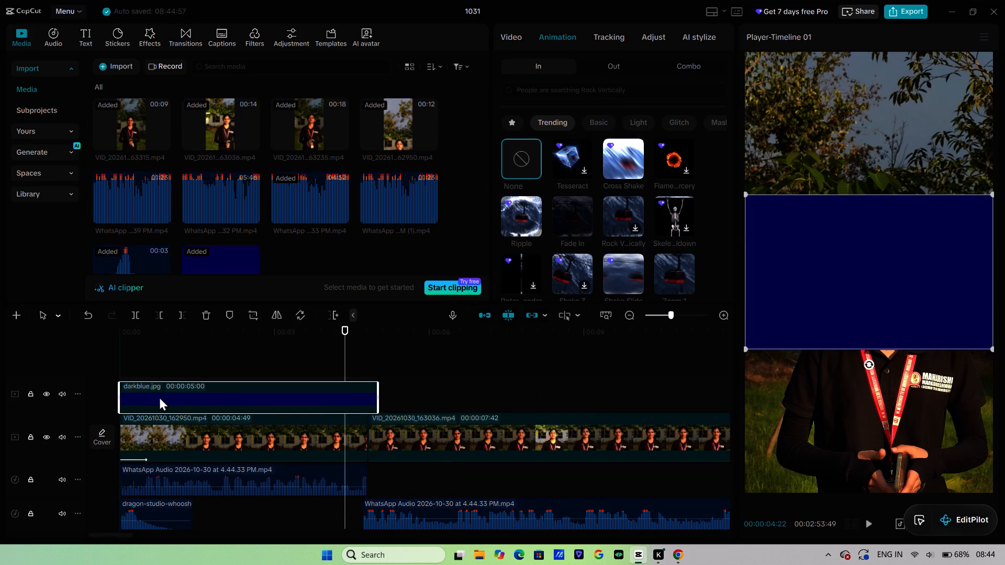
# Extend the darkblue.jpg clip to 00:00:10:43 so it reaches over the second video clip, and check it over the footage.
pyautogui.moveTo(379, 391); pyautogui.dragTo(501, 392)
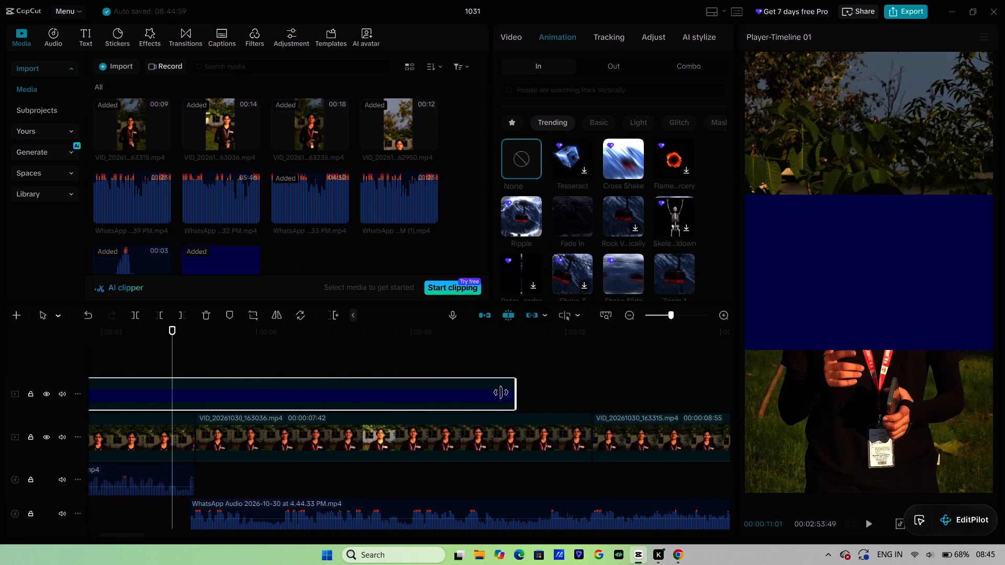
pyautogui.moveTo(501, 392); pyautogui.dragTo(498, 392)
pyautogui.click(299, 355)
pyautogui.moveTo(299, 355); pyautogui.dragTo(0, 342)
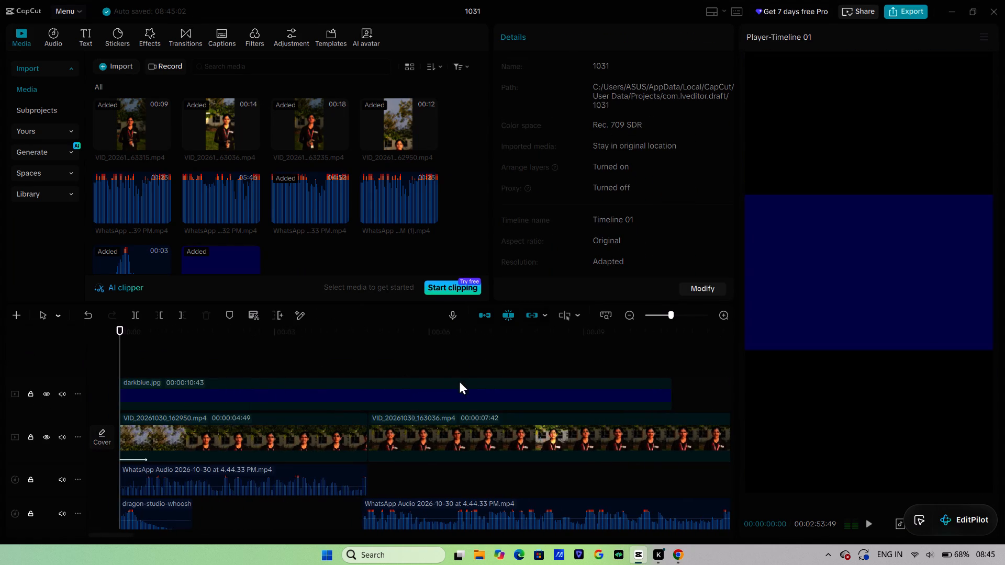
pyautogui.click(288, 333)
pyautogui.click(481, 364)
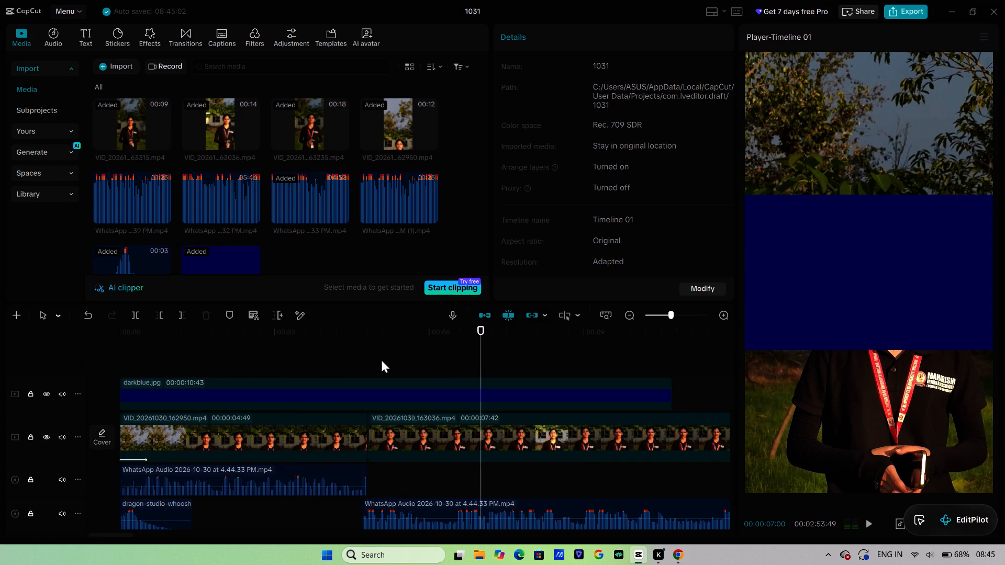
# Scale the dark blue image to 70% and place it over the speaker's head at about X 179, Y 37.
pyautogui.click(321, 357)
pyautogui.click(846, 269)
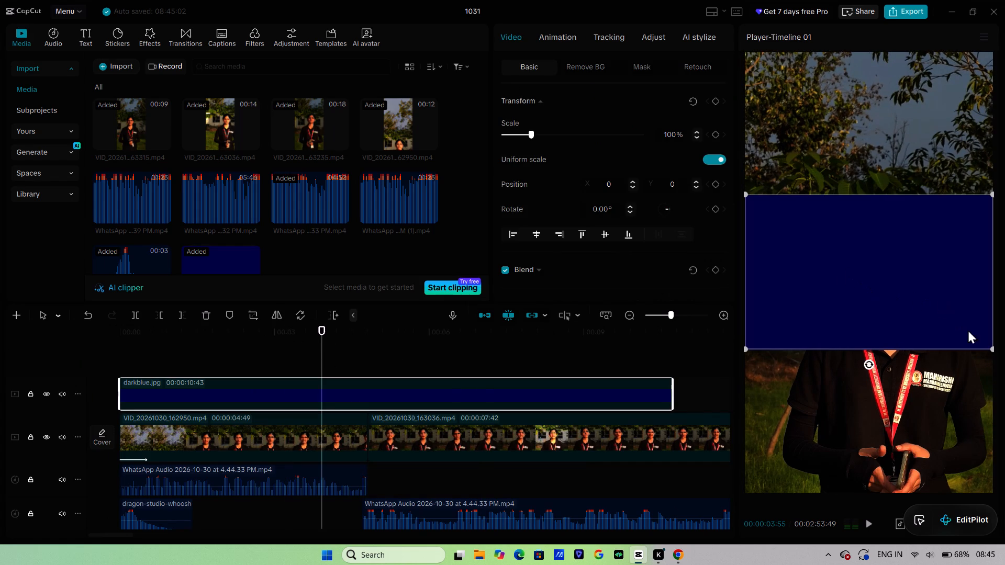
pyautogui.moveTo(990, 349); pyautogui.dragTo(925, 310)
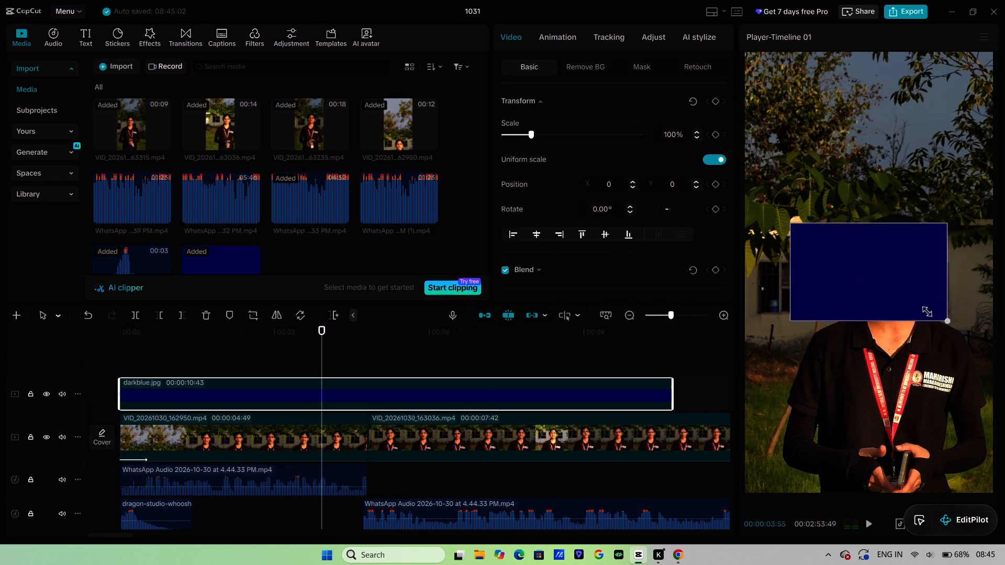
pyautogui.moveTo(925, 310); pyautogui.dragTo(942, 322)
pyautogui.moveTo(901, 302); pyautogui.dragTo(914, 301)
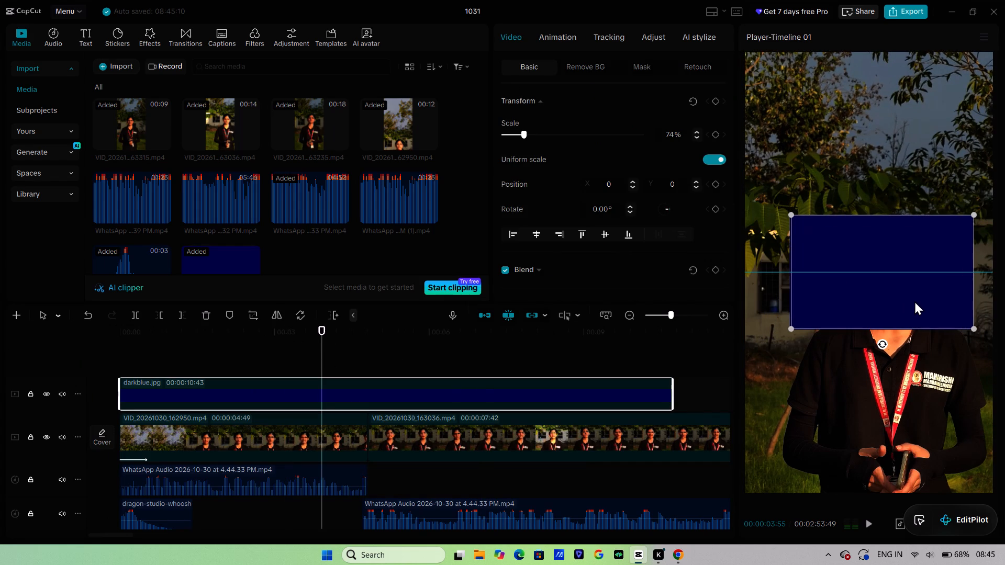
pyautogui.moveTo(914, 301); pyautogui.dragTo(917, 297)
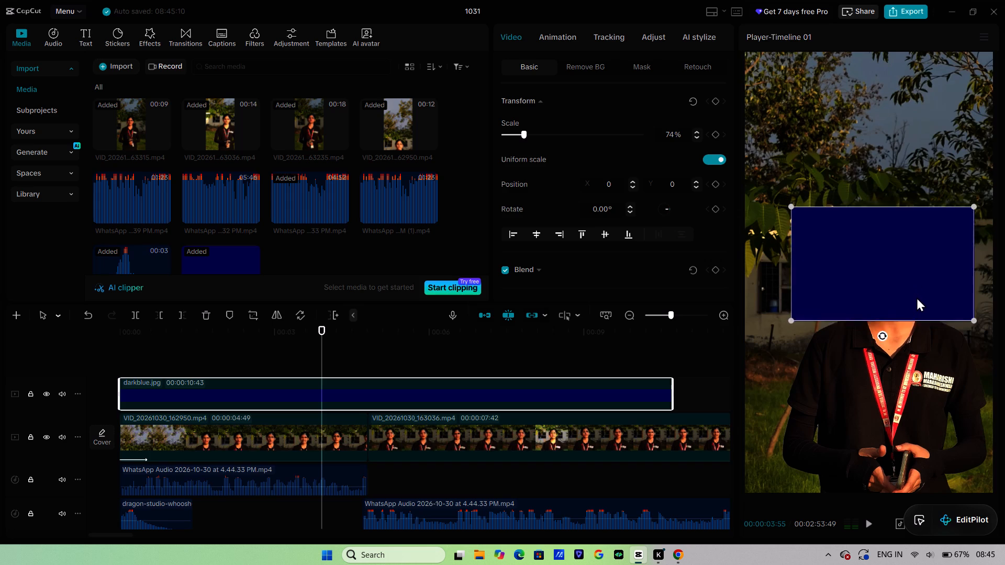
pyautogui.moveTo(917, 297); pyautogui.dragTo(914, 304)
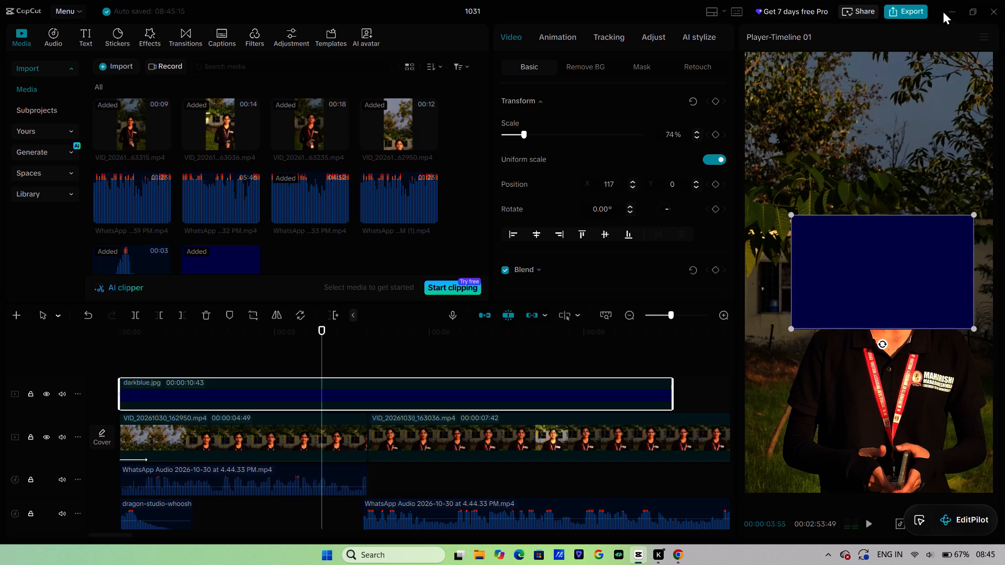
pyautogui.moveTo(908, 255); pyautogui.dragTo(909, 257)
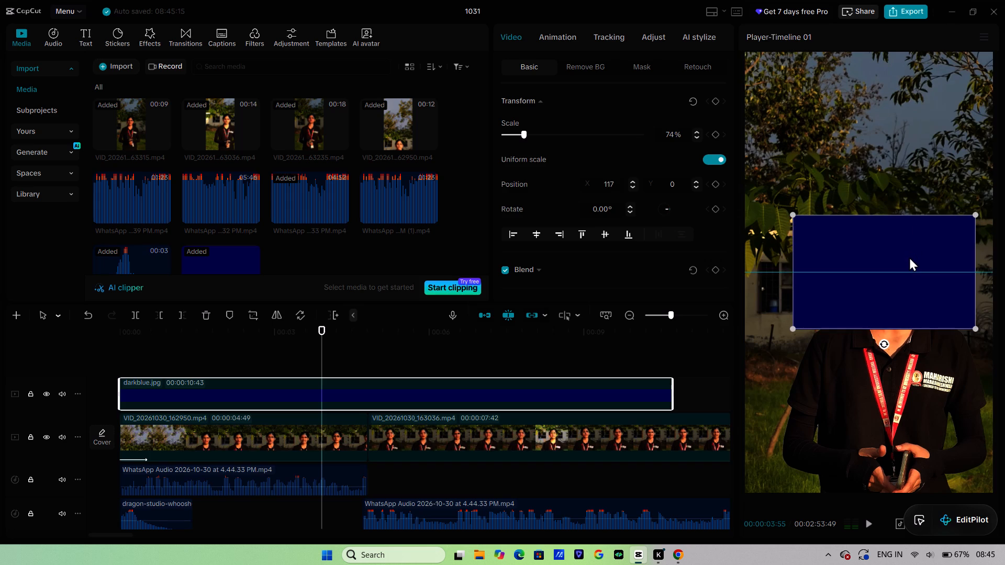
pyautogui.moveTo(909, 257); pyautogui.dragTo(907, 248)
pyautogui.moveTo(918, 289); pyautogui.dragTo(925, 290)
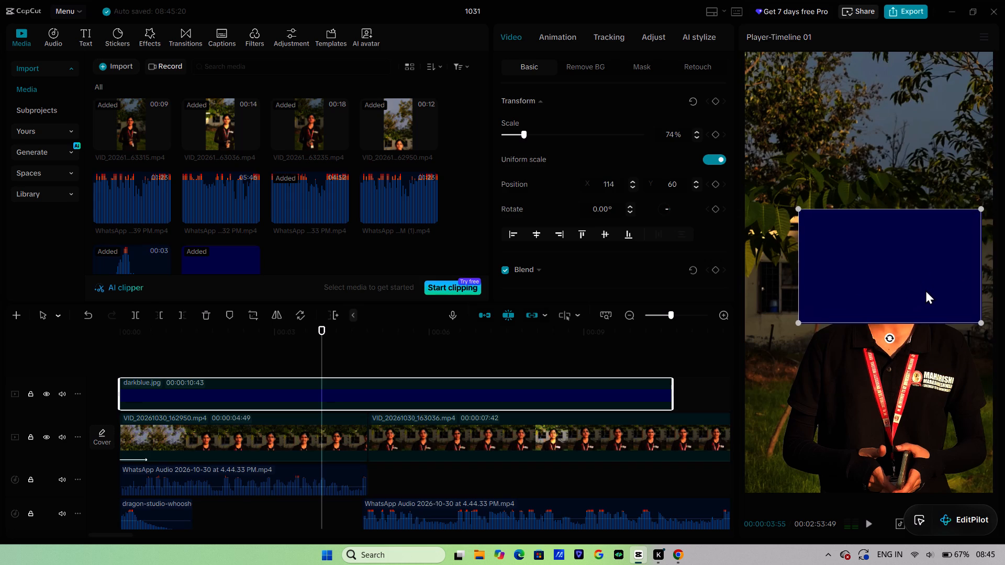
pyautogui.moveTo(925, 290); pyautogui.dragTo(924, 293)
pyautogui.moveTo(976, 325); pyautogui.dragTo(967, 322)
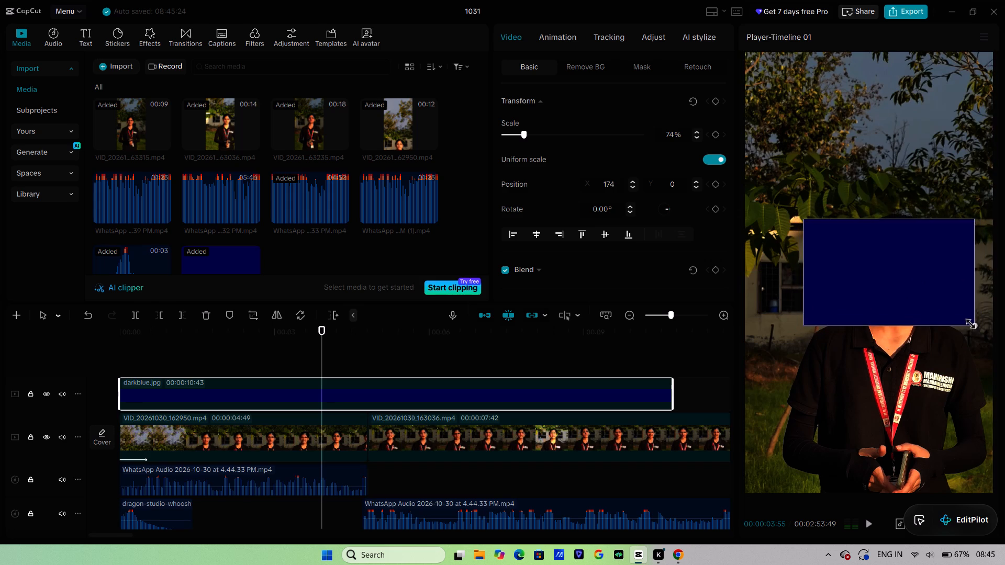
pyautogui.moveTo(967, 322); pyautogui.dragTo(969, 324)
pyautogui.moveTo(933, 310); pyautogui.dragTo(932, 292)
pyautogui.moveTo(932, 296); pyautogui.dragTo(932, 290)
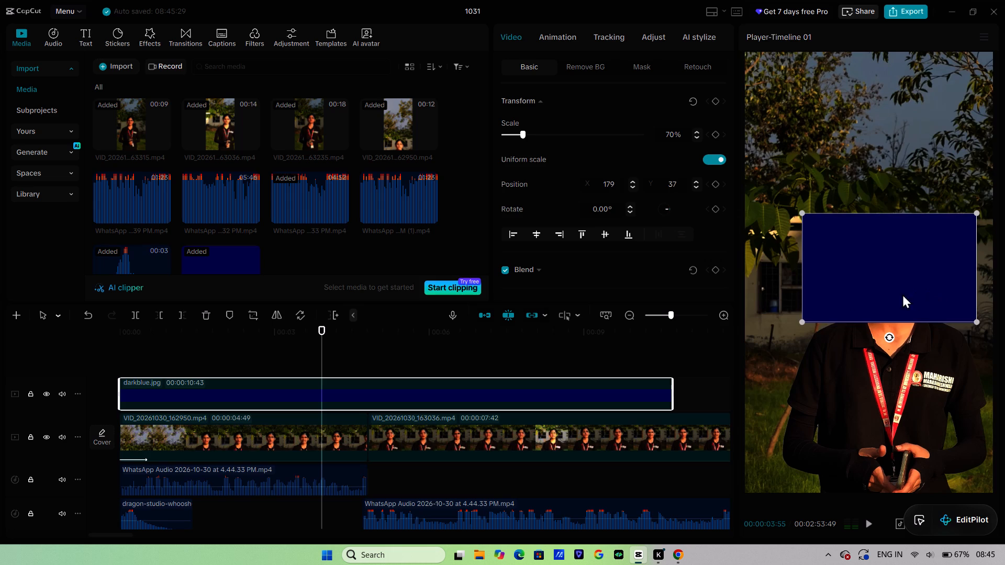
# Set the blend mode of the dark blue image to Brighten.
pyautogui.scroll(-11, 577, 108)
pyautogui.scroll(8, 574, 137)
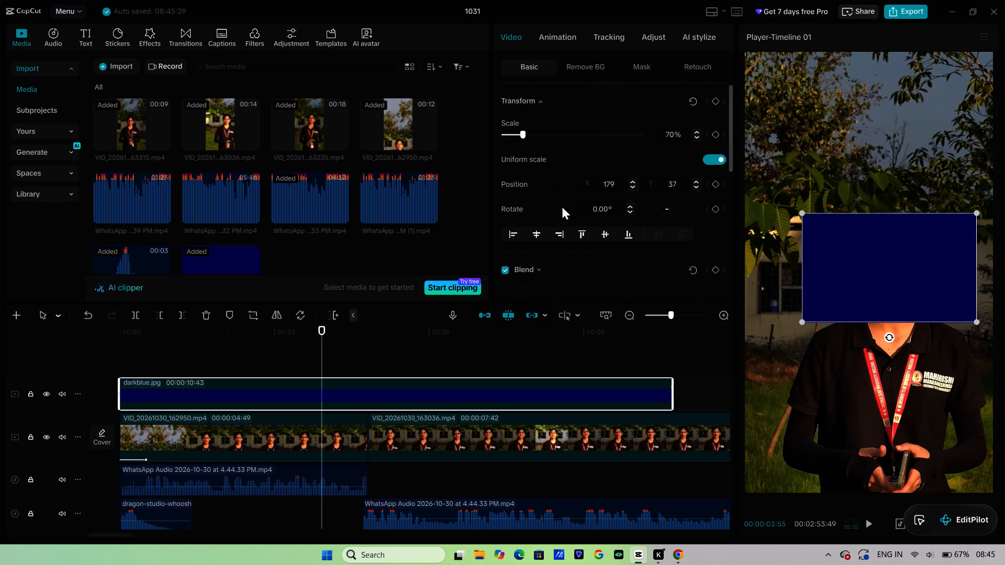
pyautogui.click(541, 270)
pyautogui.scroll(-2, 552, 239)
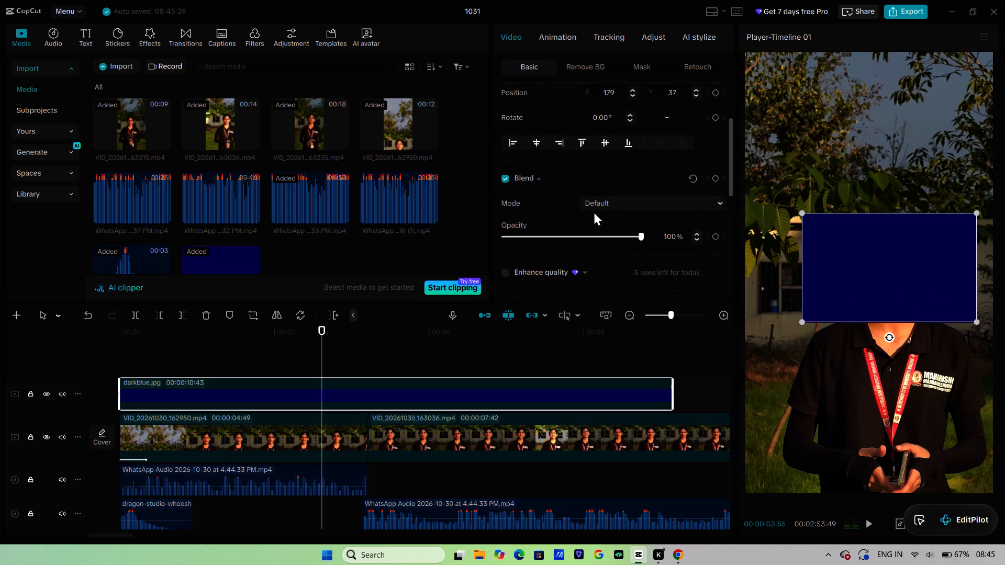
pyautogui.click(596, 206)
pyautogui.click(607, 238)
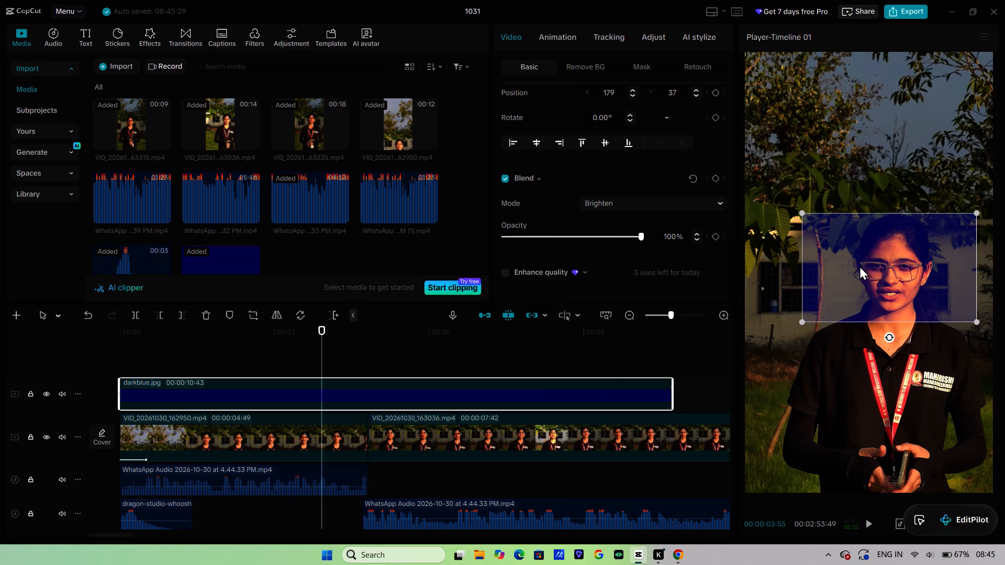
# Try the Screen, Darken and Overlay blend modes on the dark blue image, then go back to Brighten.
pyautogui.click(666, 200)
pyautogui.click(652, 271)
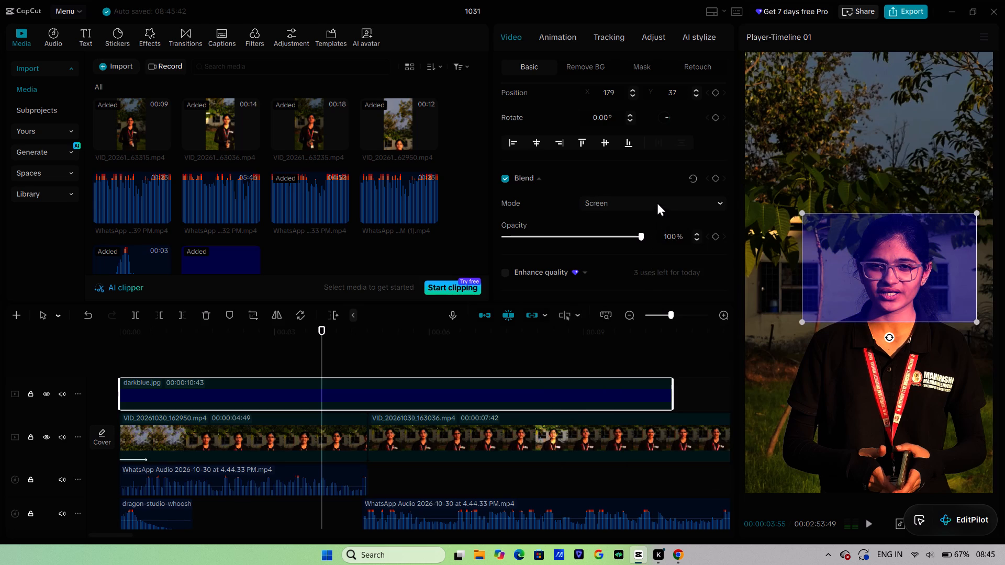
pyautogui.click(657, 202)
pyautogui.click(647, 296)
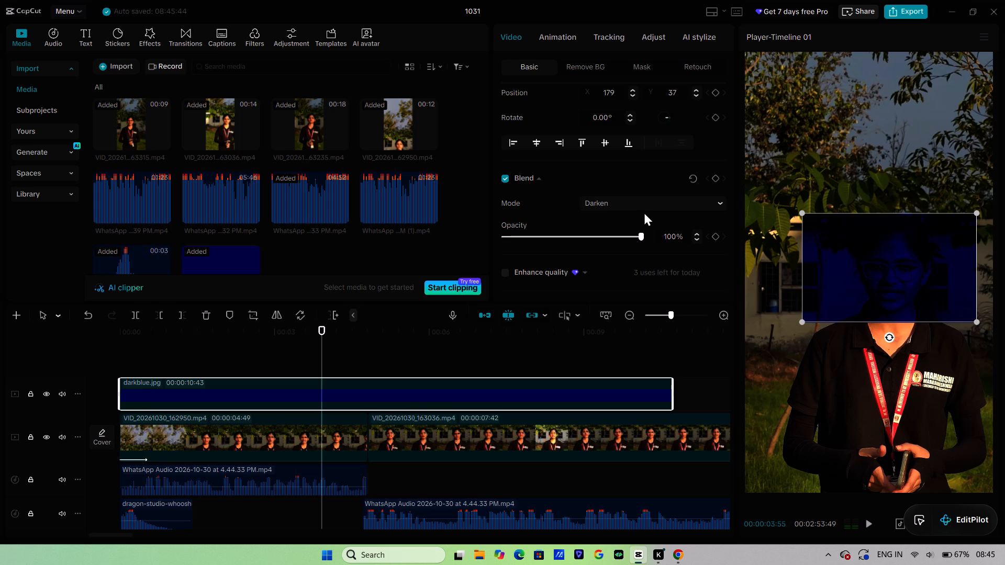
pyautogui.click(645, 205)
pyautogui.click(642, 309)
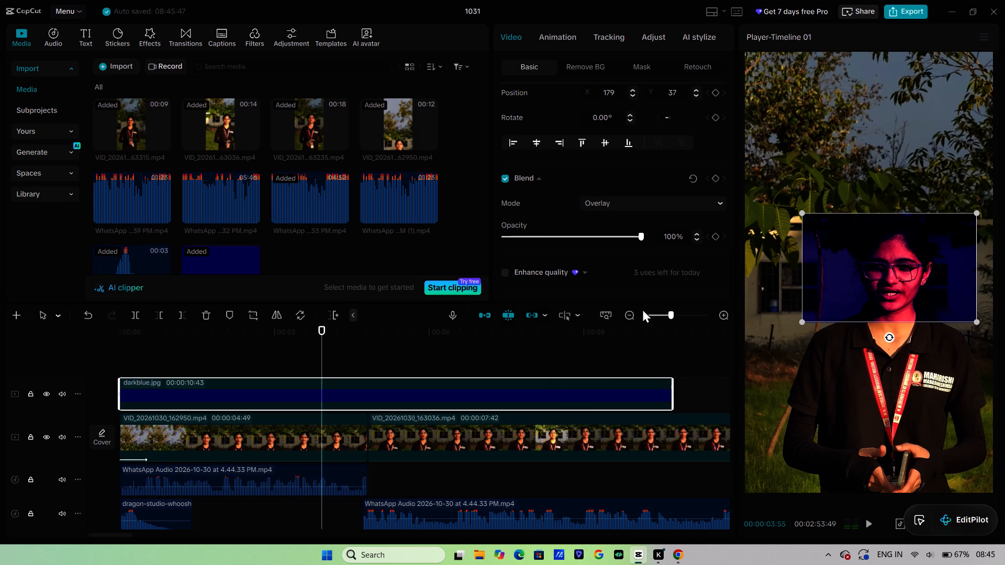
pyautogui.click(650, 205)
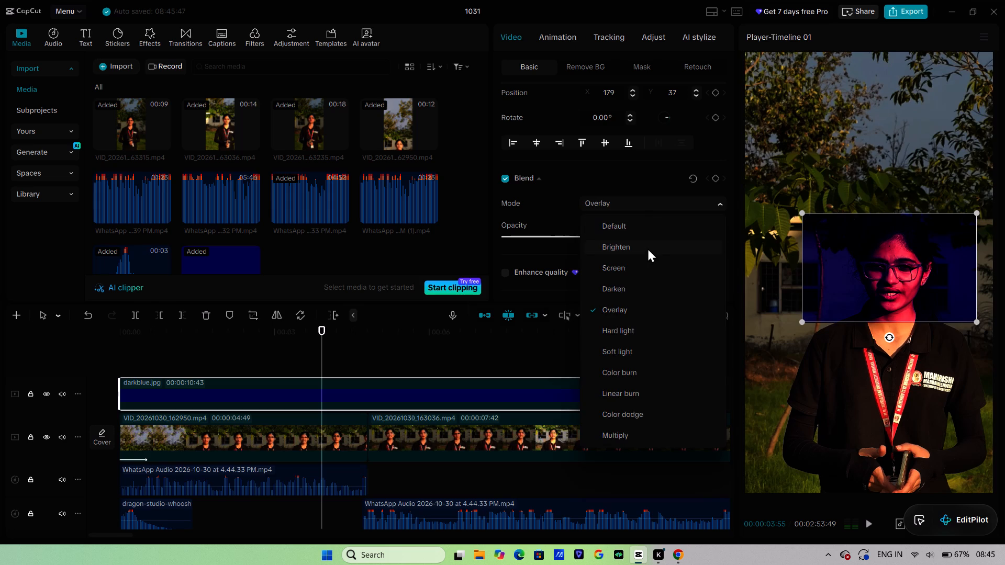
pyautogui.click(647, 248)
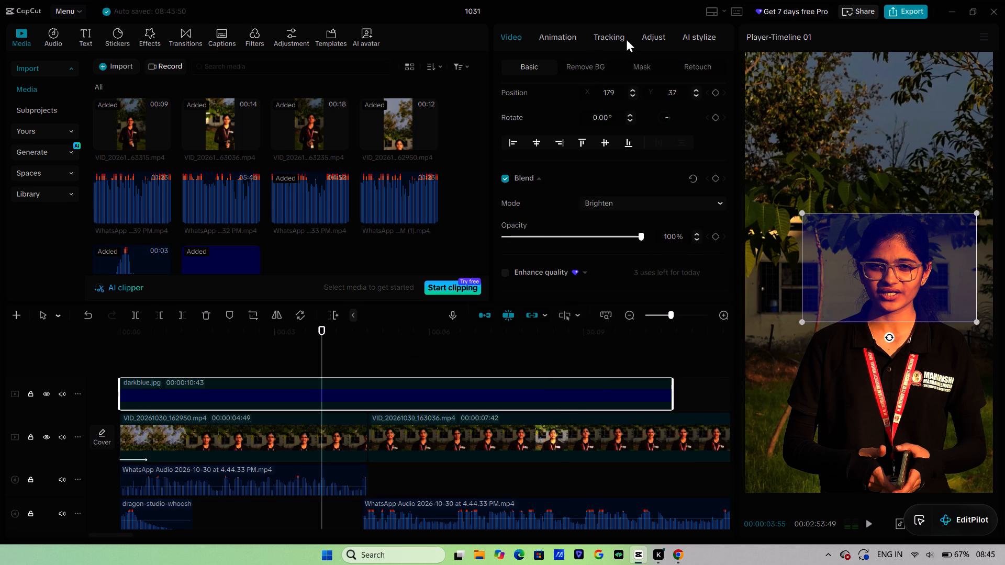
# Run motion tracking in both directions on the dark blue image with the tracking box on the speaker's face, following scale and distance.
pyautogui.click(609, 40)
pyautogui.click(572, 103)
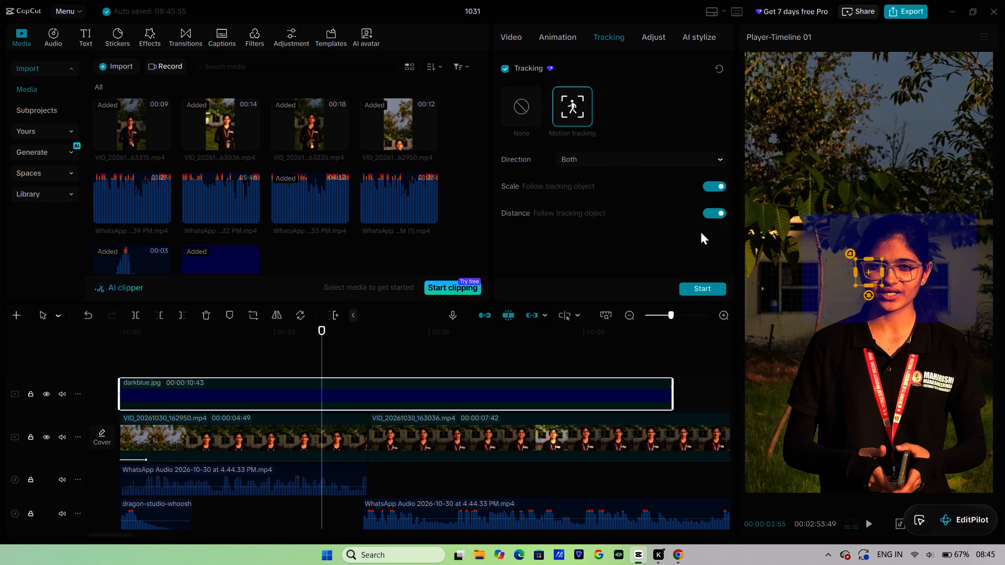
pyautogui.moveTo(868, 269); pyautogui.dragTo(890, 280)
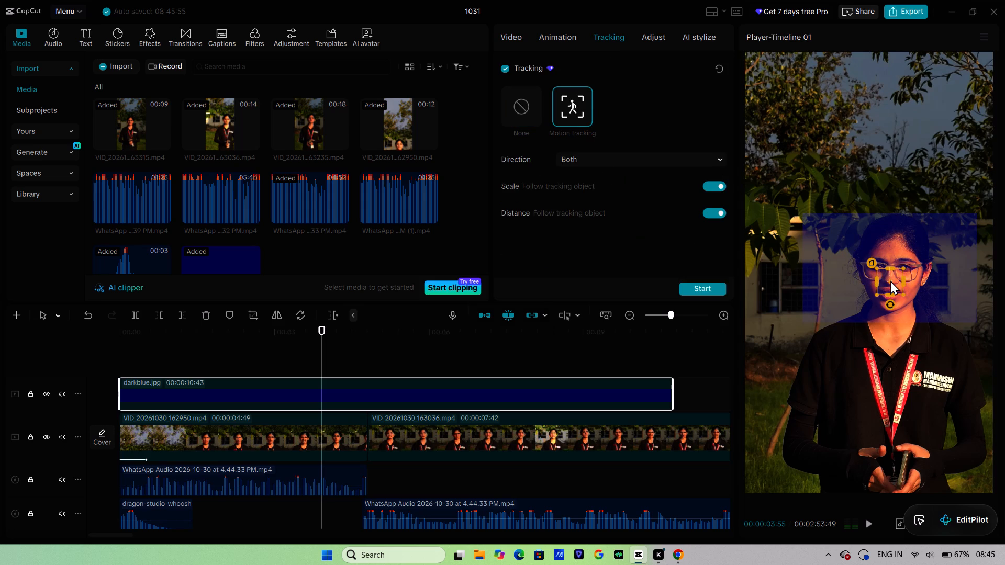
pyautogui.moveTo(890, 280); pyautogui.dragTo(890, 278)
pyautogui.scroll(-1, 670, 278)
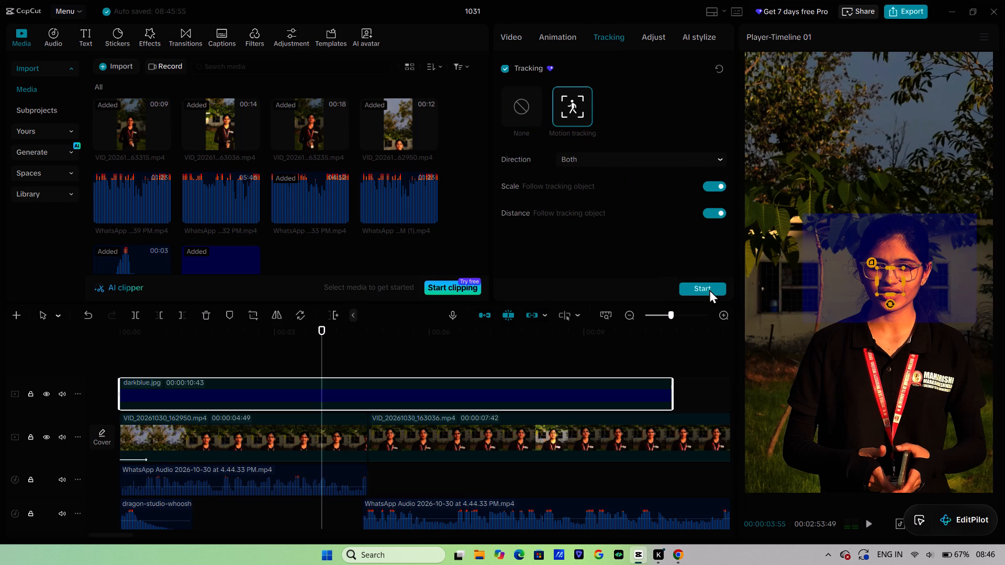
pyautogui.click(710, 289)
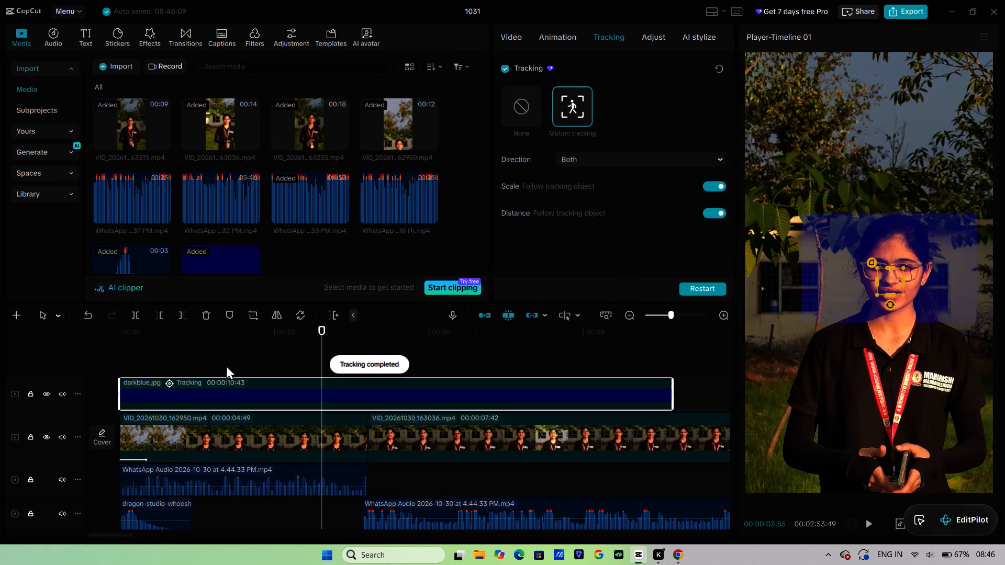
# Play the opening from the start to check how the dark blue image tracks the speaker.
pyautogui.click(193, 354)
pyautogui.moveTo(194, 354); pyautogui.dragTo(0, 367)
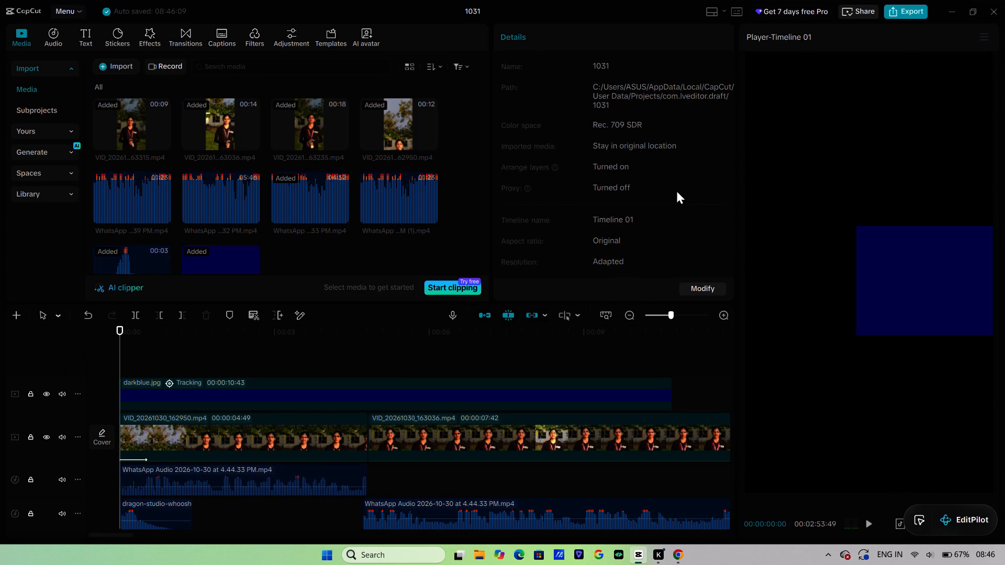
pyautogui.press('space')
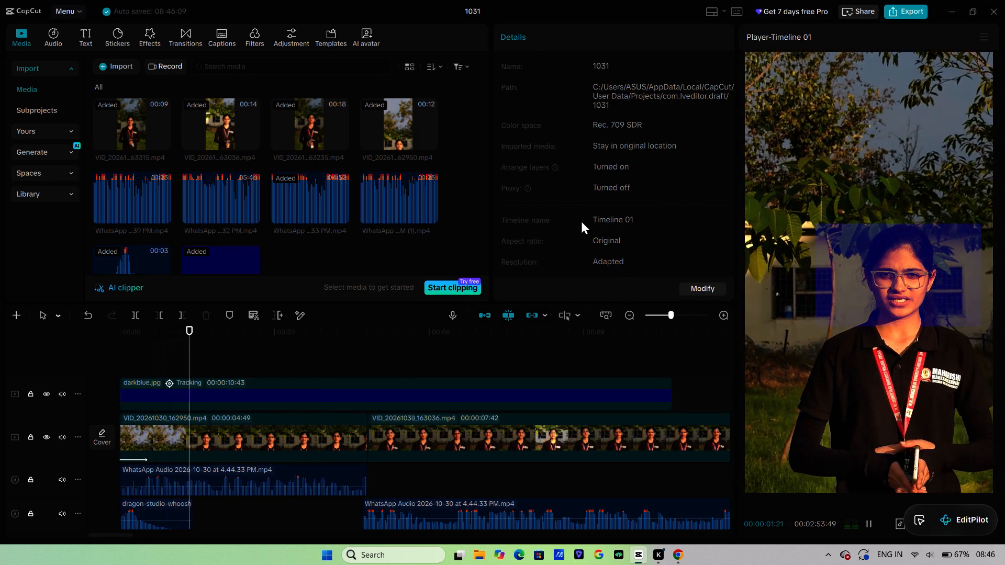
pyautogui.press('space')
pyautogui.press('space')
pyautogui.press('space')
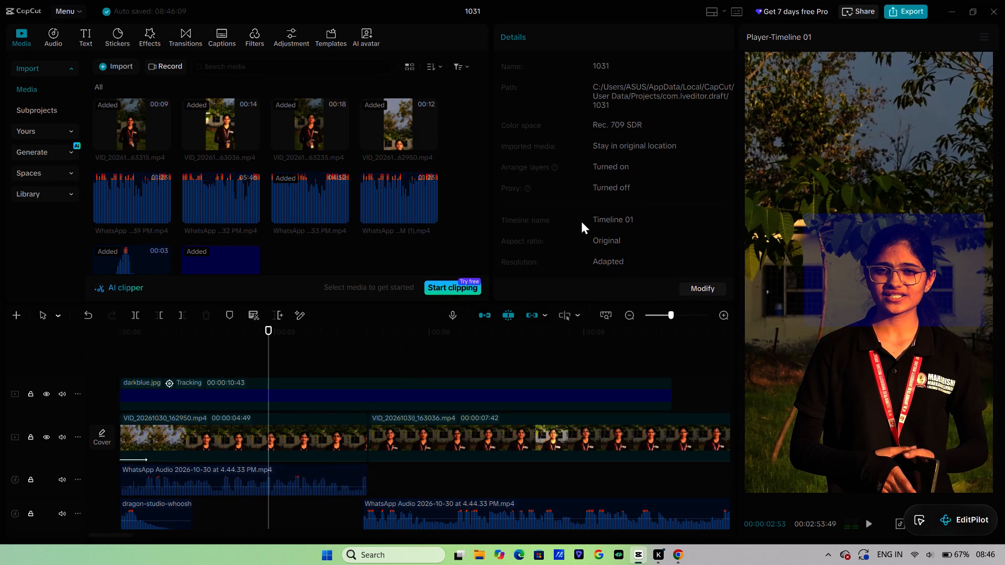
# Trim the start of the dark blue image on the timeline to about 00:00:01:25, checking the cut in playback.
pyautogui.click(184, 394)
pyautogui.moveTo(118, 395); pyautogui.dragTo(120, 396)
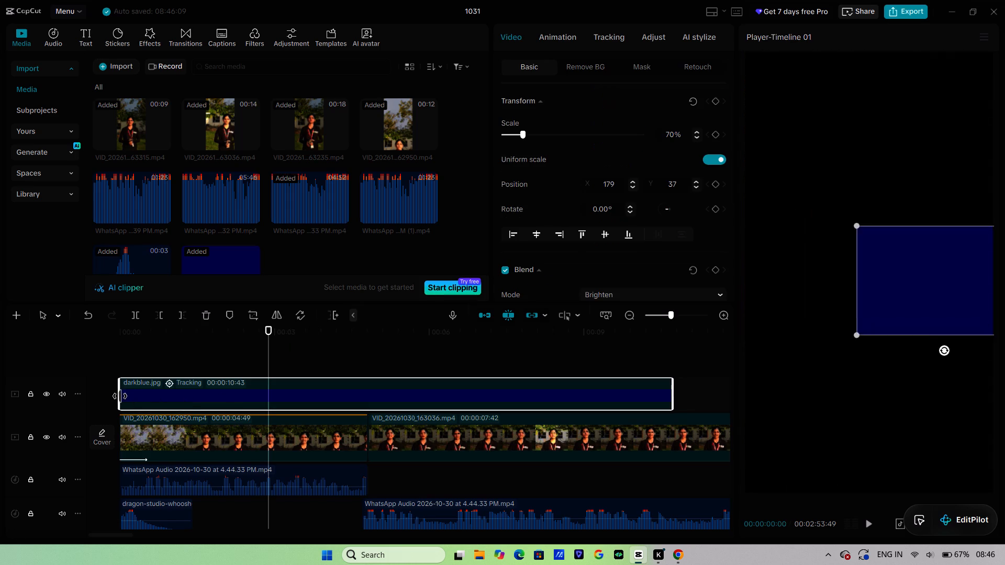
pyautogui.moveTo(120, 396); pyautogui.dragTo(183, 406)
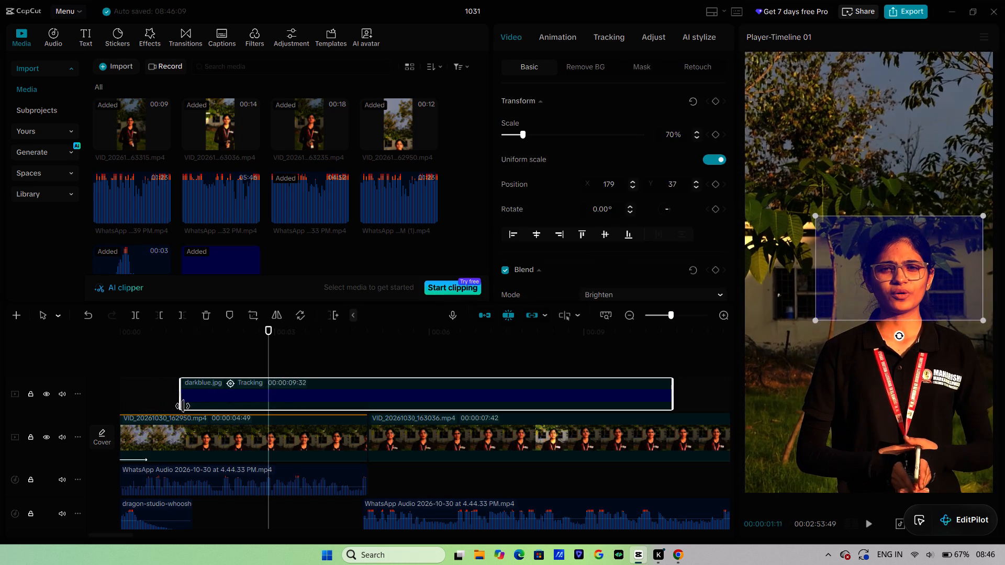
pyautogui.moveTo(183, 406); pyautogui.dragTo(184, 406)
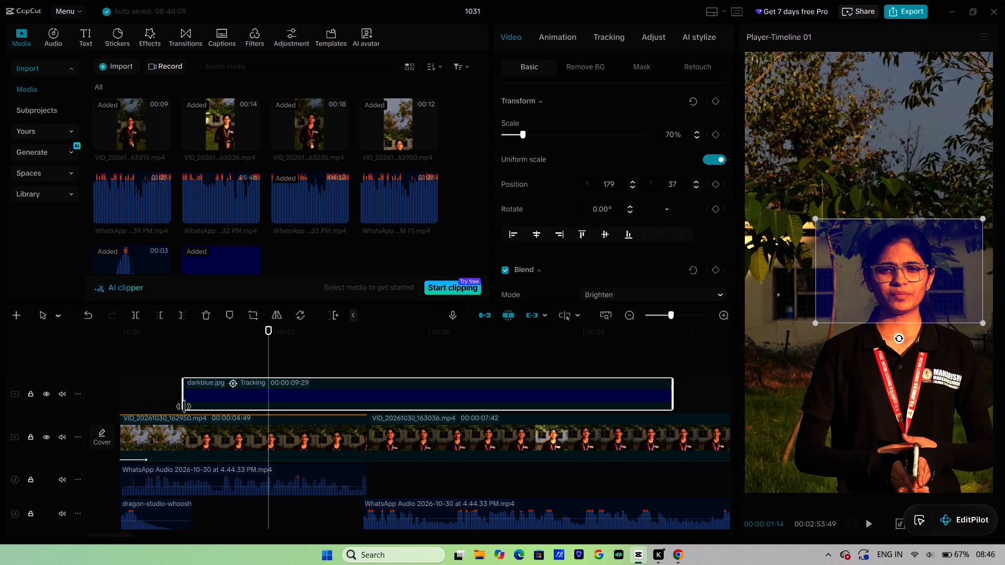
pyautogui.moveTo(184, 406); pyautogui.dragTo(183, 404)
pyautogui.click(149, 374)
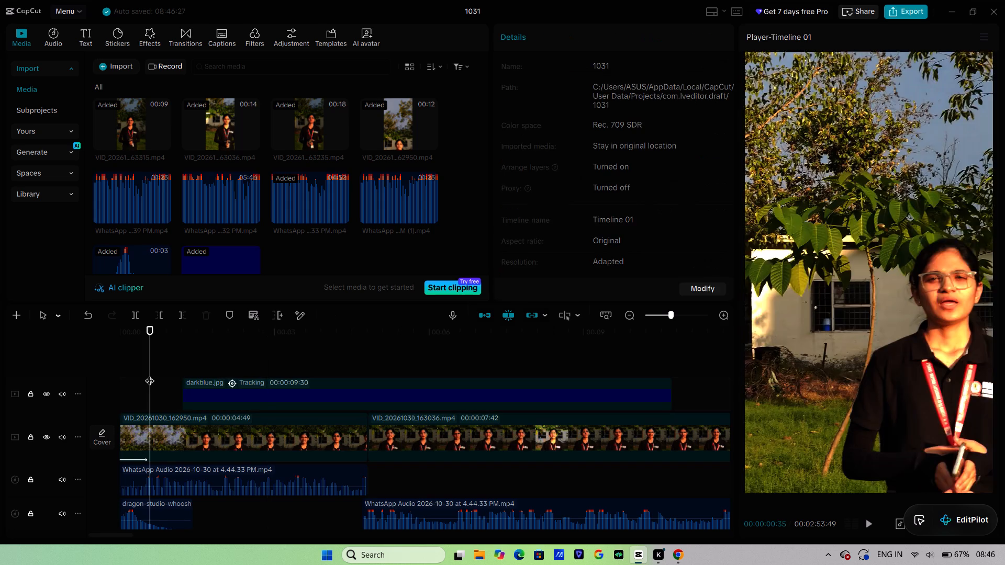
pyautogui.moveTo(150, 374); pyautogui.dragTo(108, 368)
pyautogui.press('space')
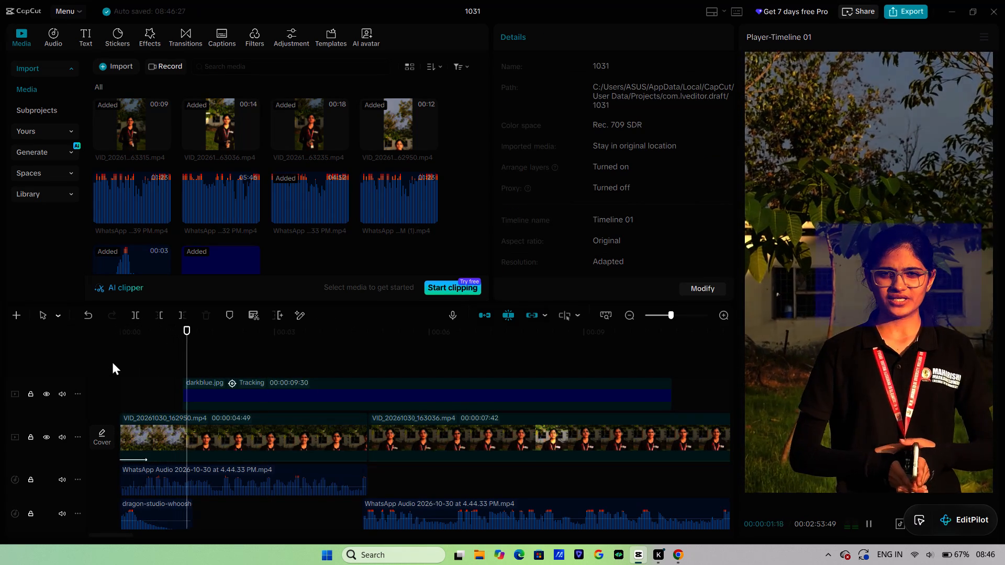
pyautogui.press('space')
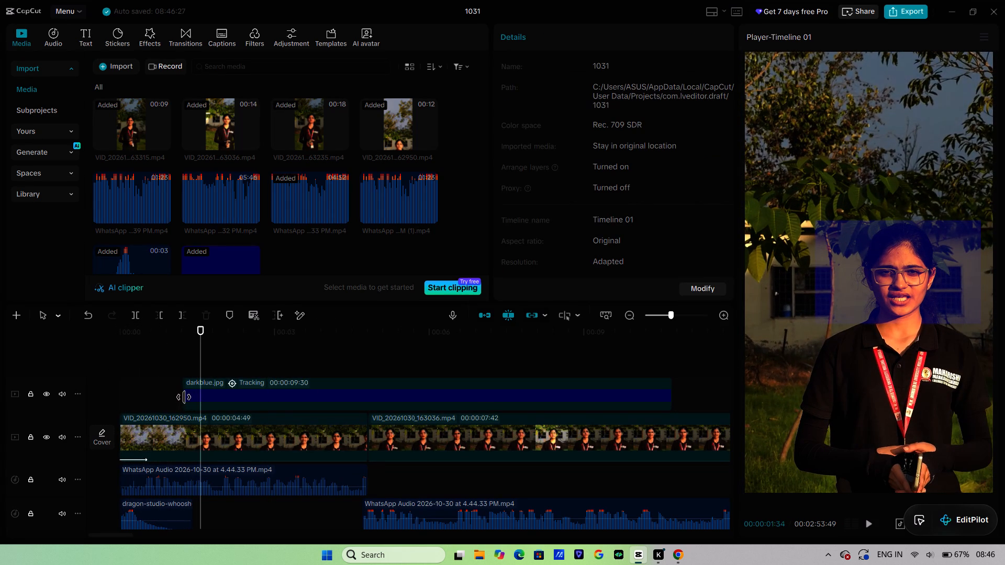
pyautogui.click(184, 397)
pyautogui.moveTo(181, 399); pyautogui.dragTo(195, 401)
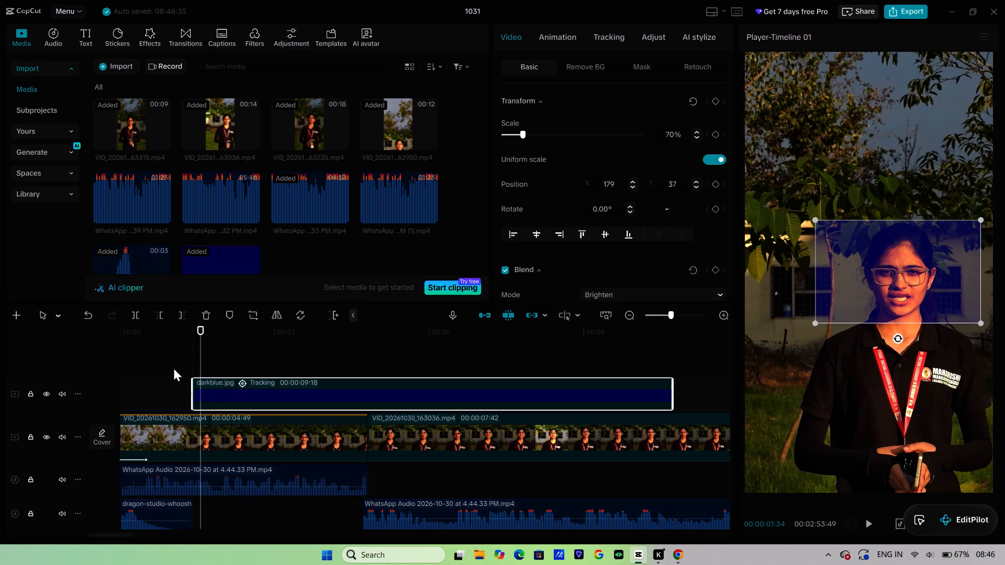
# Trim the end of the dark blue image to the end of the first video clip, for a duration of about 00:00:03:24.
pyautogui.click(173, 367)
pyautogui.press('space')
pyautogui.press('space')
pyautogui.press('space')
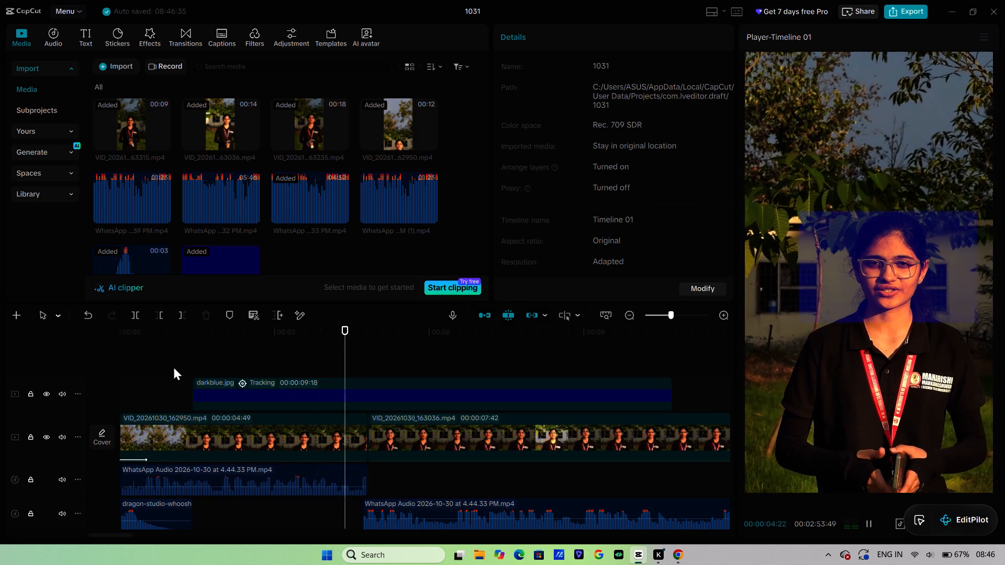
pyautogui.press('space')
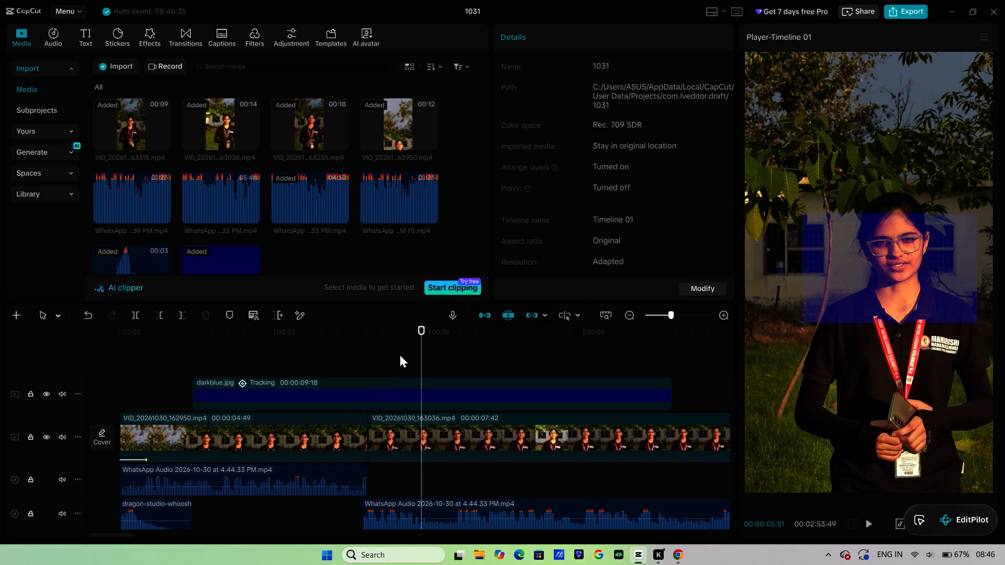
pyautogui.click(408, 381)
pyautogui.moveTo(671, 391); pyautogui.dragTo(362, 411)
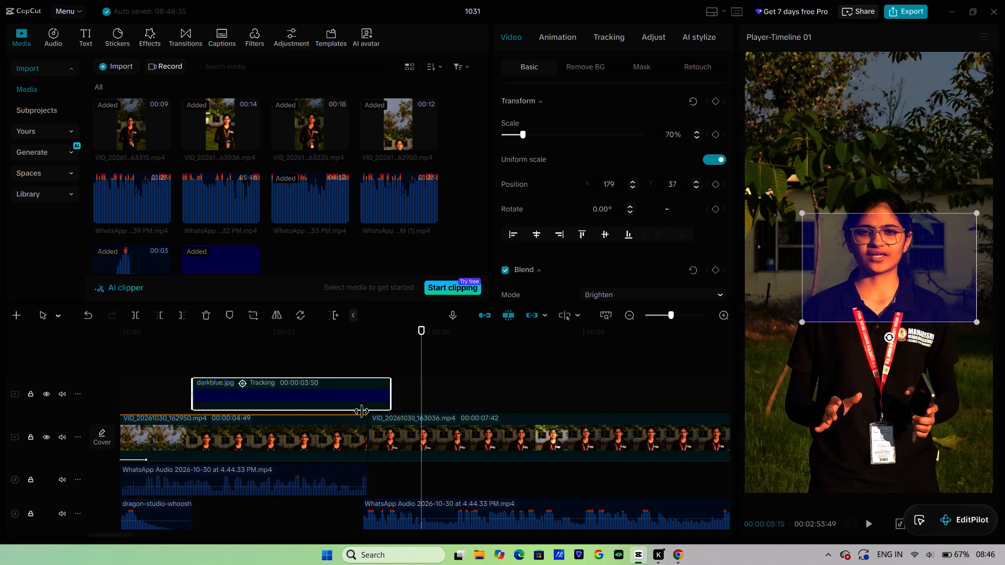
pyautogui.moveTo(362, 411); pyautogui.dragTo(368, 424)
# Replay the opening several times to check where the trimmed dark blue image appears and ends.
pyautogui.click(323, 342)
pyautogui.press('space')
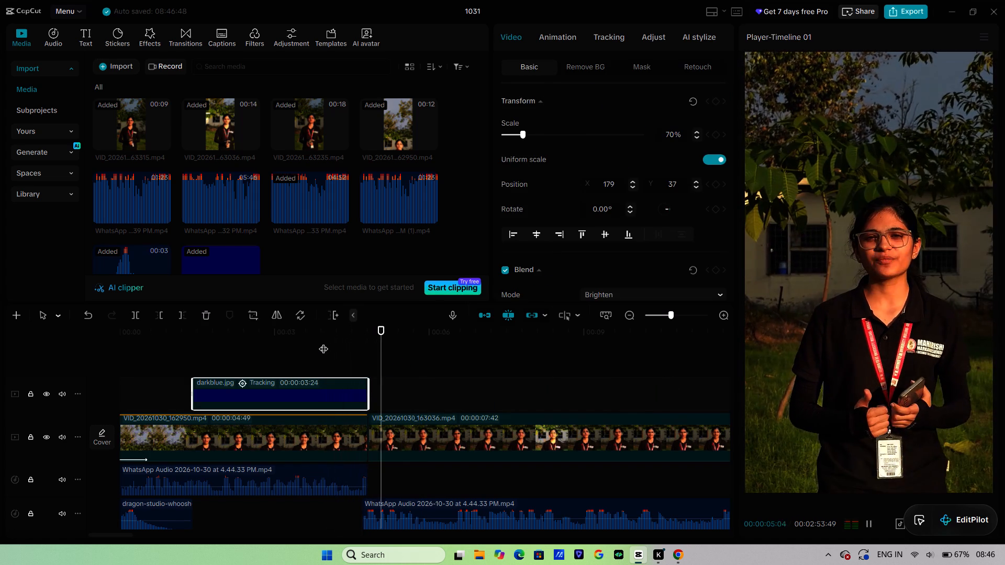
pyautogui.press('space')
pyautogui.click(272, 357)
pyautogui.moveTo(271, 355); pyautogui.dragTo(245, 357)
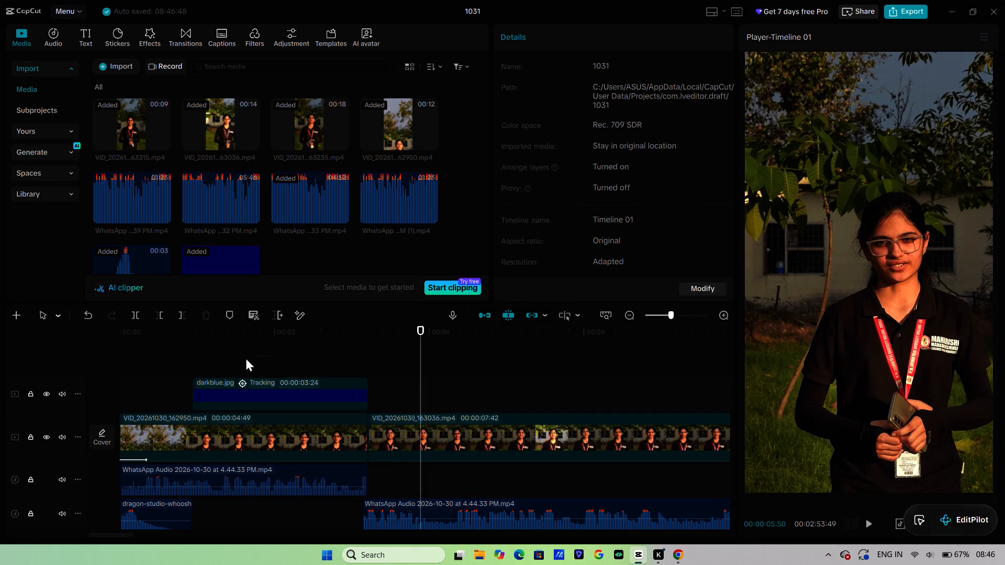
pyautogui.moveTo(245, 357); pyautogui.dragTo(228, 357)
pyautogui.click(229, 357)
pyautogui.moveTo(229, 357); pyautogui.dragTo(206, 365)
pyautogui.press('space')
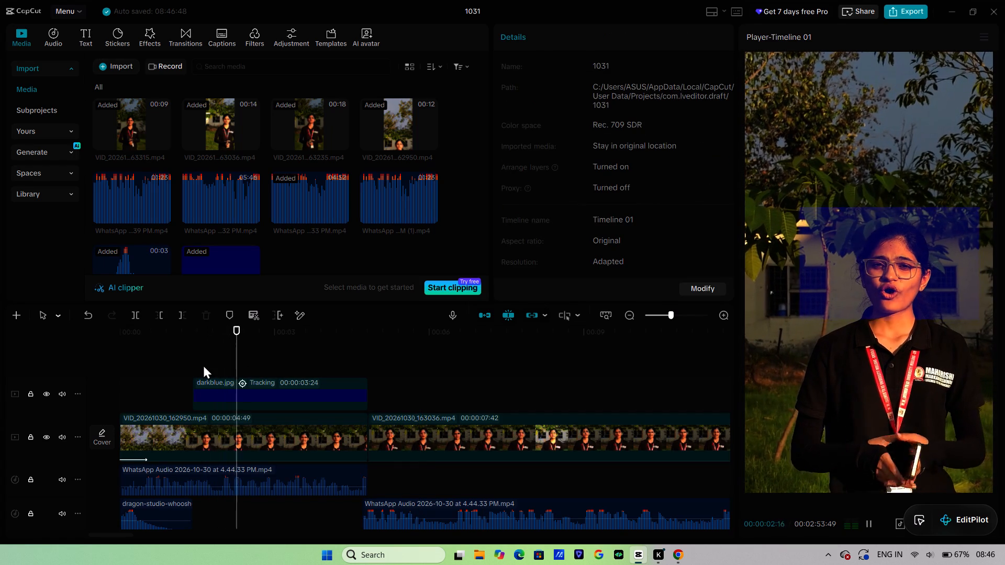
pyautogui.press('space')
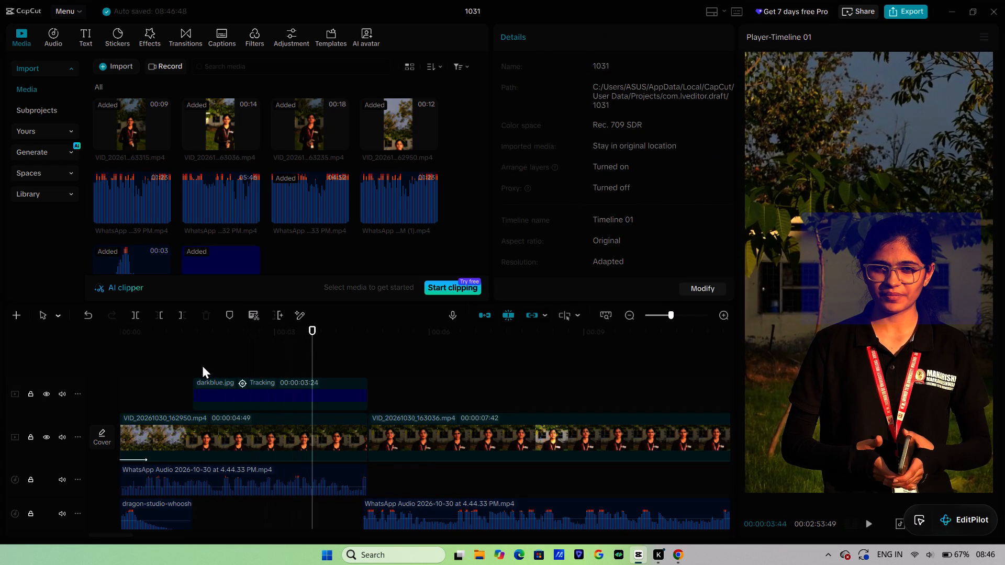
pyautogui.click(194, 364)
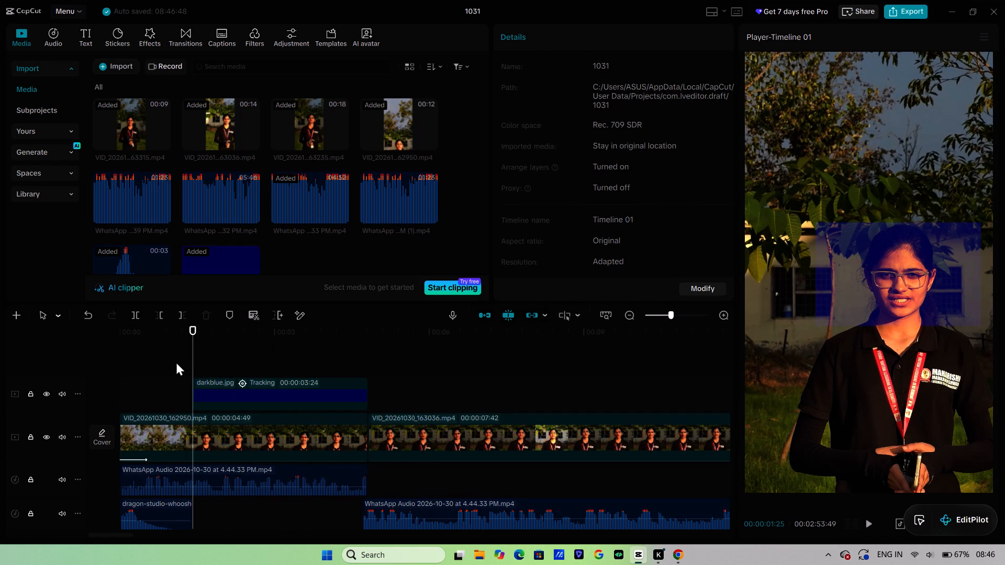
pyautogui.click(176, 361)
pyautogui.moveTo(176, 361); pyautogui.dragTo(102, 378)
pyautogui.press('space')
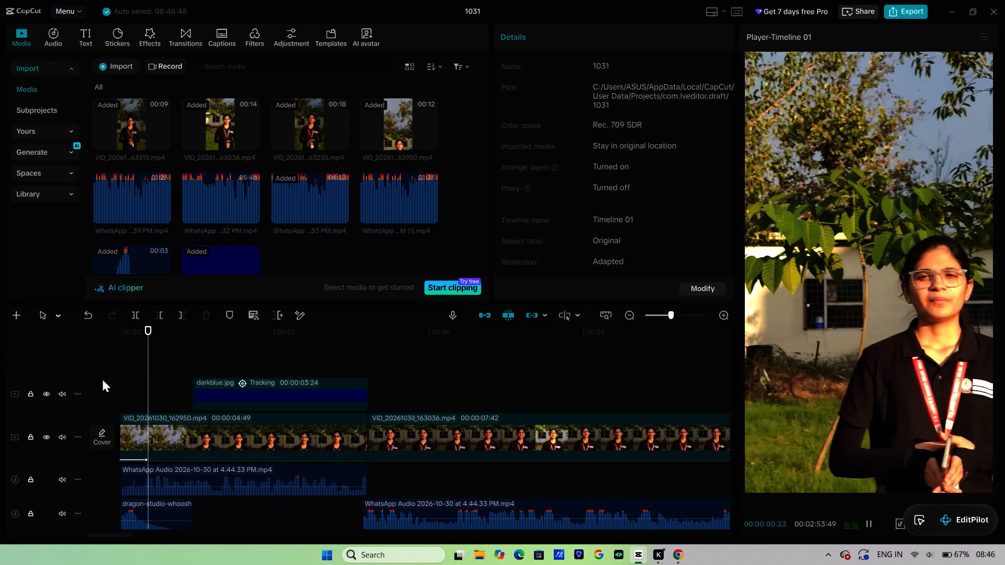
pyautogui.press('space')
pyautogui.click(102, 378)
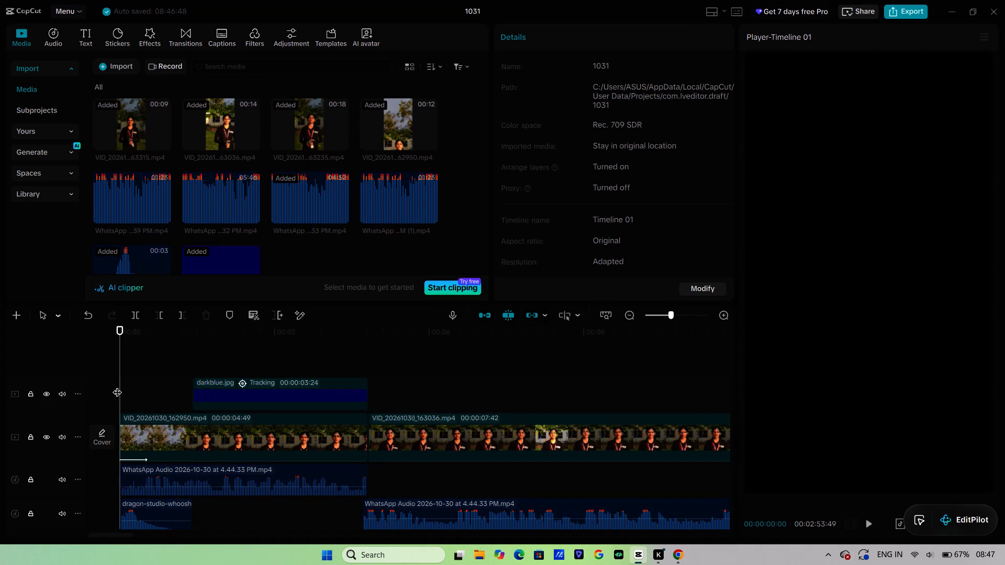
pyautogui.press('space')
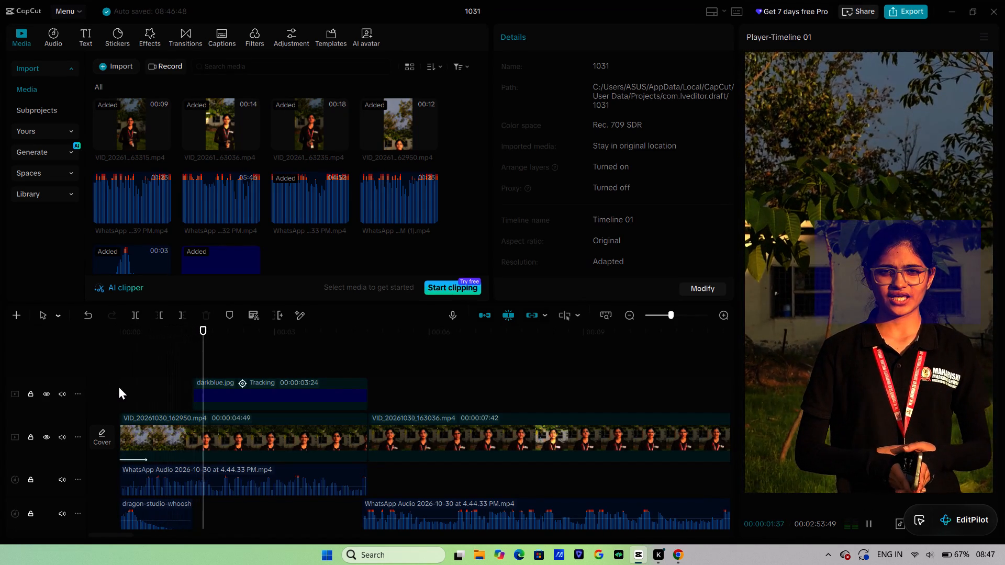
pyautogui.press('space')
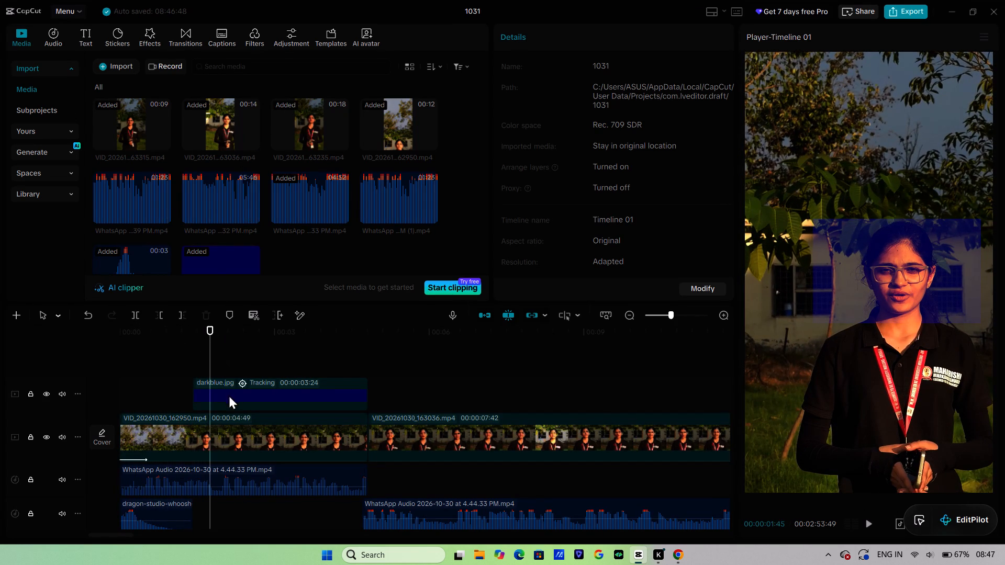
# Switch to File Explorer and look through the Downloads folder for another whoosh sound effect.
pyautogui.scroll(-1, 221, 200)
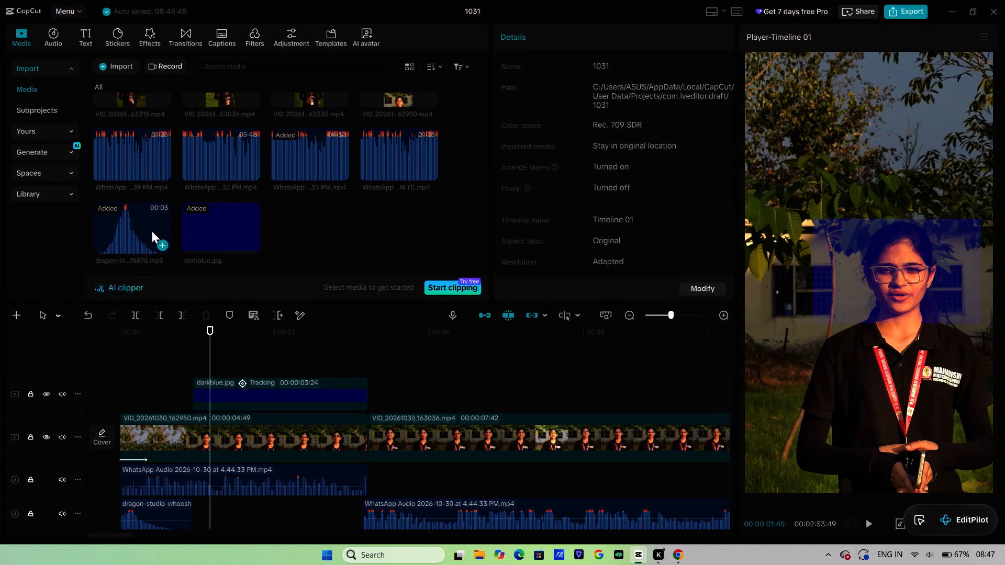
pyautogui.click(480, 553)
pyautogui.click(616, 16)
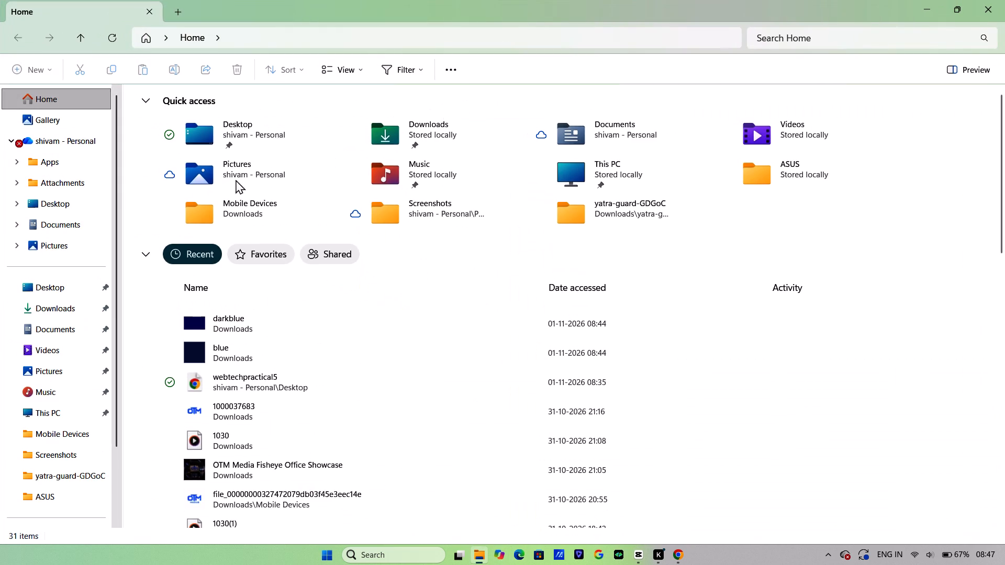
pyautogui.click(47, 313)
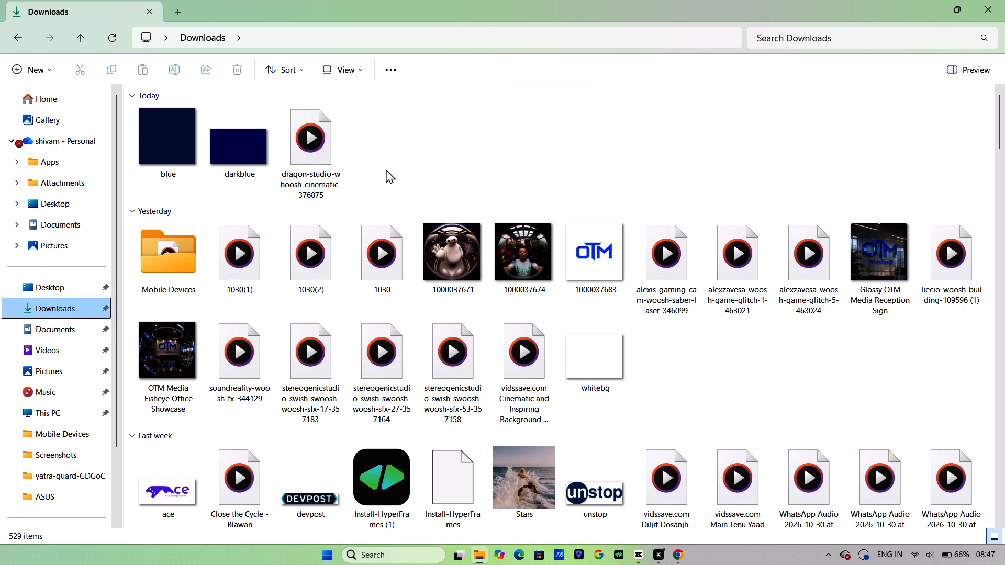
pyautogui.scroll(-1, 300, 183)
pyautogui.scroll(3, 300, 183)
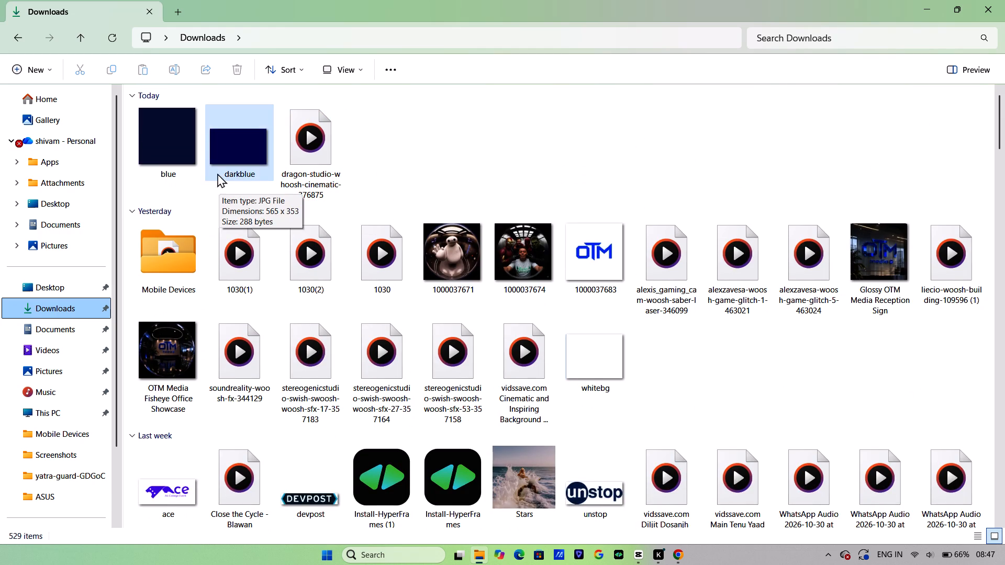
pyautogui.press('space')
pyautogui.scroll(-1, 573, 237)
pyautogui.scroll(5, 509, 221)
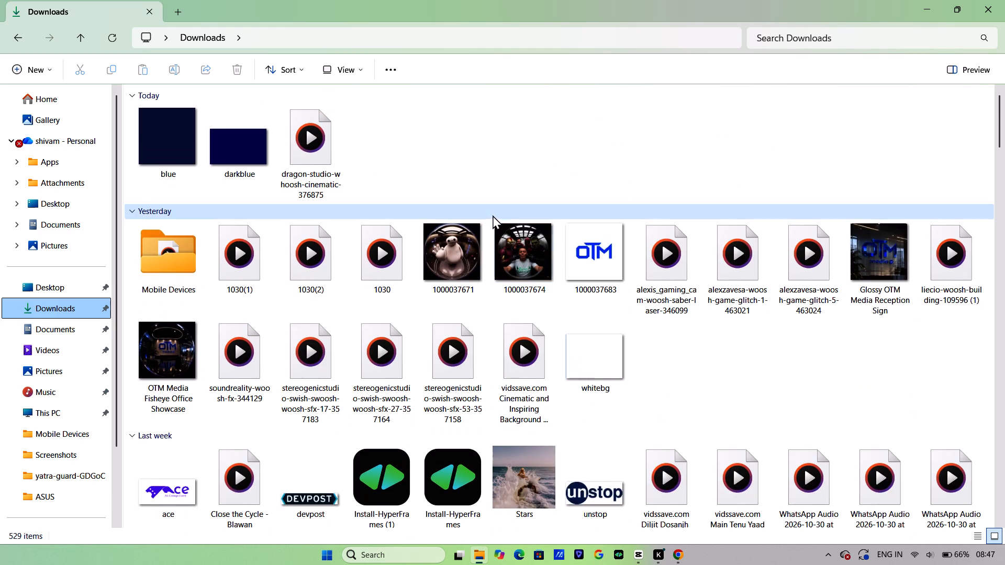
pyautogui.scroll(1, 490, 214)
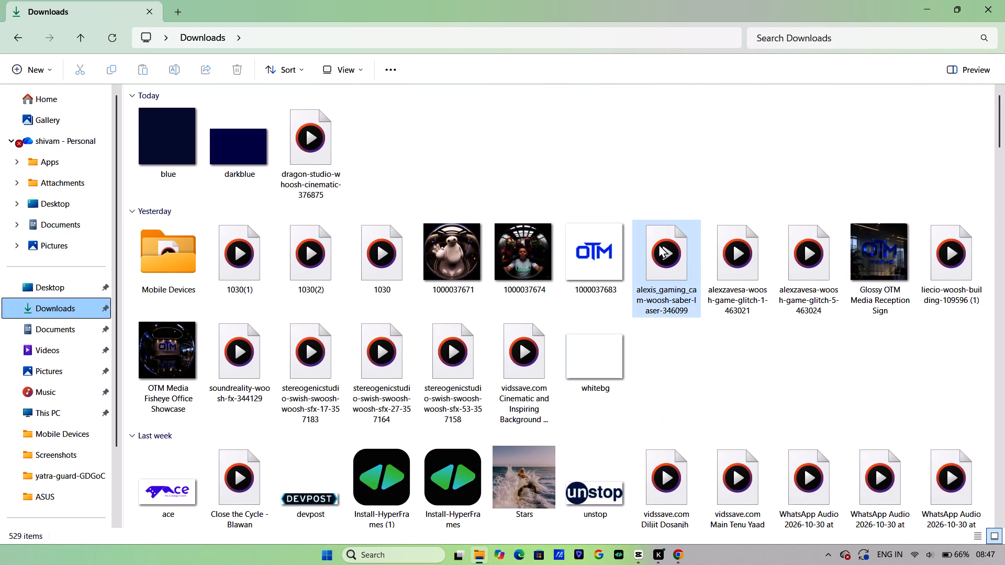
# Listen to the alexis_gaming_cam-woosh-saber-laser-346099 and alexzavesa-woosh-game-glitch-1-463021 sounds, closing the player after each.
pyautogui.click(661, 252)
pyautogui.doubleClick(660, 252)
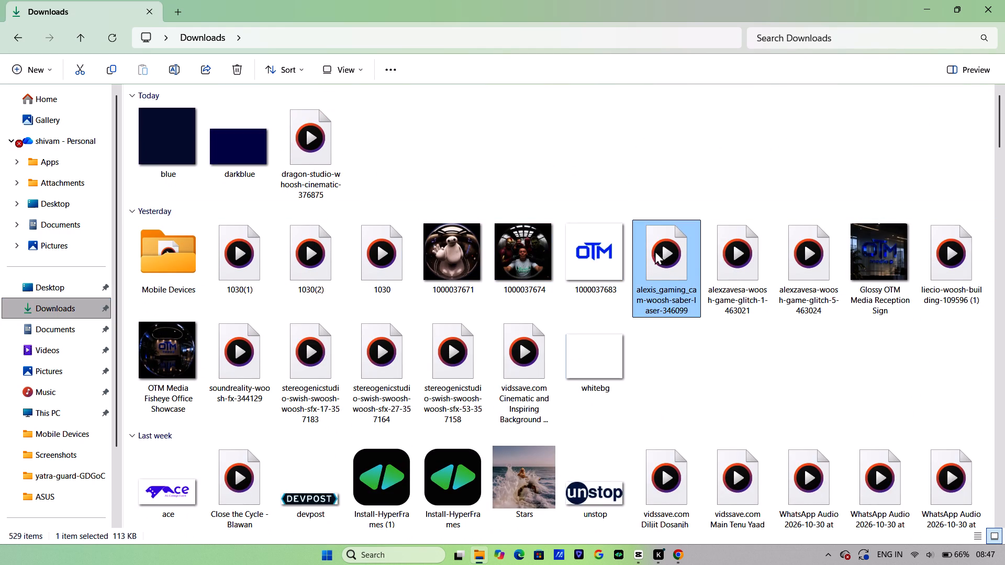
pyautogui.doubleClick(663, 244)
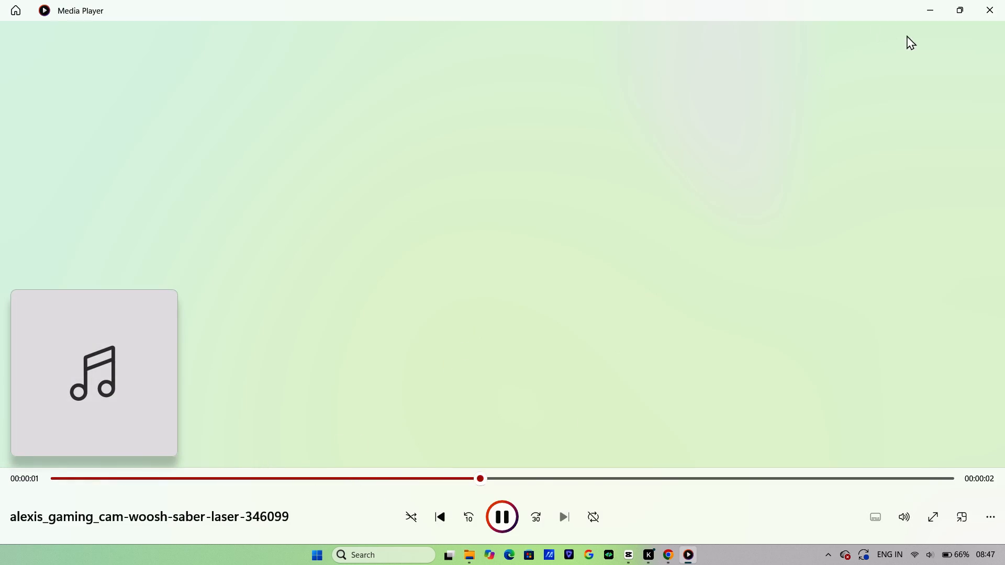
pyautogui.click(984, 7)
pyautogui.doubleClick(746, 261)
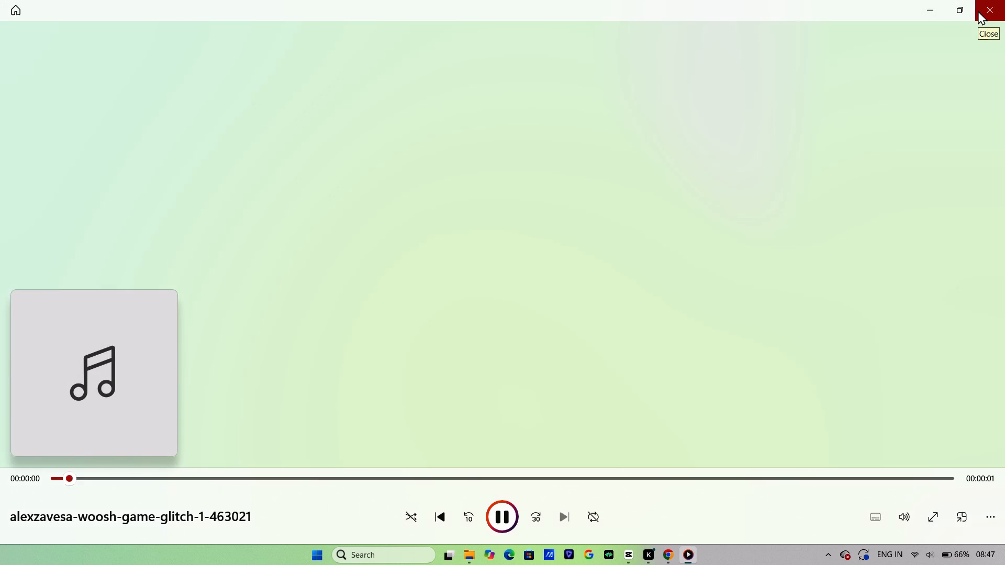
pyautogui.click(978, 10)
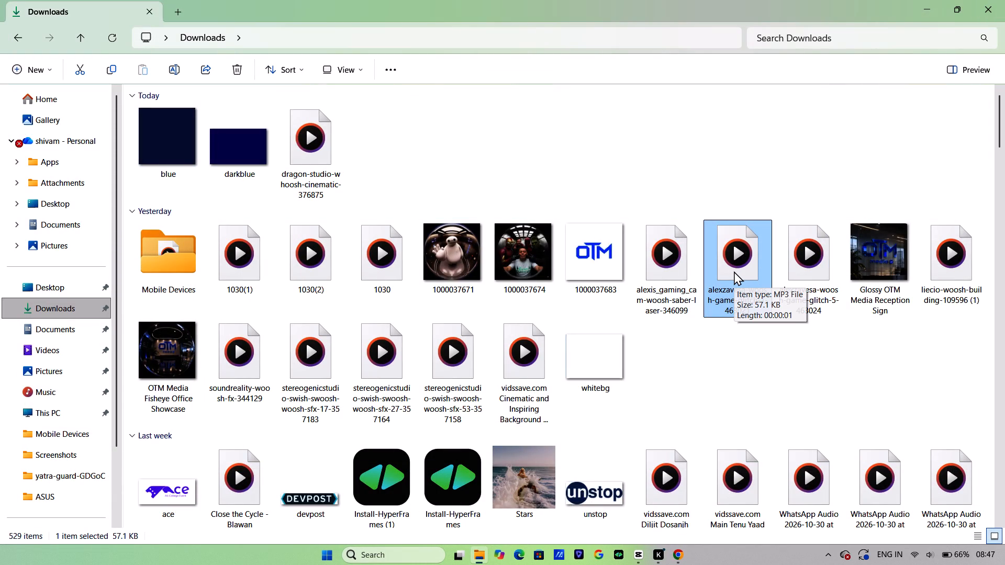
# Add the alexzavesa-woosh-game-glitch-1-463021 sound from Downloads to a new CapCut audio track, starting just before the dark blue image.
pyautogui.moveTo(733, 271); pyautogui.dragTo(660, 555)
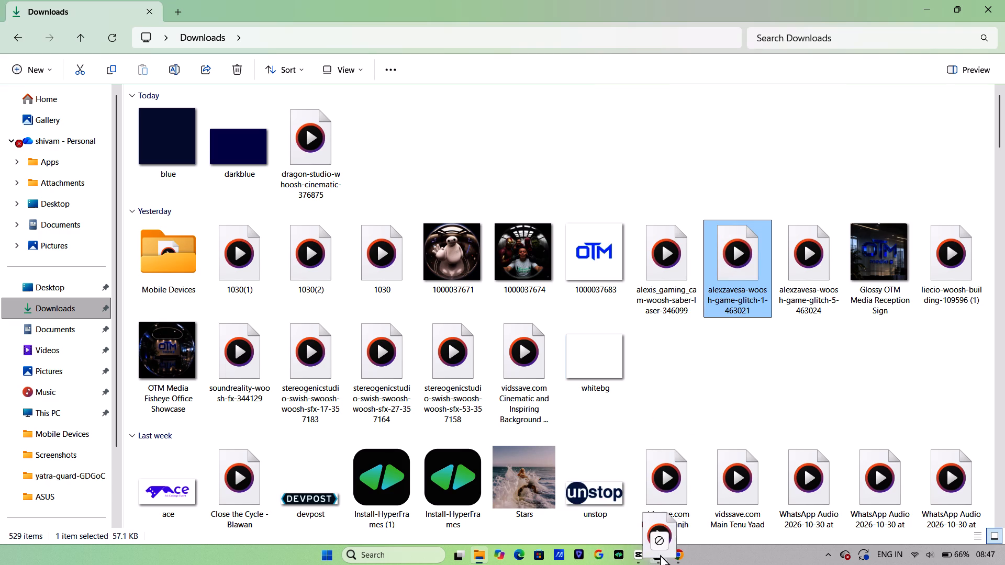
pyautogui.moveTo(660, 555); pyautogui.dragTo(447, 484)
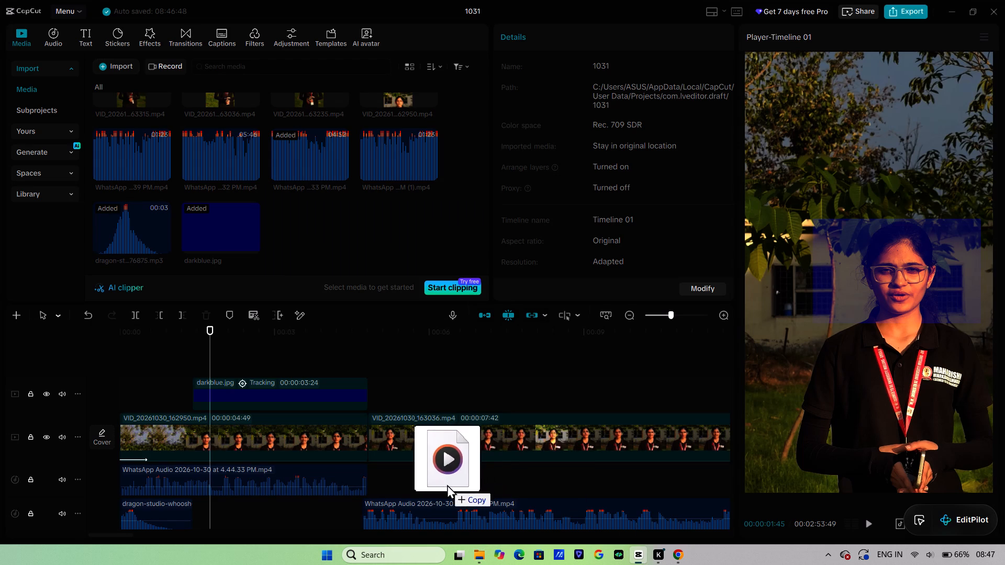
pyautogui.scroll(-2, 473, 482)
pyautogui.moveTo(271, 488); pyautogui.dragTo(255, 490)
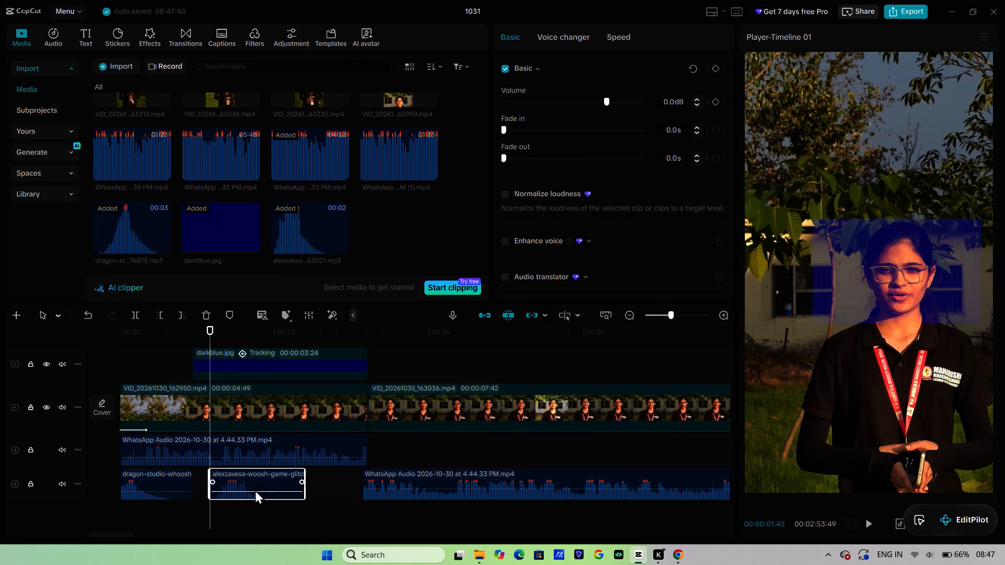
pyautogui.moveTo(255, 490); pyautogui.dragTo(229, 508)
# Play back the opening and shift the alexzavesa woosh sound slightly earlier on its track.
pyautogui.click(136, 509)
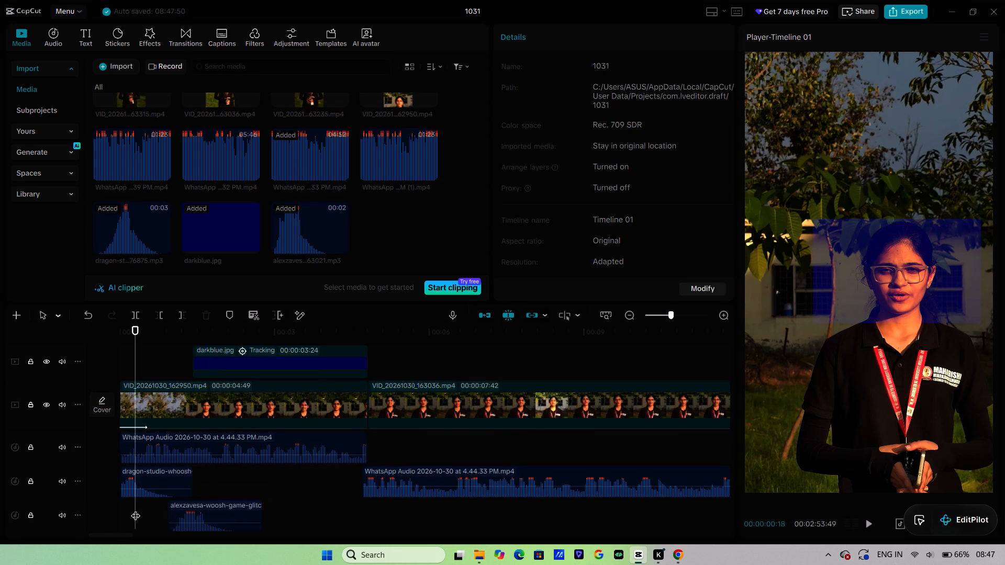
pyautogui.press('space')
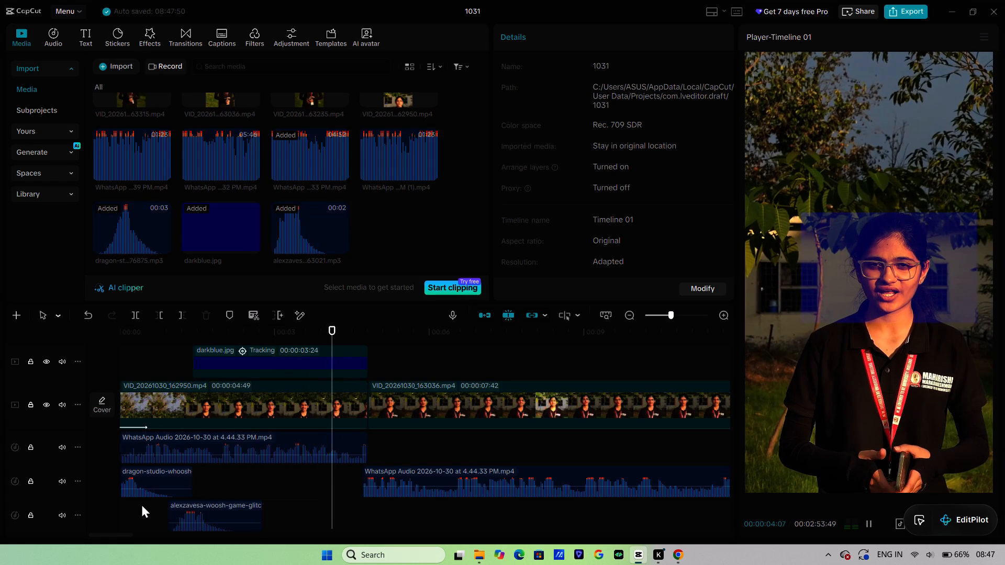
pyautogui.press('space')
pyautogui.scroll(-7, 238, 465)
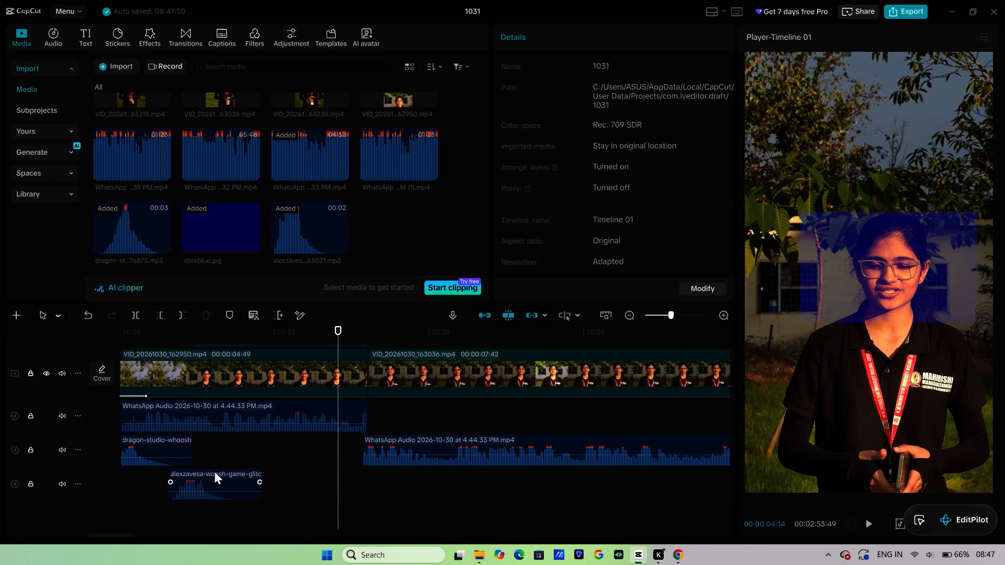
pyautogui.click(161, 503)
pyautogui.press('space')
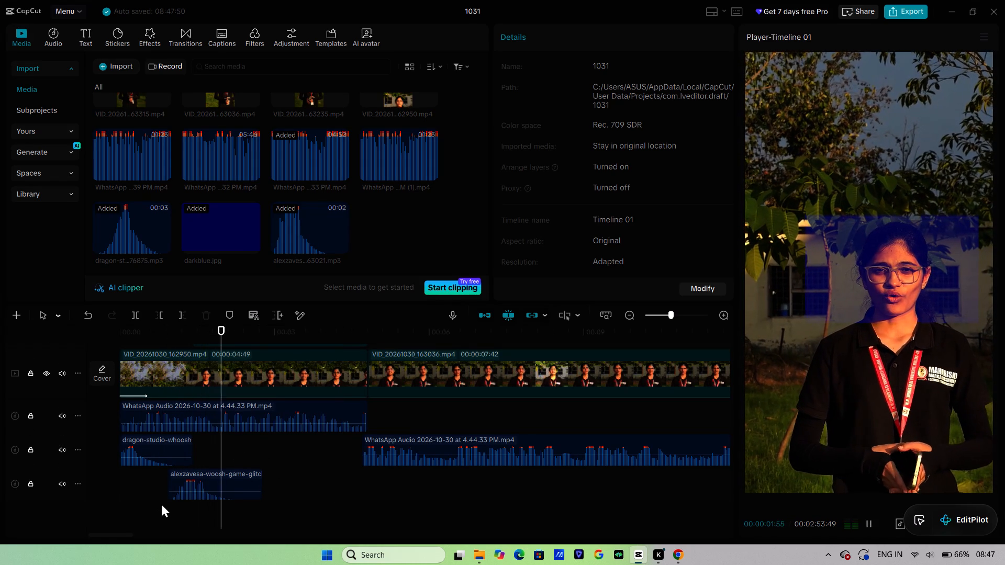
pyautogui.press('space')
pyautogui.click(195, 485)
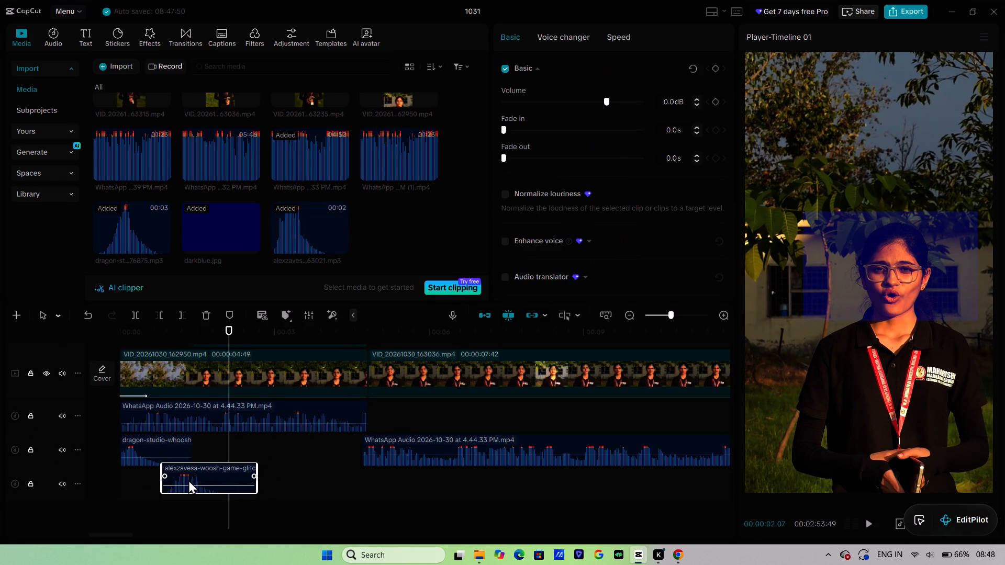
# Search the video effects for "shake" and add the Close-up Highlight effect at the start of the dark blue image.
pyautogui.scroll(4, 198, 449)
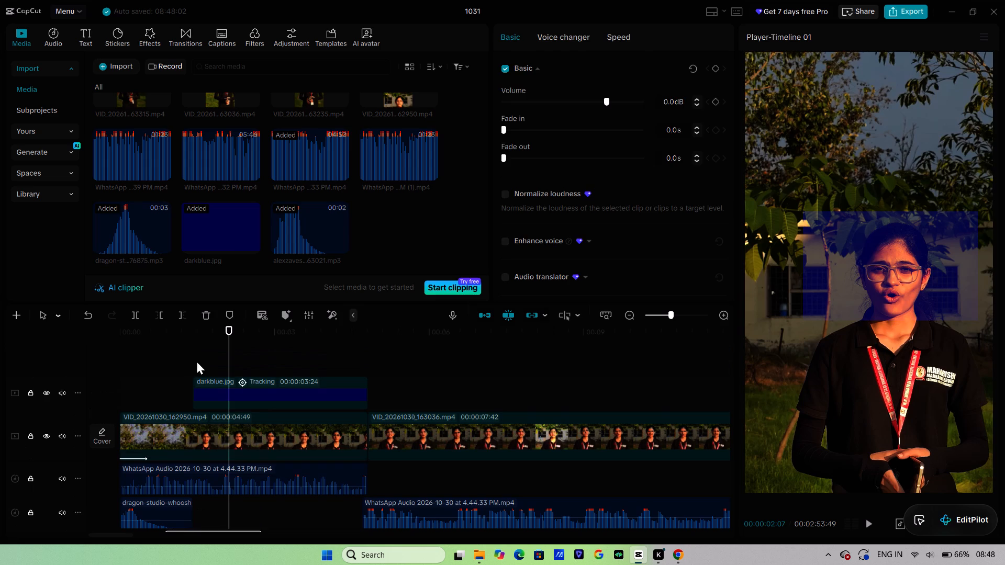
pyautogui.click(192, 356)
pyautogui.click(154, 39)
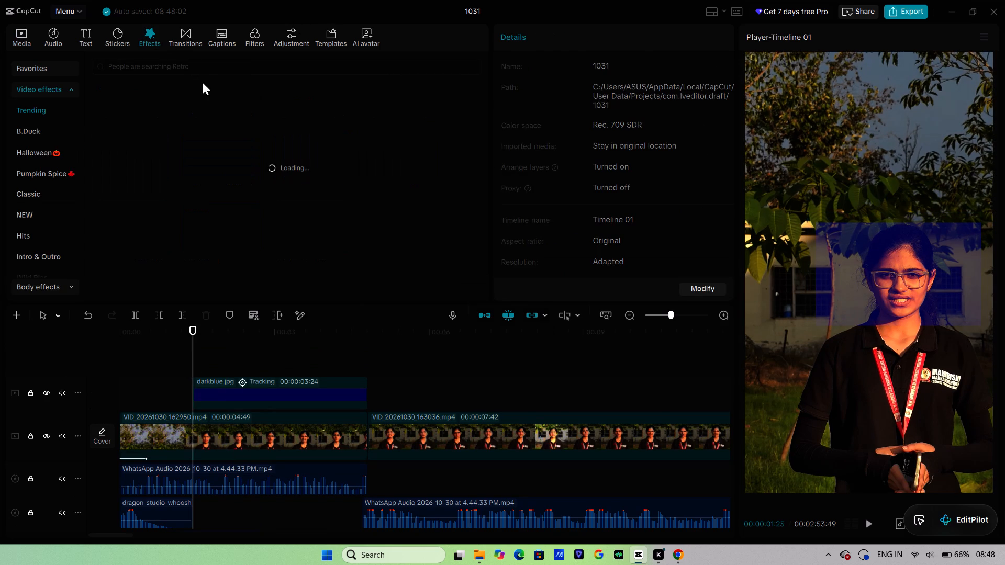
pyautogui.click(206, 66)
pyautogui.write('shake')
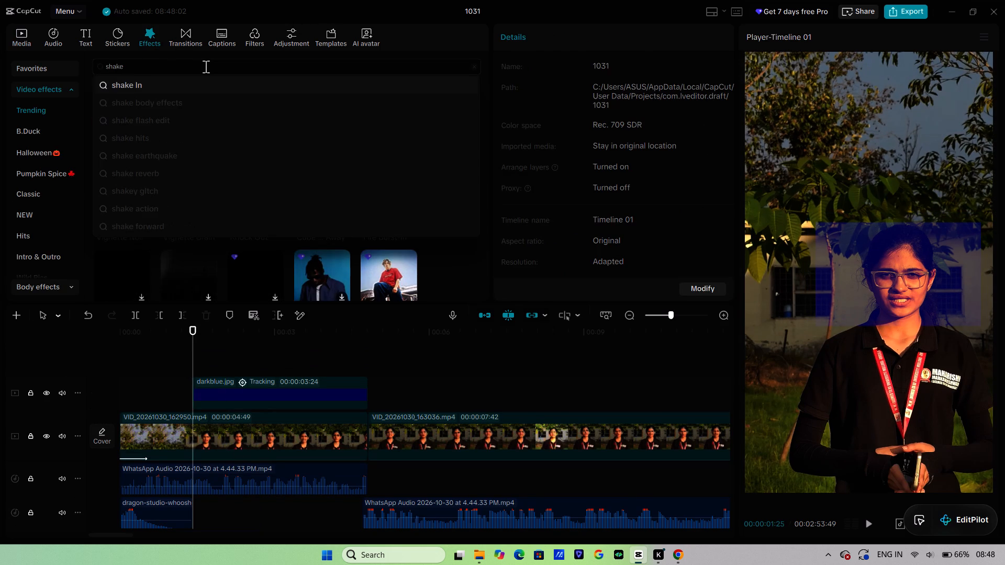
pyautogui.press('Return')
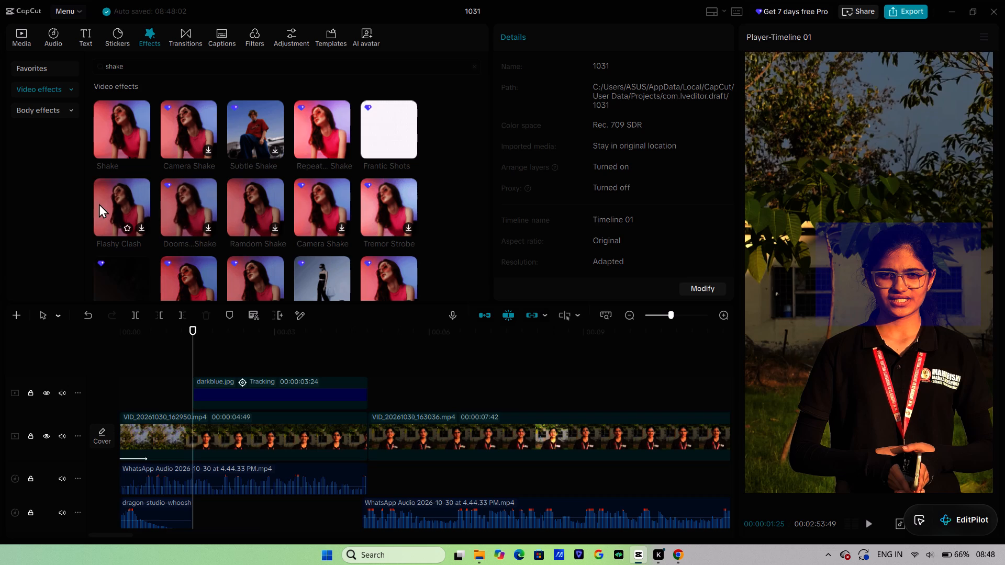
pyautogui.scroll(-4, 121, 189)
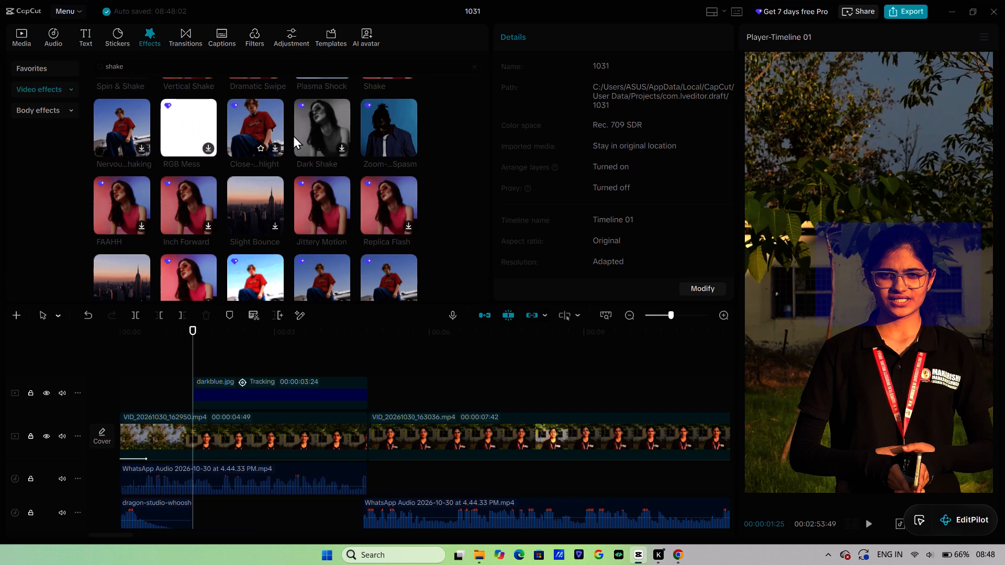
pyautogui.click(271, 149)
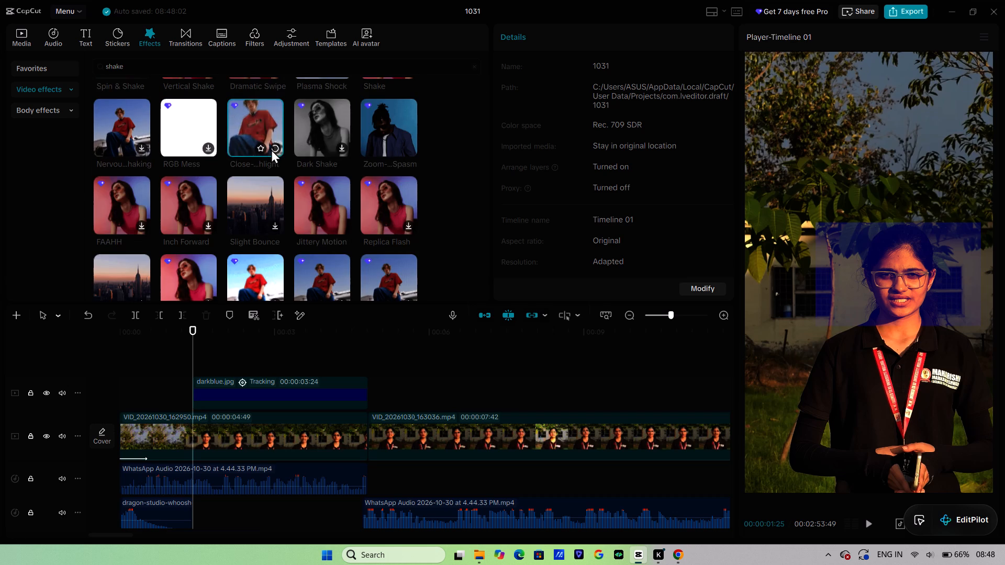
pyautogui.click(274, 148)
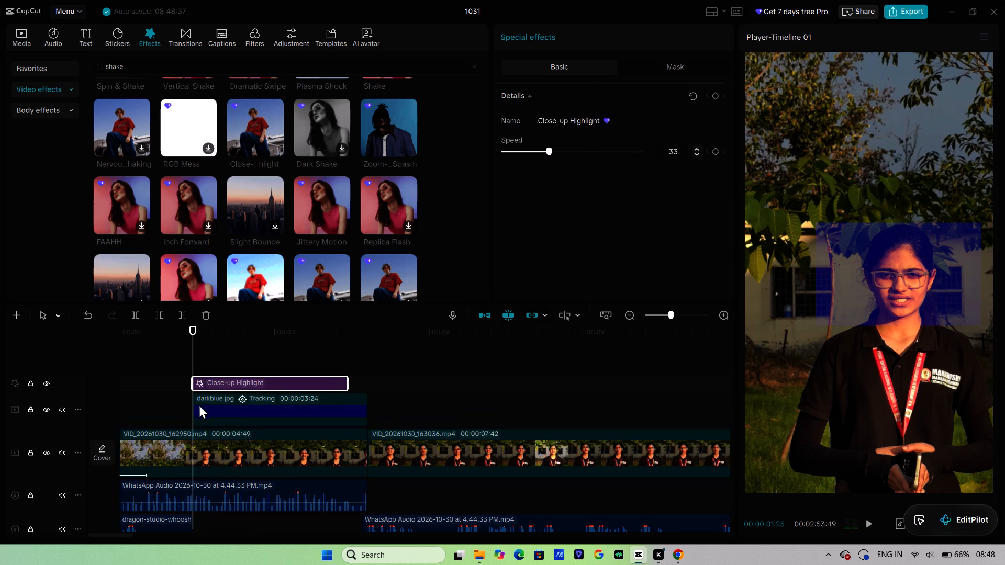
# Shorten the Close-up Highlight effect to a brief burst, shift it slightly earlier over the dark blue image's start, and play back that moment.
pyautogui.moveTo(348, 379); pyautogui.dragTo(215, 400)
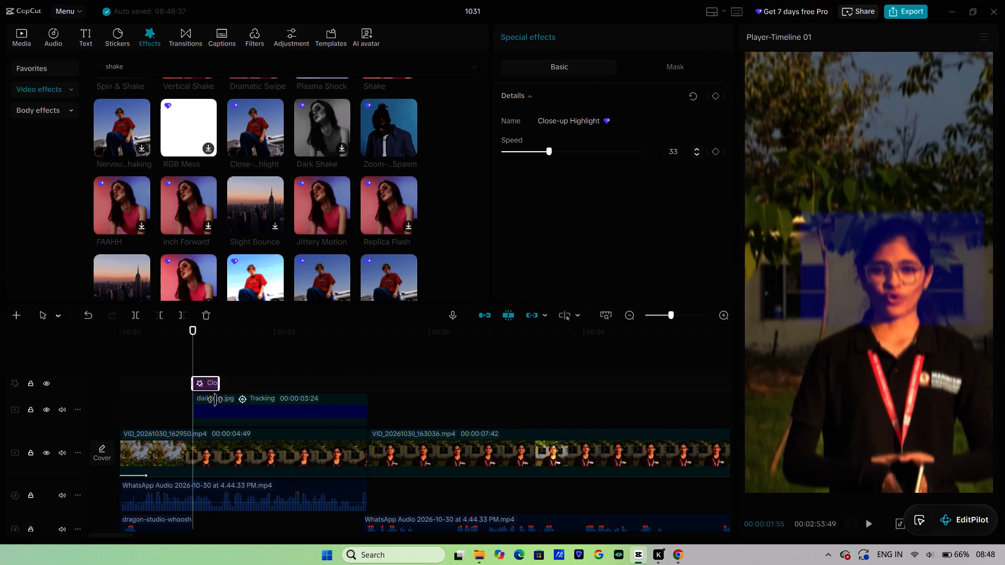
pyautogui.moveTo(215, 400); pyautogui.dragTo(205, 406)
pyautogui.moveTo(200, 382); pyautogui.dragTo(196, 382)
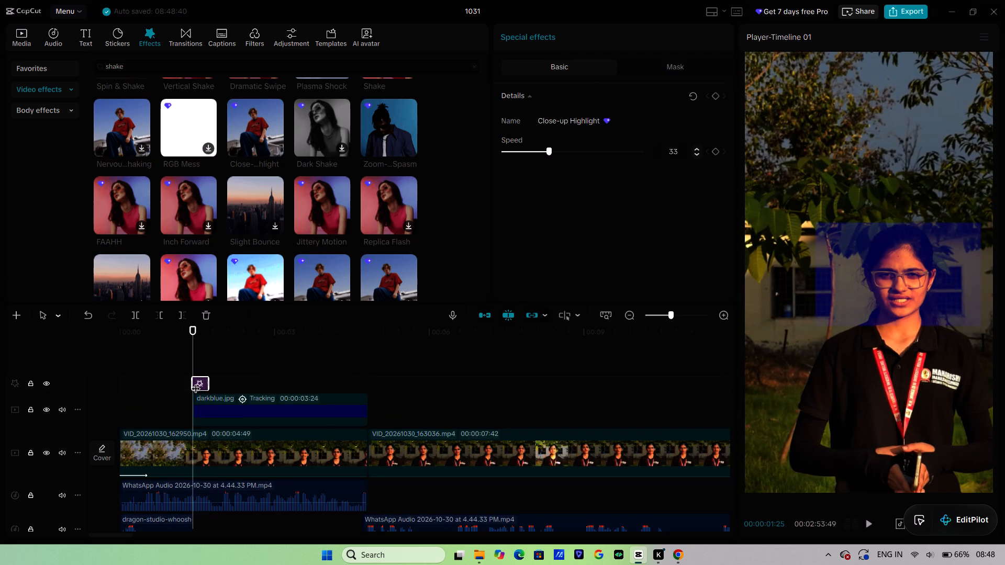
pyautogui.moveTo(196, 382); pyautogui.dragTo(194, 383)
pyautogui.click(182, 358)
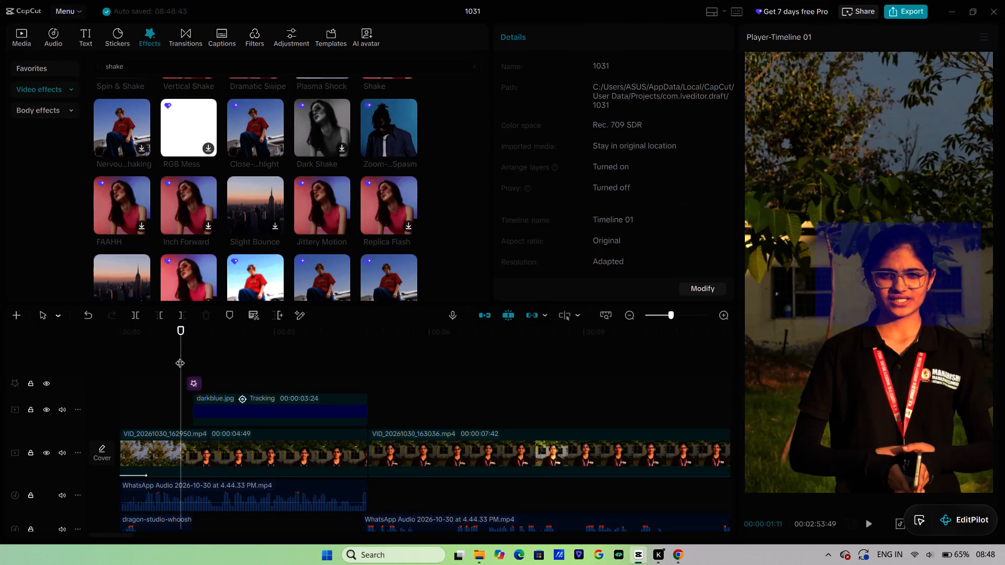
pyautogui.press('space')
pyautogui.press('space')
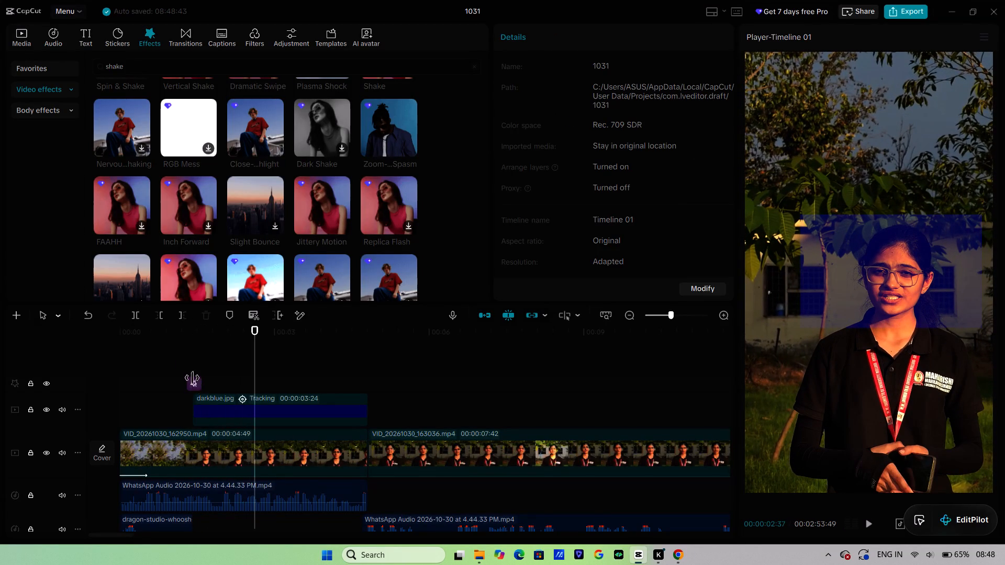
# Set the Close-up Highlight effect's speed to 100 and play back the start of the dark blue image.
pyautogui.click(194, 380)
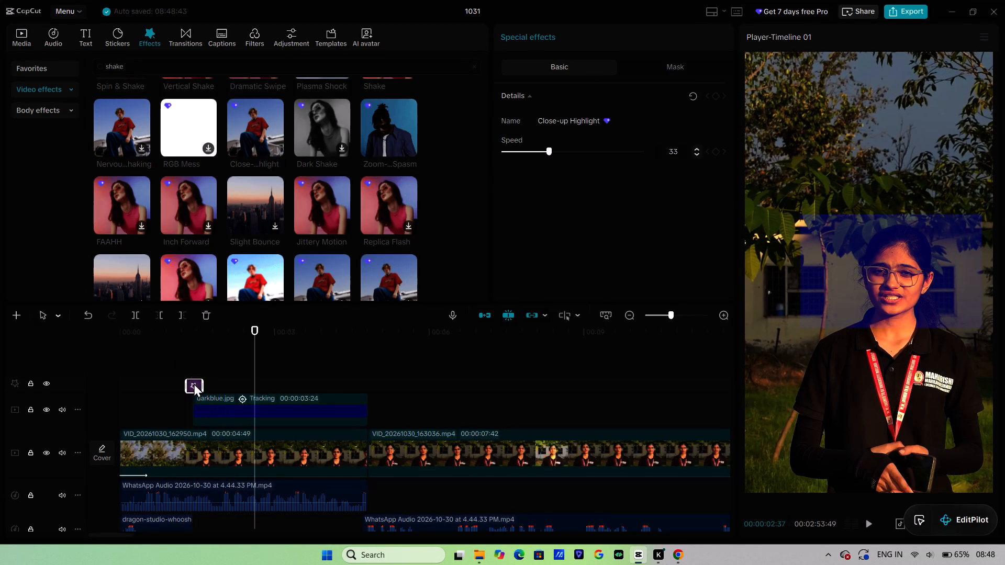
pyautogui.moveTo(549, 147); pyautogui.dragTo(702, 144)
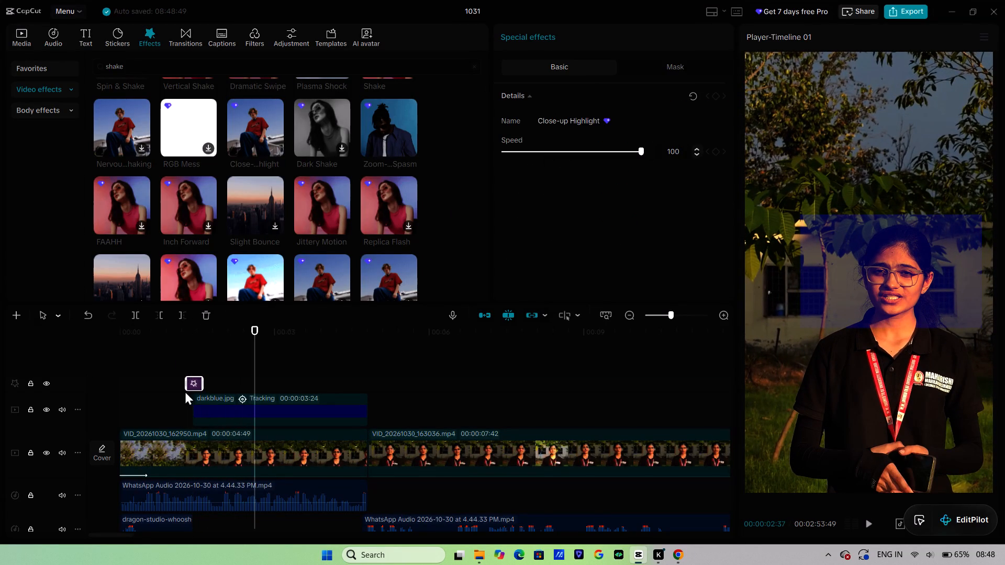
pyautogui.click(175, 370)
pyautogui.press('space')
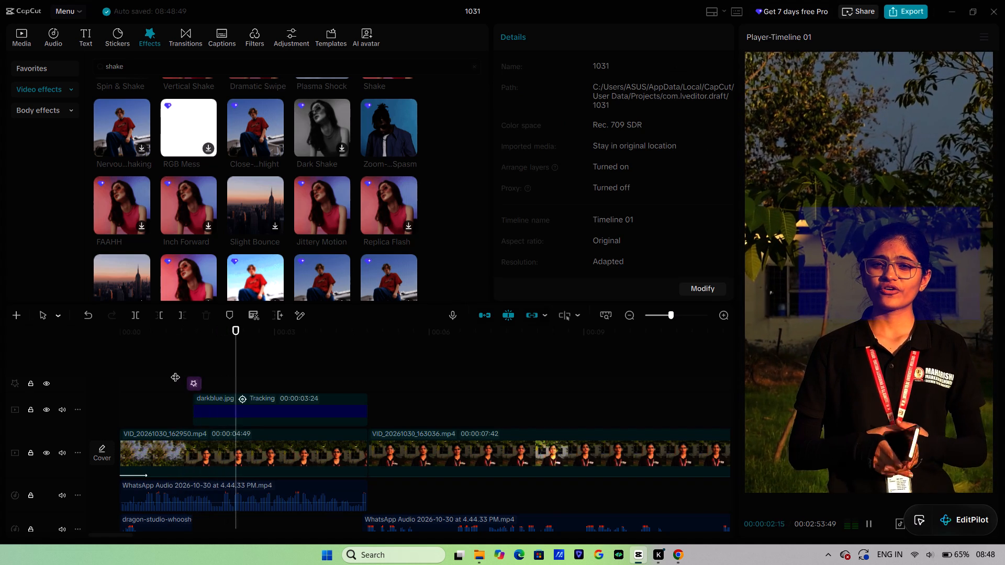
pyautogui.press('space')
pyautogui.click(193, 388)
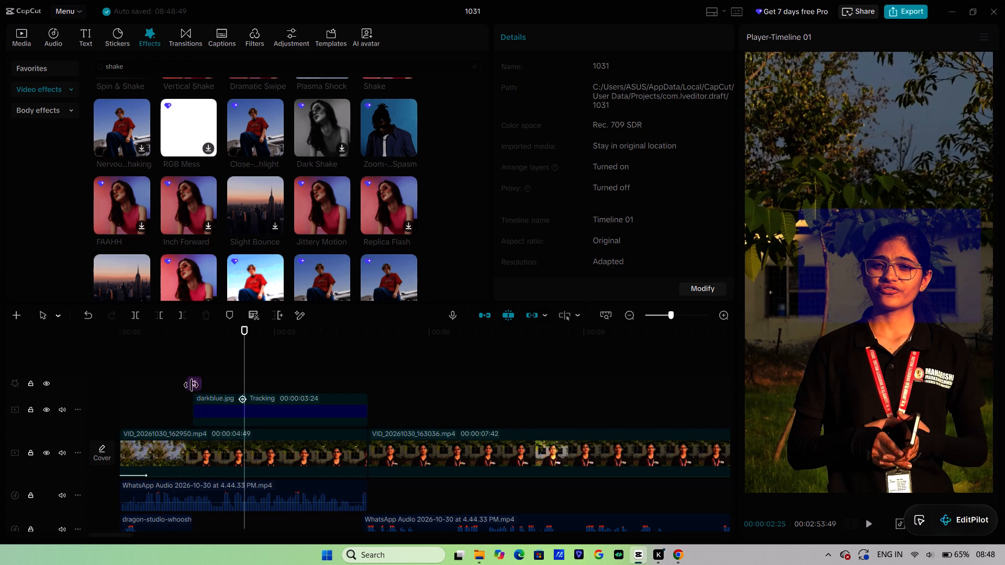
pyautogui.click(209, 362)
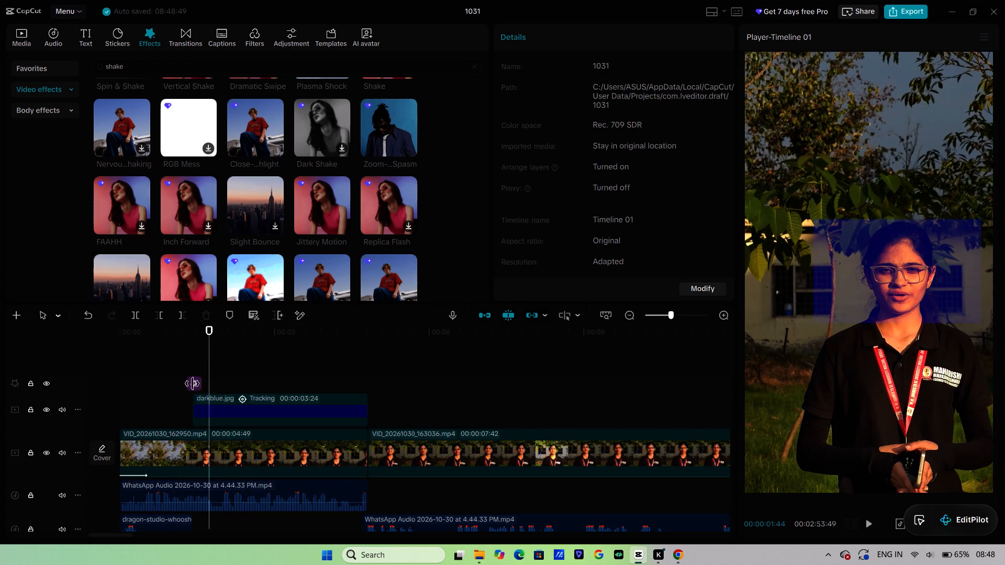
pyautogui.click(192, 383)
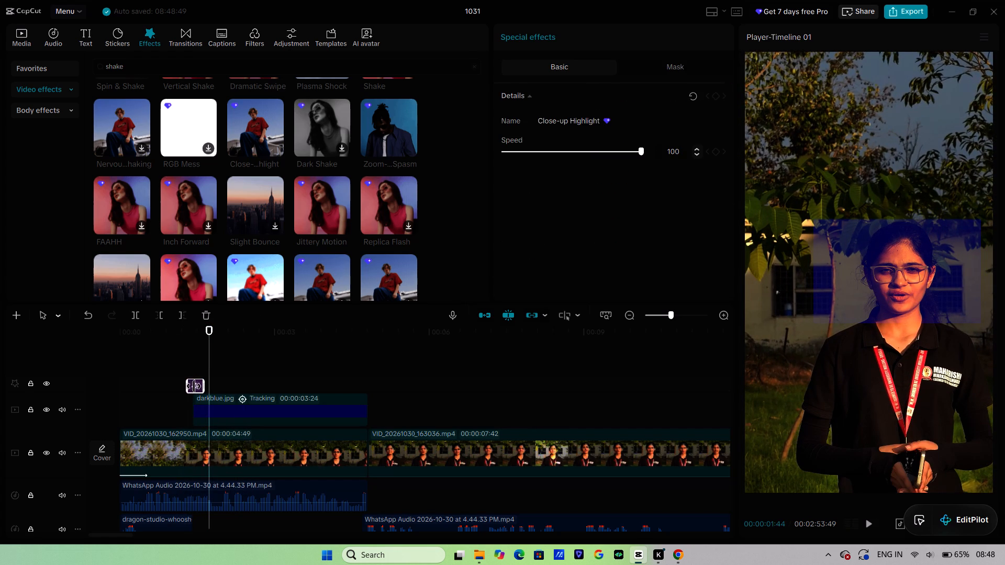
# Shift the alexzavesa woosh sound slightly later to line up with the Close-up Highlight effect, and play back the opening.
pyautogui.scroll(-5, 193, 388)
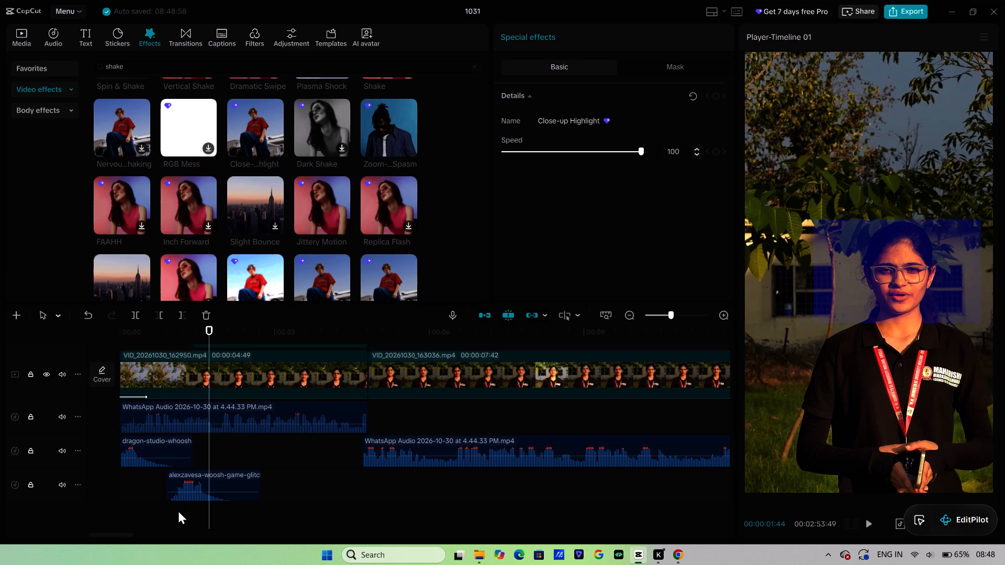
pyautogui.click(178, 510)
pyautogui.click(186, 490)
pyautogui.scroll(4, 178, 477)
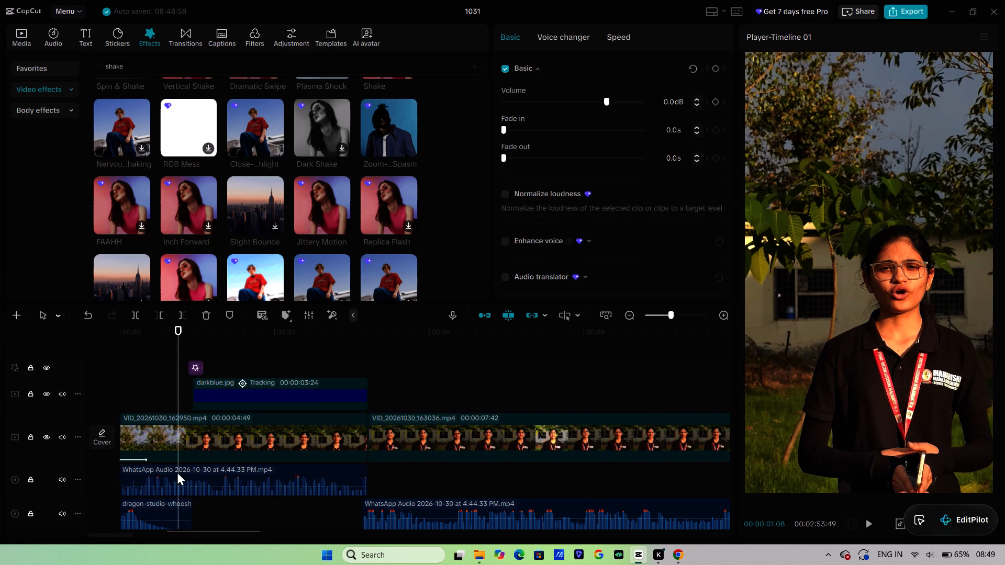
pyautogui.click(186, 403)
pyautogui.scroll(-6, 186, 408)
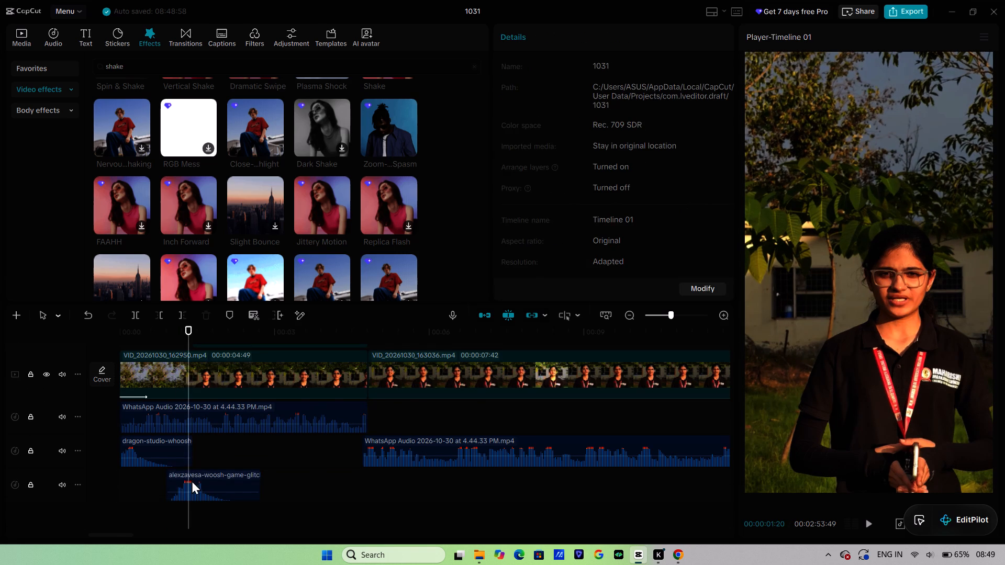
pyautogui.moveTo(192, 480); pyautogui.dragTo(195, 483)
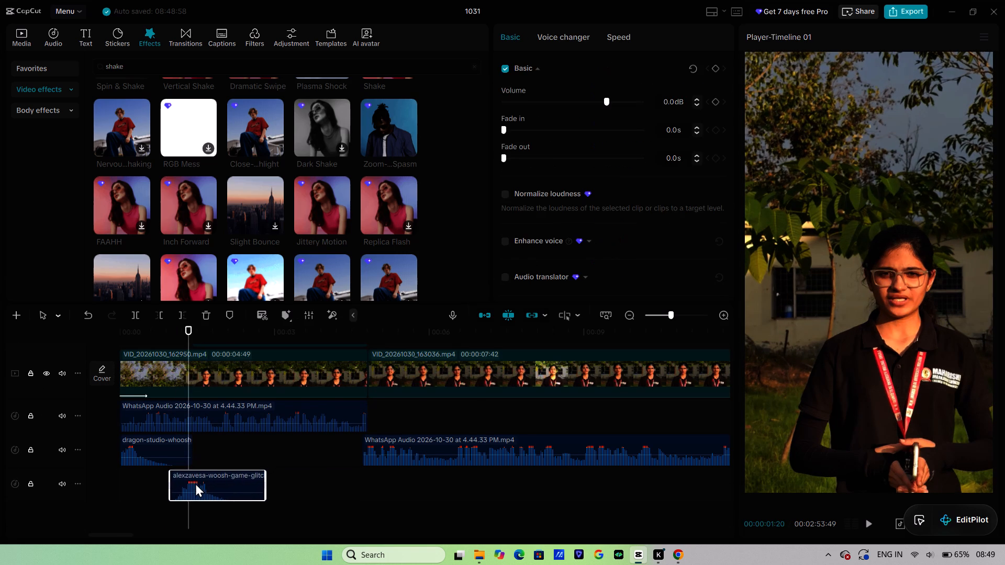
pyautogui.moveTo(195, 483); pyautogui.dragTo(196, 480)
pyautogui.click(152, 489)
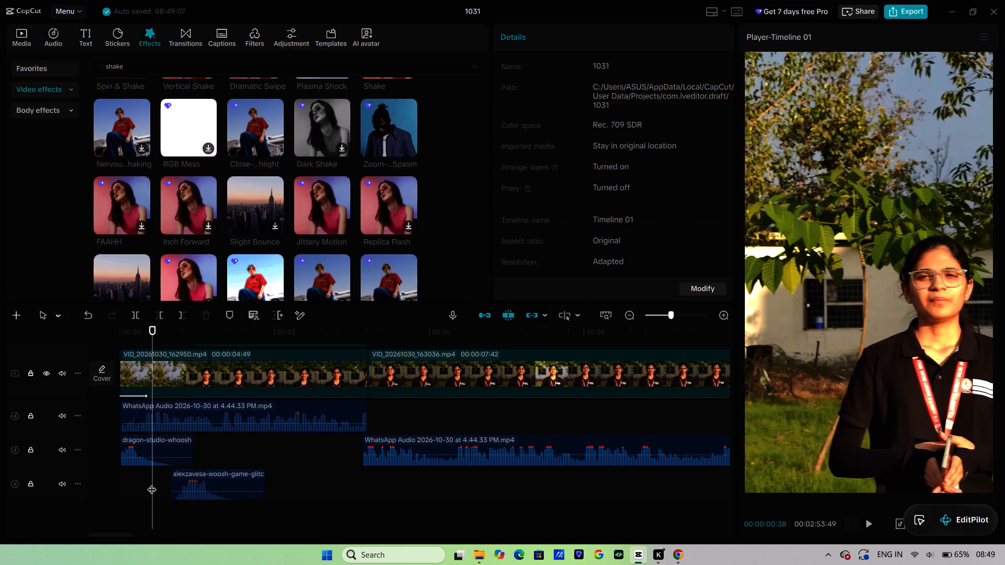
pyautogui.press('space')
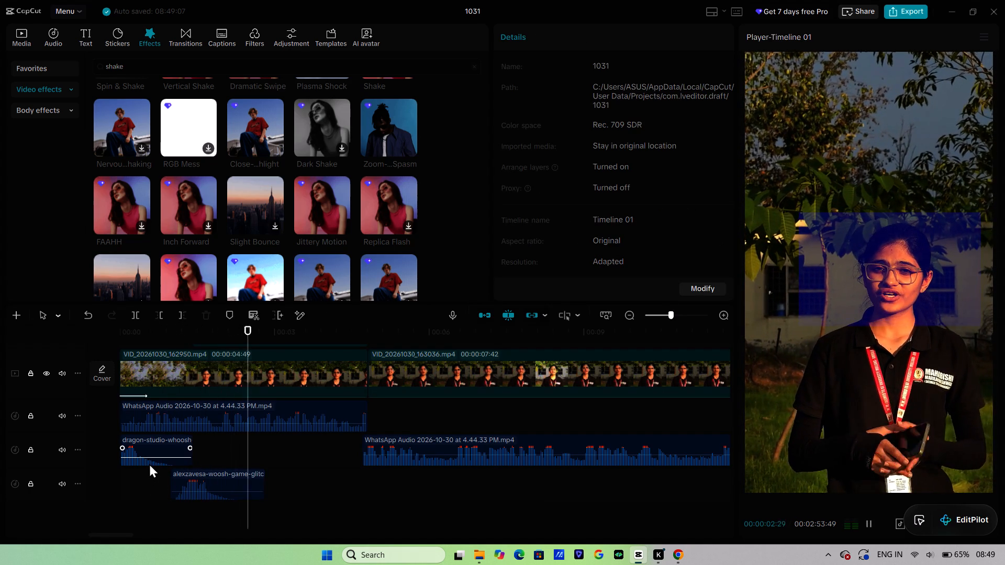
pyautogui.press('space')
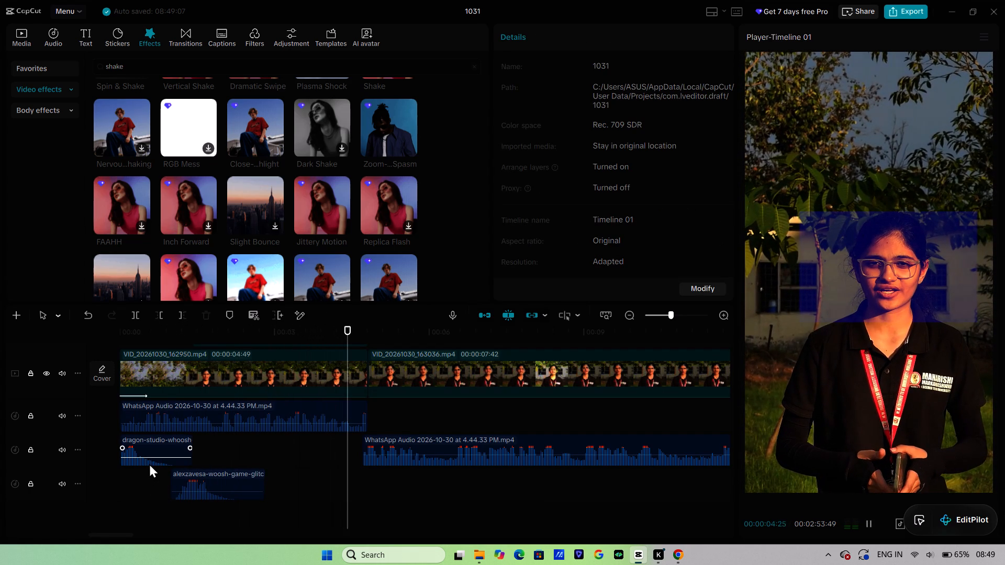
# Replay the first clip's voice audio and turn on Reduce noise for the first WhatsApp audio clip.
pyautogui.click(211, 453)
pyautogui.moveTo(210, 453); pyautogui.dragTo(205, 457)
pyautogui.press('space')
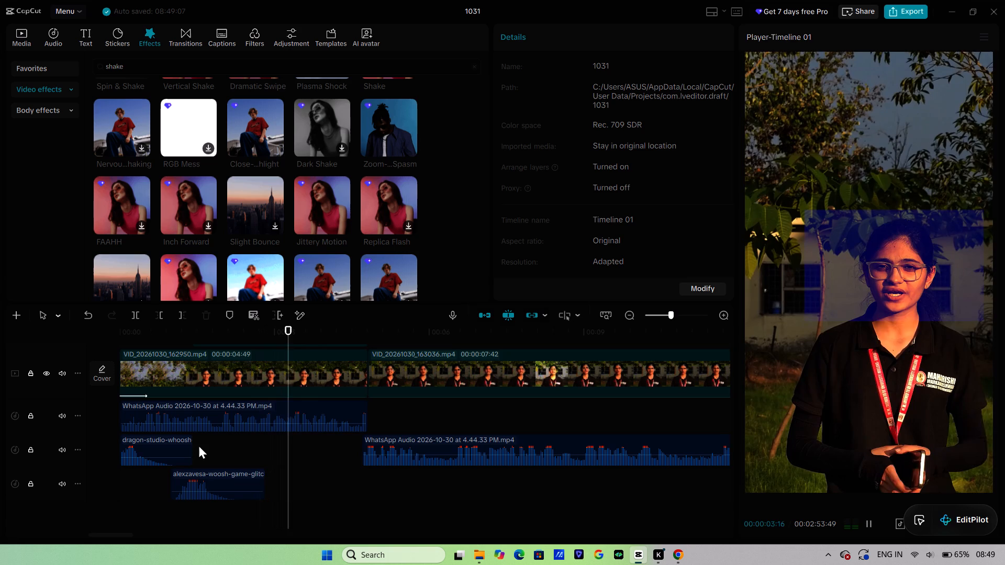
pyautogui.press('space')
pyautogui.click(291, 412)
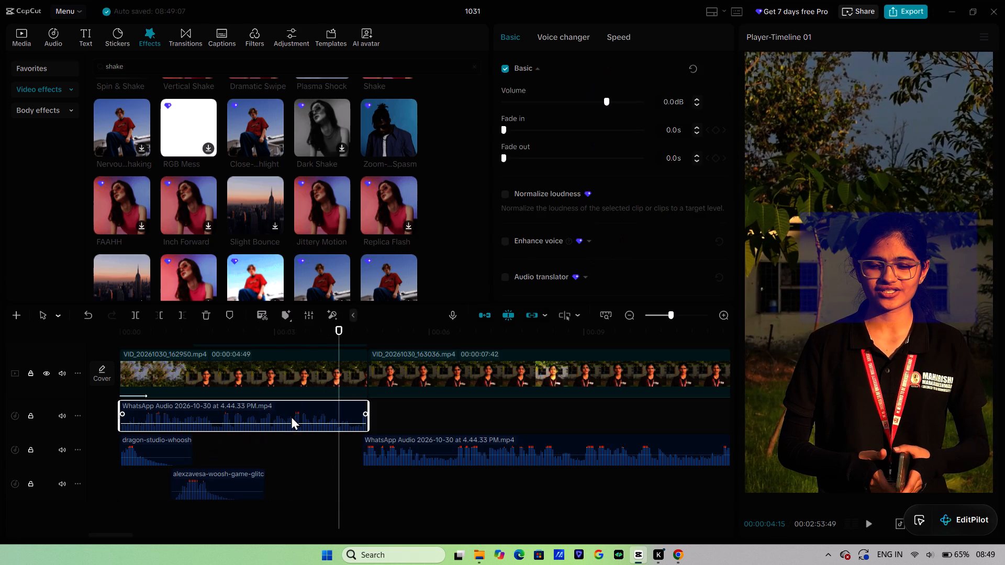
pyautogui.click(296, 413)
pyautogui.scroll(-1, 565, 146)
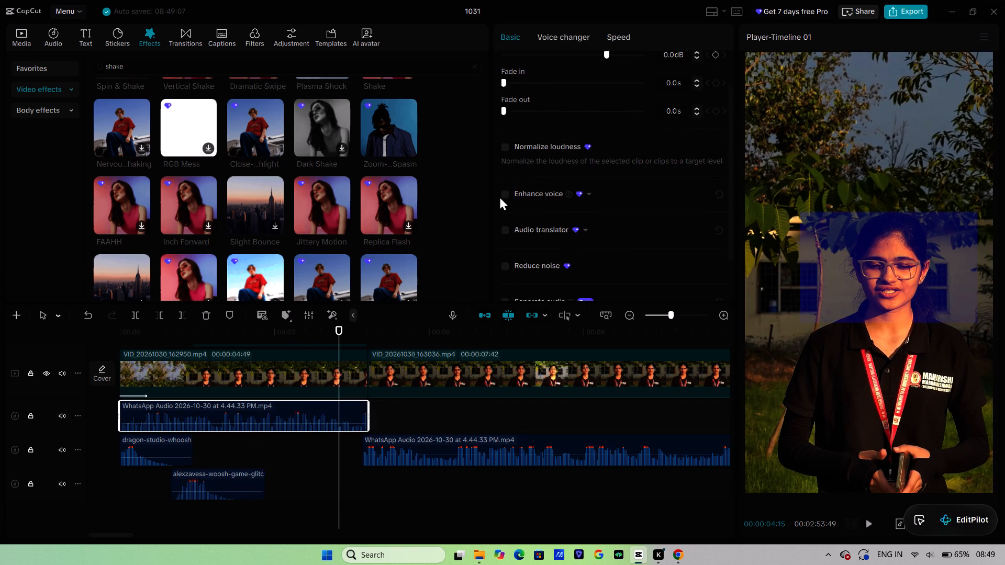
pyautogui.click(505, 265)
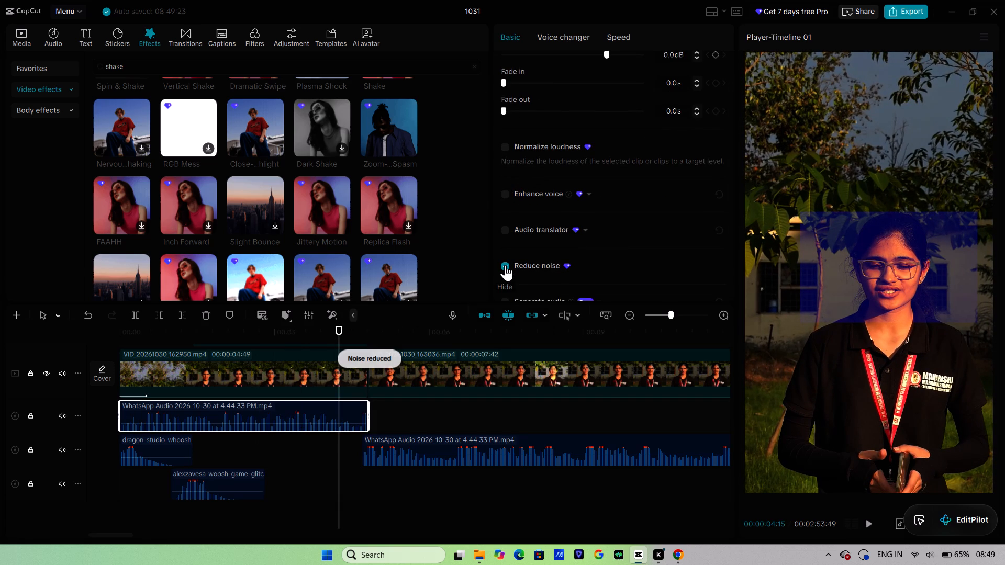
# Play back the latter part of the first WhatsApp audio clip several times to check the noise reduction.
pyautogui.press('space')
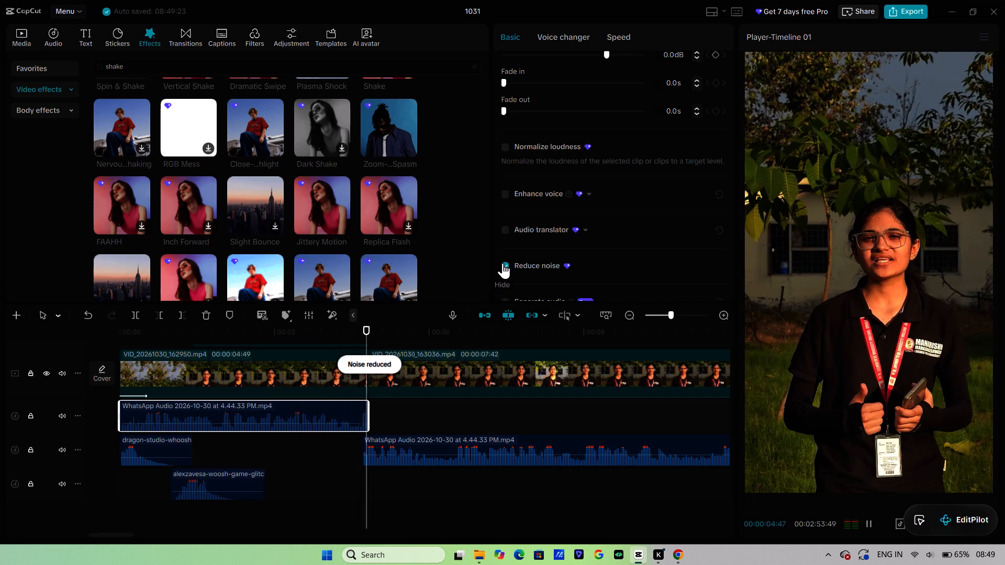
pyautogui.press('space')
pyautogui.click(266, 437)
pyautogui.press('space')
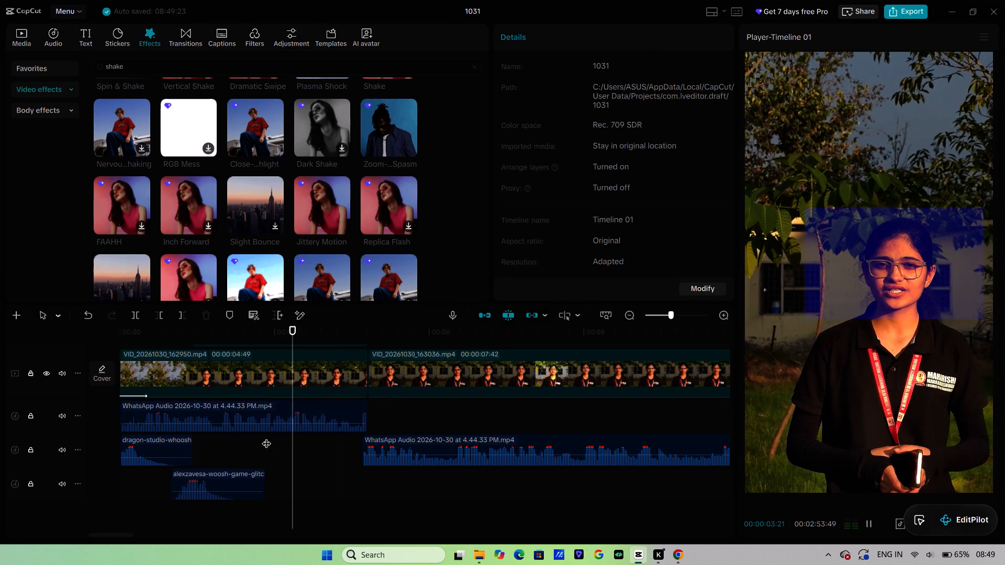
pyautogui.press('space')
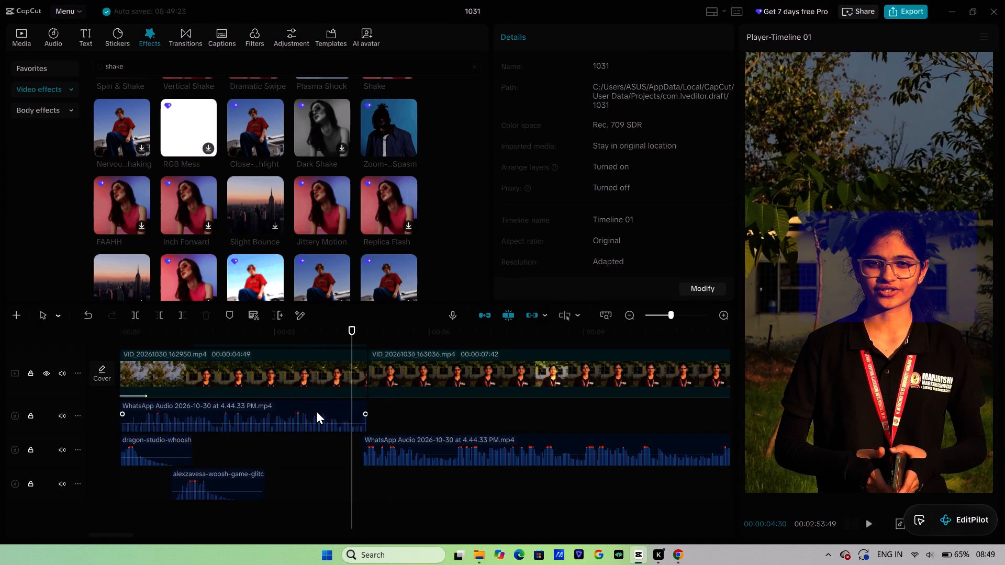
pyautogui.click(284, 447)
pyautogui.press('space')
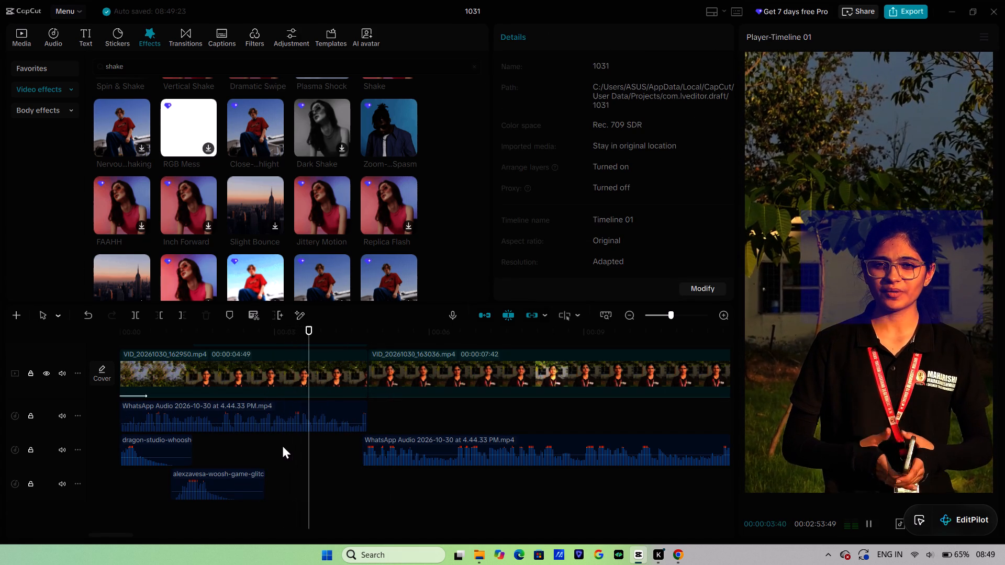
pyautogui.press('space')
# Turn on Enhance voice for the first WhatsApp Audio clip and lower its volume to -3.5 dB.
pyautogui.click(301, 412)
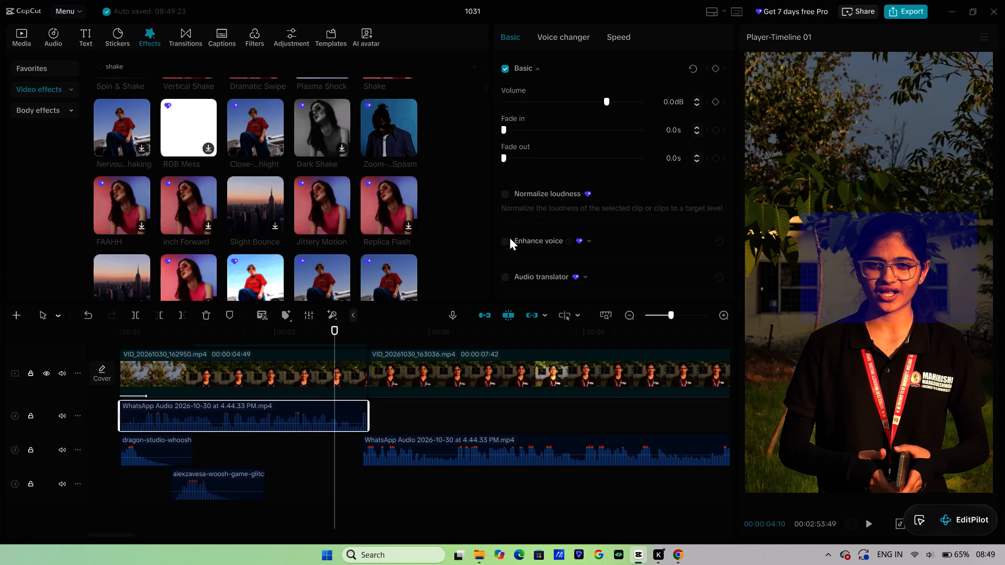
pyautogui.click(508, 239)
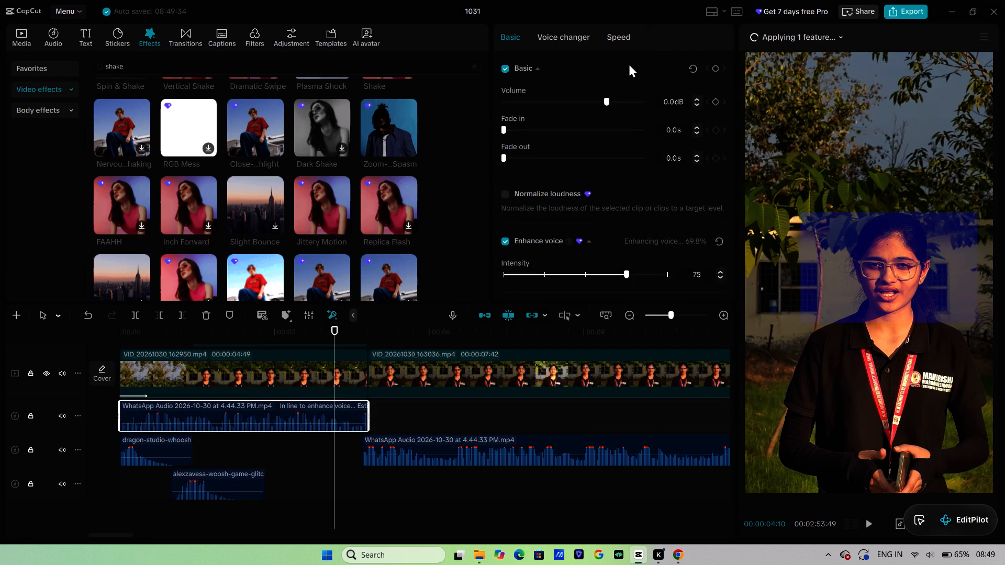
pyautogui.moveTo(606, 101); pyautogui.dragTo(599, 103)
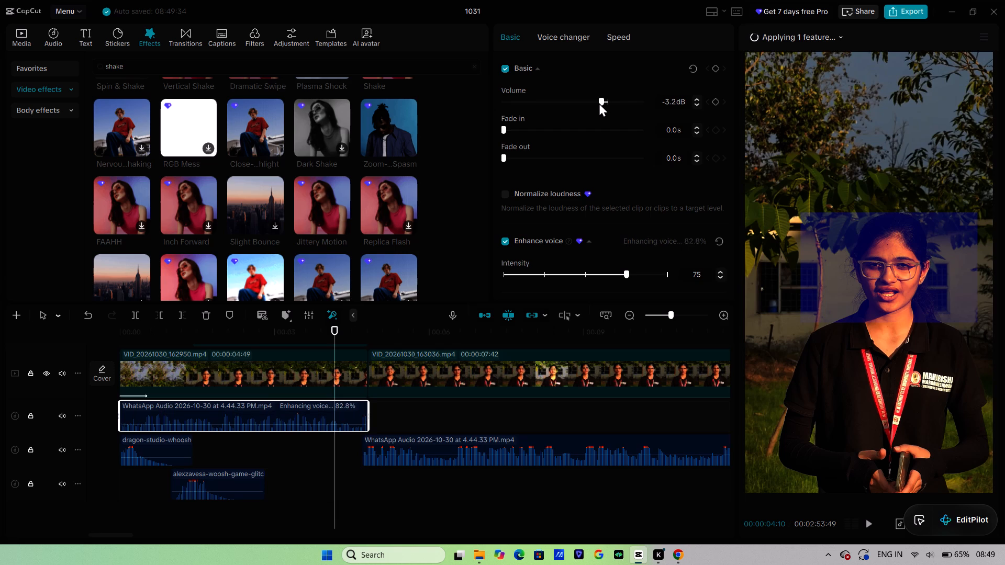
pyautogui.moveTo(599, 103); pyautogui.dragTo(598, 101)
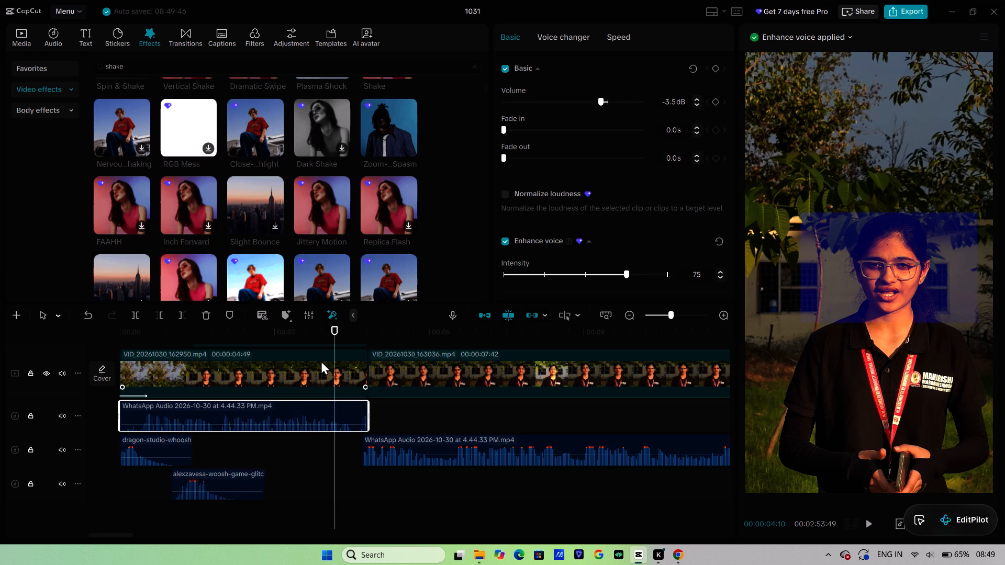
# Replay the opening several times to check the enhanced voice together with the whoosh sounds and effect.
pyautogui.click(228, 458)
pyautogui.press('space')
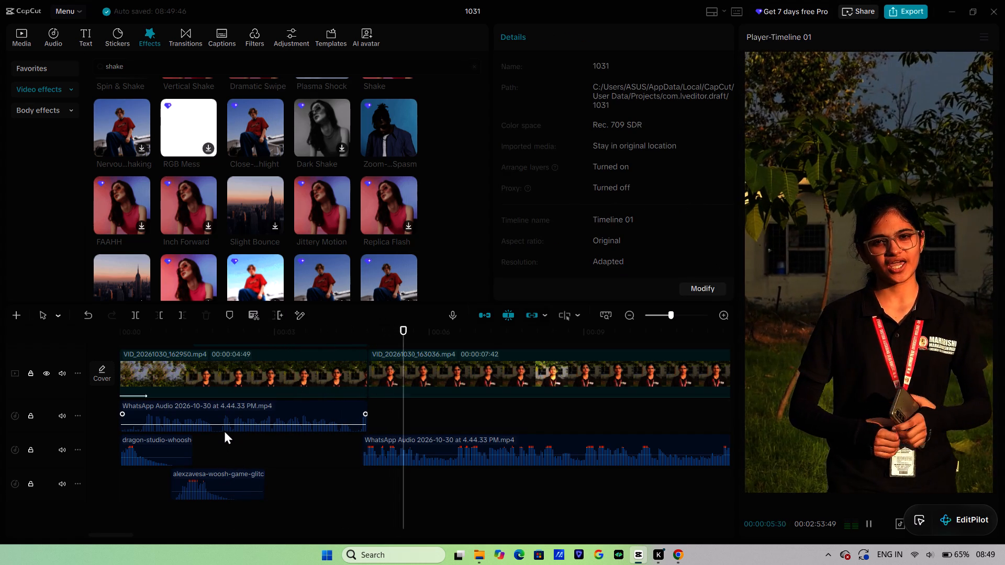
pyautogui.press('space')
pyautogui.click(222, 438)
pyautogui.moveTo(222, 438); pyautogui.dragTo(107, 452)
pyautogui.press('space')
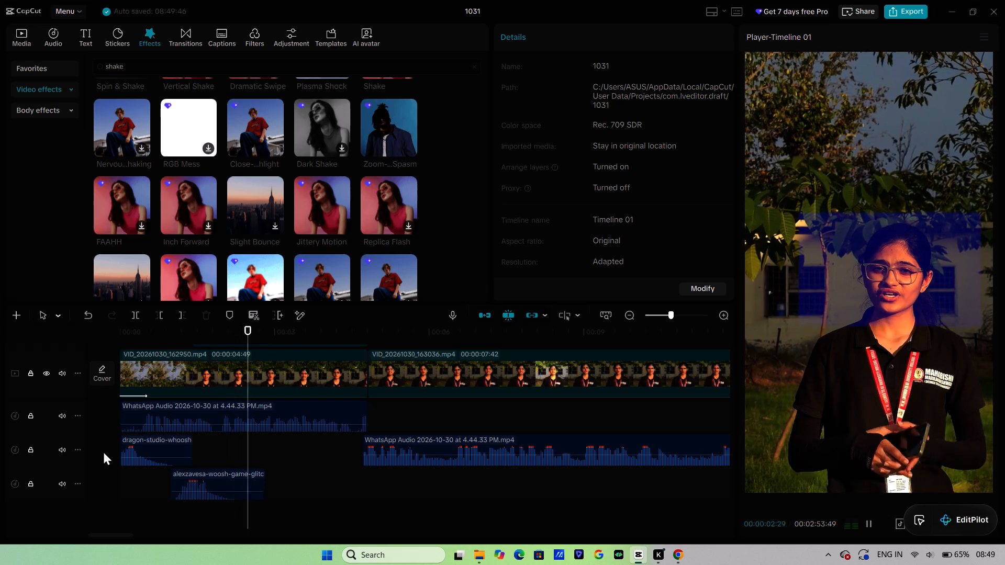
pyautogui.press('space')
pyautogui.press('space')
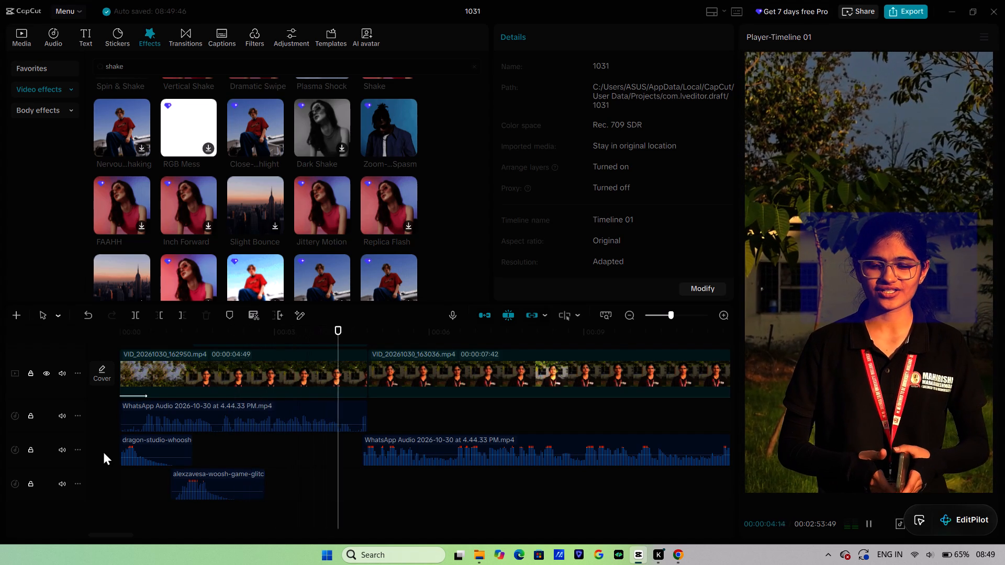
pyautogui.press('space')
pyautogui.scroll(5, 199, 433)
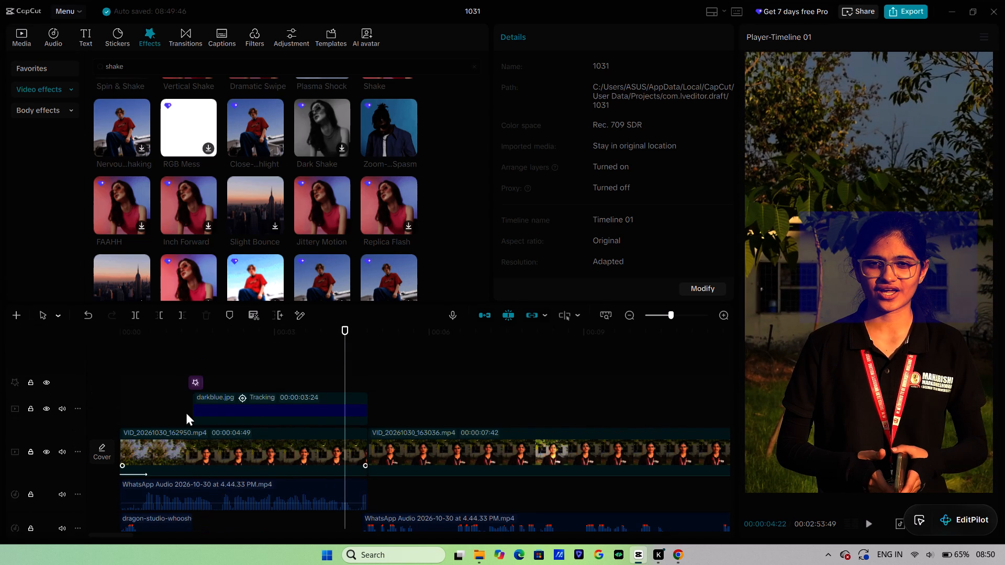
pyautogui.click(174, 393)
pyautogui.moveTo(174, 393); pyautogui.dragTo(92, 400)
pyautogui.press('space')
pyautogui.press('space')
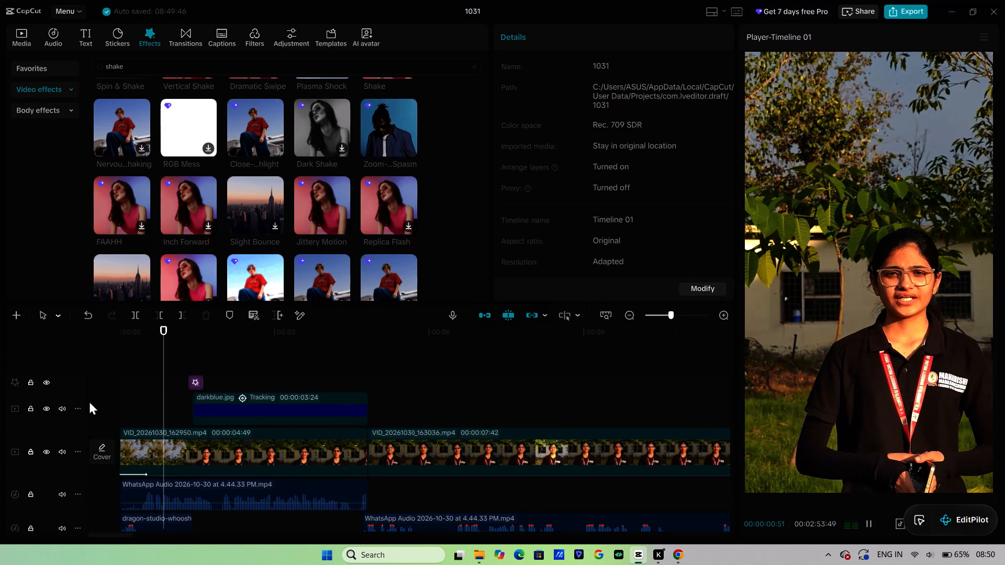
# Add a Default text clip starting at 00:00:00:32.
pyautogui.click(148, 406)
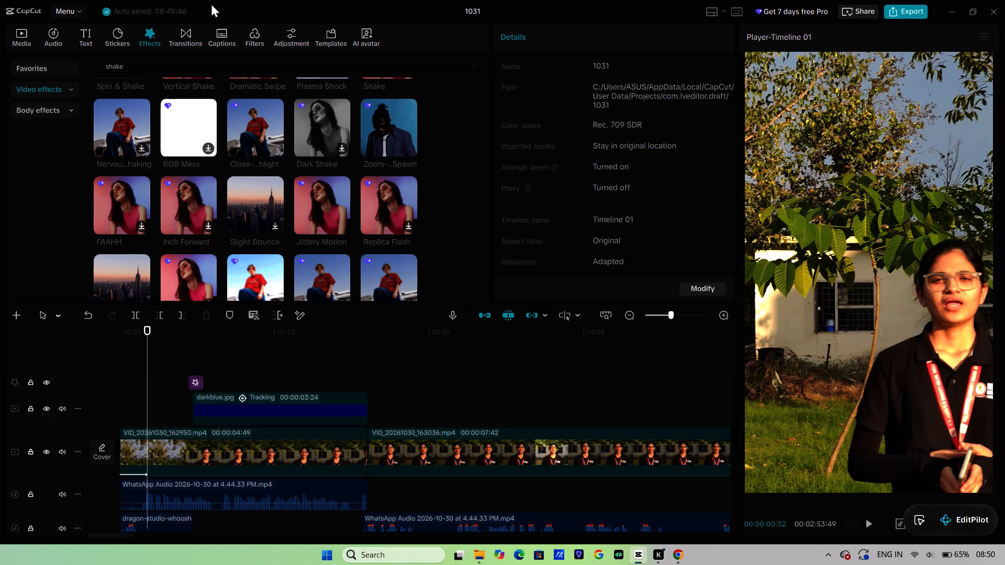
pyautogui.click(83, 40)
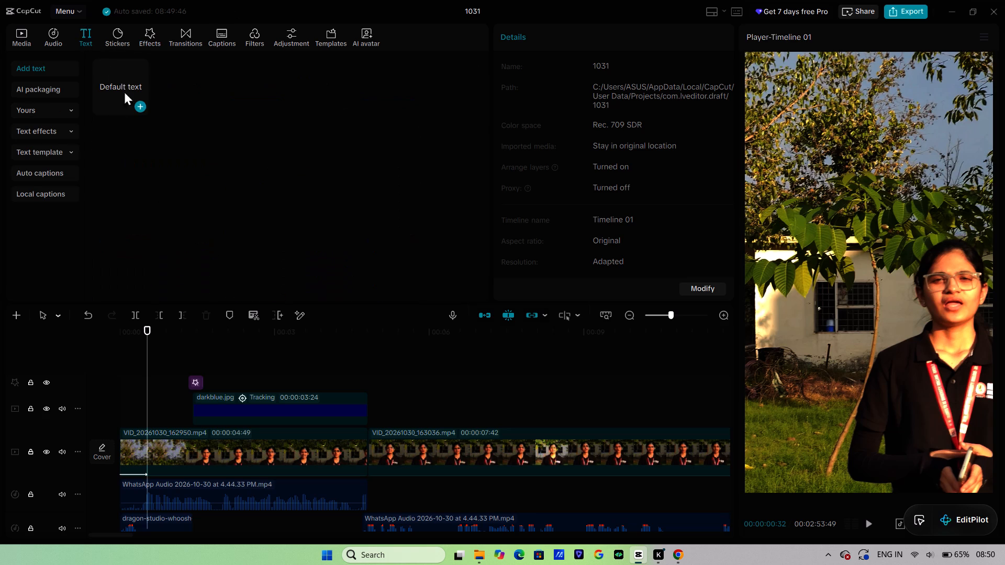
pyautogui.click(141, 104)
# Duplicate the first video clip, VID_20261030_162950.mp4, onto an overlay track and align its start with the original clip.
pyautogui.scroll(-2, 180, 351)
pyautogui.rightClick(178, 436)
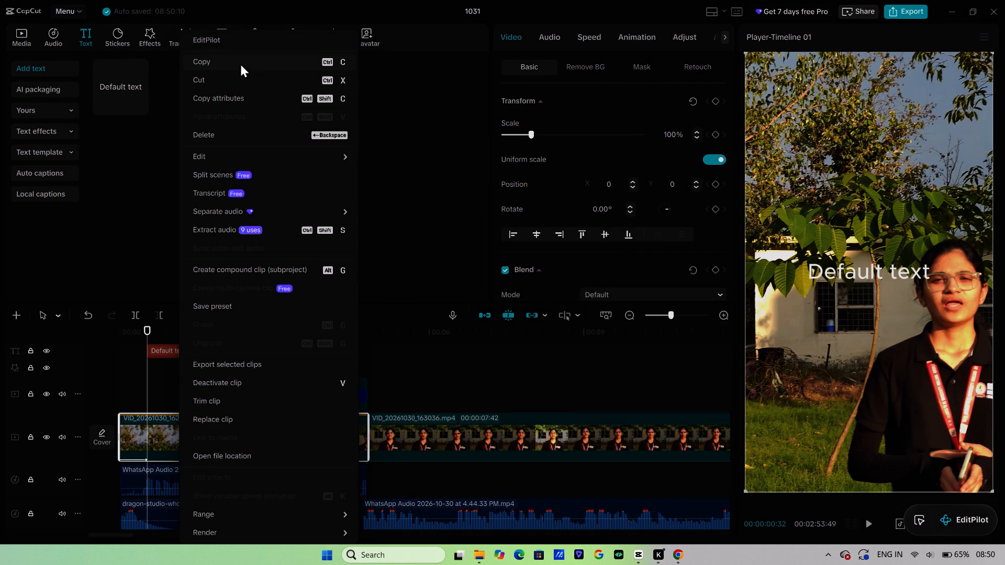
pyautogui.click(238, 57)
pyautogui.rightClick(170, 379)
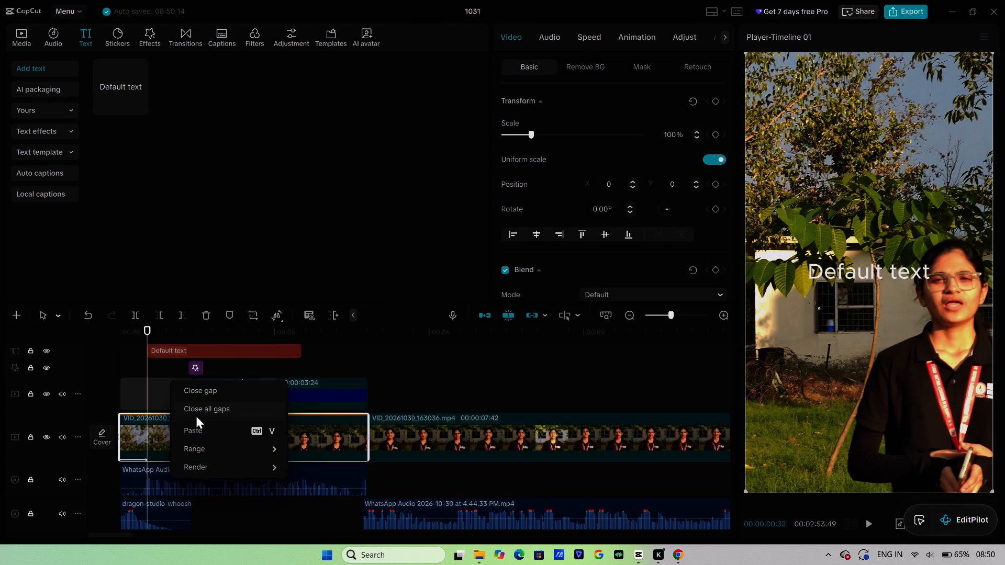
pyautogui.click(199, 430)
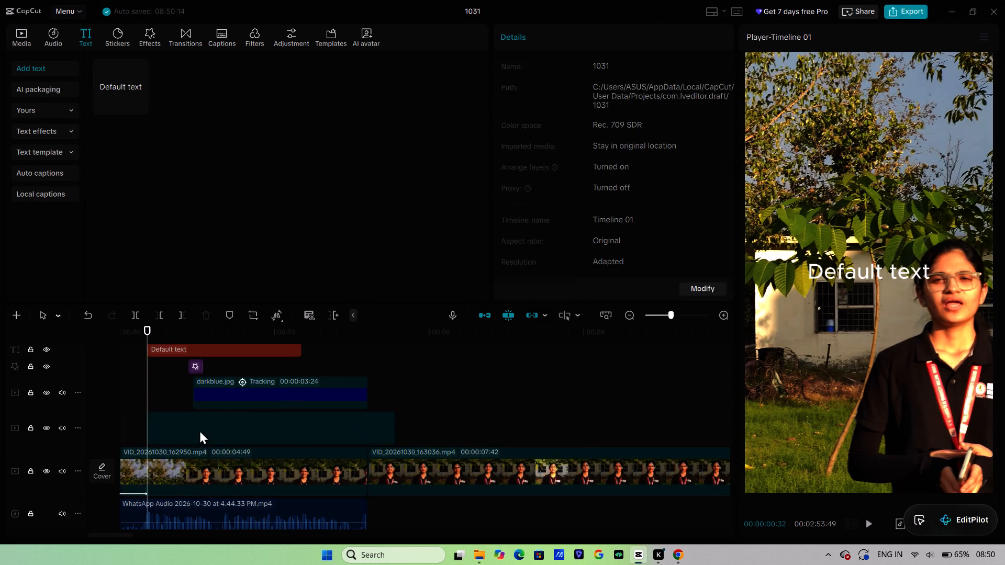
pyautogui.moveTo(206, 428); pyautogui.dragTo(176, 430)
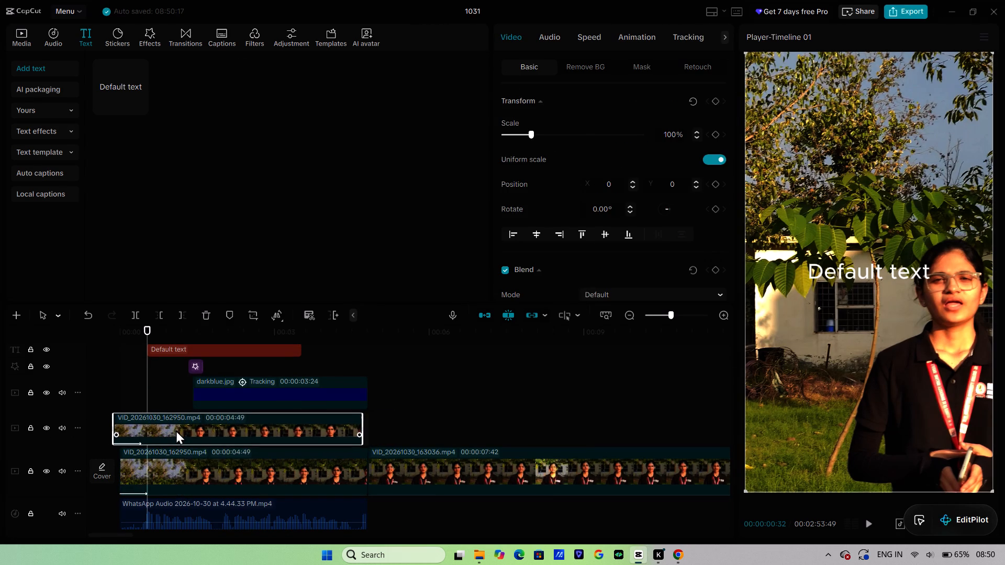
pyautogui.moveTo(176, 430); pyautogui.dragTo(177, 431)
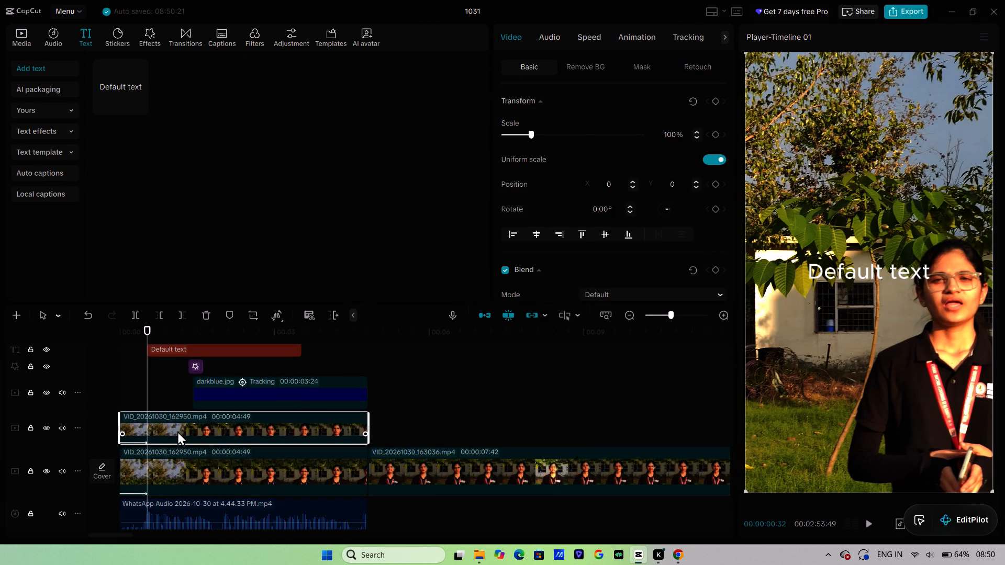
# Play the opening, then apply Auto removal of the background to the duplicated VID_20261030_162950.mp4 overlay clip.
pyautogui.click(166, 388)
pyautogui.press('space')
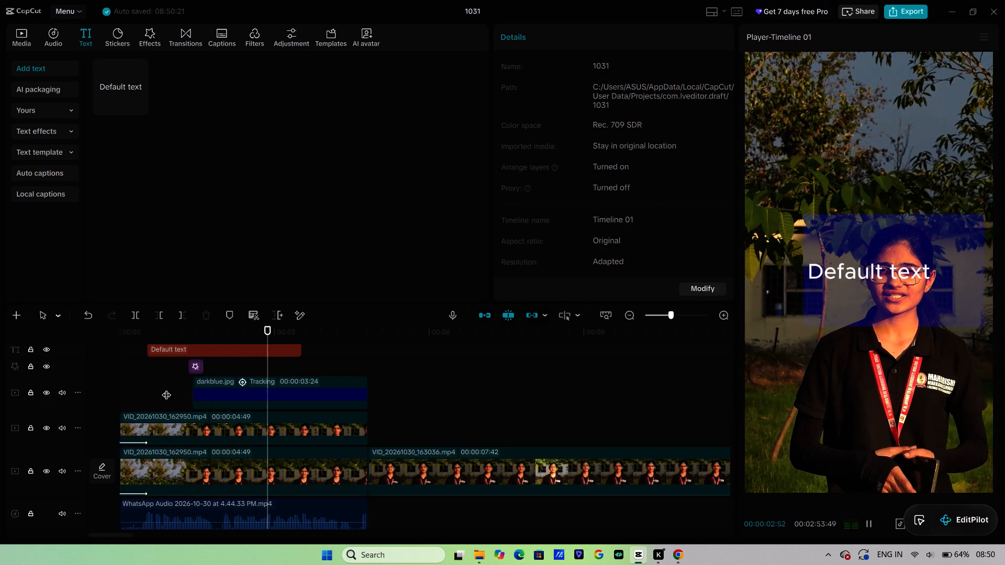
pyautogui.press('space')
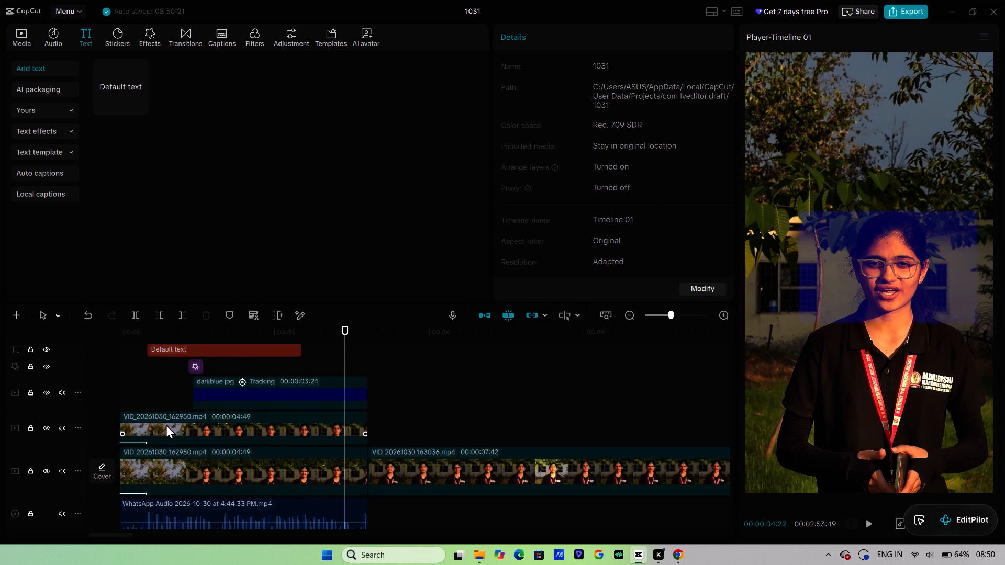
pyautogui.click(166, 424)
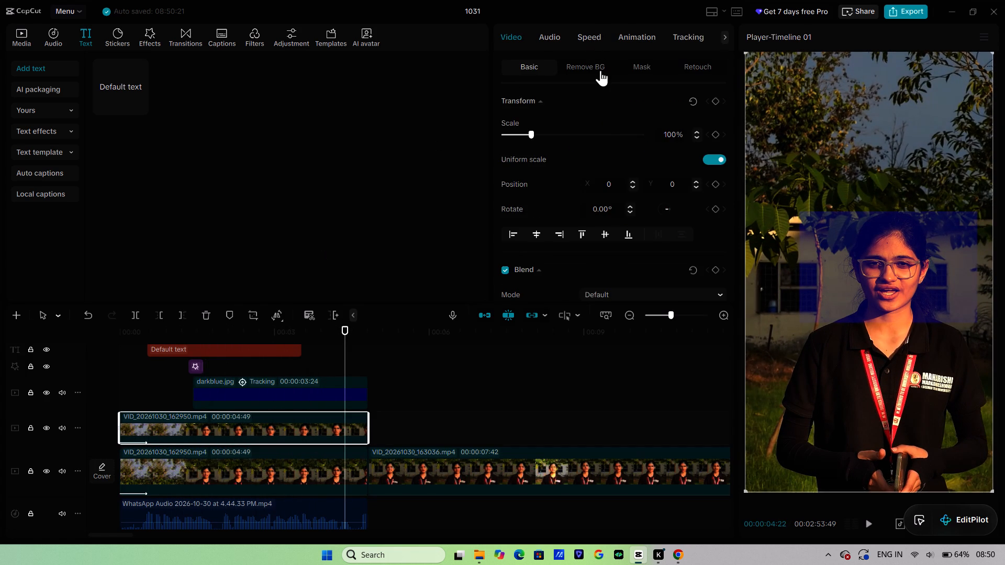
pyautogui.click(600, 70)
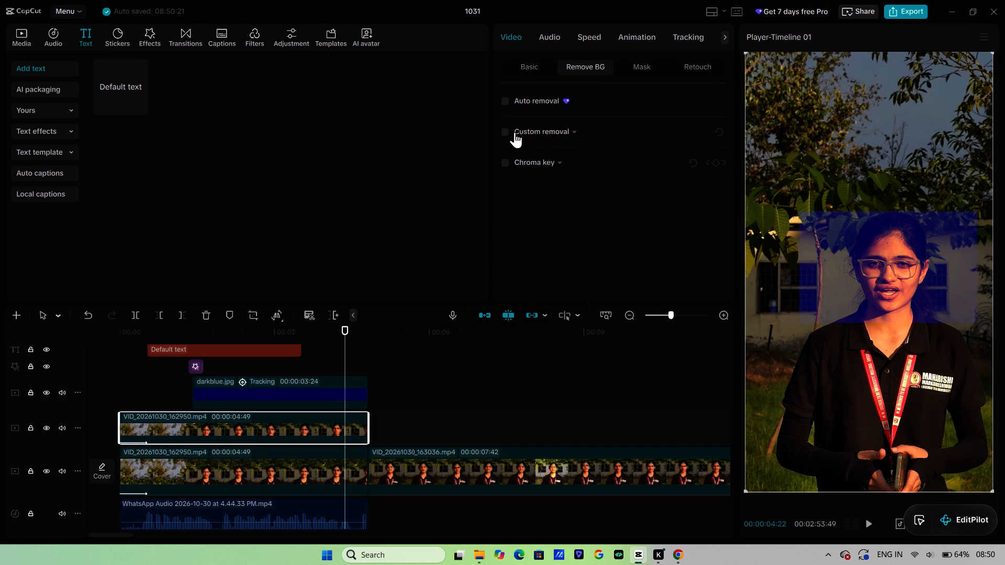
pyautogui.click(504, 100)
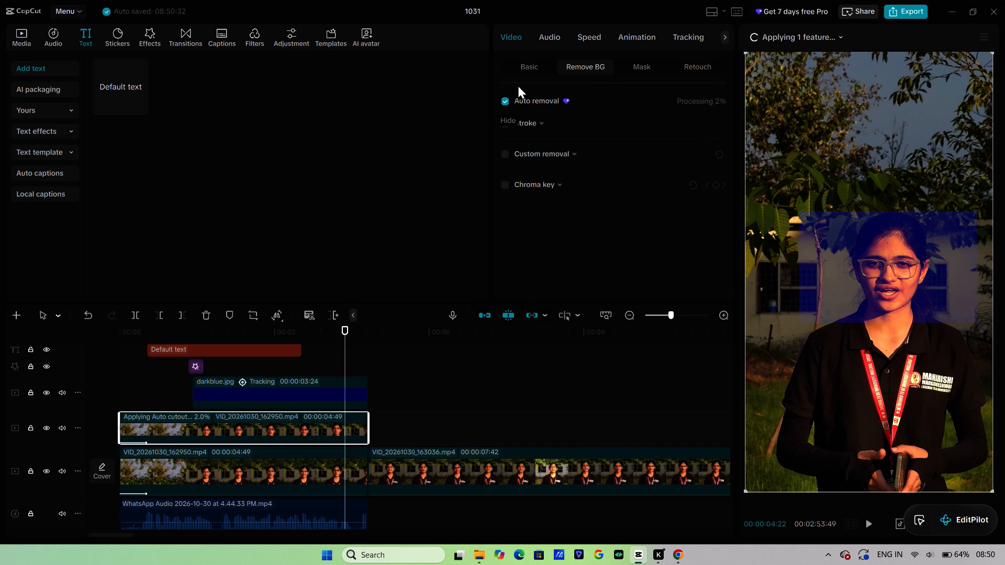
# Replace the default text's content with B.TECH.
pyautogui.click(184, 351)
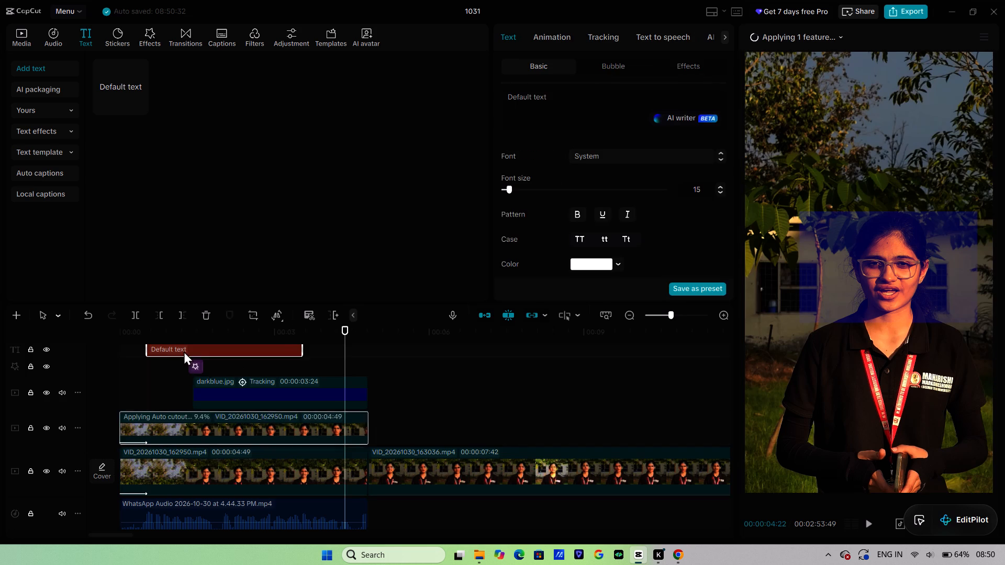
pyautogui.moveTo(550, 105); pyautogui.dragTo(498, 95)
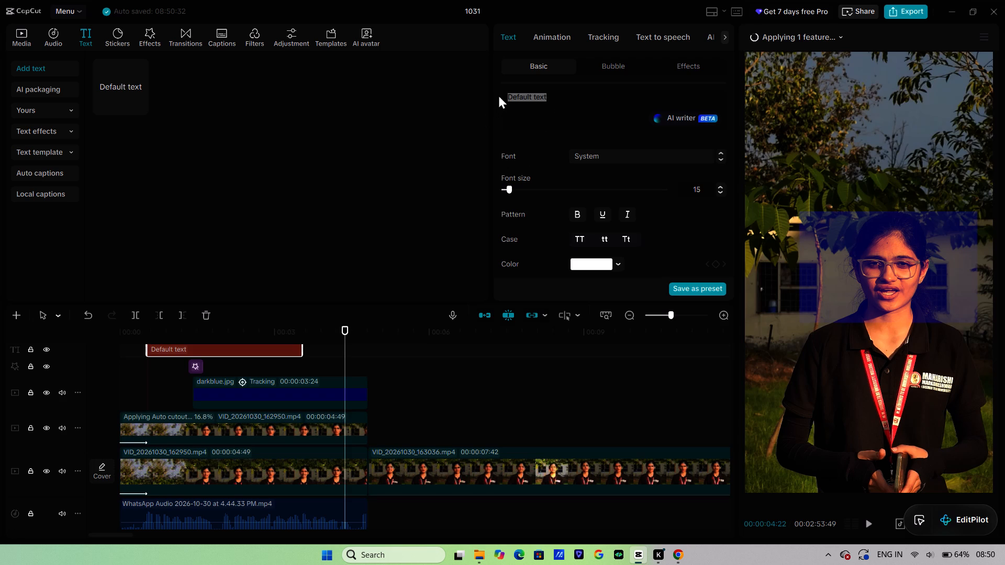
pyautogui.moveTo(498, 95); pyautogui.dragTo(496, 87)
pyautogui.press('BackSpace')
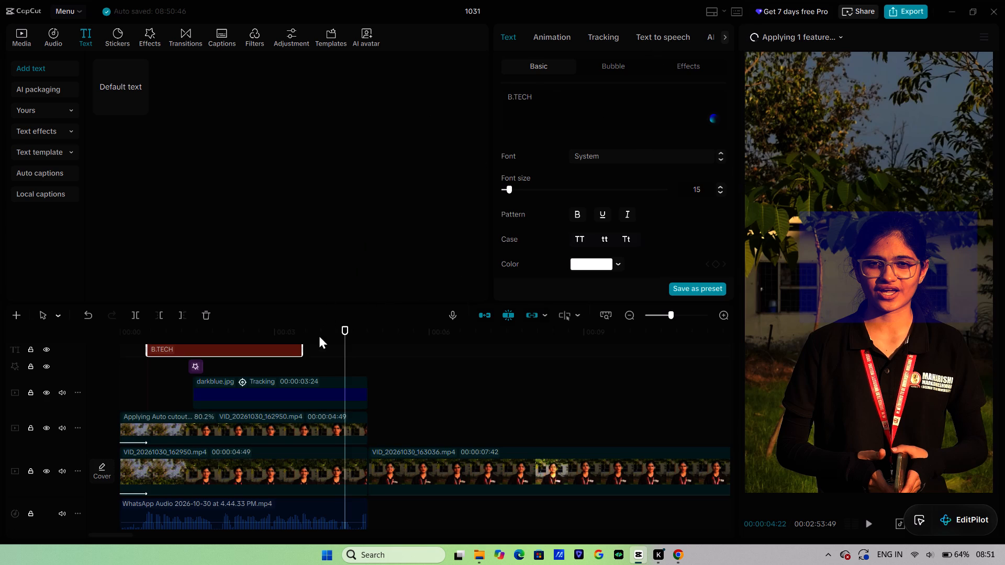
# Shorten the B.TECH text clip so it ends over the short effect clip, shortly after the effect begins.
pyautogui.scroll(1, 320, 334)
pyautogui.moveTo(302, 352); pyautogui.dragTo(201, 356)
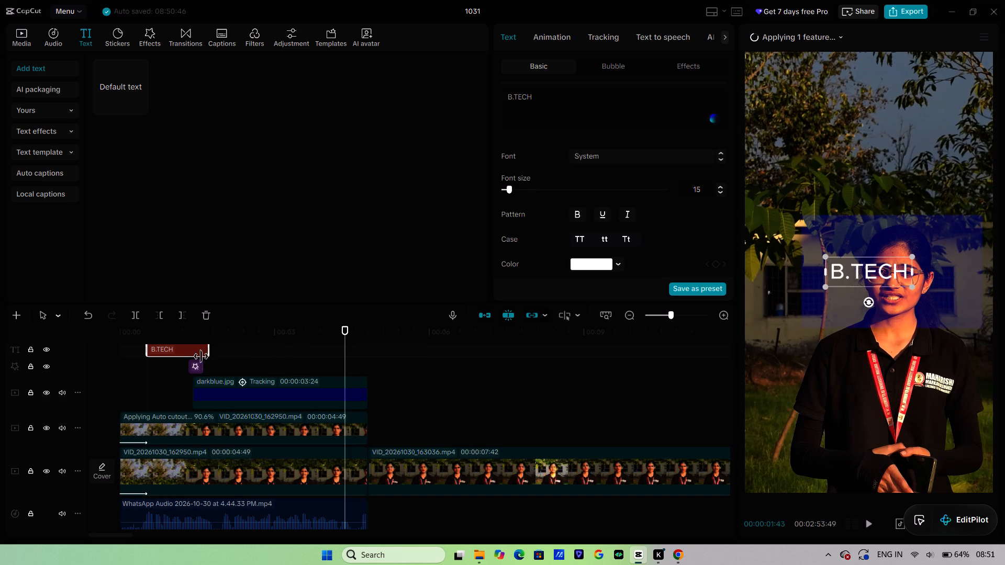
pyautogui.moveTo(201, 356); pyautogui.dragTo(197, 357)
# Add a second Default text clip on a separate track, matching the start and end of the B.TECH clip.
pyautogui.click(138, 105)
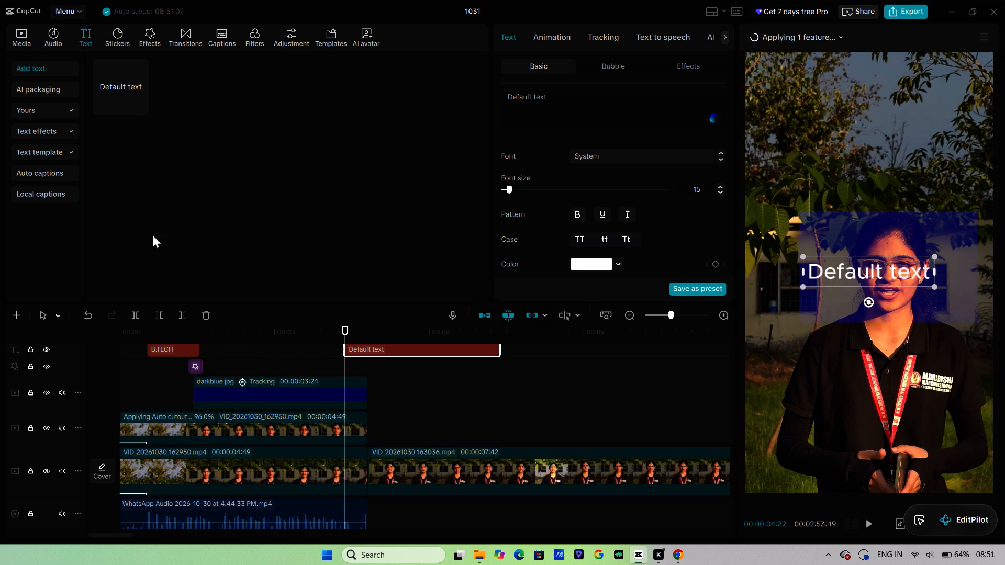
pyautogui.moveTo(370, 349); pyautogui.dragTo(172, 364)
pyautogui.moveTo(301, 365); pyautogui.dragTo(218, 364)
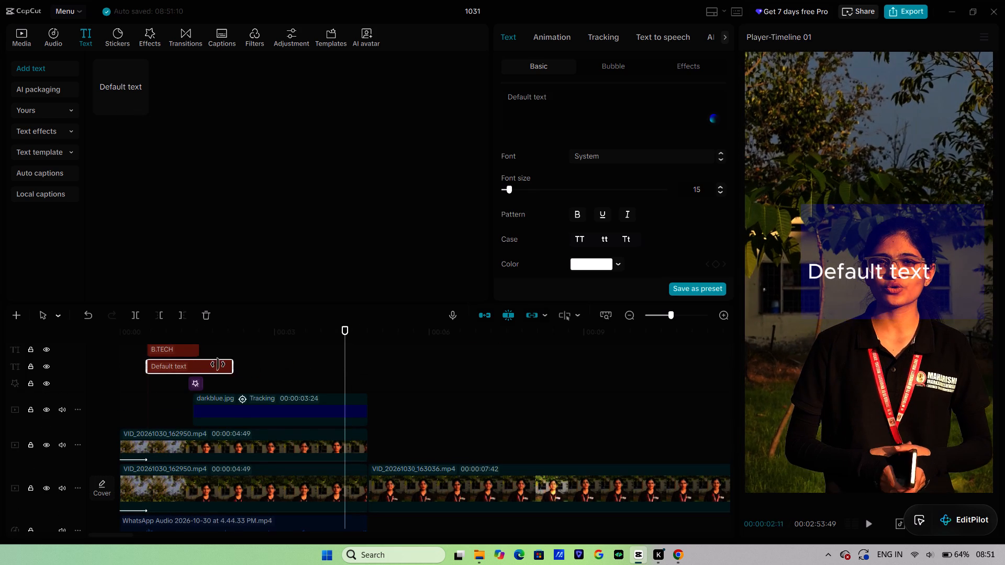
pyautogui.moveTo(218, 364); pyautogui.dragTo(195, 364)
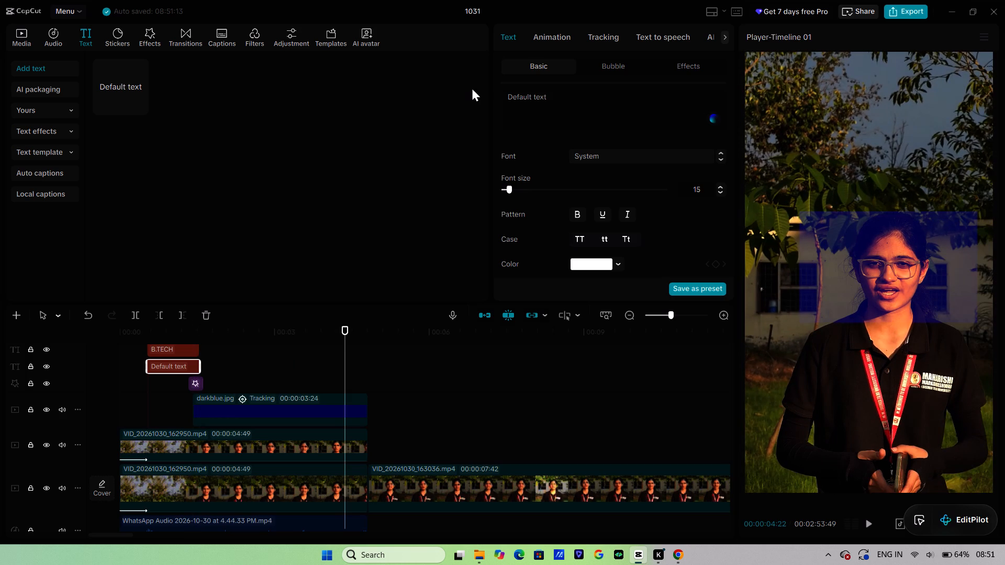
# Replace the second text clip's content with BCA.
pyautogui.moveTo(557, 92); pyautogui.dragTo(441, 86)
pyautogui.moveTo(556, 97); pyautogui.dragTo(516, 97)
pyautogui.moveTo(516, 97); pyautogui.dragTo(499, 87)
pyautogui.press('BackSpace')
pyautogui.write('BCA')
# Play the section with the two titles to check how they appear over the speaker.
pyautogui.click(172, 390)
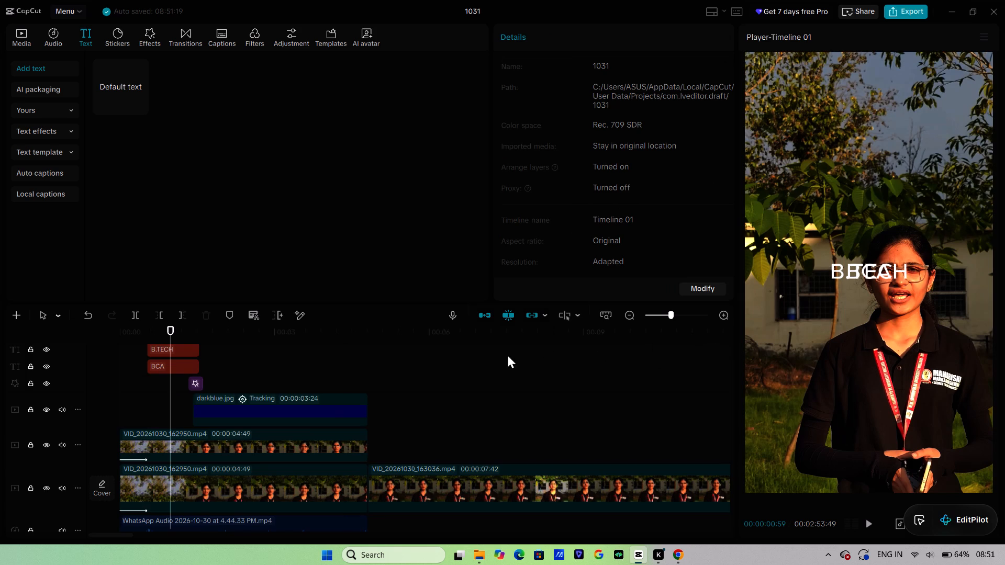
pyautogui.click(155, 393)
pyautogui.press('space')
pyautogui.moveTo(155, 393); pyautogui.dragTo(154, 395)
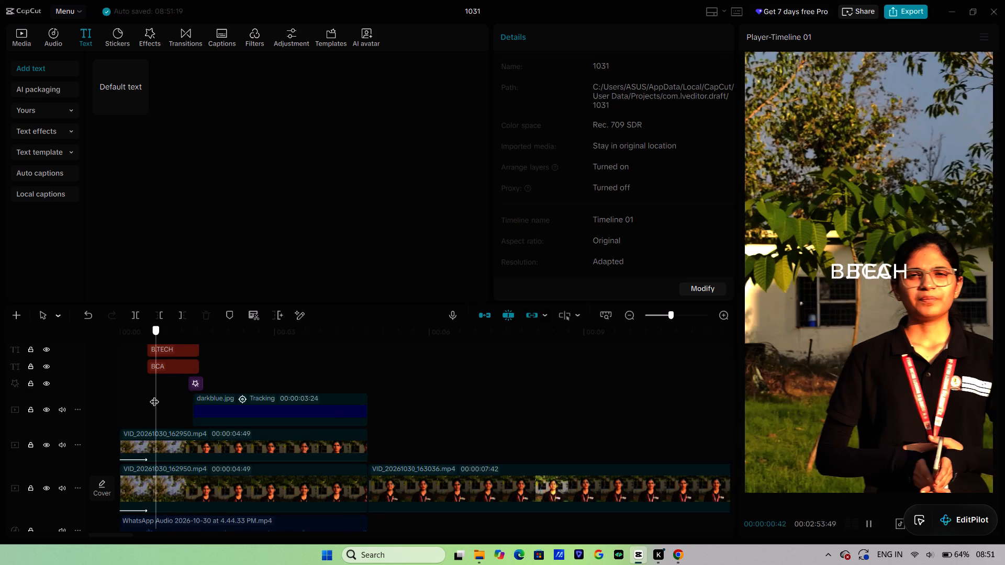
pyautogui.moveTo(154, 395); pyautogui.dragTo(104, 404)
pyautogui.press('space')
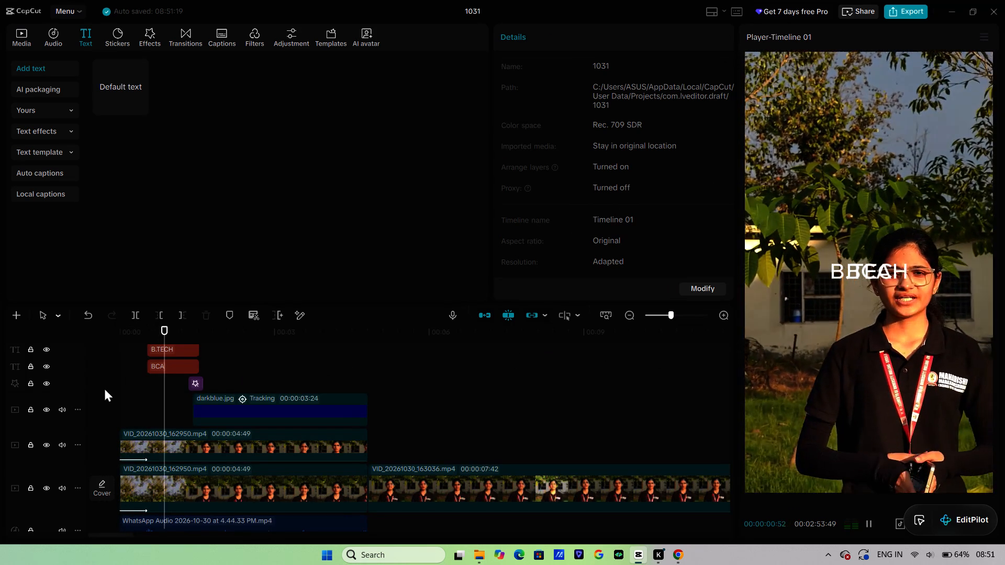
pyautogui.press('space')
# Move the B.TECH text up and to the left in the frame, clear of the BCA text.
pyautogui.click(172, 349)
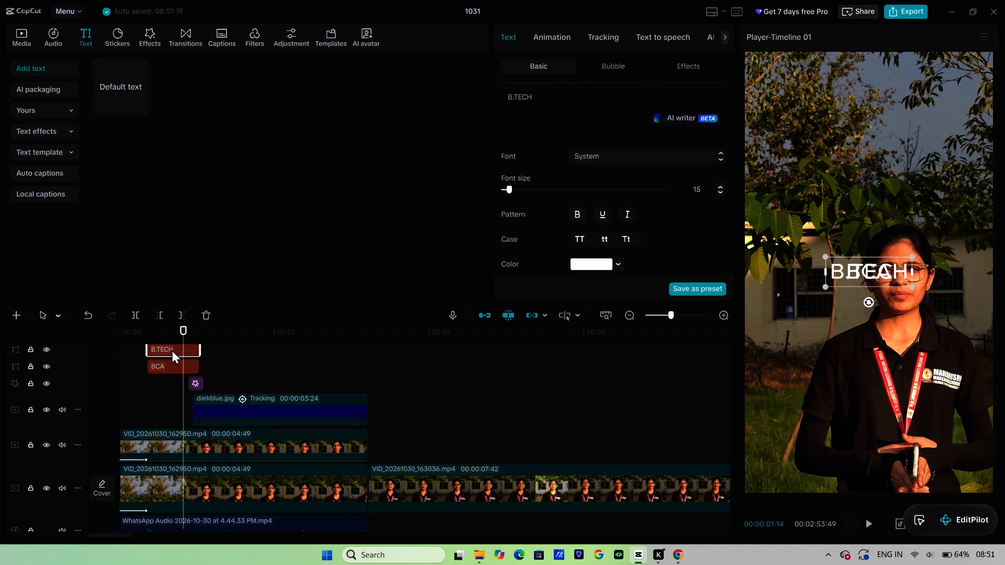
pyautogui.moveTo(873, 269); pyautogui.dragTo(865, 257)
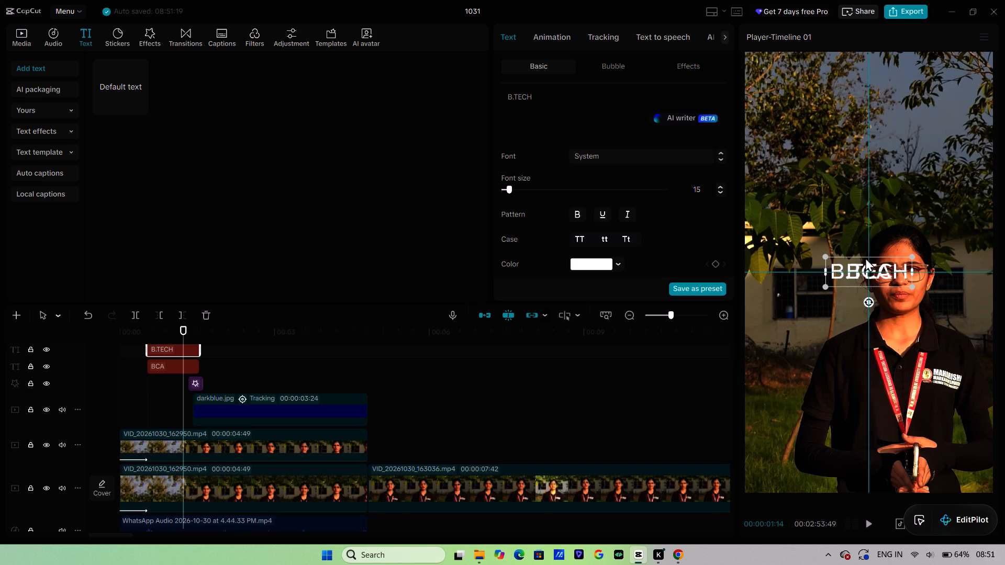
pyautogui.moveTo(865, 257); pyautogui.dragTo(845, 223)
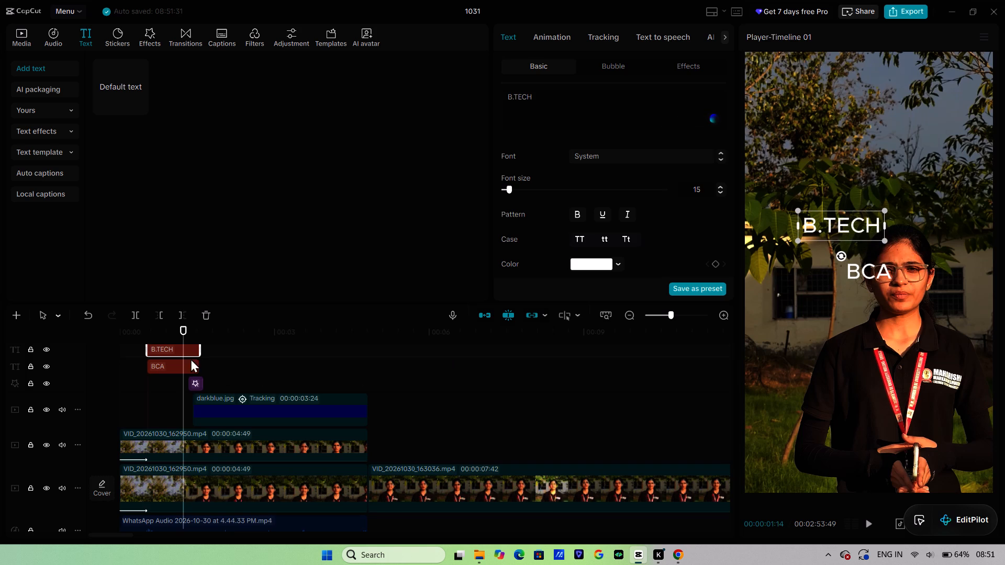
# Place the B.TECH clip on a track beneath the background-removed overlay and lower its text slightly behind the speaker's head.
pyautogui.moveTo(173, 346); pyautogui.dragTo(167, 467)
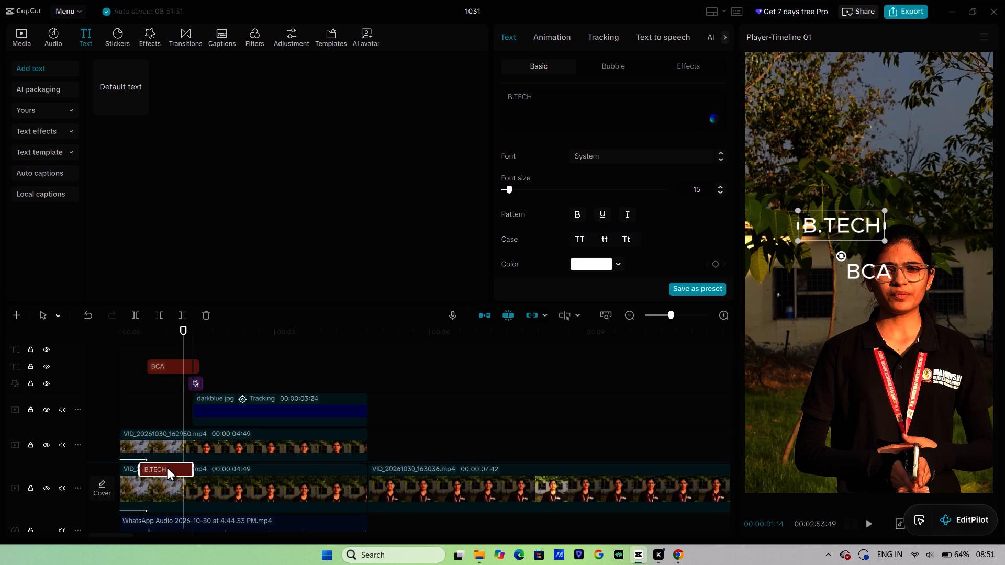
pyautogui.moveTo(167, 467); pyautogui.dragTo(172, 468)
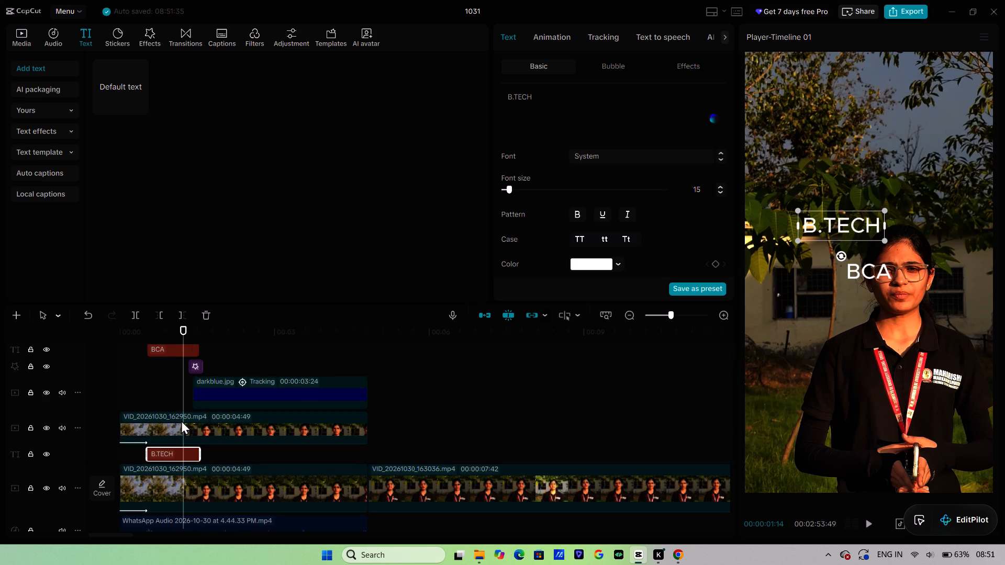
pyautogui.moveTo(859, 225); pyautogui.dragTo(858, 235)
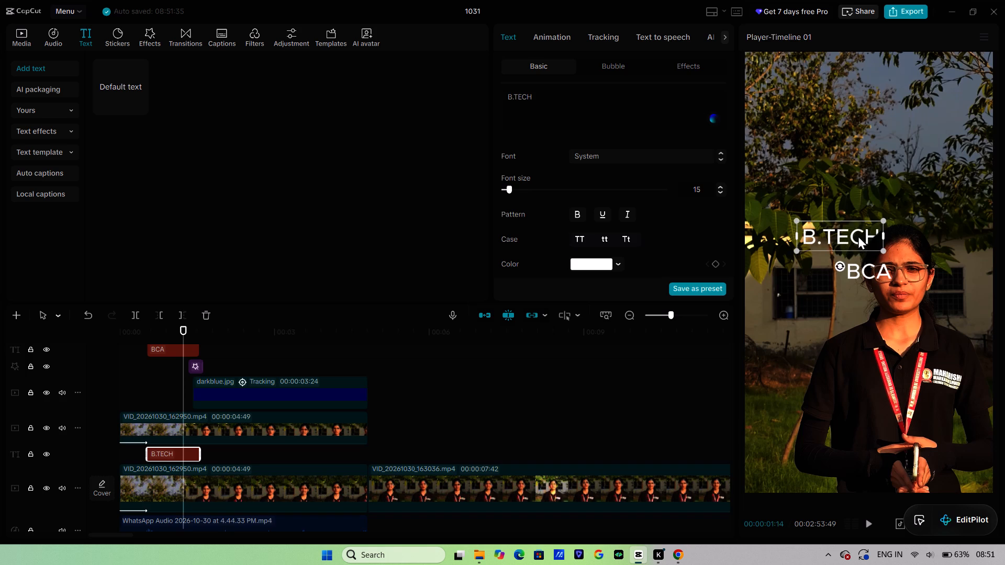
pyautogui.moveTo(858, 235); pyautogui.dragTo(858, 235)
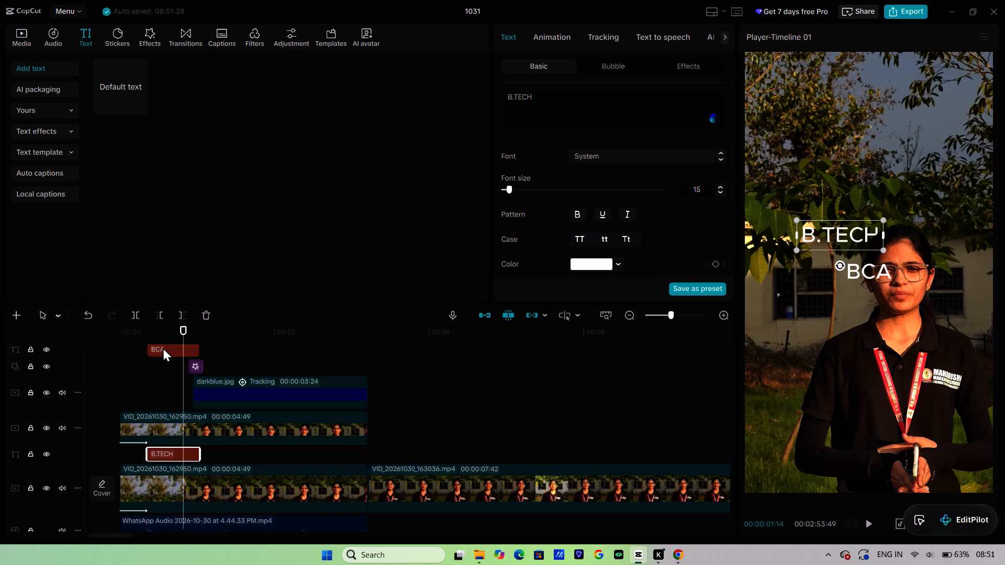
# Change the B.TECH text's font to Ellios.
pyautogui.click(624, 153)
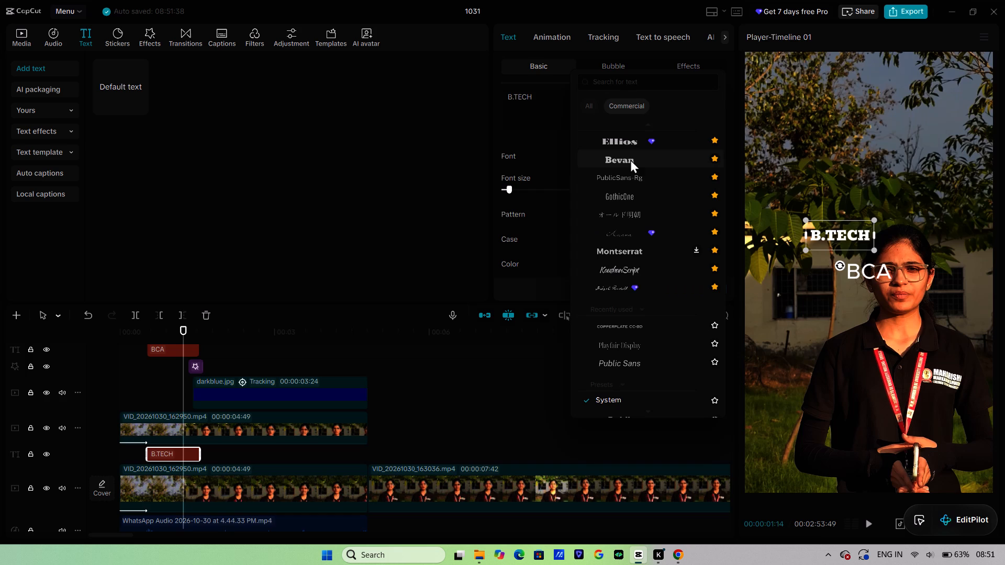
pyautogui.click(633, 144)
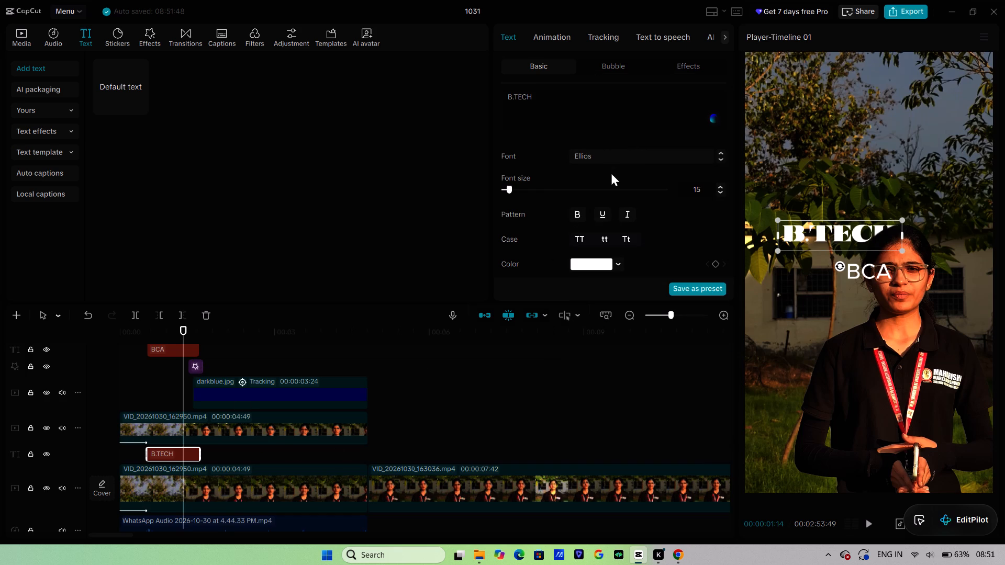
# Try red and green swatches on the B.TECH text and set its colour to orange FF8000.
pyautogui.click(615, 262)
pyautogui.scroll(-1, 635, 241)
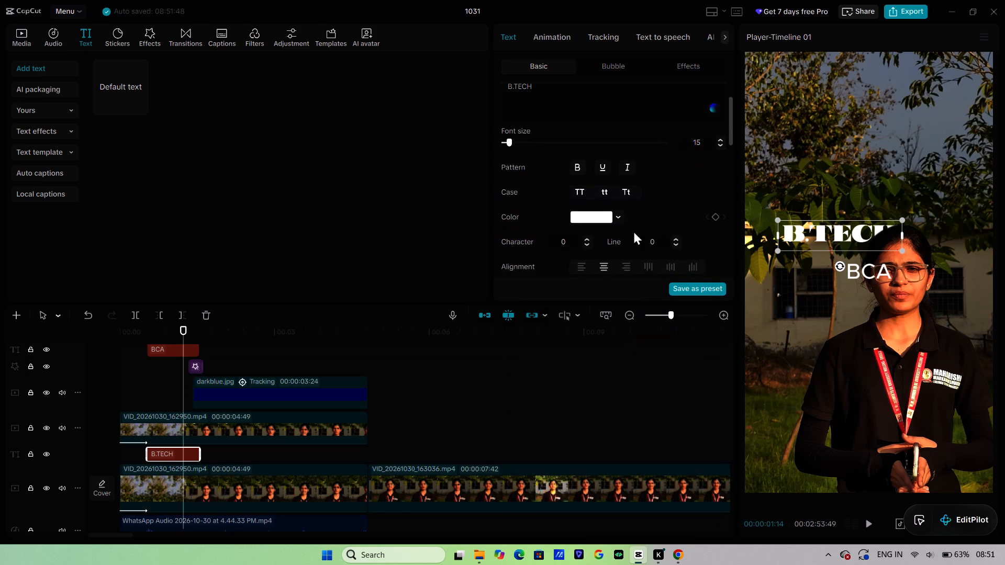
pyautogui.click(622, 216)
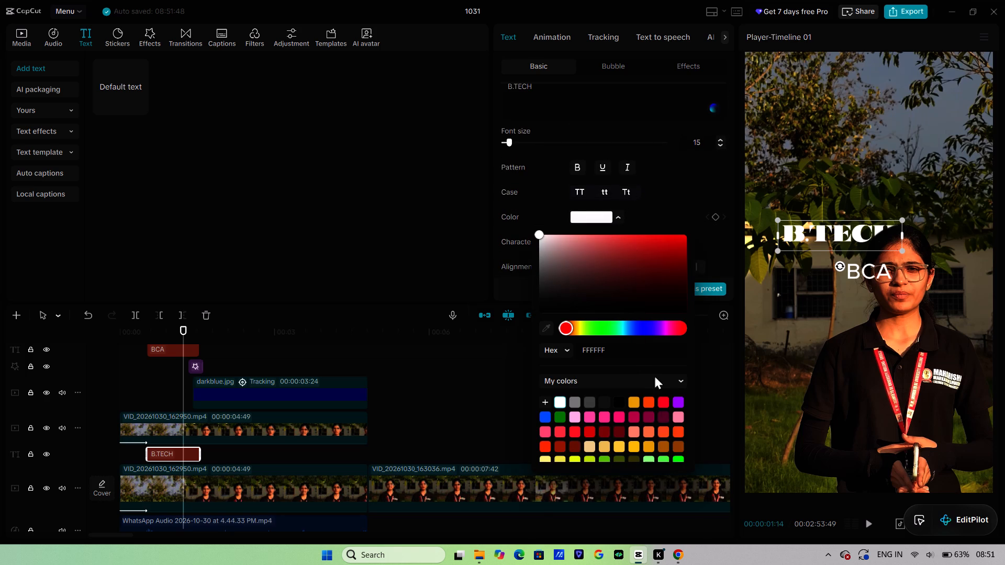
pyautogui.click(542, 448)
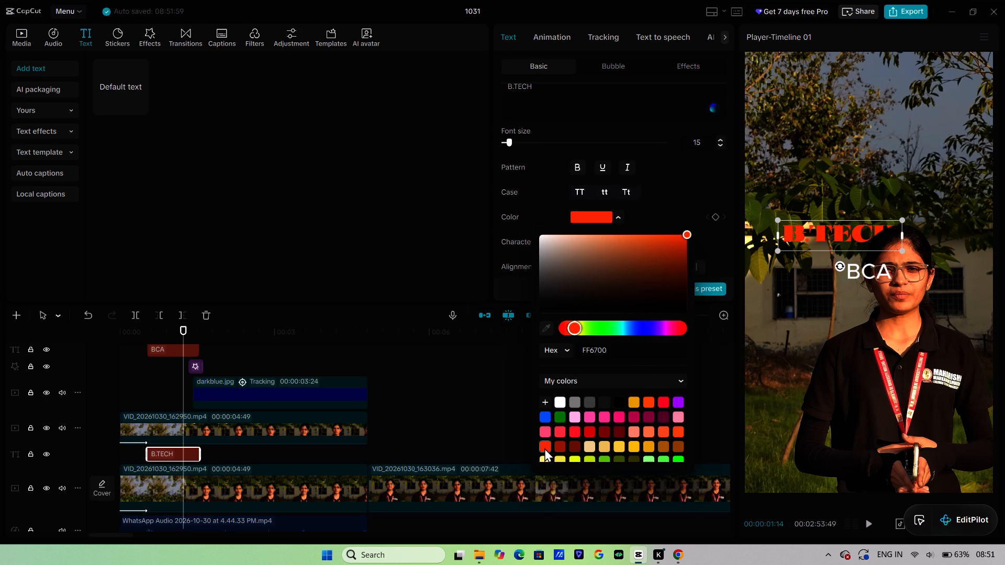
pyautogui.click(590, 432)
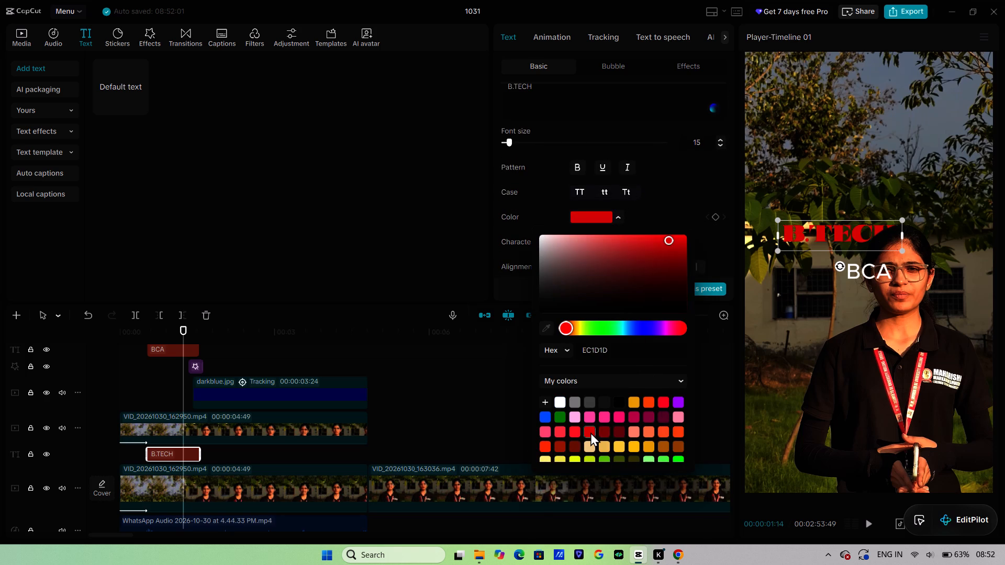
pyautogui.scroll(-1, 588, 431)
pyautogui.click(675, 417)
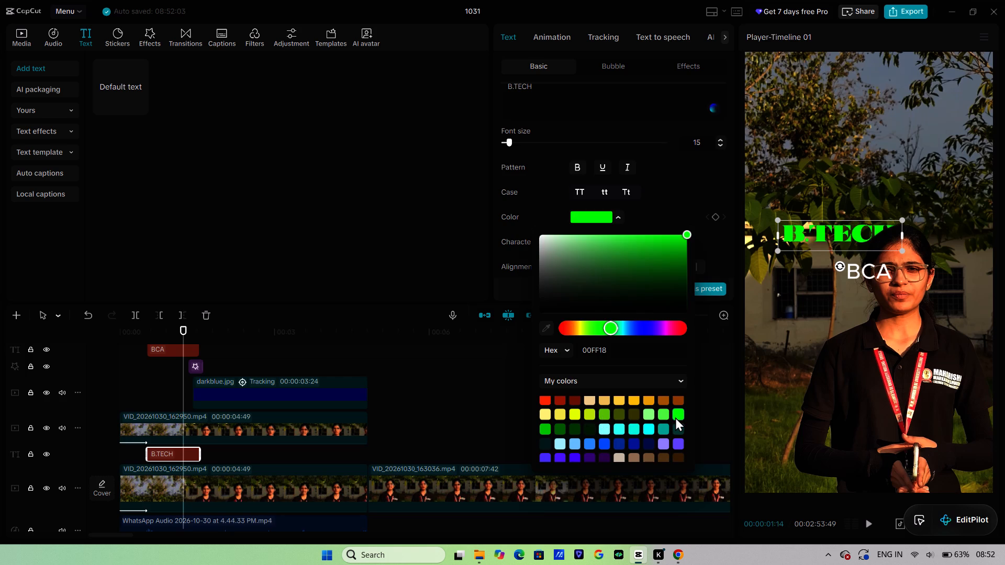
pyautogui.scroll(1, 675, 417)
pyautogui.click(649, 397)
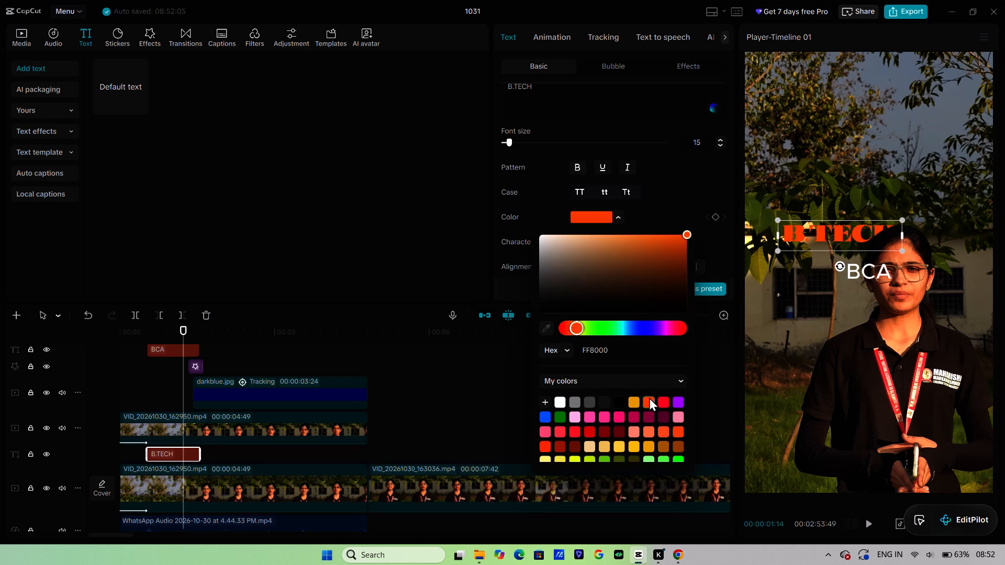
pyautogui.press('space')
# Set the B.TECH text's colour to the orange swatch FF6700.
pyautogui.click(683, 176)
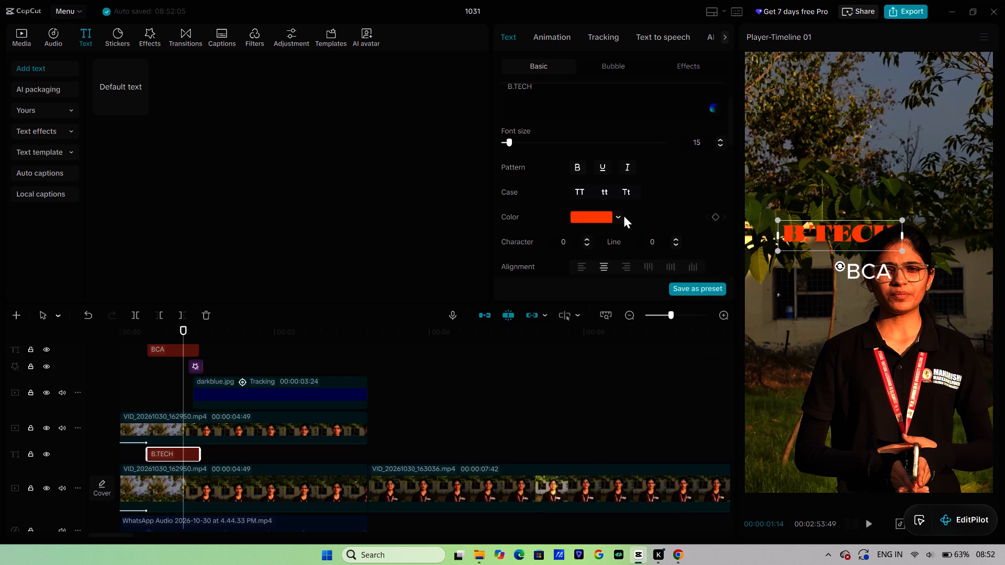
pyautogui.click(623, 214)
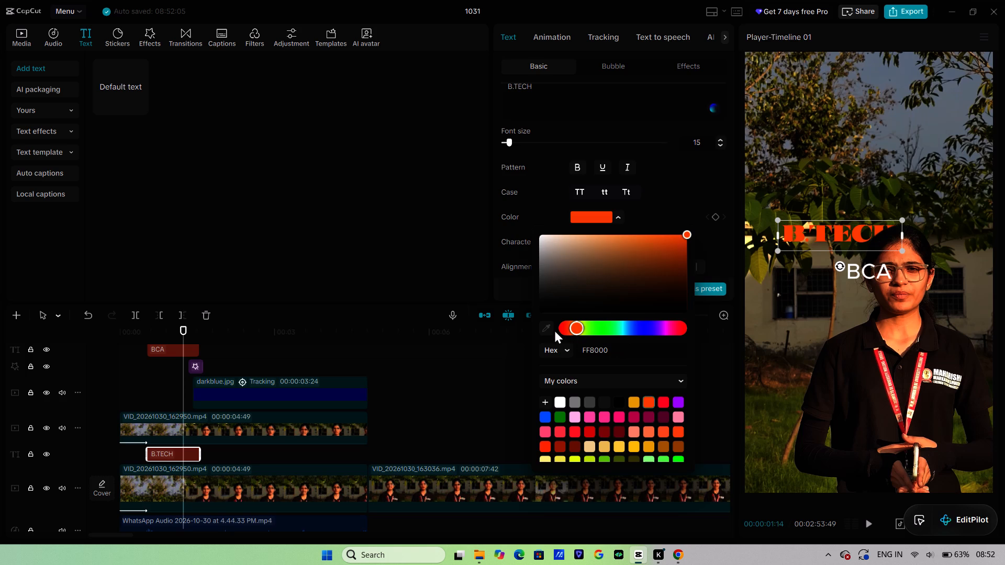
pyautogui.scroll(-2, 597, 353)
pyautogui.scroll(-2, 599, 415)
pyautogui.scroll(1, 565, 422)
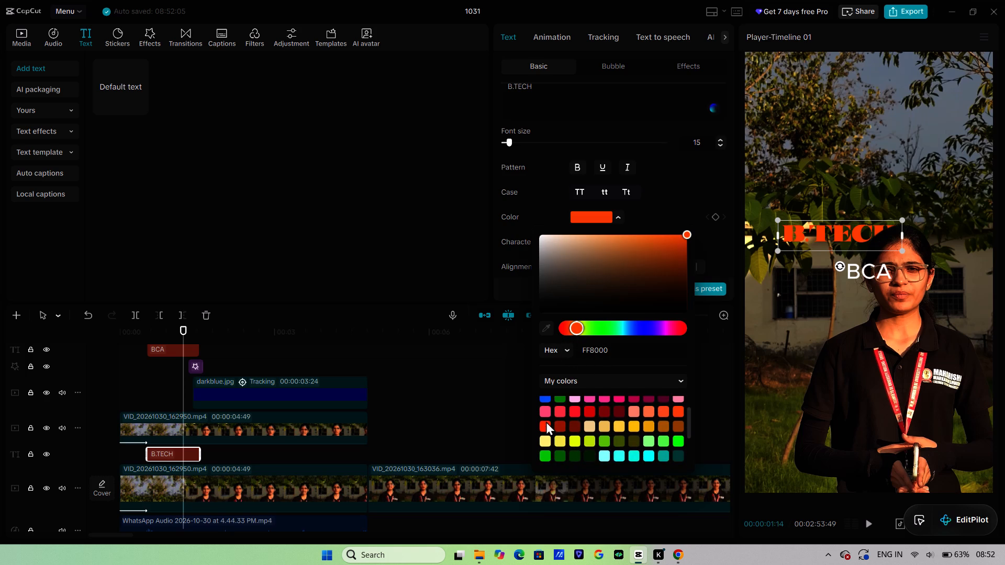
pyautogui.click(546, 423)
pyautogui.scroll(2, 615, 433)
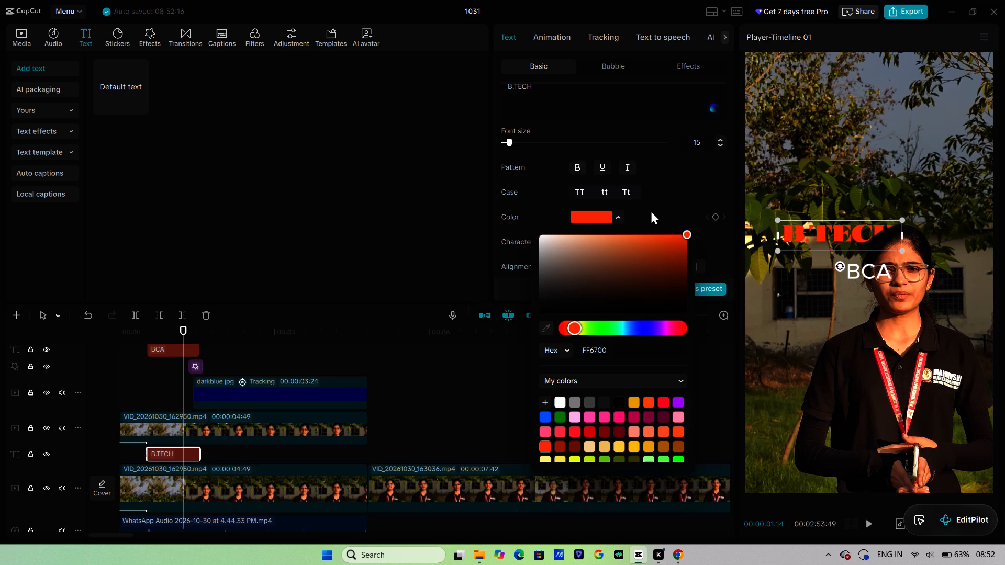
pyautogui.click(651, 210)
# Change the B.TECH text's font to でらすこ and nudge the text slightly left, away from the speaker's head.
pyautogui.scroll(-1, 651, 210)
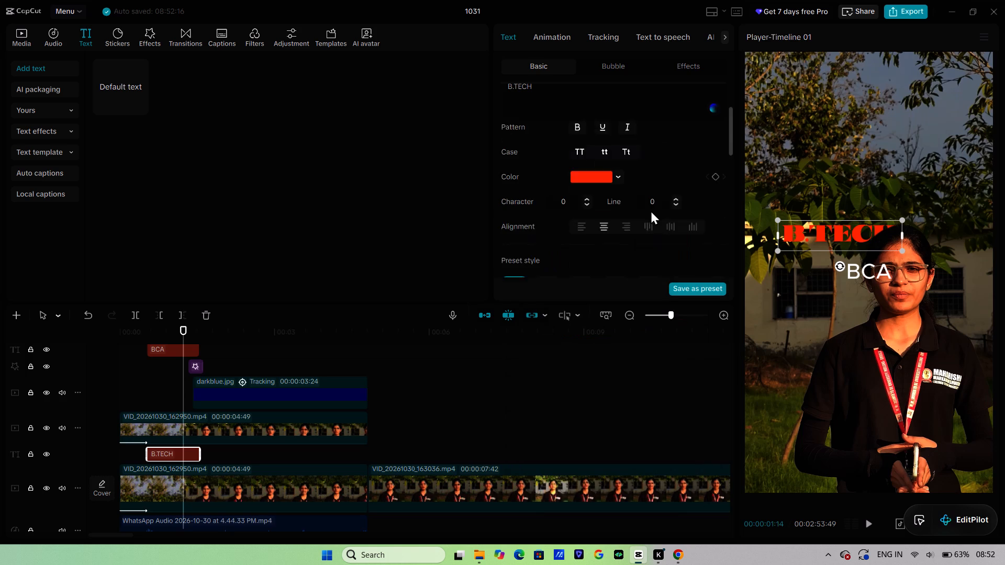
pyautogui.scroll(2, 651, 210)
pyautogui.click(648, 147)
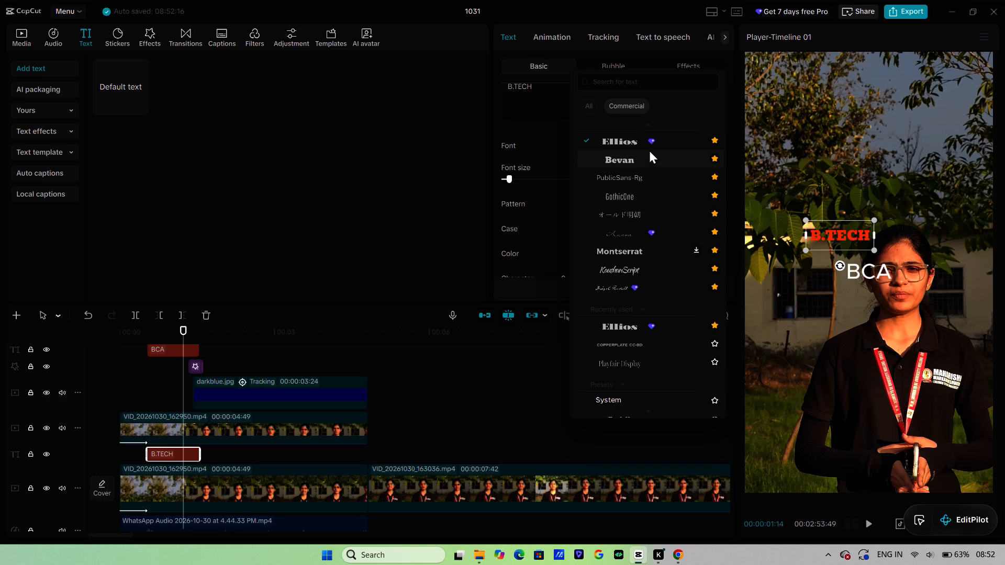
pyautogui.scroll(-2, 649, 199)
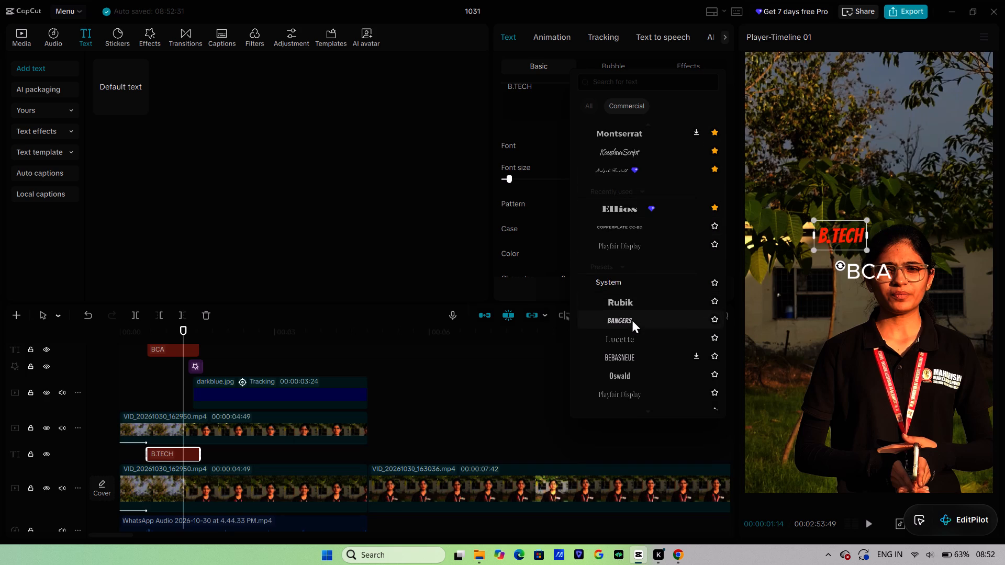
pyautogui.scroll(-1, 632, 319)
pyautogui.scroll(-2, 630, 247)
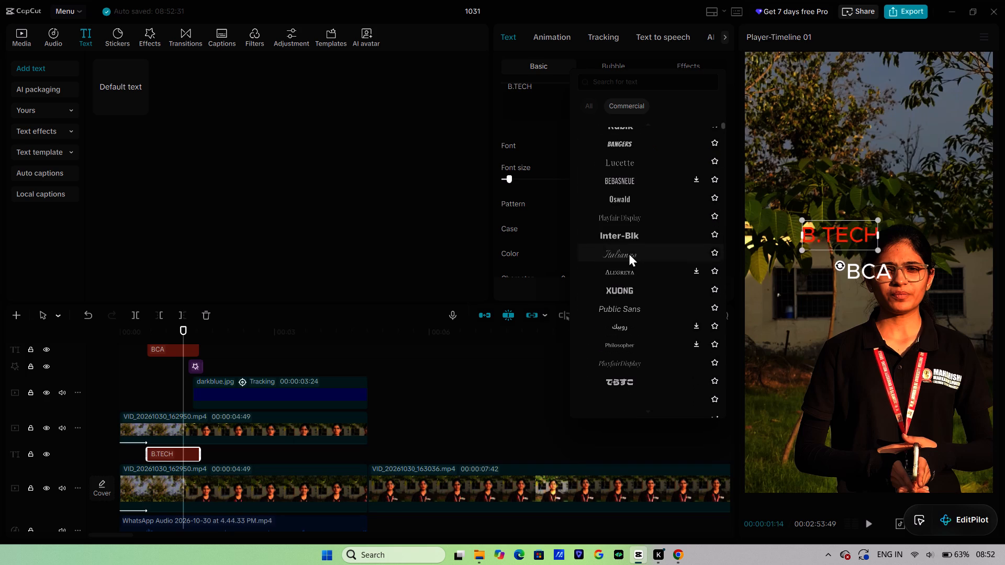
pyautogui.scroll(-3, 629, 293)
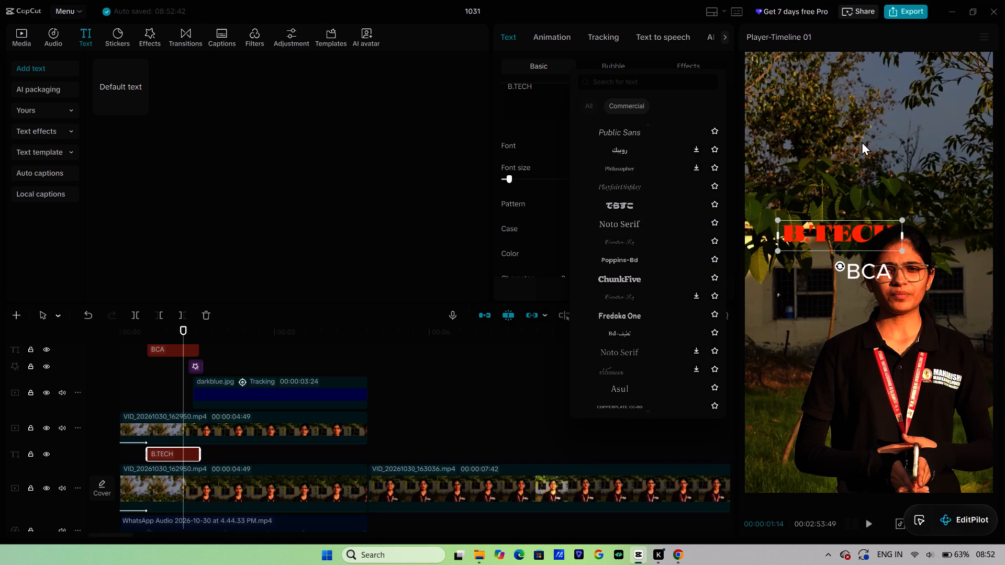
pyautogui.click(652, 207)
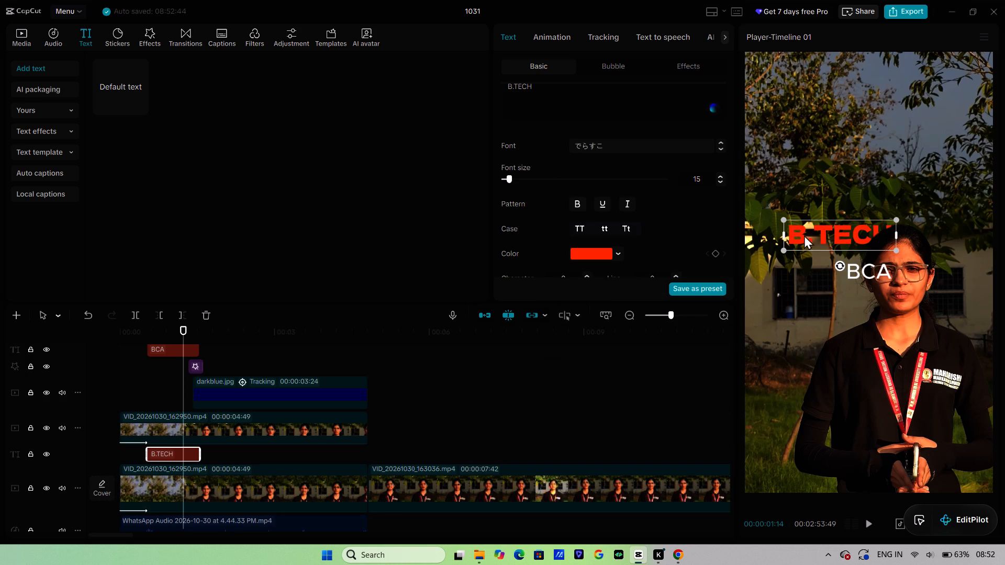
pyautogui.moveTo(821, 233); pyautogui.dragTo(814, 231)
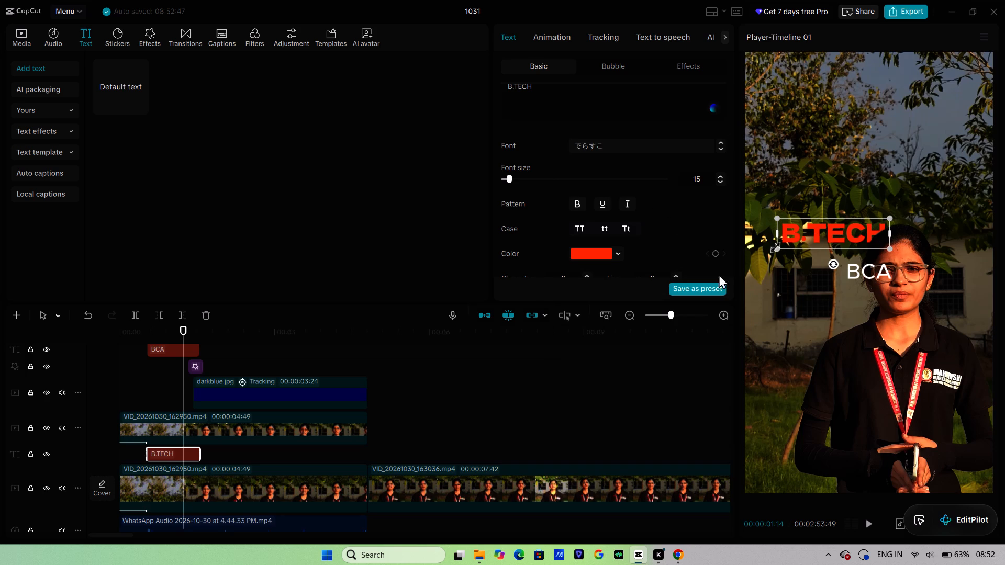
# Move the BCA text off the speaker's face to just above her head, higher than the B.TECH text.
pyautogui.click(180, 352)
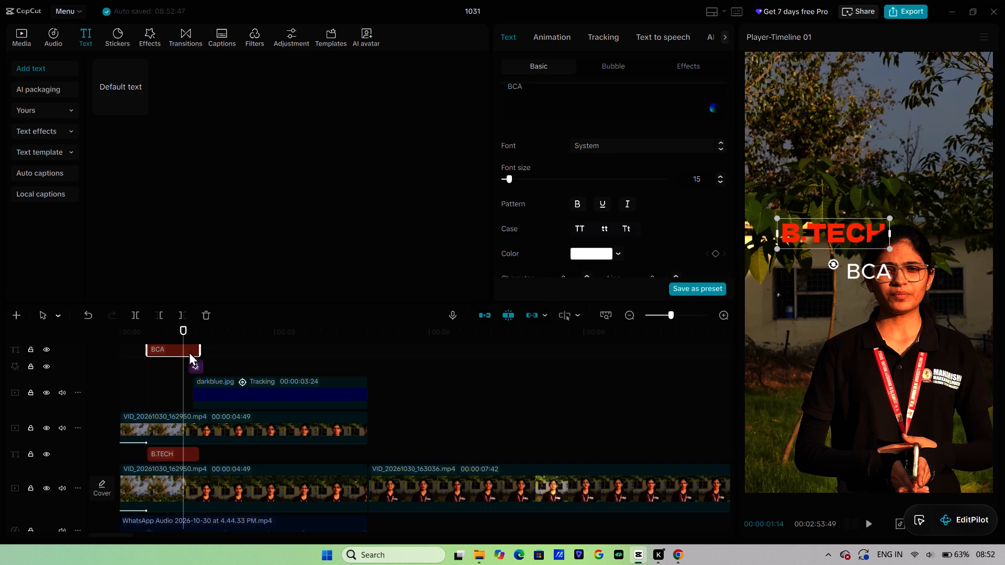
pyautogui.moveTo(877, 272); pyautogui.dragTo(956, 188)
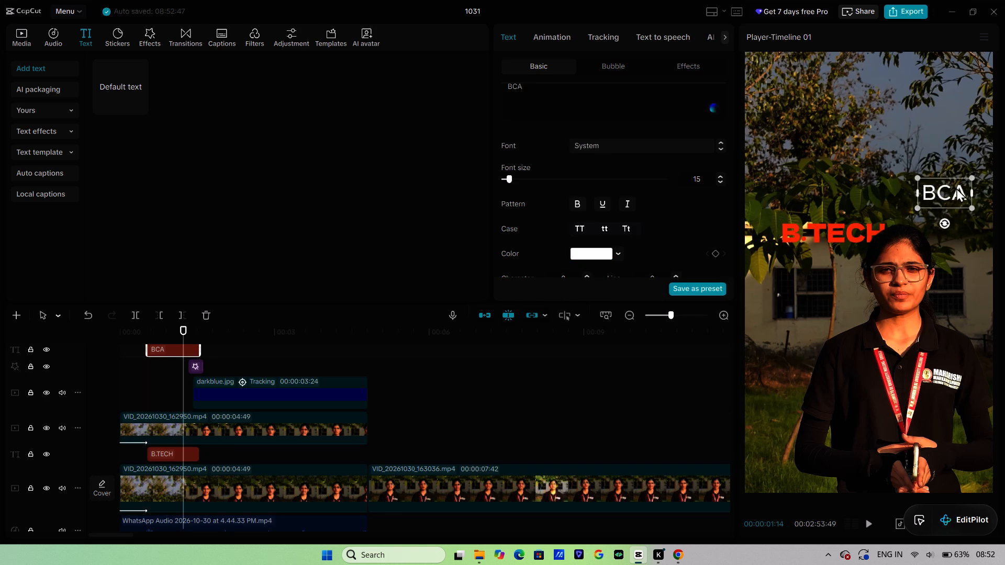
pyautogui.moveTo(956, 188); pyautogui.dragTo(935, 185)
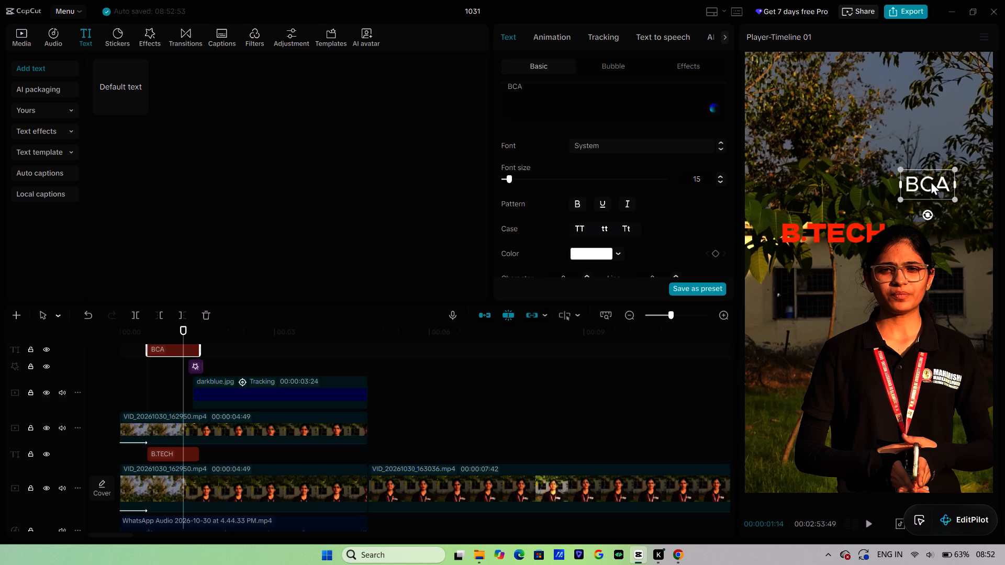
pyautogui.moveTo(927, 185); pyautogui.dragTo(915, 185)
pyautogui.moveTo(925, 188); pyautogui.dragTo(921, 188)
pyautogui.moveTo(921, 188); pyautogui.dragTo(912, 187)
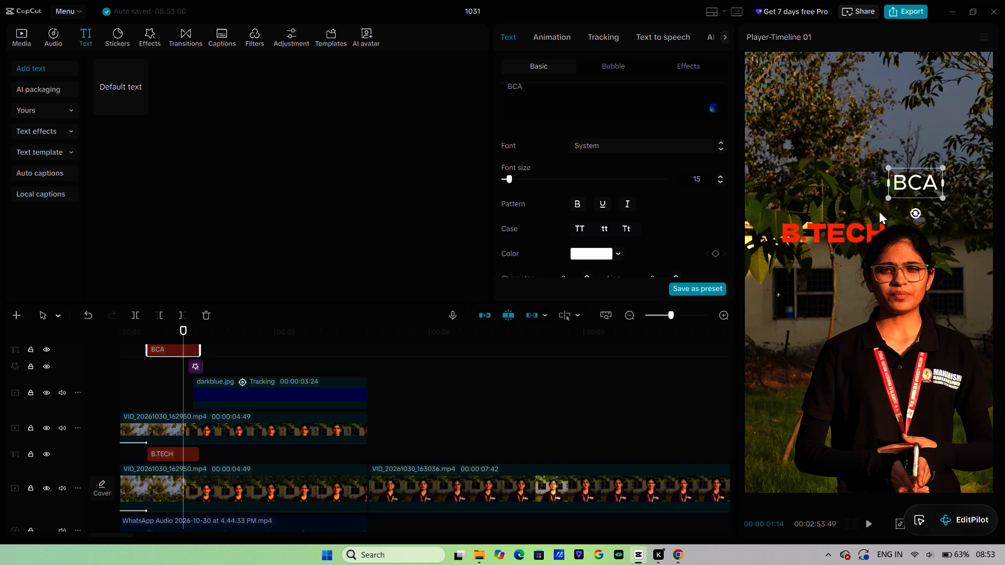
# Change the BCA text's font to でらすこ.
pyautogui.click(603, 143)
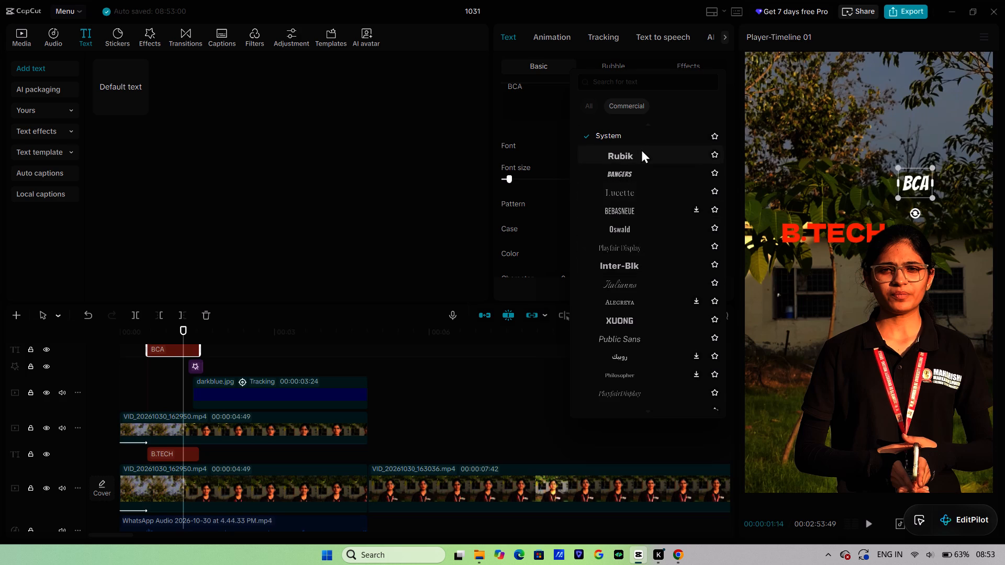
pyautogui.scroll(2, 635, 145)
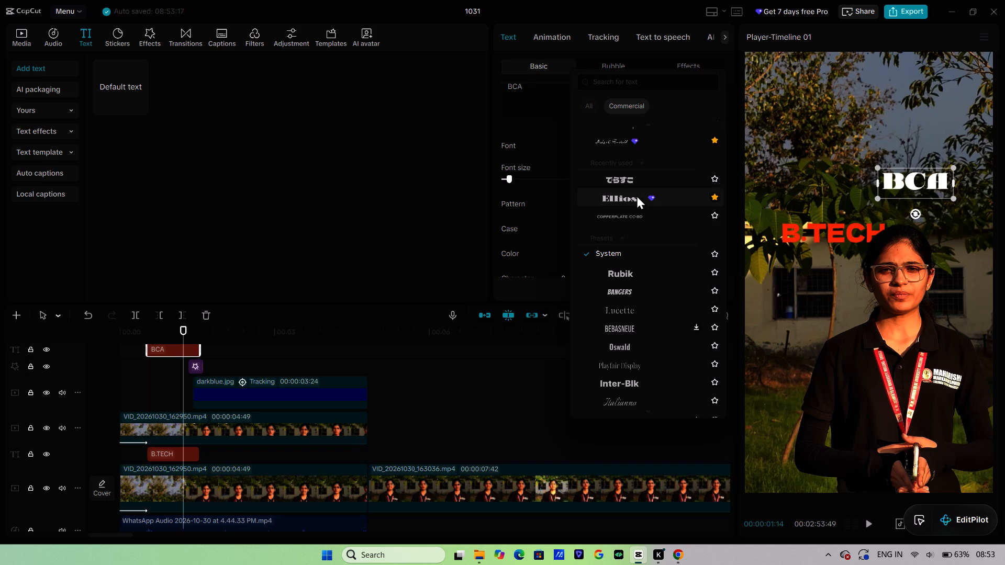
pyautogui.click(636, 182)
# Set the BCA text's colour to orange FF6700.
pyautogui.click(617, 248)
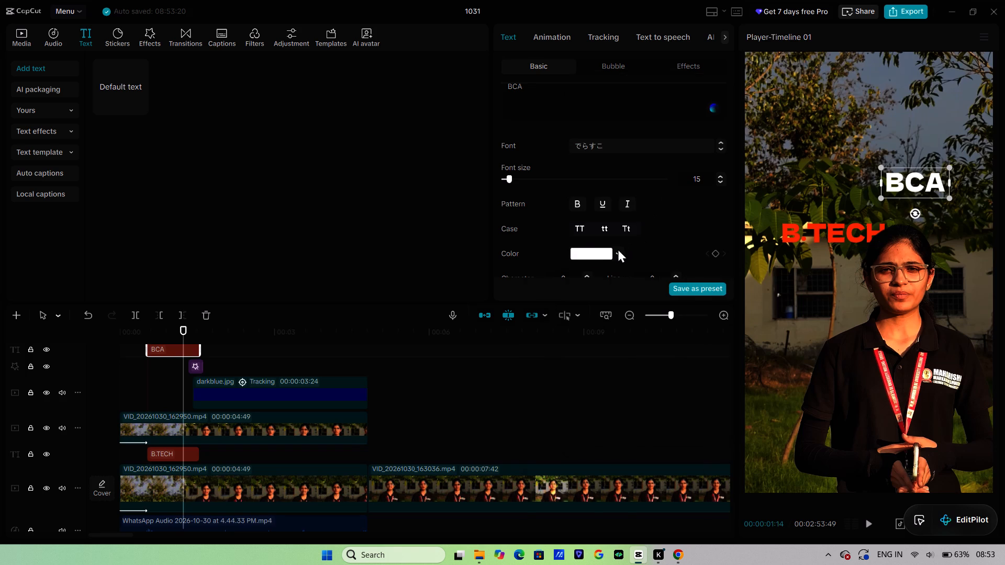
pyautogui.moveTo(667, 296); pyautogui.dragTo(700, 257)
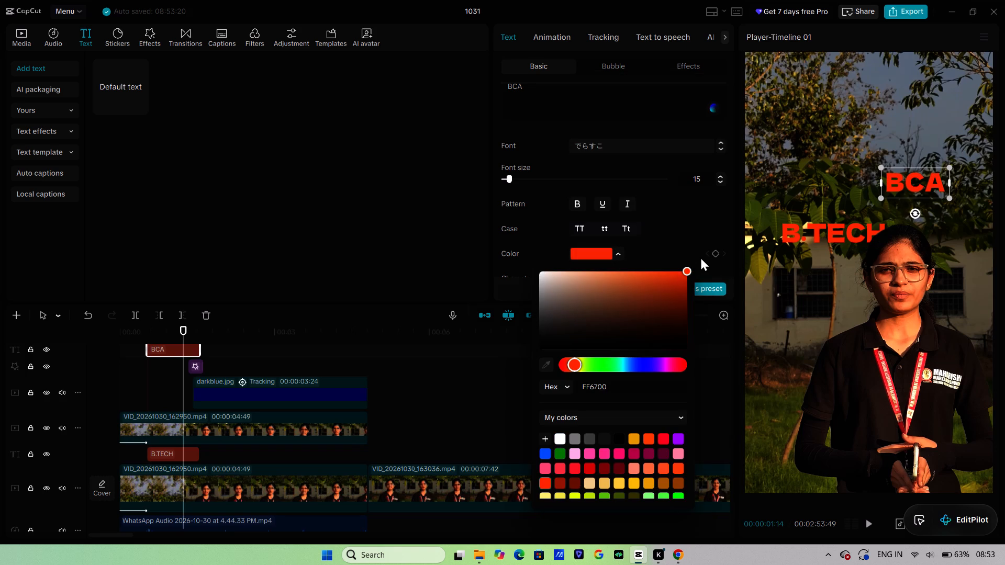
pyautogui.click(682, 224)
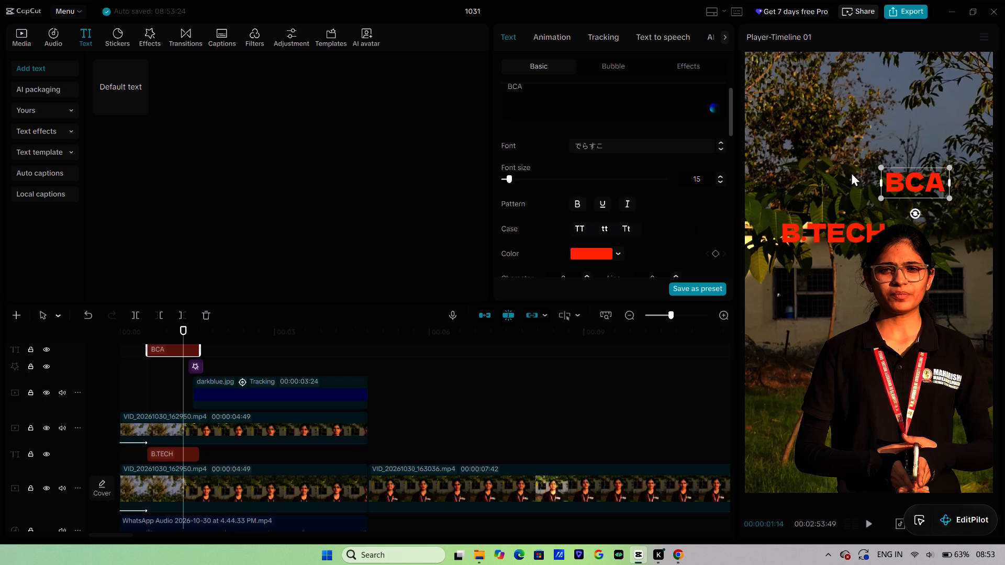
# Apply the preset style with white letters and a yellow glow to the BCA text.
pyautogui.scroll(-2, 635, 215)
pyautogui.scroll(1, 624, 206)
pyautogui.scroll(-6, 623, 206)
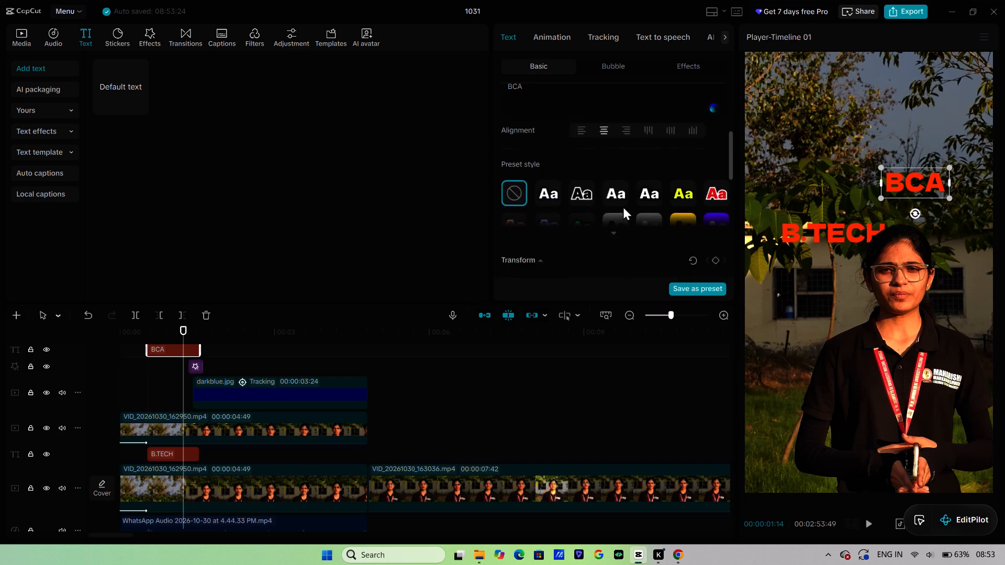
pyautogui.click(616, 166)
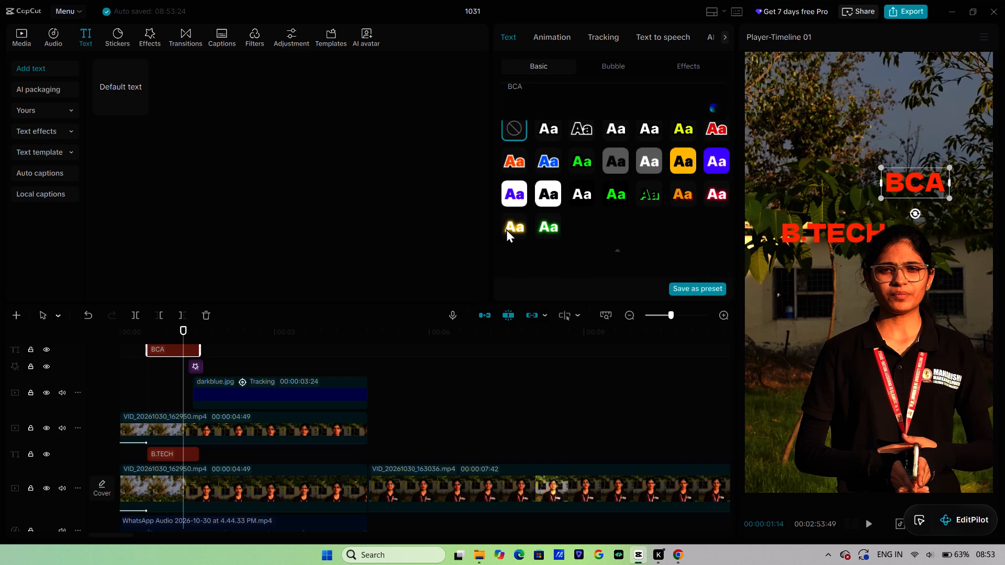
pyautogui.click(511, 229)
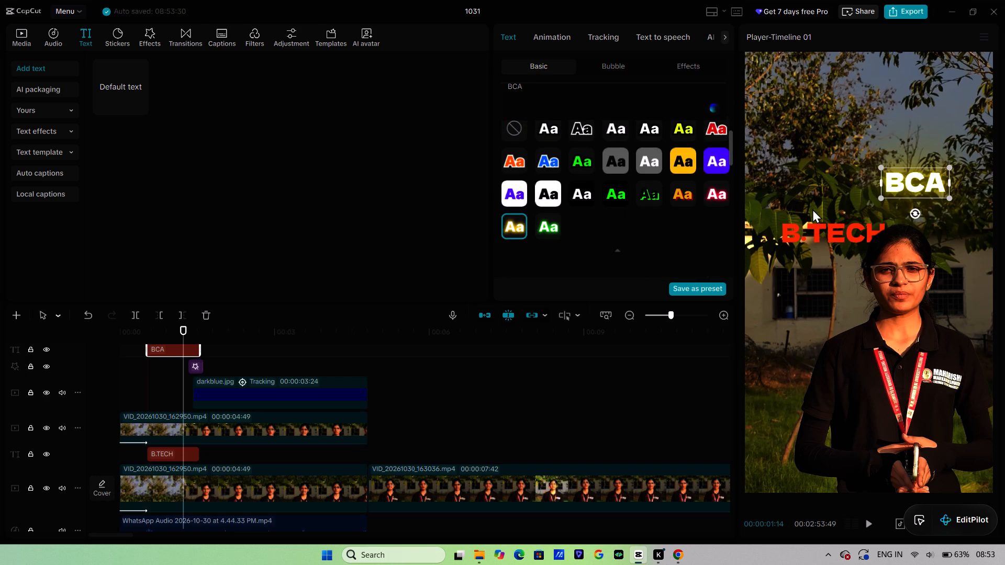
# Apply the preset style with white letters and a green glow to the B.TECH text.
pyautogui.click(814, 222)
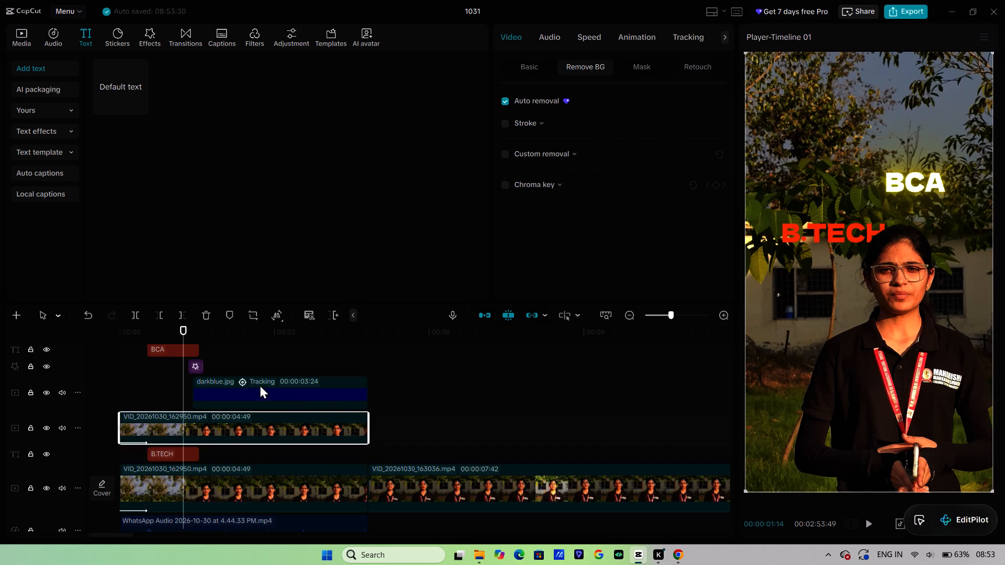
pyautogui.click(170, 454)
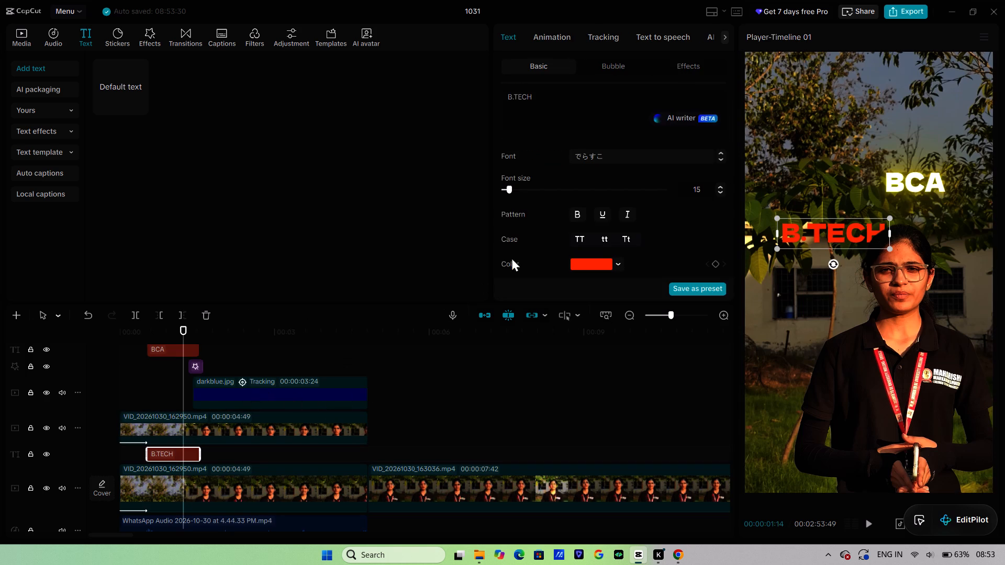
pyautogui.scroll(-9, 619, 163)
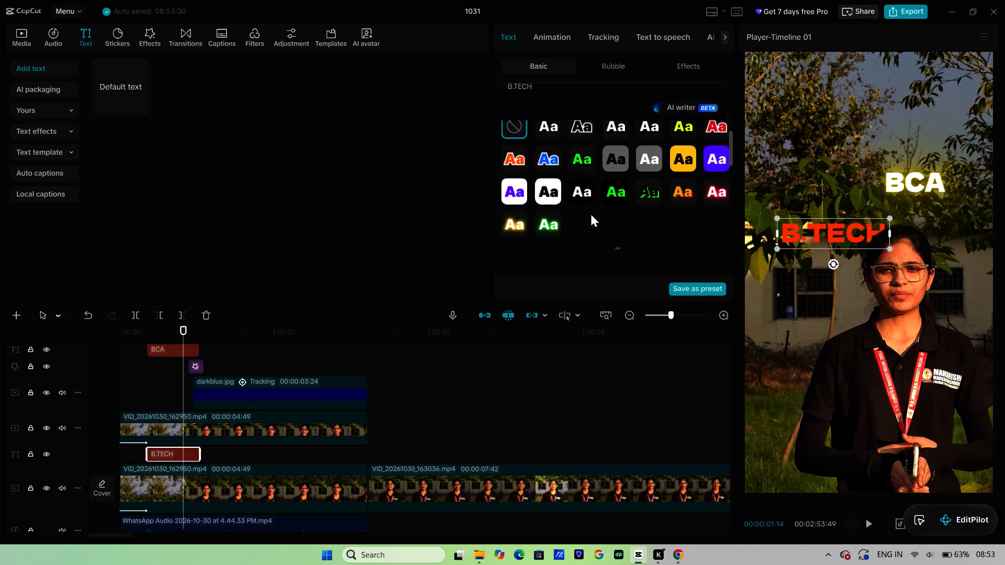
pyautogui.click(543, 227)
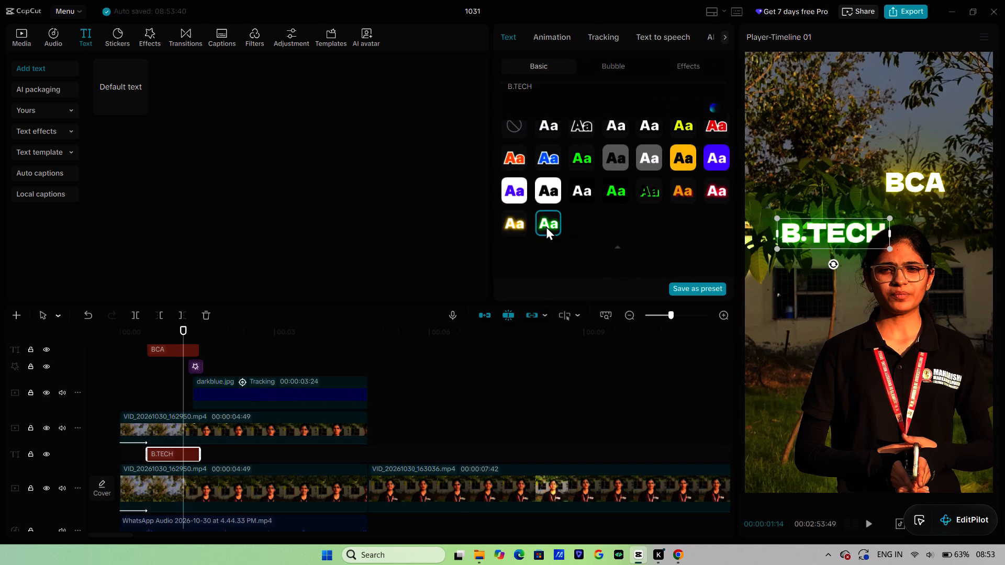
# Apply the favourite Rising Blur-In entrance animation to the B.TECH text.
pyautogui.click(555, 36)
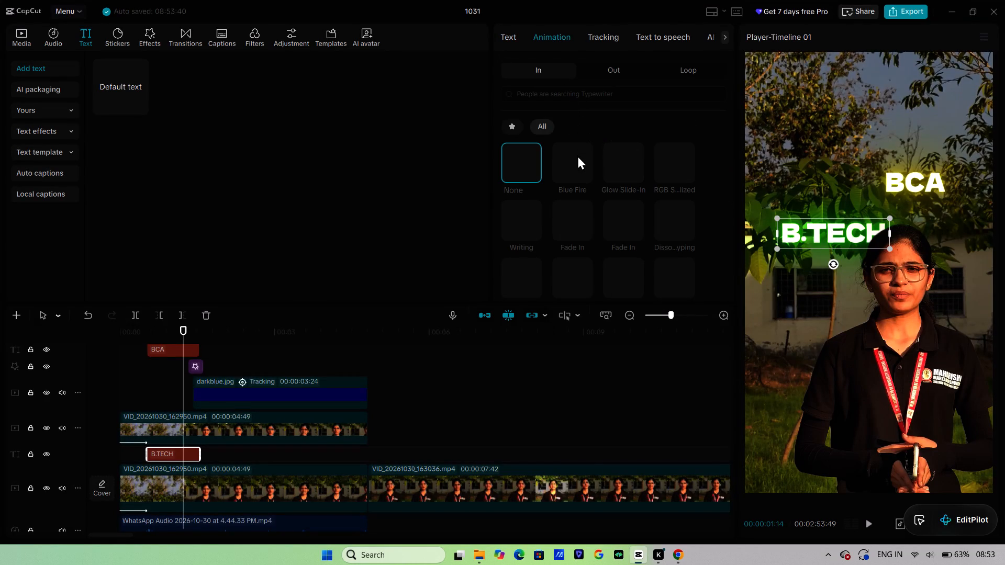
pyautogui.press('space')
pyautogui.press('space')
pyautogui.press('space')
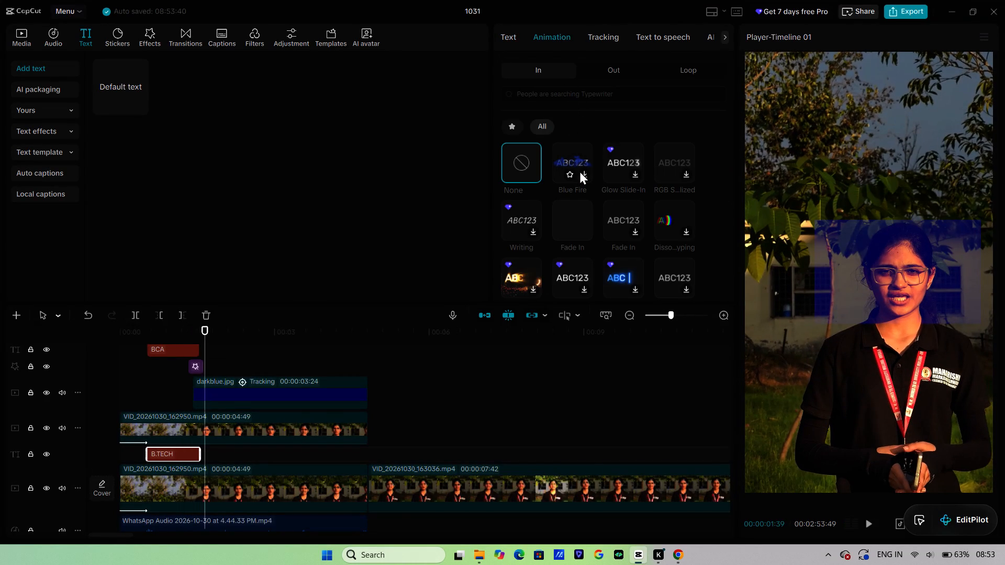
pyautogui.press('space')
pyautogui.click(180, 388)
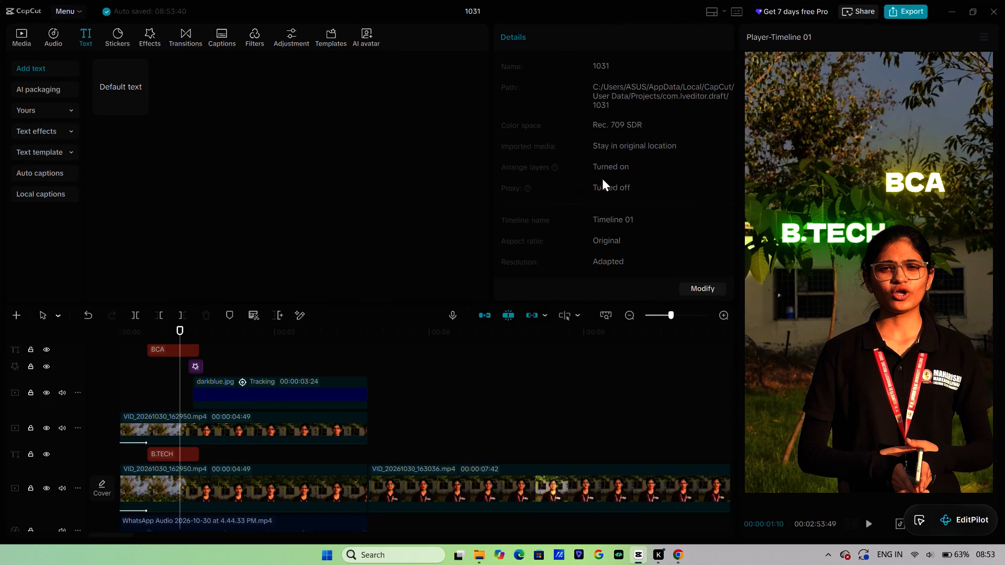
pyautogui.click(162, 450)
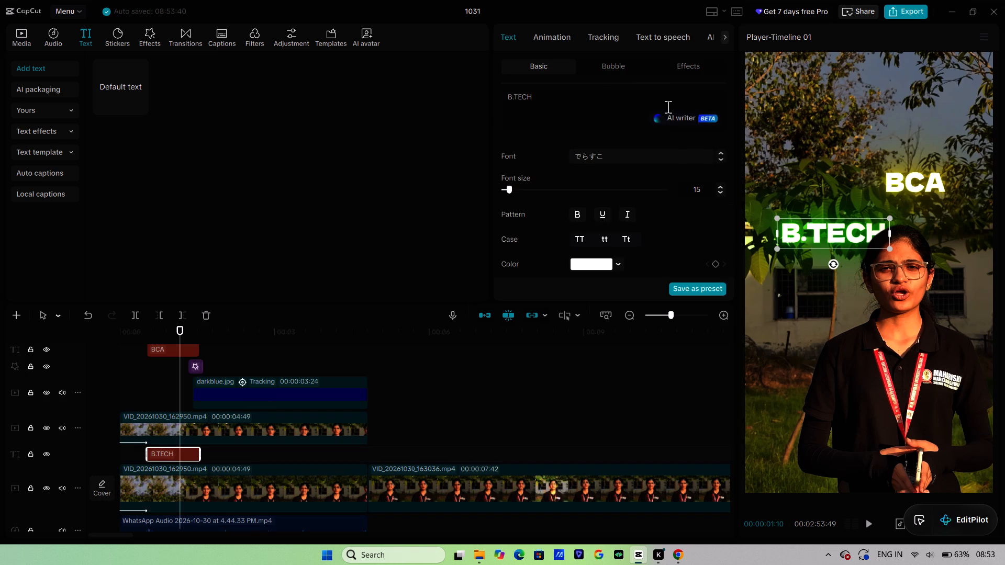
pyautogui.click(554, 42)
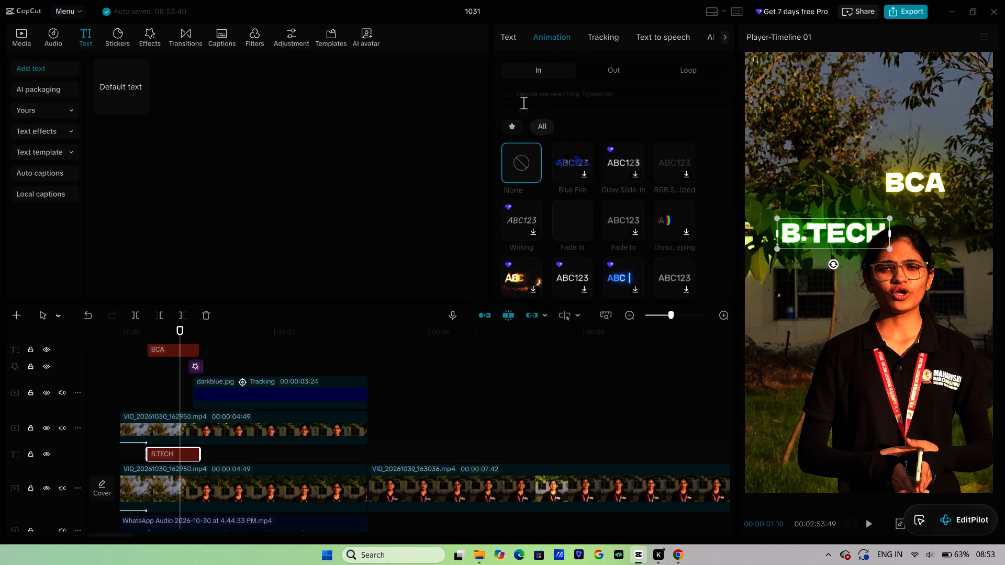
pyautogui.click(518, 127)
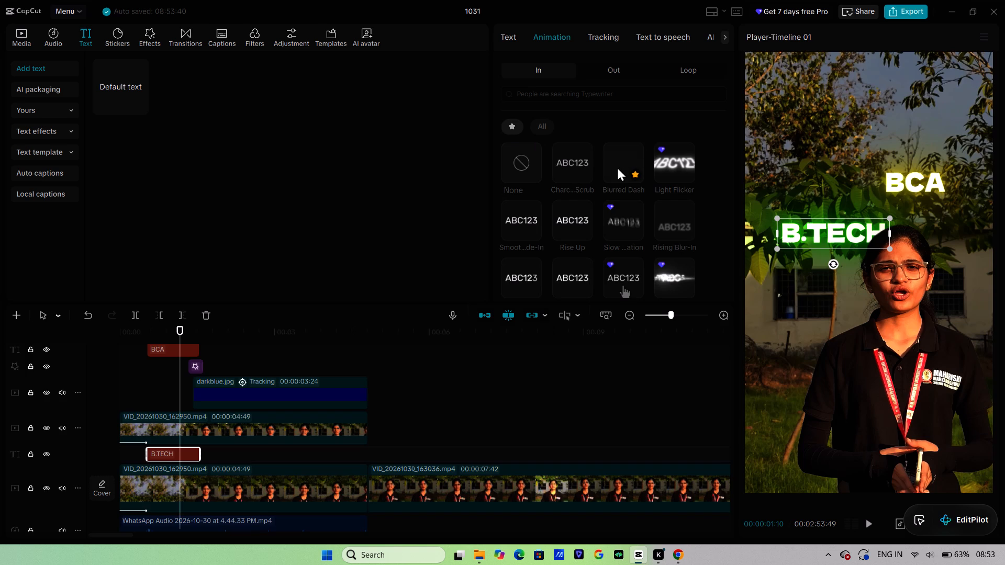
pyautogui.click(629, 214)
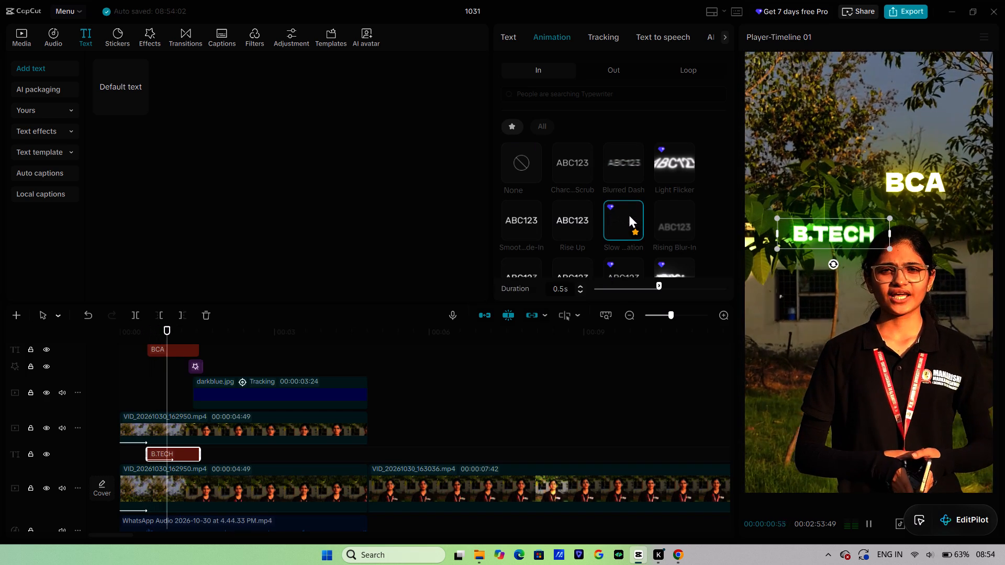
pyautogui.click(679, 211)
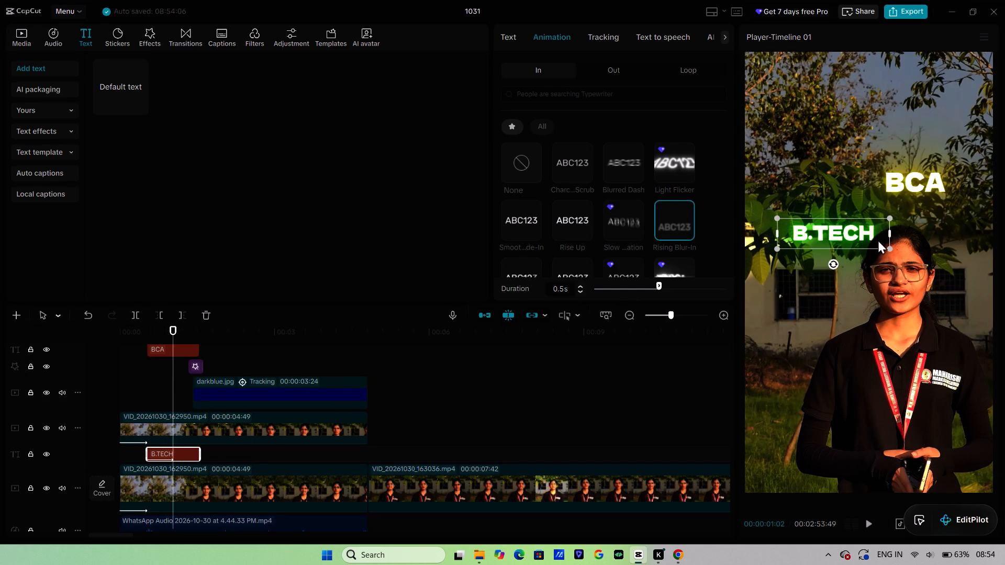
# Enlarge the B.TECH text, shift it slightly down and left behind the speaker, and play back the opening.
pyautogui.moveTo(891, 251); pyautogui.dragTo(918, 281)
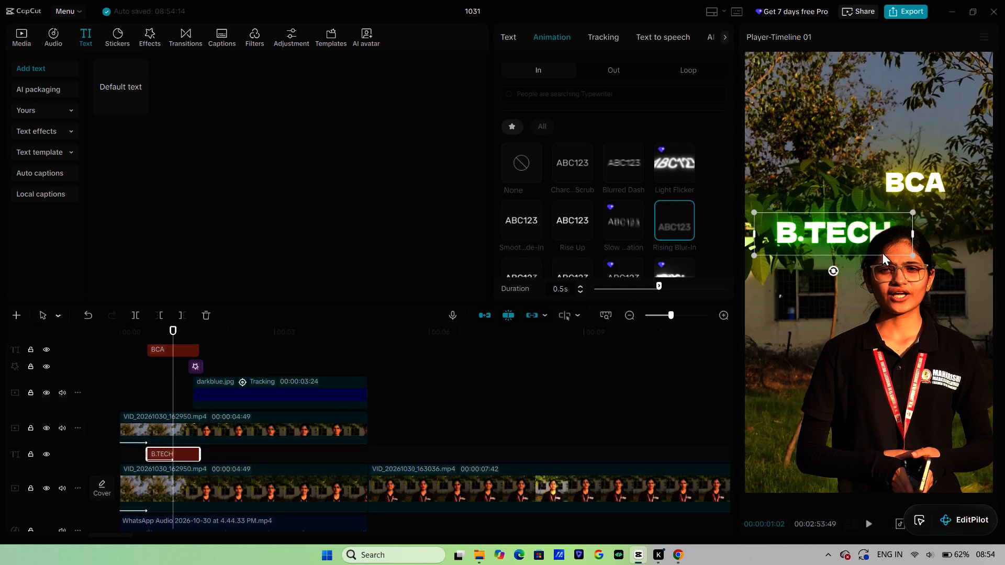
pyautogui.moveTo(872, 244); pyautogui.dragTo(868, 253)
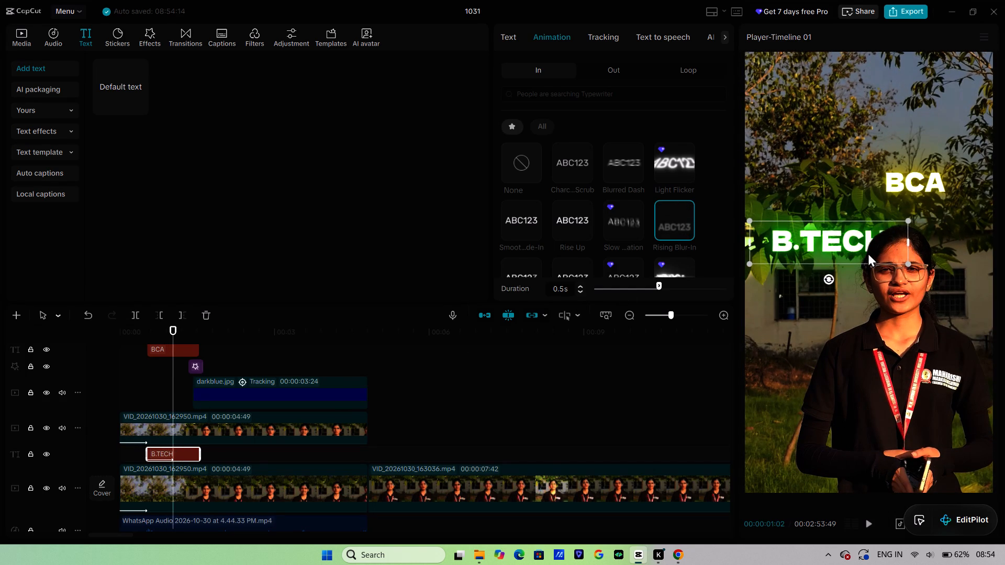
pyautogui.moveTo(868, 253); pyautogui.dragTo(867, 250)
pyautogui.click(867, 250)
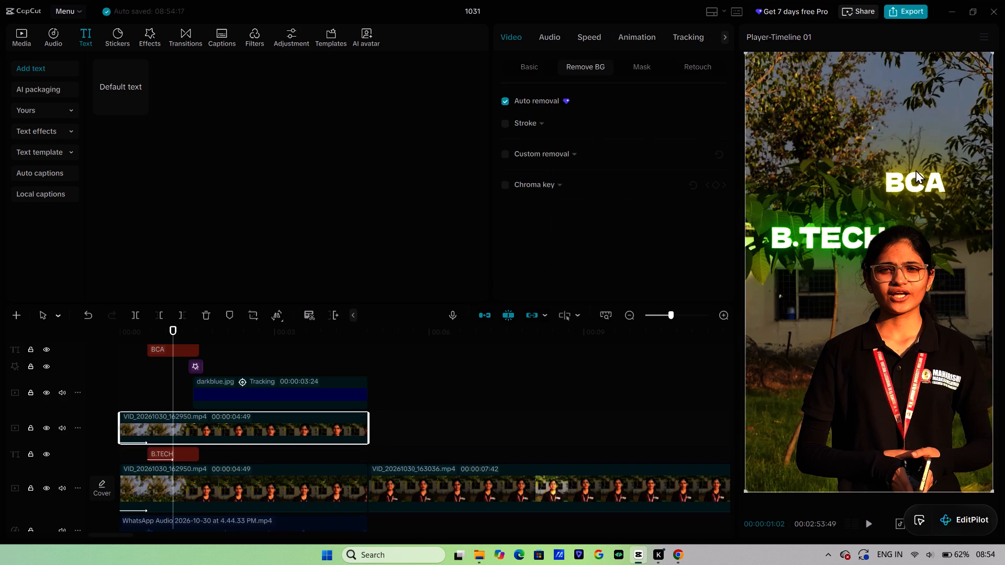
pyautogui.click(137, 395)
pyautogui.press('space')
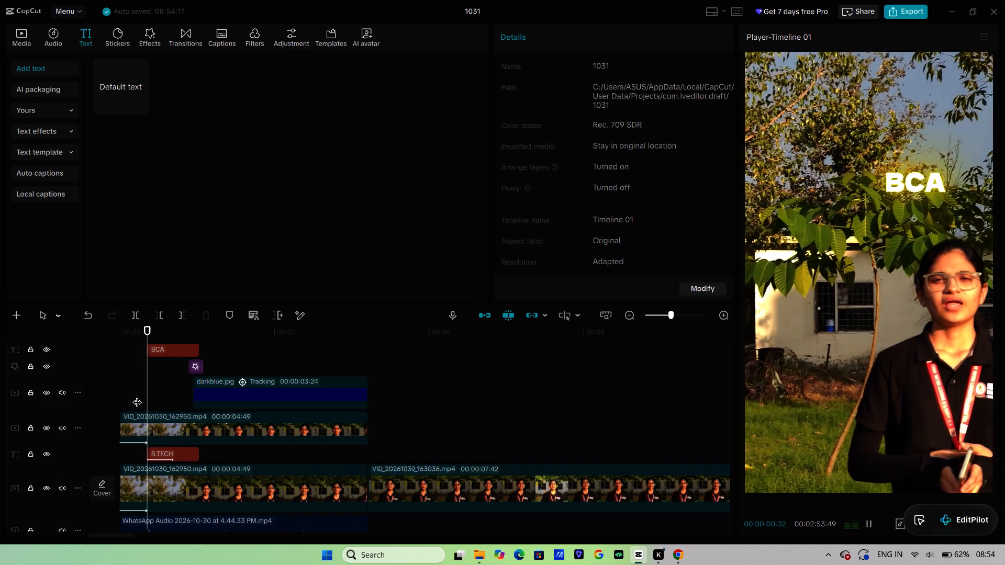
pyautogui.press('space')
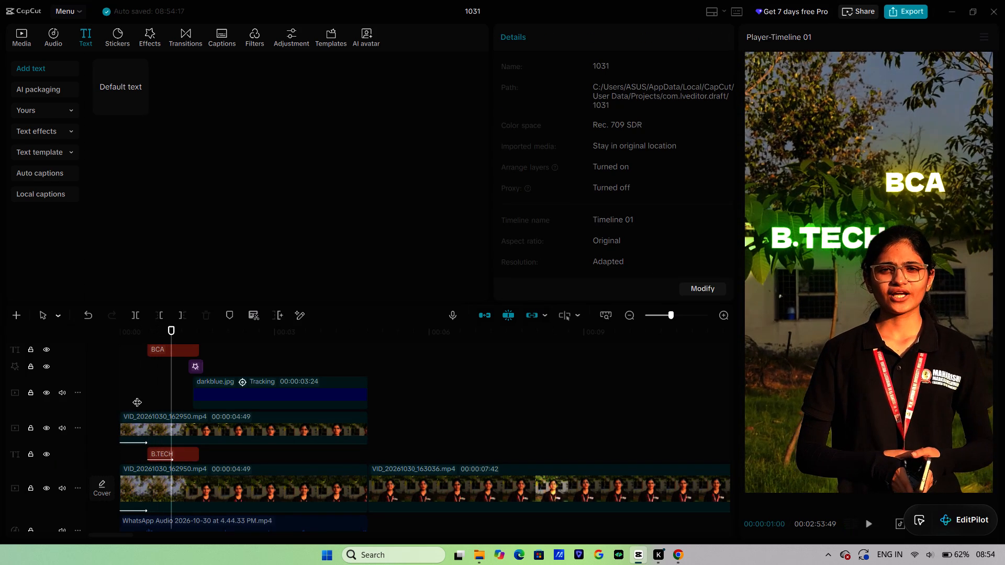
# Move the BCA text clip slightly later on the timeline, starting at about 00:00:00:37.
pyautogui.click(176, 352)
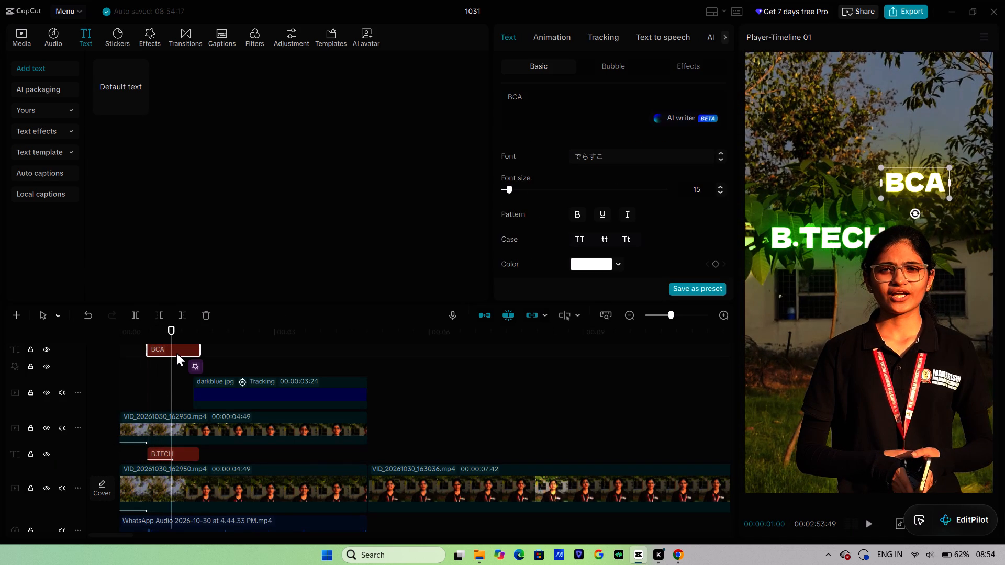
pyautogui.moveTo(171, 377); pyautogui.dragTo(133, 379)
pyautogui.press('space')
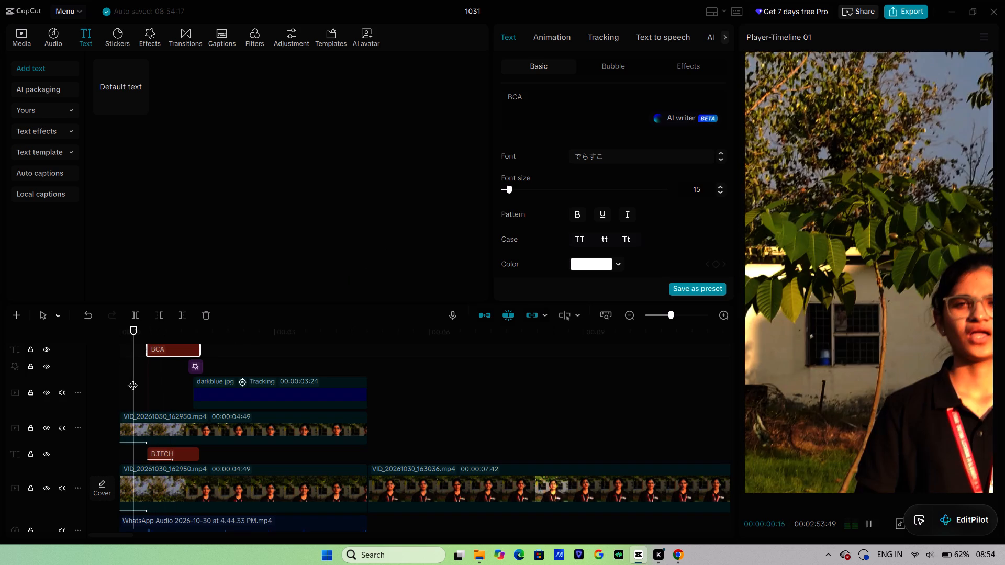
pyautogui.press('space')
pyautogui.press('space')
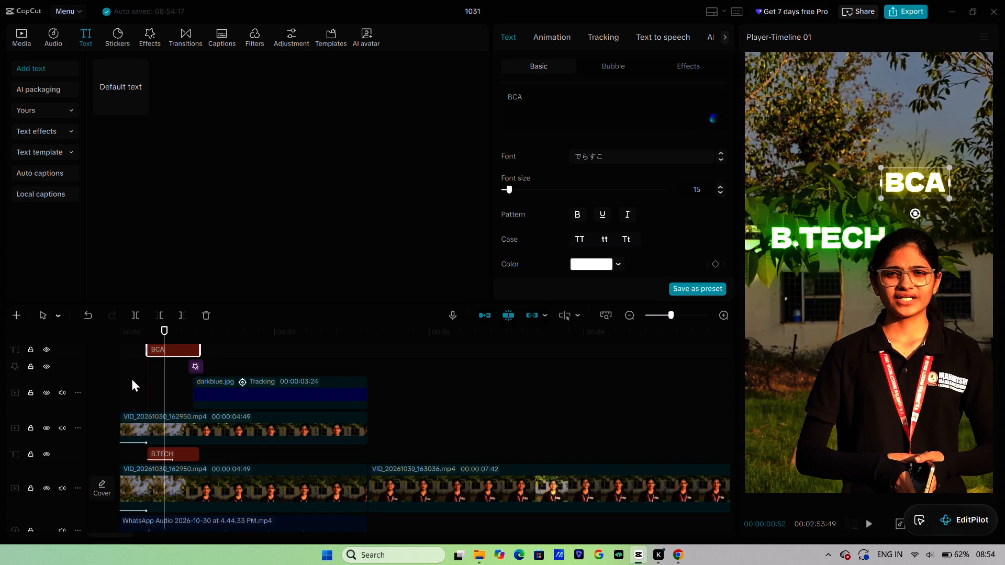
pyautogui.scroll(1, 174, 383)
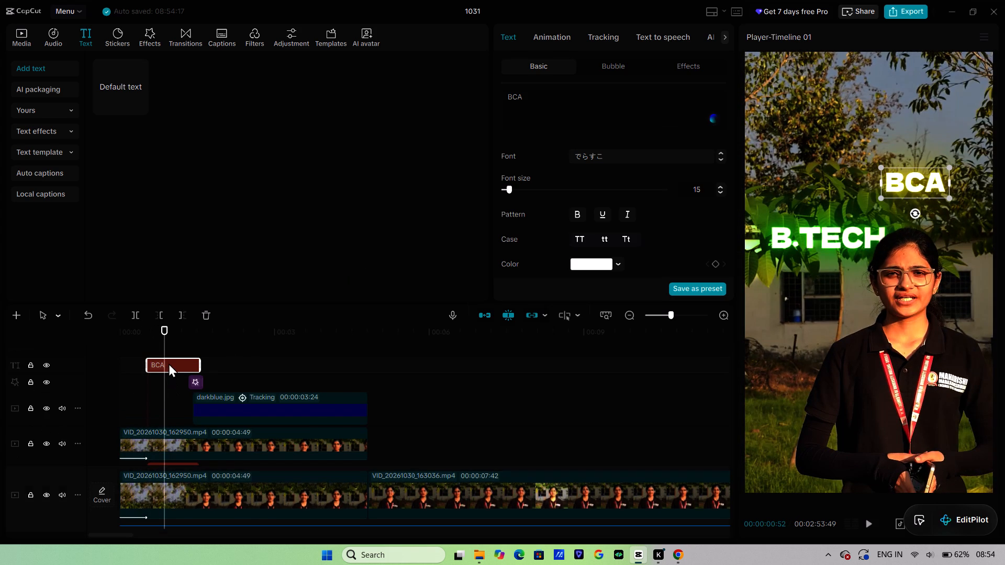
pyautogui.moveTo(169, 363); pyautogui.dragTo(178, 364)
pyautogui.moveTo(178, 364); pyautogui.dragTo(176, 366)
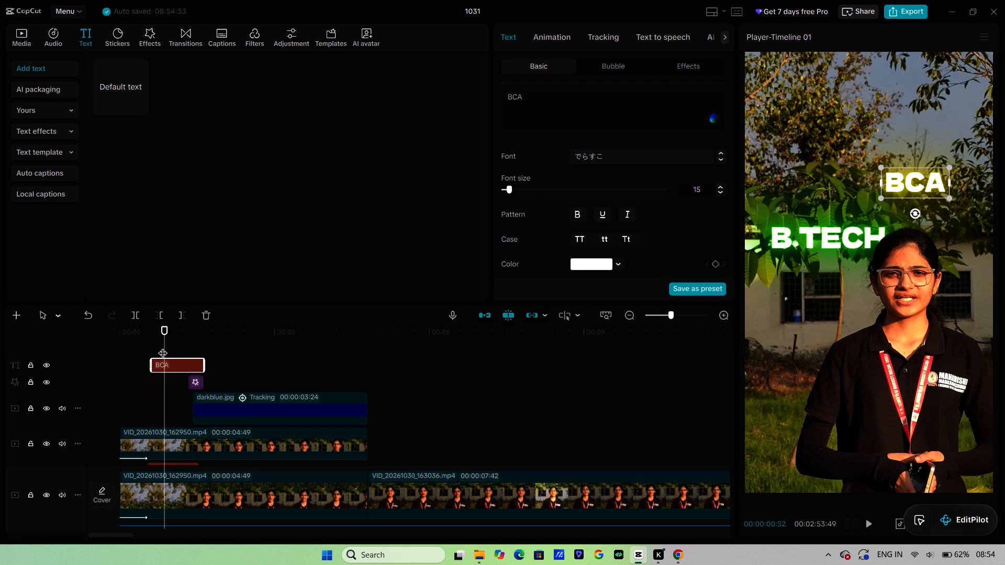
# Add Transform and Blend keyframes to the BCA text at its clip start, 00:00:00:37.
pyautogui.moveTo(163, 346); pyautogui.dragTo(154, 346)
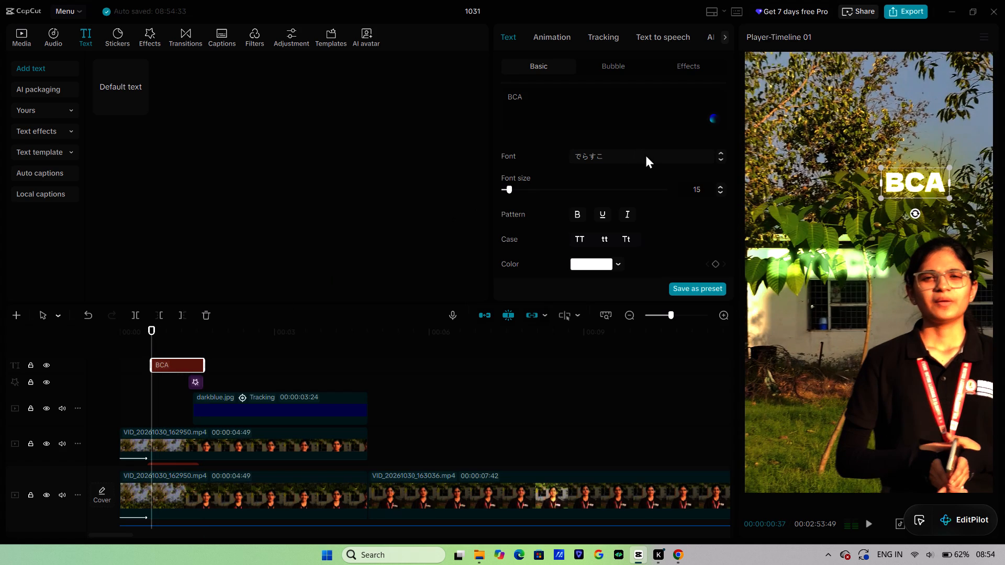
pyautogui.scroll(3, 646, 155)
pyautogui.scroll(-5, 650, 157)
pyautogui.scroll(15, 650, 157)
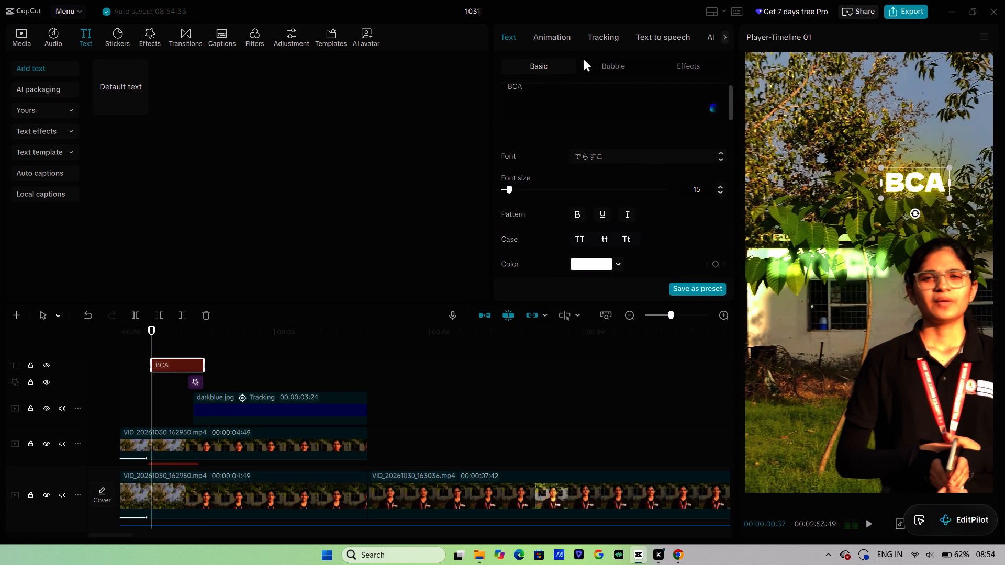
pyautogui.scroll(4, 626, 79)
pyautogui.scroll(-10, 644, 135)
pyautogui.scroll(13, 645, 152)
pyautogui.scroll(-16, 652, 173)
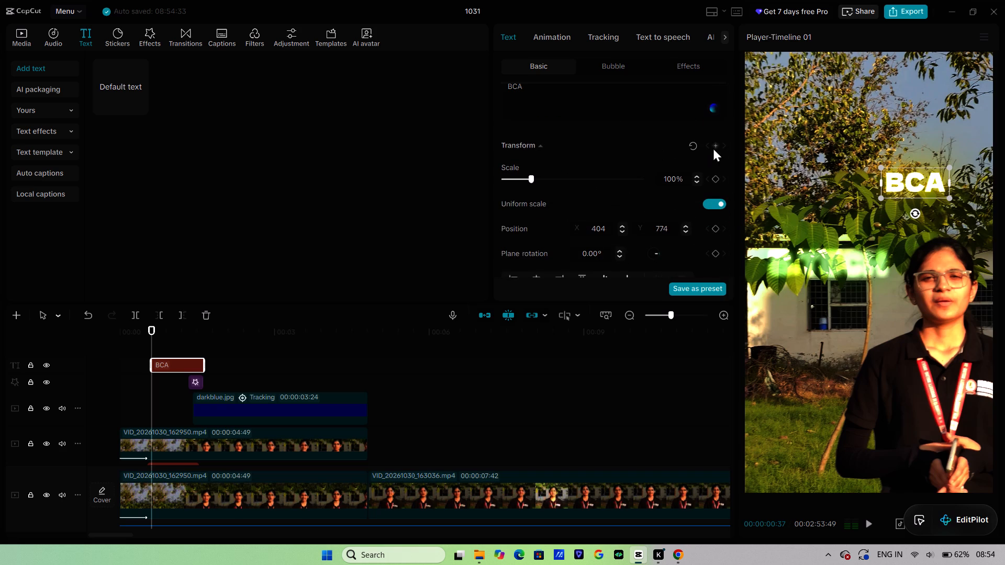
pyautogui.click(713, 147)
pyautogui.scroll(-3, 539, 213)
pyautogui.click(713, 204)
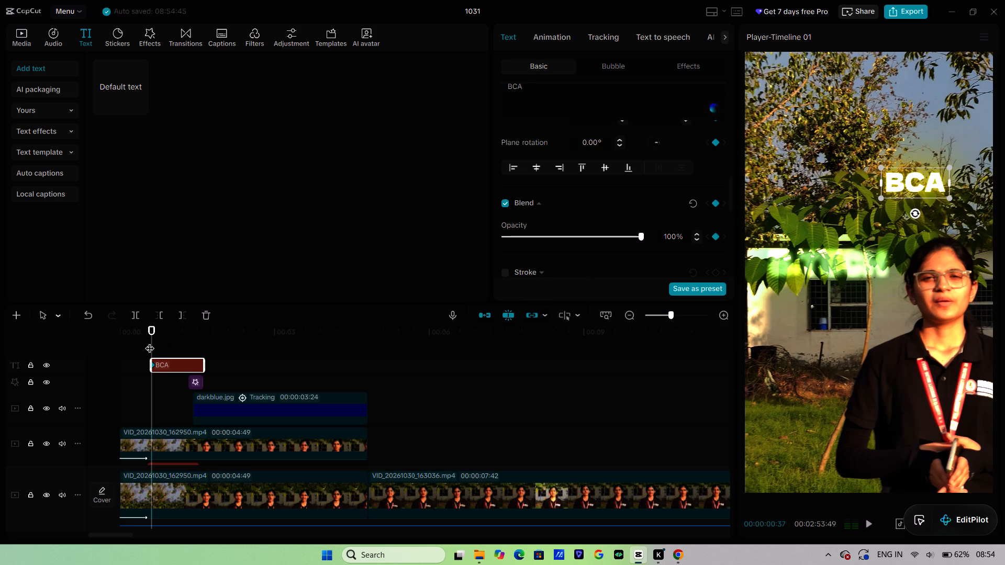
# Add plane rotation and Blend keyframes to the BCA text at 00:00:00:51.
pyautogui.moveTo(151, 341); pyautogui.dragTo(163, 338)
pyautogui.click(714, 143)
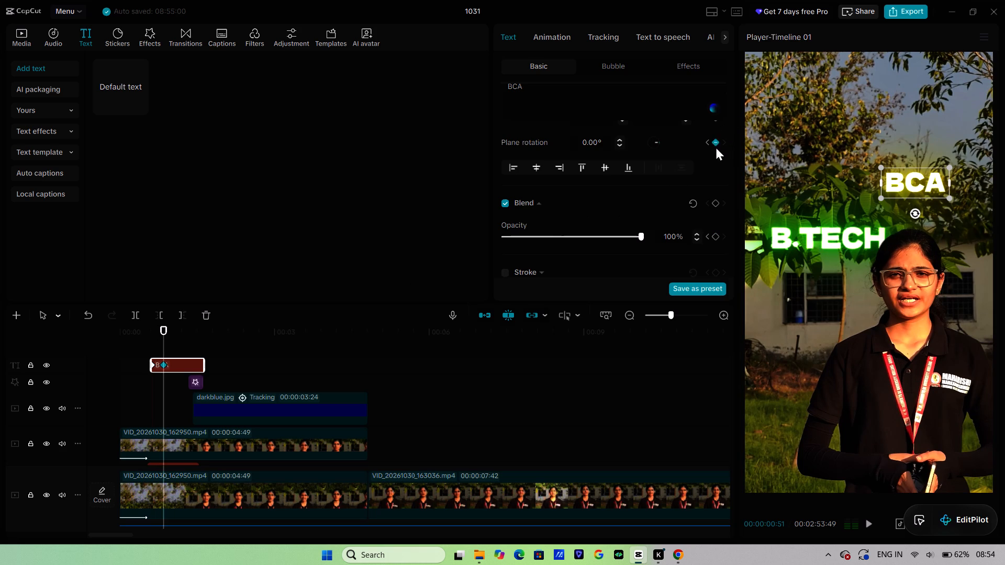
pyautogui.scroll(-2, 718, 159)
pyautogui.click(716, 131)
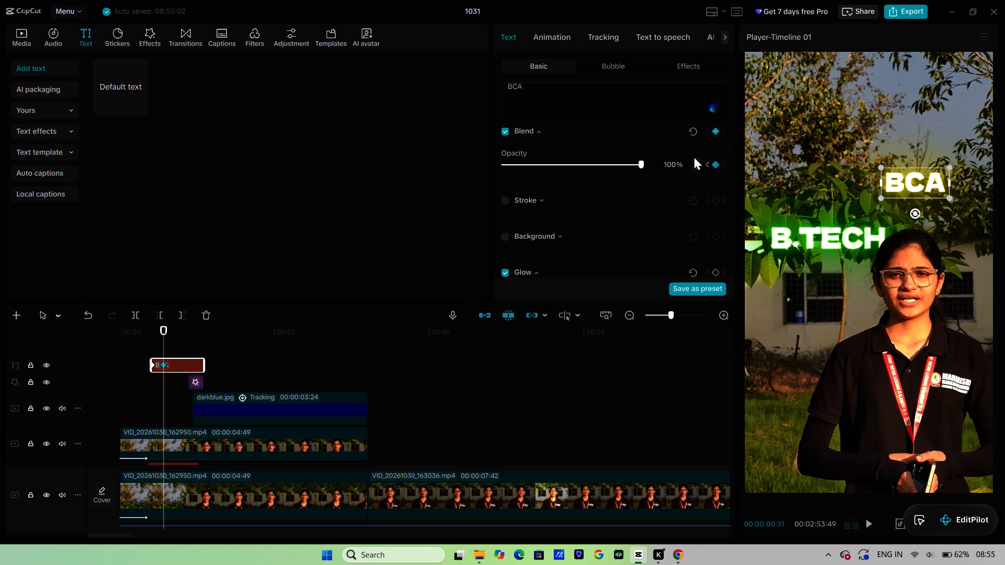
# At the BCA text's first keyframe, move it past the video frame's right edge, to about X 1333, Y 754.
pyautogui.click(152, 366)
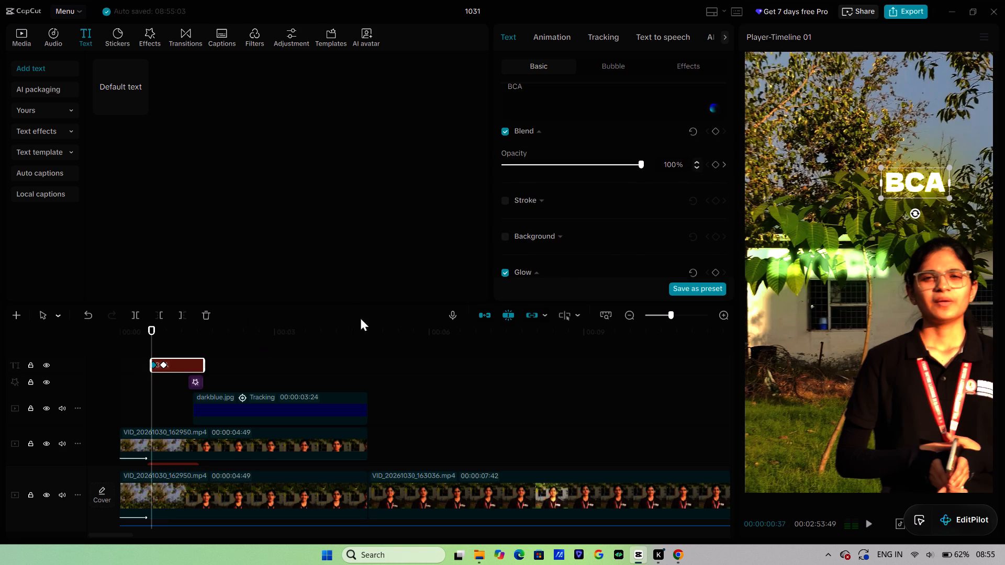
pyautogui.moveTo(895, 180); pyautogui.dragTo(954, 176)
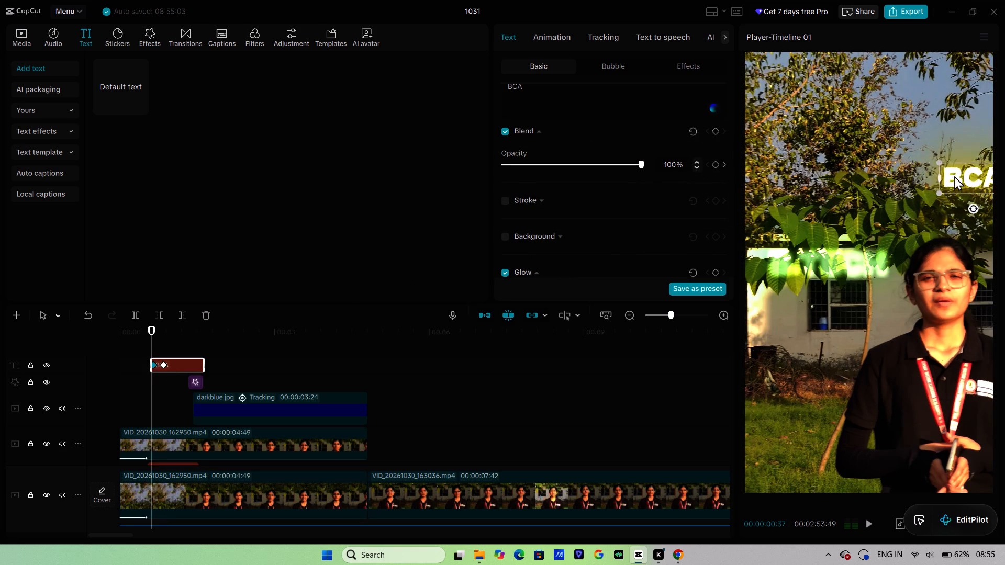
pyautogui.moveTo(954, 176); pyautogui.dragTo(1001, 183)
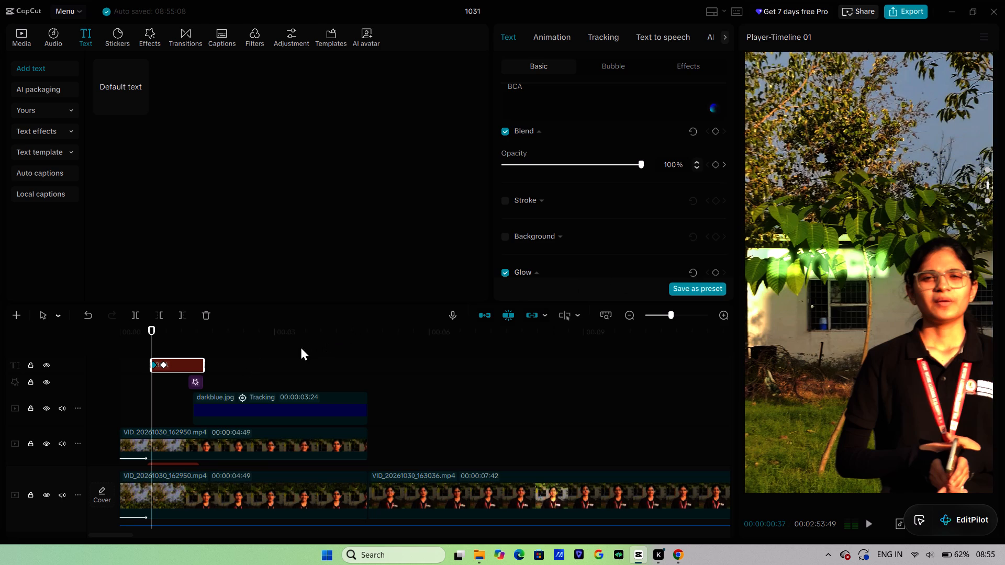
# Add a Blend keyframe to the BCA text at 00:00:00:37 and lower its opacity to 61%.
pyautogui.scroll(-2, 608, 241)
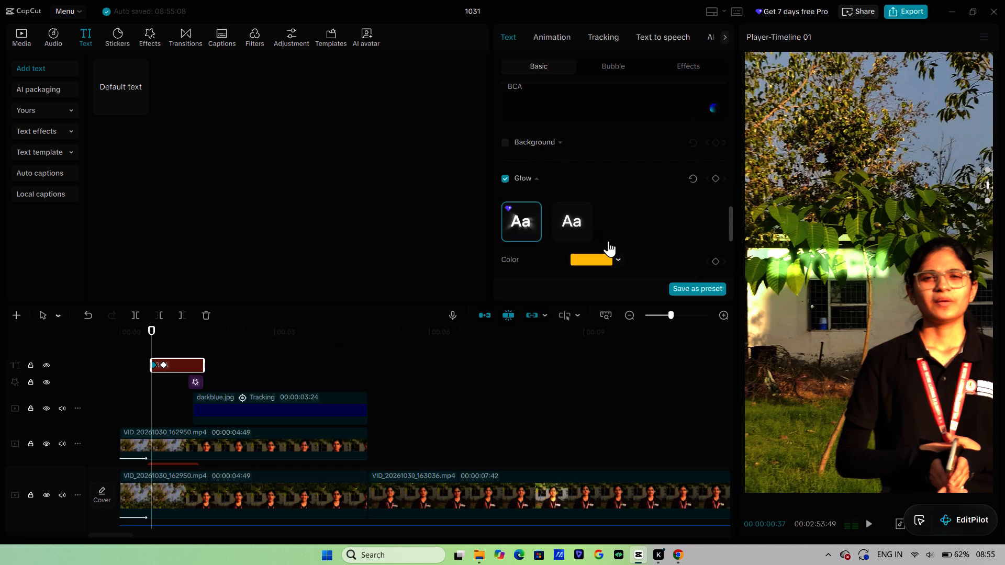
pyautogui.scroll(4, 608, 241)
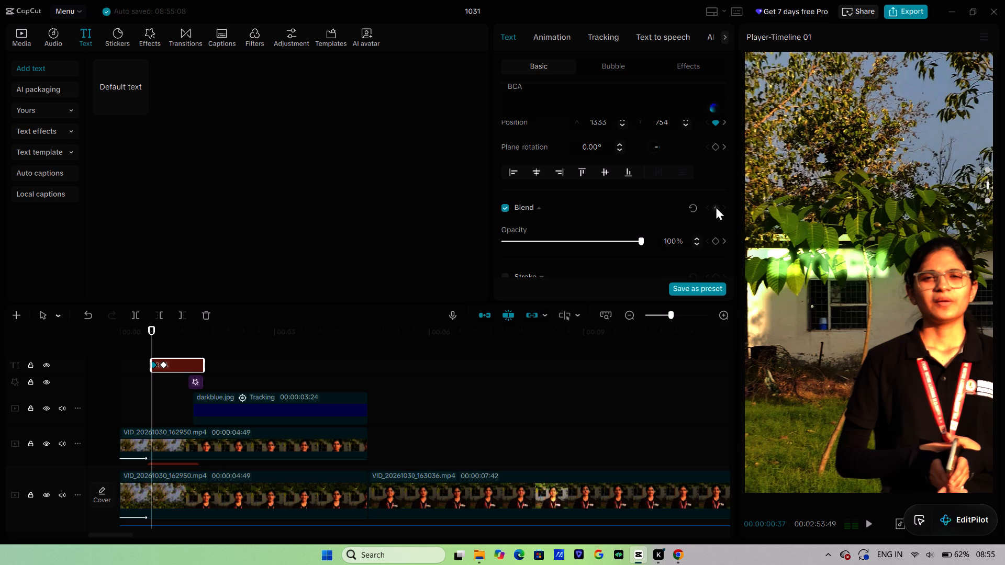
pyautogui.click(712, 207)
pyautogui.moveTo(642, 240); pyautogui.dragTo(597, 240)
pyautogui.moveTo(597, 240); pyautogui.dragTo(588, 240)
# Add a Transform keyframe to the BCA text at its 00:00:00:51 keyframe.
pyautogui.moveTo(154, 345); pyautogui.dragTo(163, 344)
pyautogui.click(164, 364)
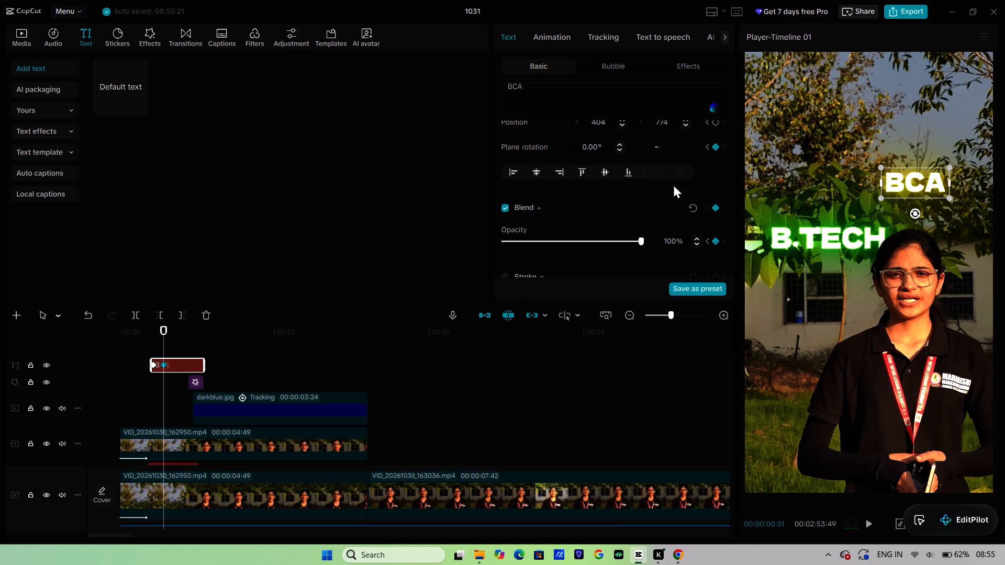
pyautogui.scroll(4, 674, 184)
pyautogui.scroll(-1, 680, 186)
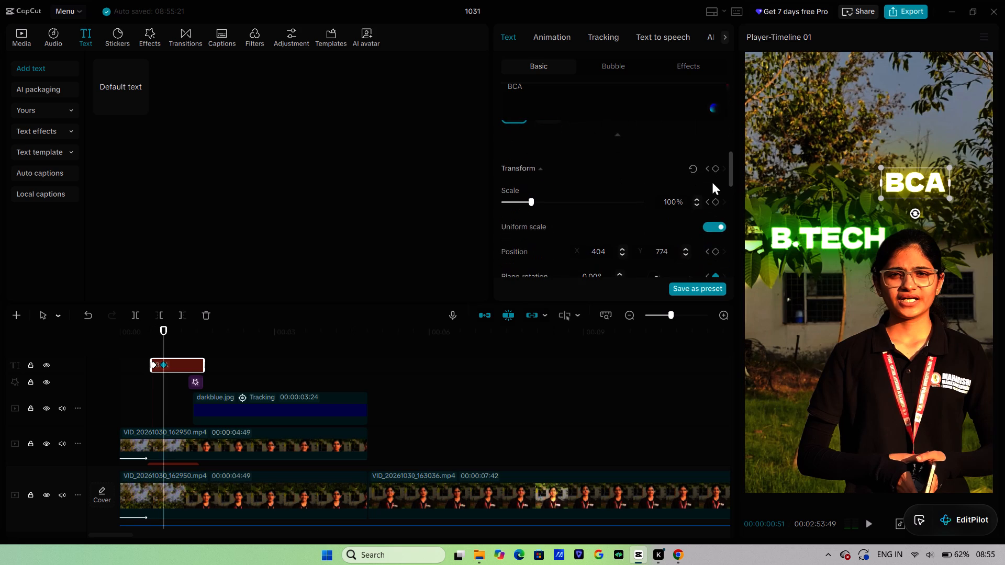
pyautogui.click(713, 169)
# Play back the BCA title's entrance from its clip start to review the keyframed motion.
pyautogui.moveTo(165, 340); pyautogui.dragTo(161, 340)
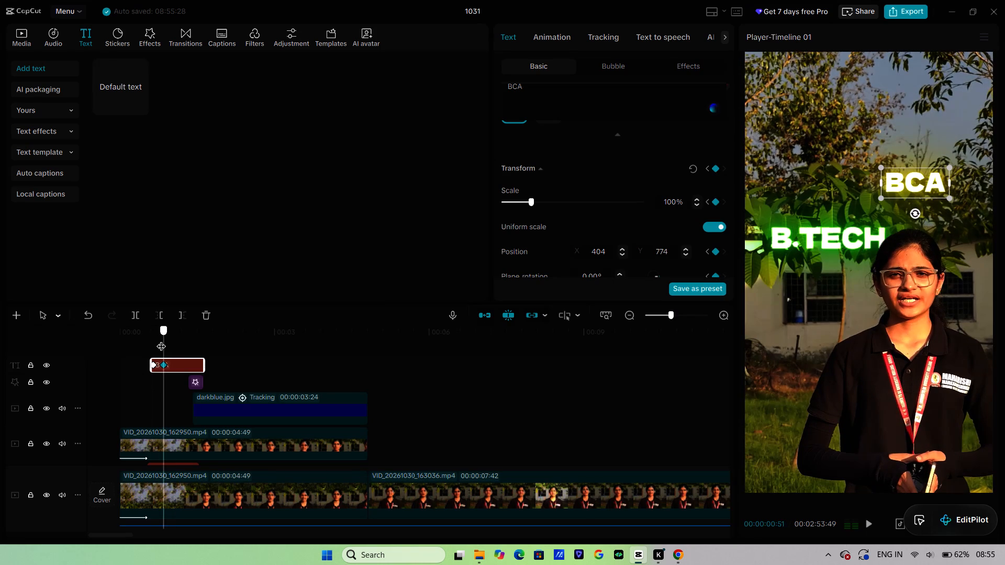
pyautogui.moveTo(161, 340); pyautogui.dragTo(157, 341)
pyautogui.press('space')
pyautogui.click(153, 343)
pyautogui.press('space')
pyautogui.press('space')
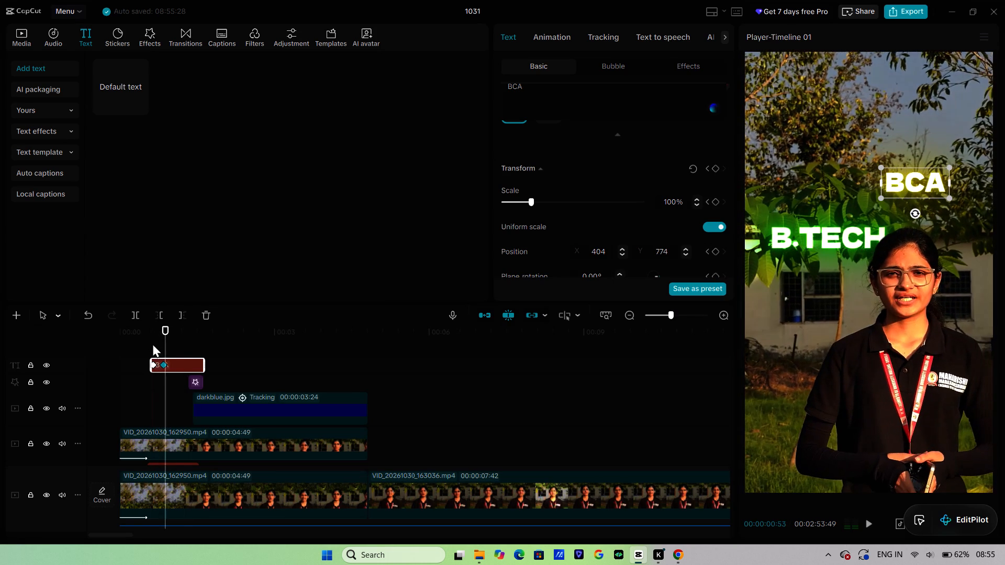
pyautogui.click(151, 344)
pyautogui.press('space')
pyautogui.press('space')
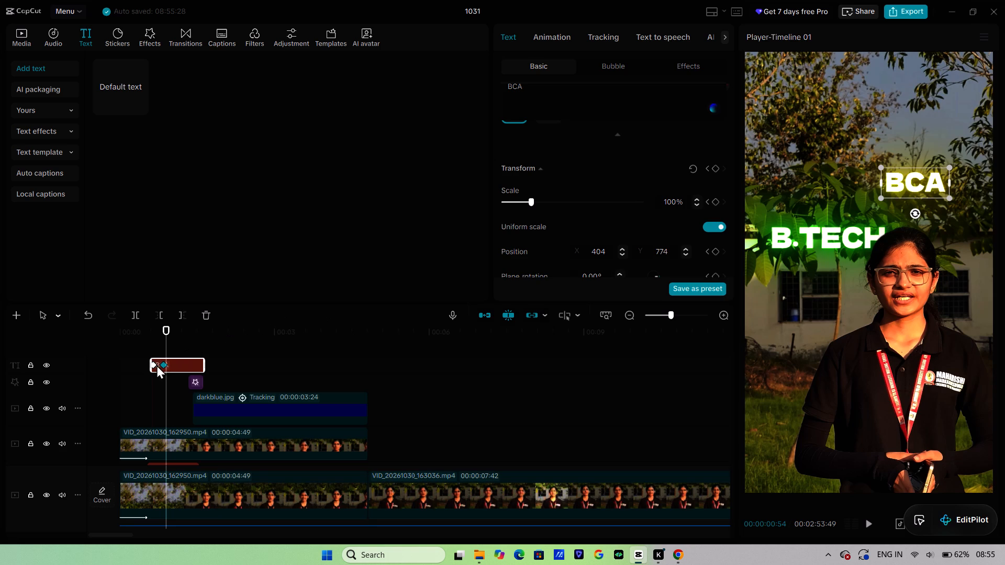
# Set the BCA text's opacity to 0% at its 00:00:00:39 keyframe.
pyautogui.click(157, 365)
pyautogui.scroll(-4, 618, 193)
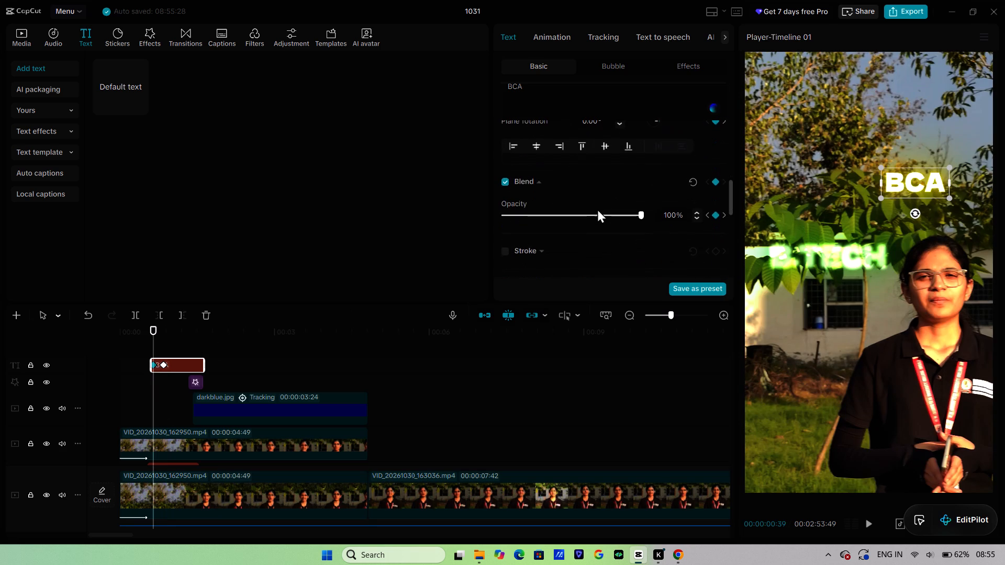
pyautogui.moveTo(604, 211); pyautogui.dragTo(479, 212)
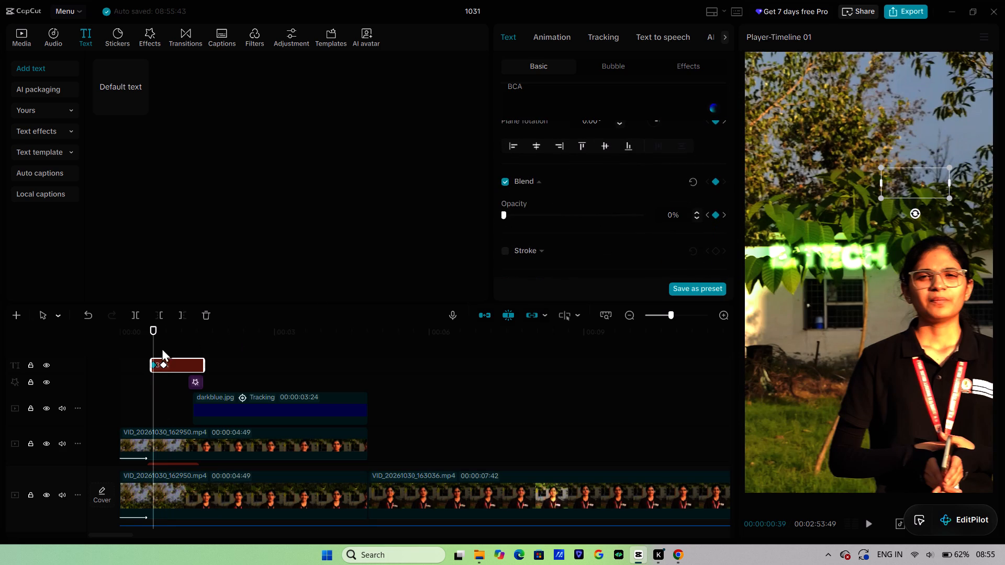
# Replay the opening from around the start of the BCA clip to review its fade-in alongside the B.TECH title.
pyautogui.click(150, 346)
pyautogui.press('space')
pyautogui.press('space')
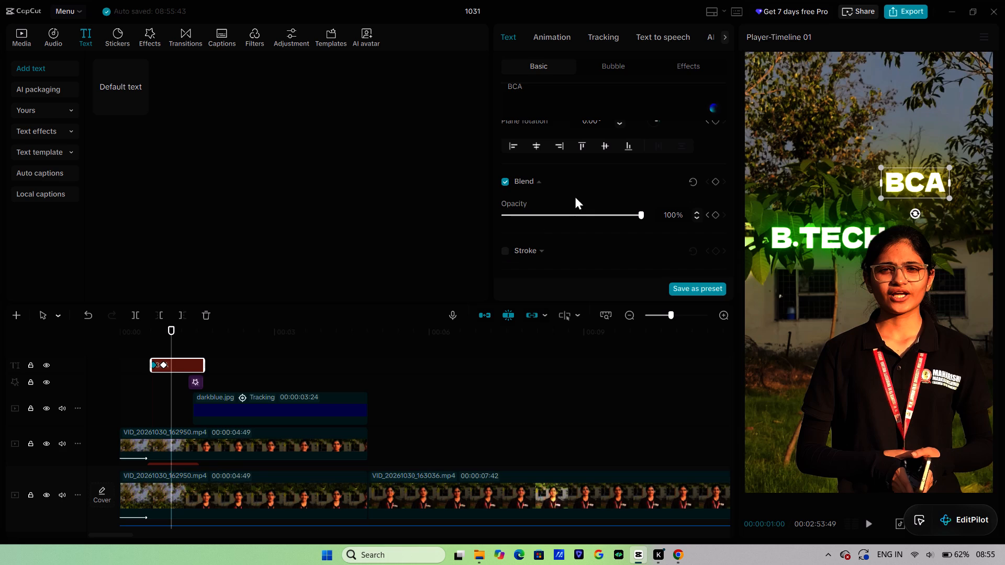
pyautogui.click(150, 351)
pyautogui.press('space')
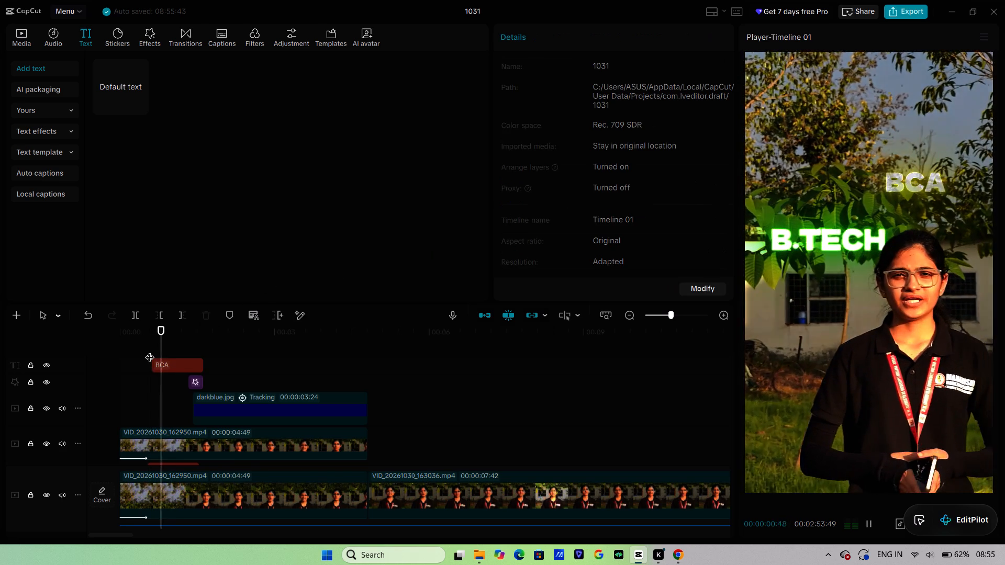
pyautogui.press('space')
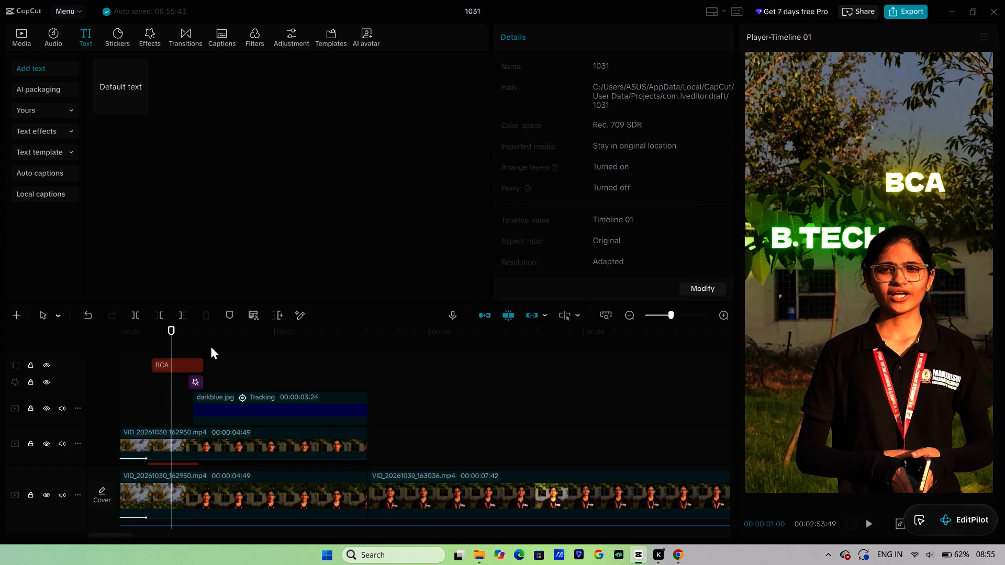
pyautogui.click(152, 350)
pyautogui.press('space')
pyautogui.press('space')
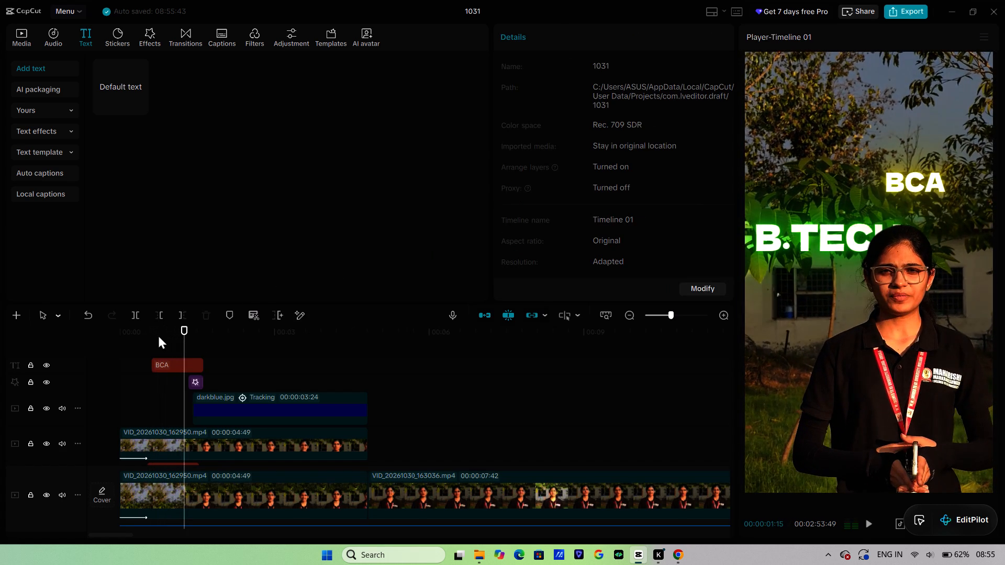
pyautogui.click(146, 338)
pyautogui.press('space')
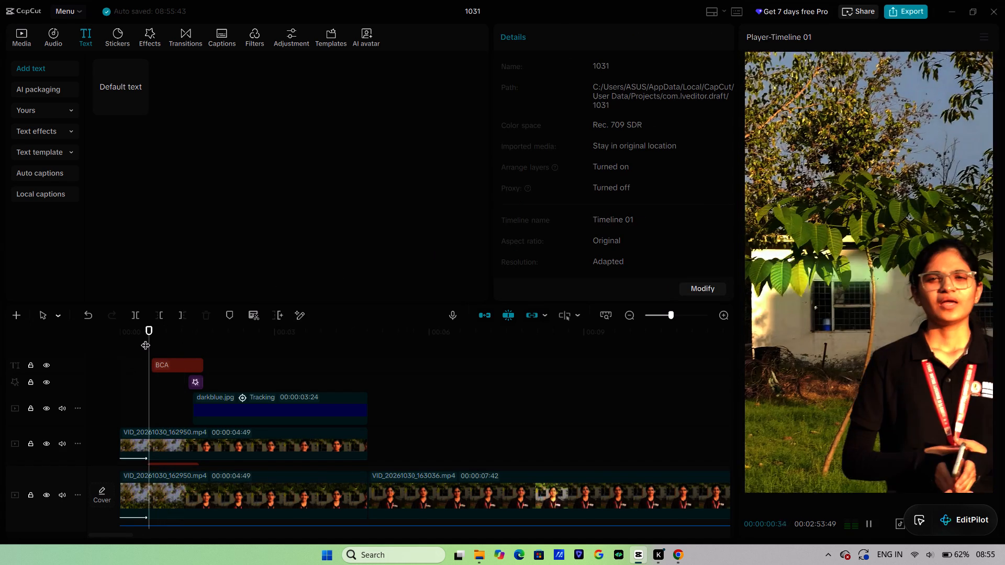
pyautogui.press('space')
pyautogui.press('space')
pyautogui.press('space')
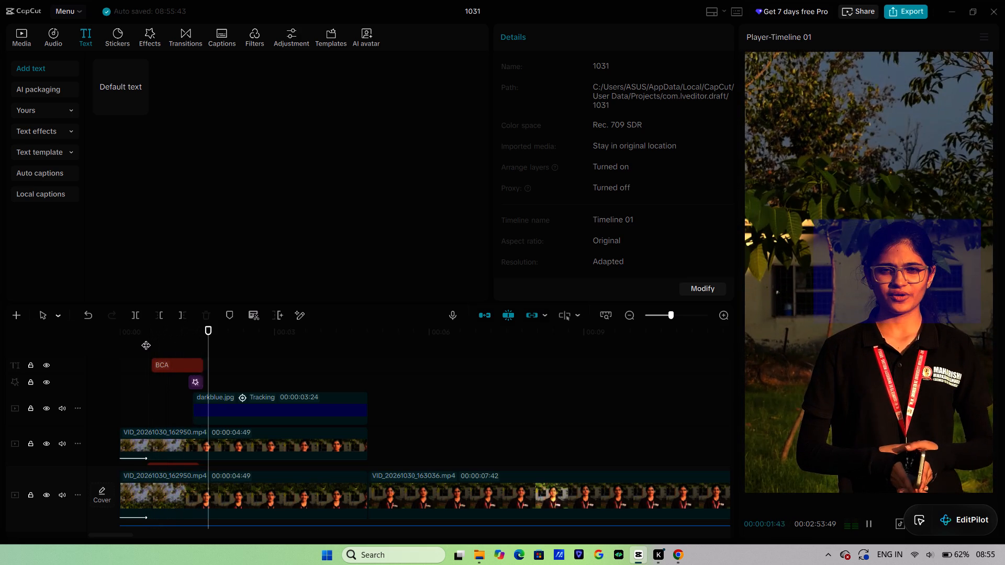
pyautogui.press('space')
pyautogui.press('space')
# Trim the end of the B.TECH text clip back to the start of the darkblue.jpg overlay.
pyautogui.scroll(-2, 205, 374)
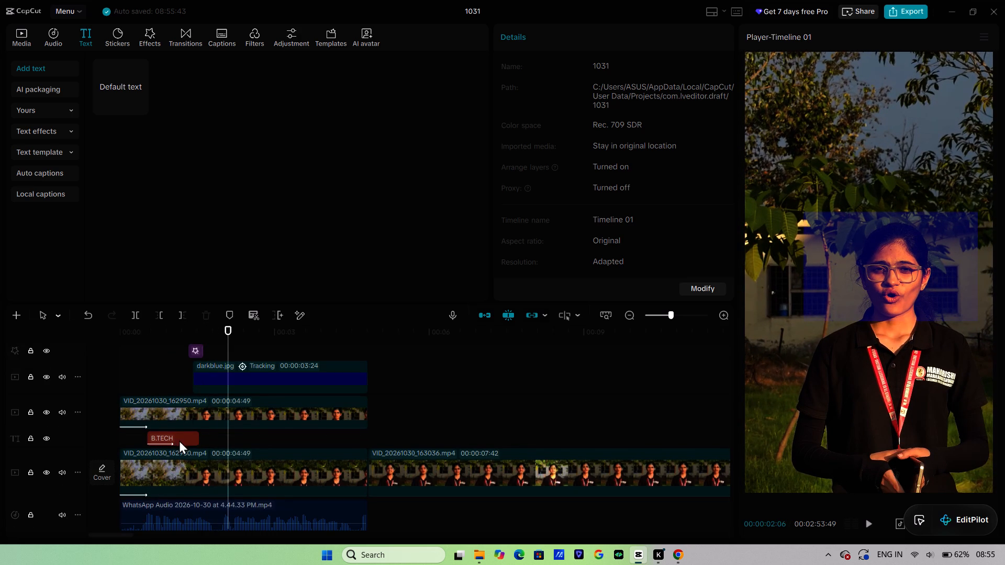
pyautogui.click(179, 440)
pyautogui.moveTo(197, 440); pyautogui.dragTo(192, 443)
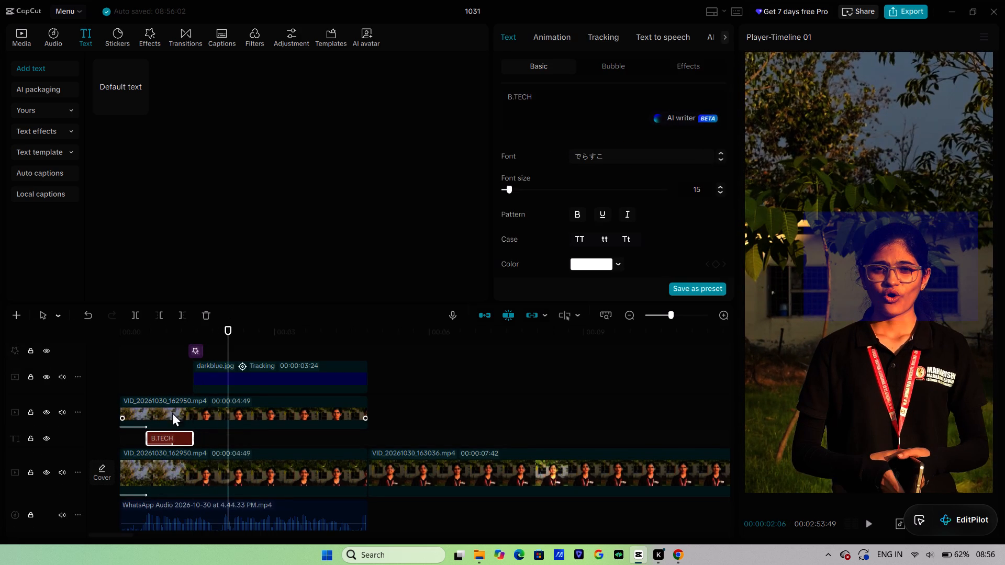
# Play back the opening from just before the B.TECH clip to review both titles.
pyautogui.click(119, 377)
pyautogui.press('space')
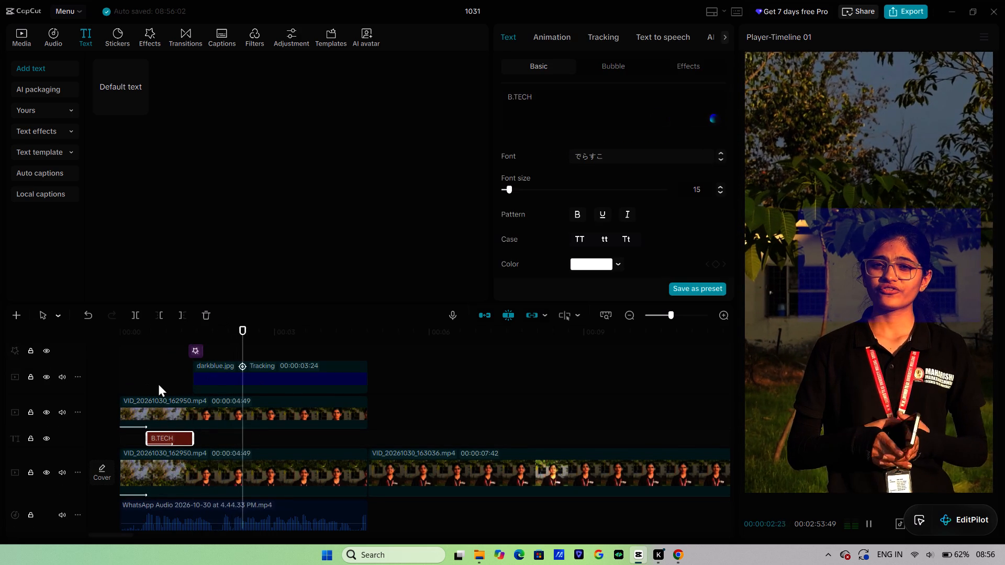
pyautogui.click(158, 383)
pyautogui.press('space')
pyautogui.click(149, 378)
pyautogui.click(146, 377)
pyautogui.press('space')
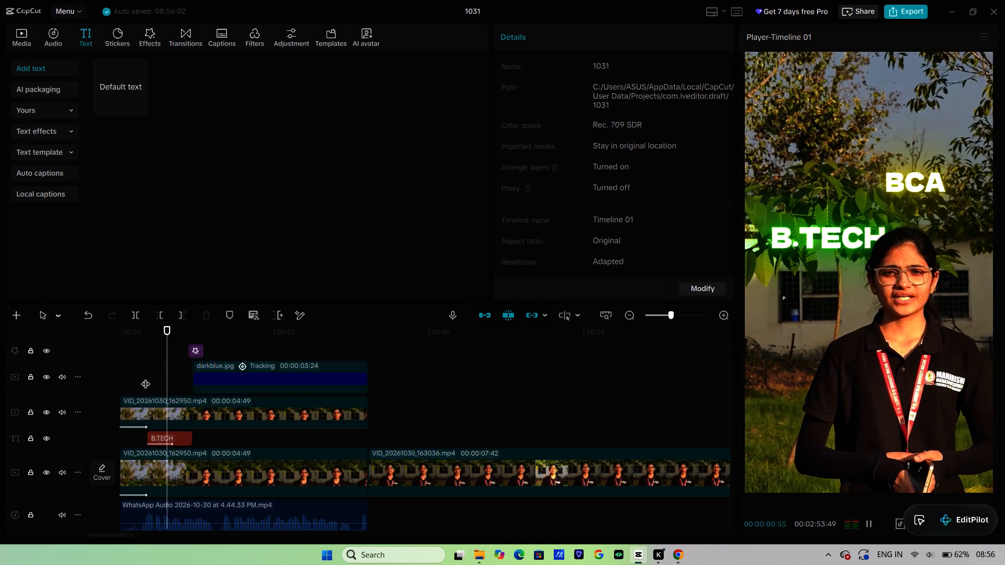
pyautogui.press('space')
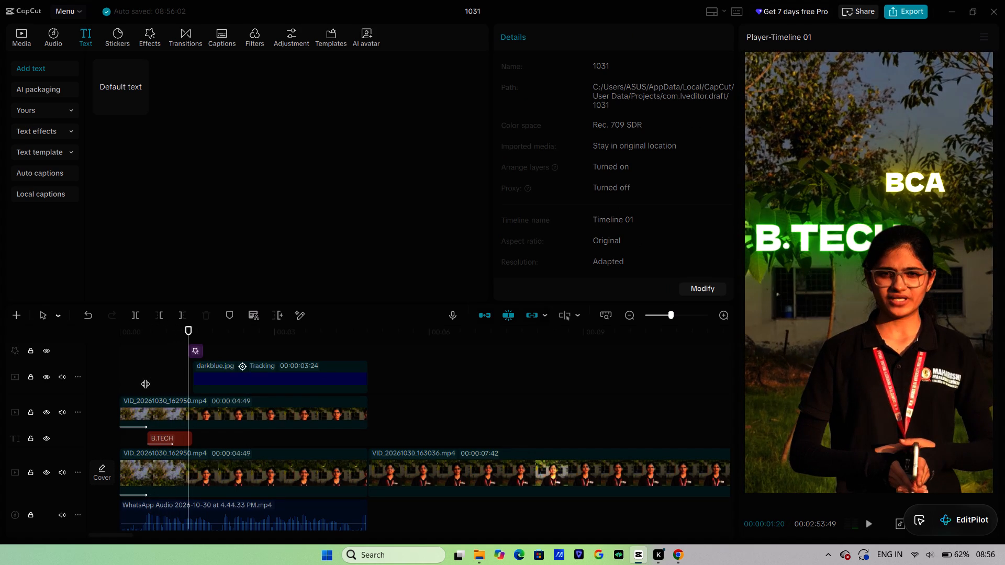
# Delete the BCA text's keyframes at 00:00:00:39, 00:00:00:37 and 00:00:00:51.
pyautogui.scroll(3, 146, 377)
pyautogui.click(182, 382)
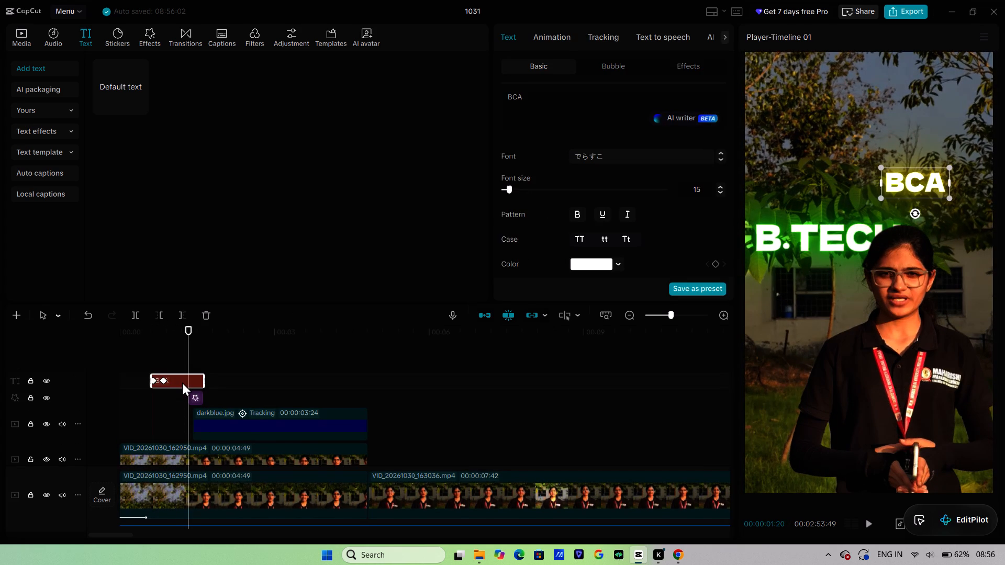
pyautogui.click(154, 378)
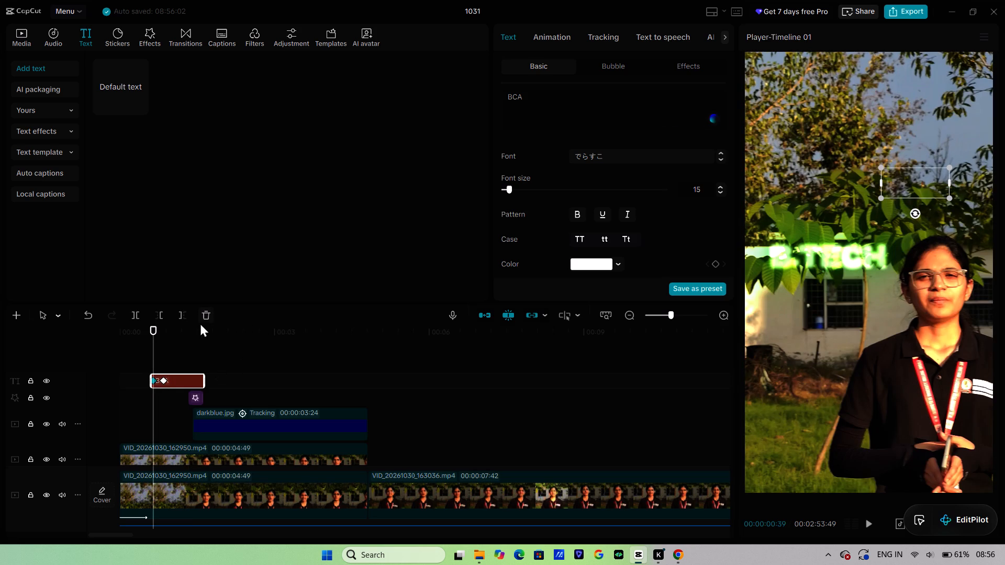
pyautogui.click(202, 320)
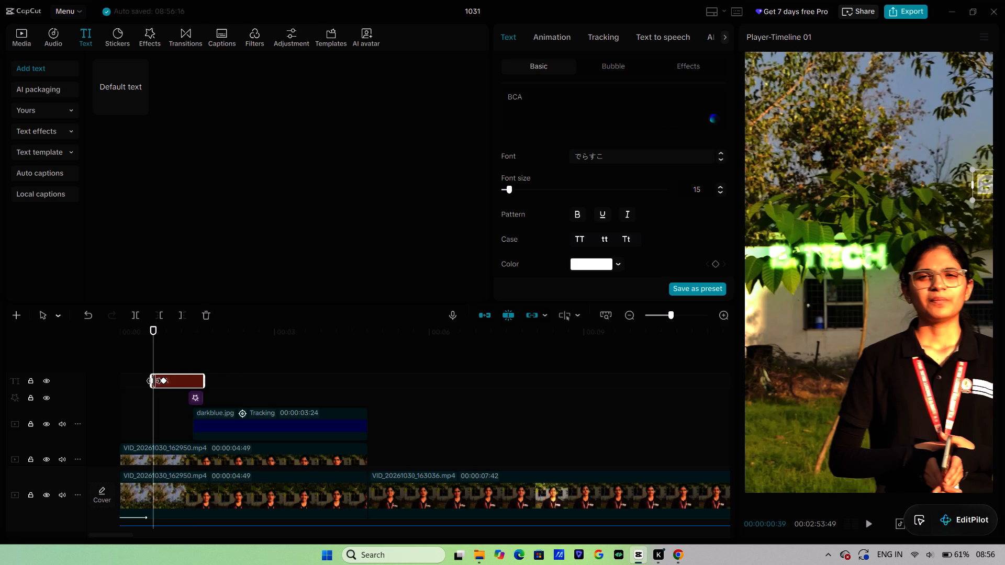
pyautogui.click(154, 381)
pyautogui.click(205, 316)
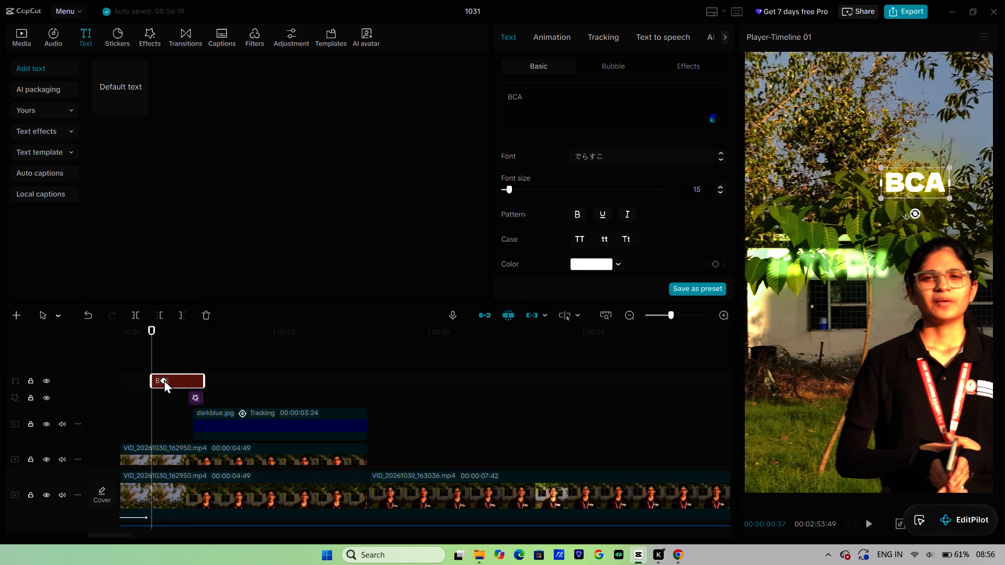
pyautogui.click(163, 380)
pyautogui.click(208, 313)
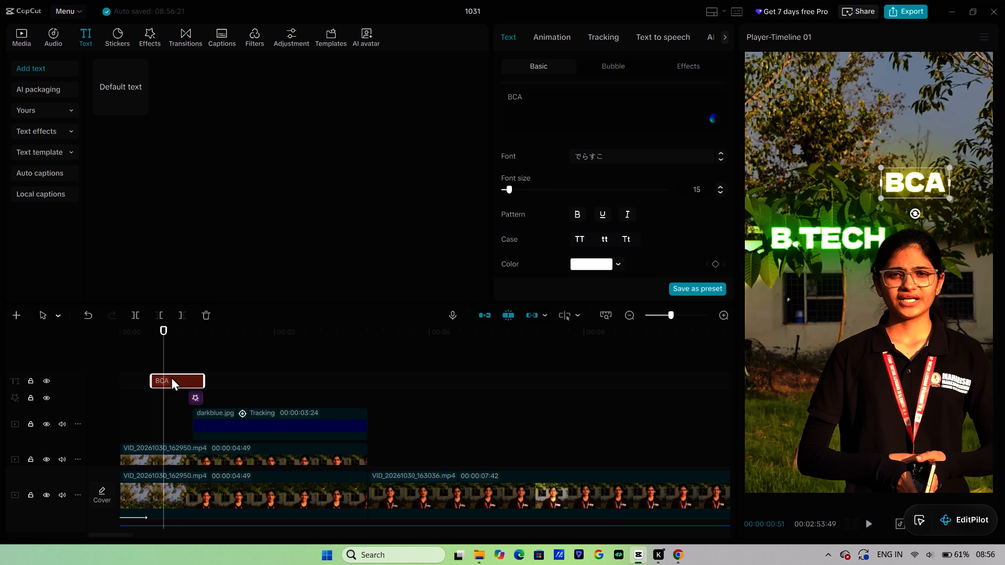
# Scale the BCA text up slightly in the video frame, keeping it above the speaker's head.
pyautogui.click(175, 368)
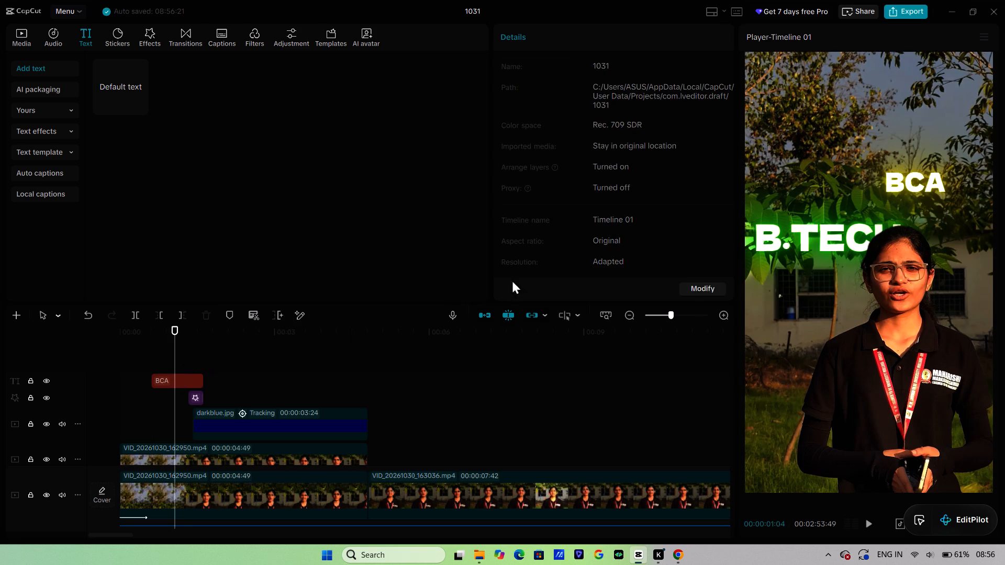
pyautogui.click(935, 171)
pyautogui.moveTo(950, 195); pyautogui.dragTo(956, 206)
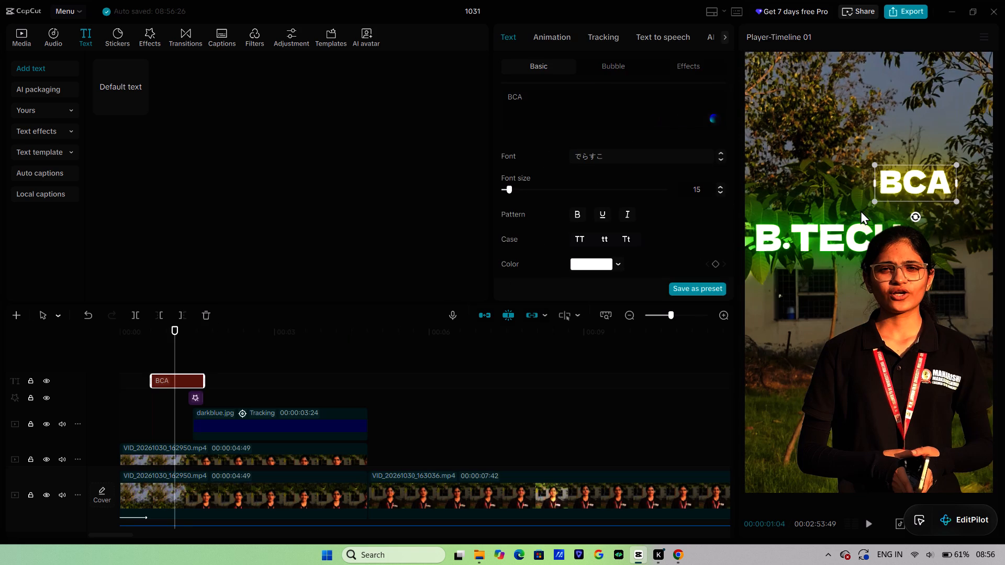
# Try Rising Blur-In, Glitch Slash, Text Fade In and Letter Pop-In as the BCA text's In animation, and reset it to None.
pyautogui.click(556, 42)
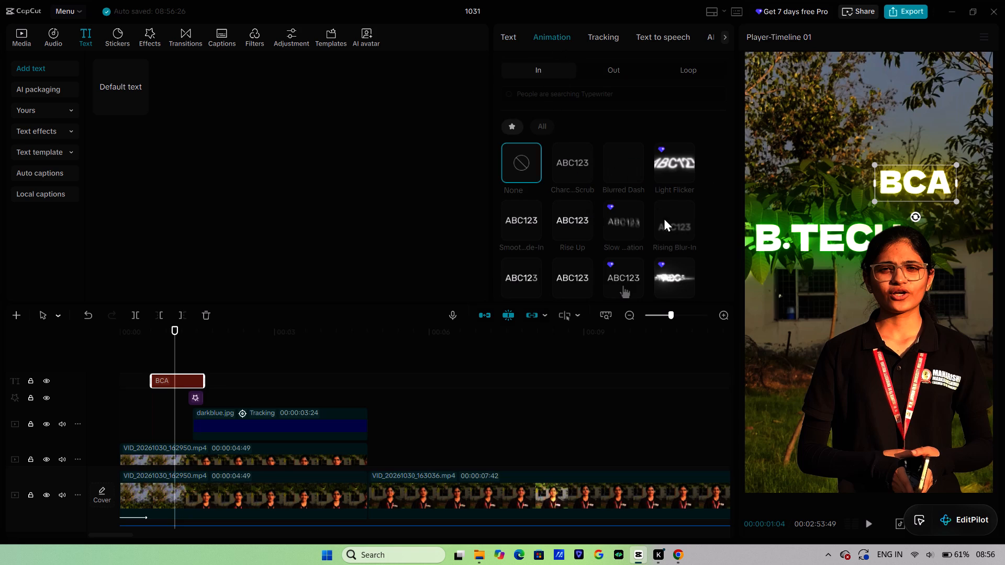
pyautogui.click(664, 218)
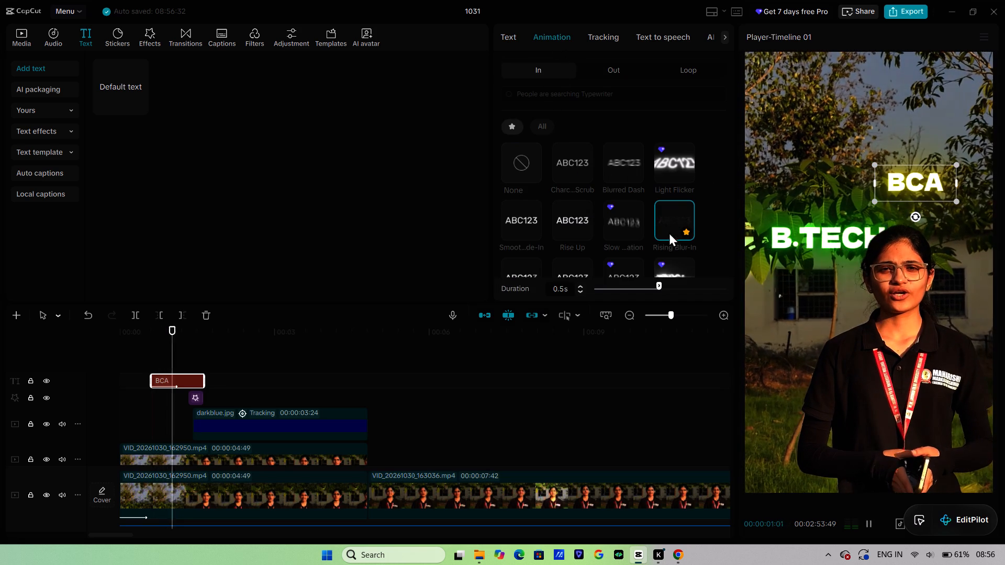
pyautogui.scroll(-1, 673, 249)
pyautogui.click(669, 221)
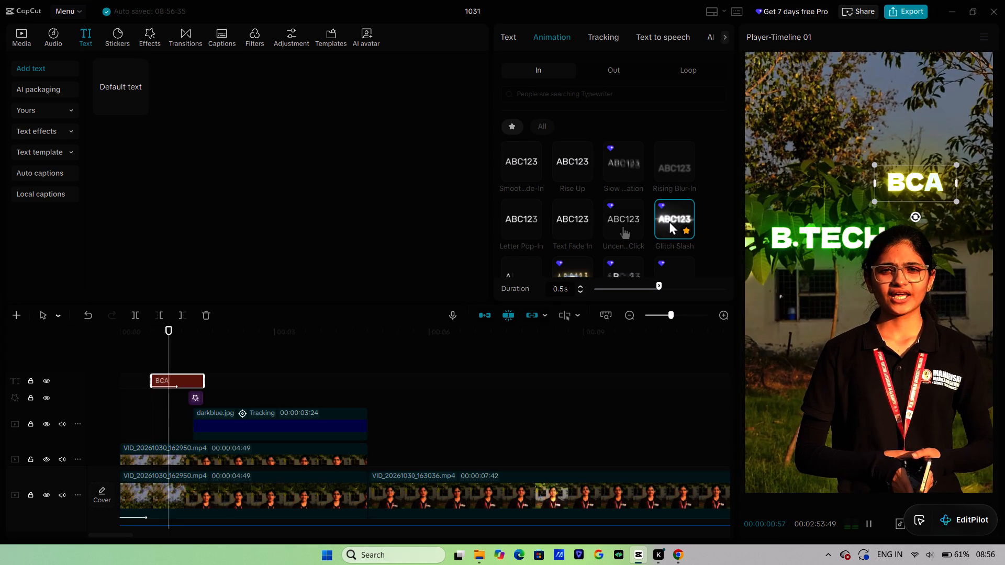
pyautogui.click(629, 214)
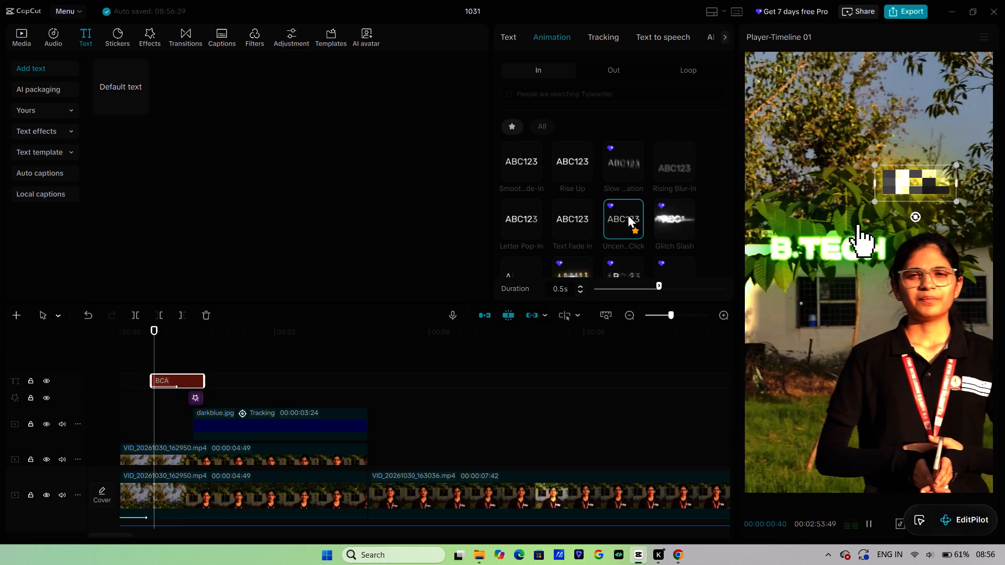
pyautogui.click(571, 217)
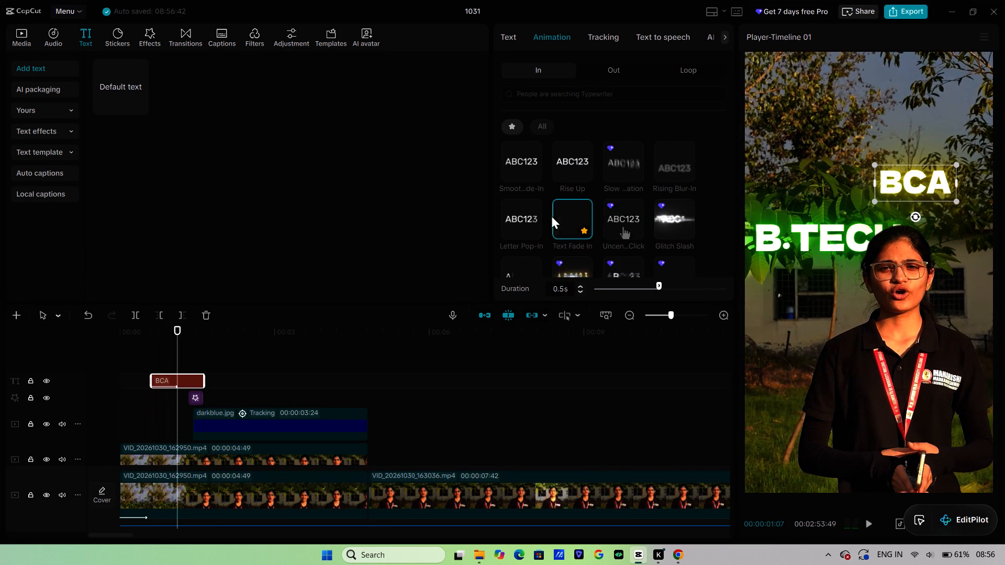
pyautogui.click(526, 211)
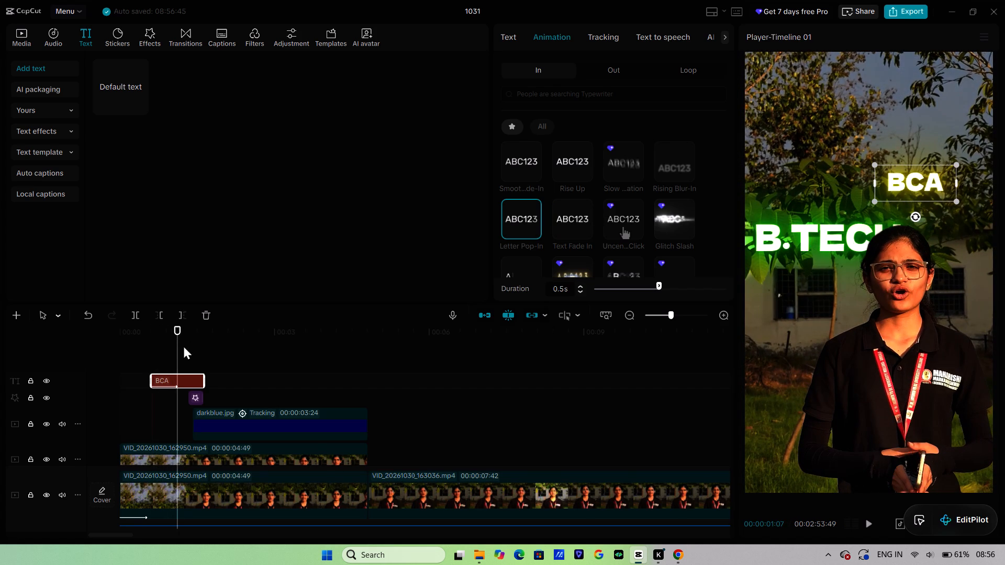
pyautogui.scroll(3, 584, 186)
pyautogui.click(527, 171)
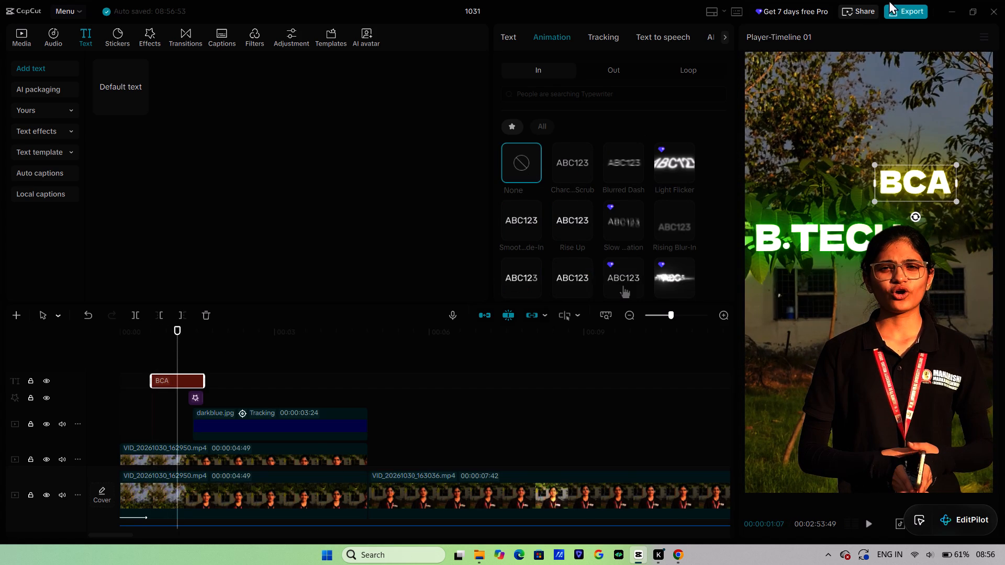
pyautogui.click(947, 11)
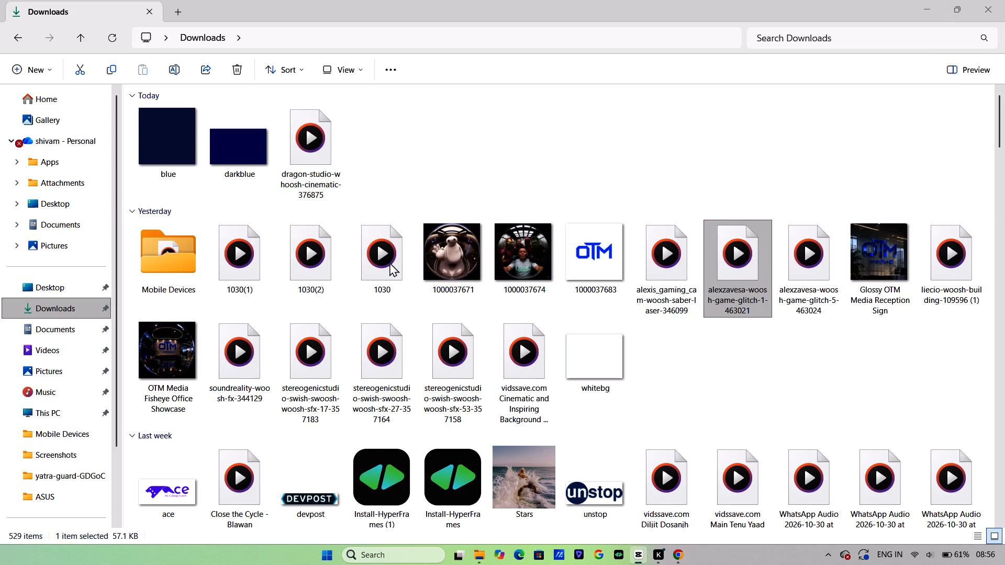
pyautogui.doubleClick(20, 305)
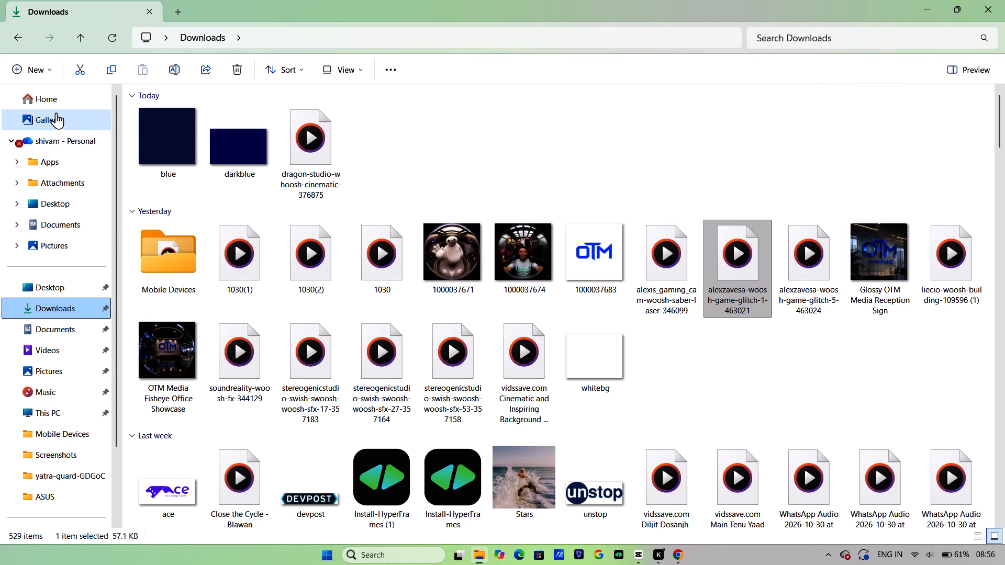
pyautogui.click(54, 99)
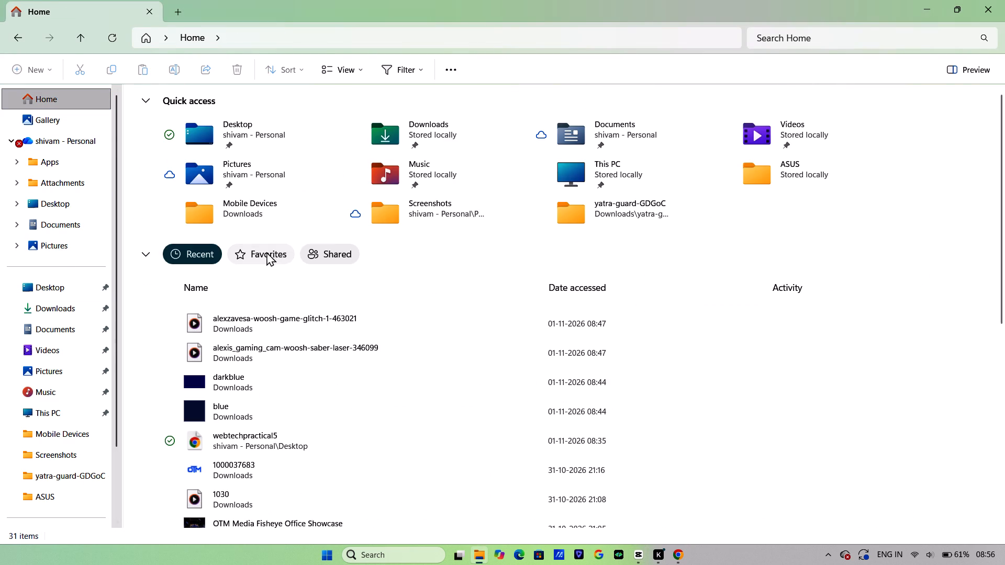
# Switch to Chrome and close the Google image search tab for dark blue.
pyautogui.click(679, 553)
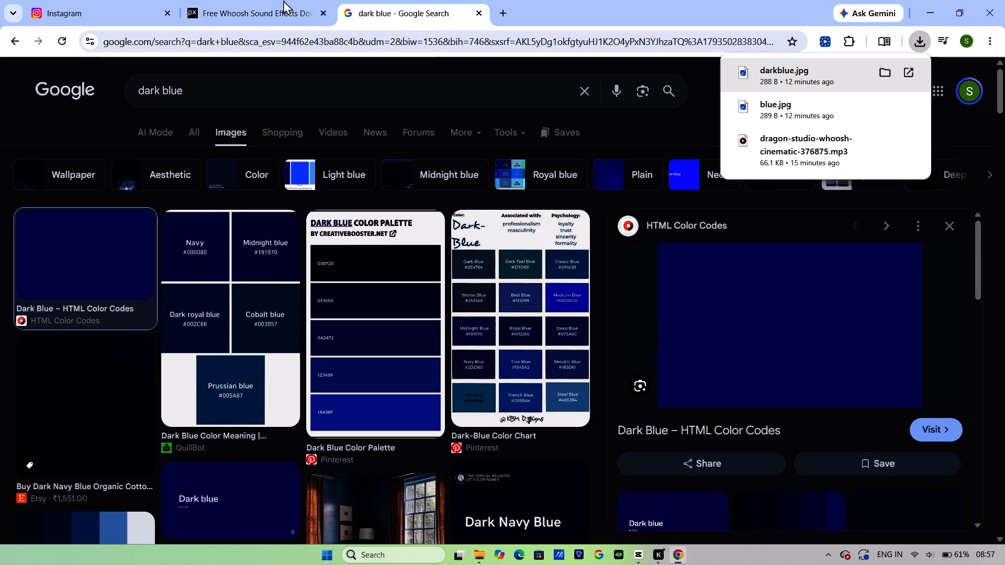
pyautogui.click(254, 0)
pyautogui.click(476, 17)
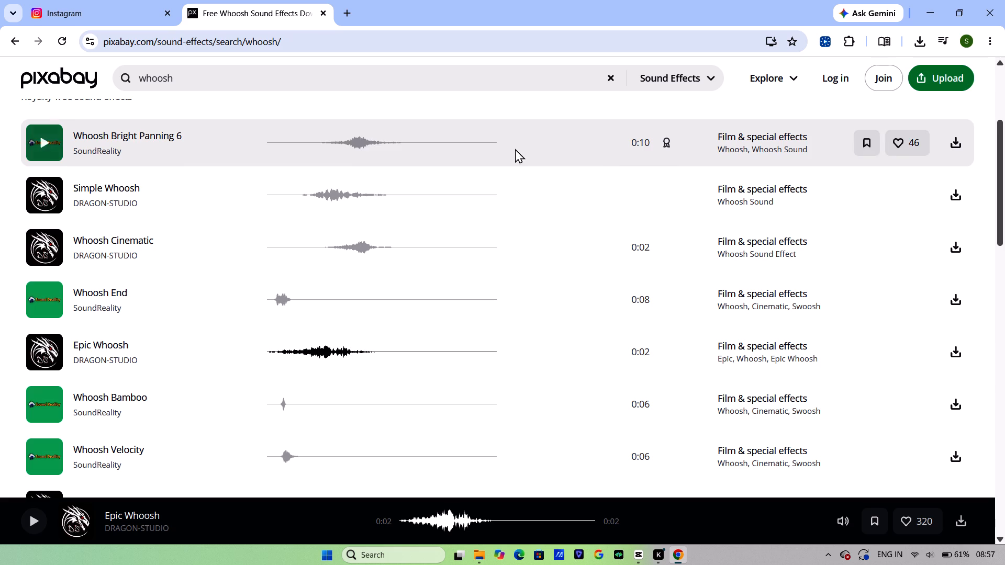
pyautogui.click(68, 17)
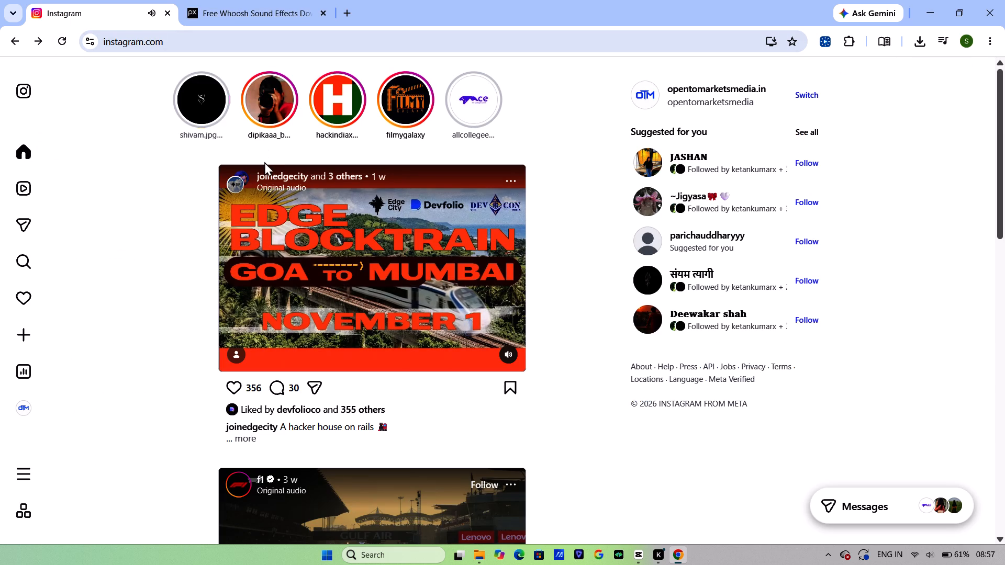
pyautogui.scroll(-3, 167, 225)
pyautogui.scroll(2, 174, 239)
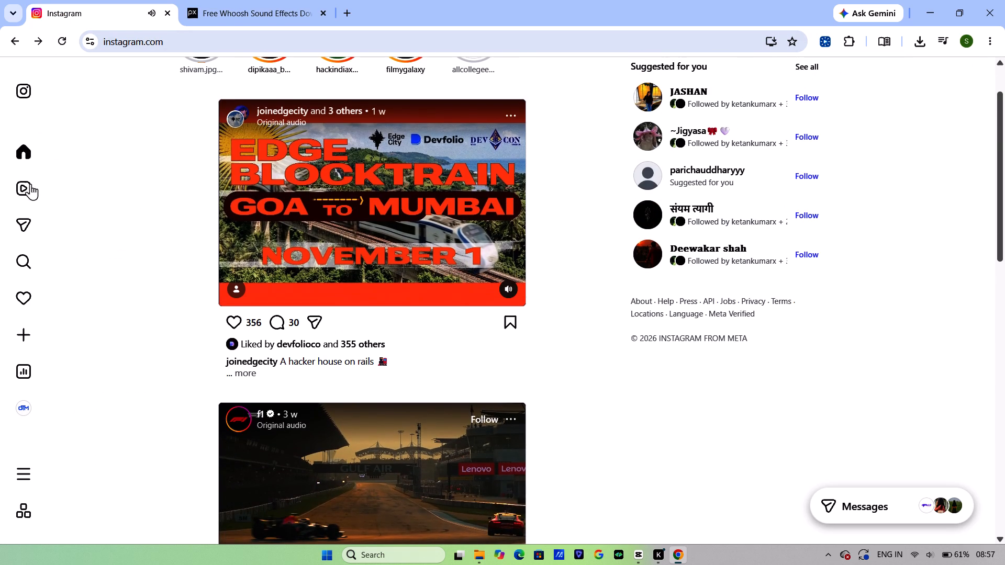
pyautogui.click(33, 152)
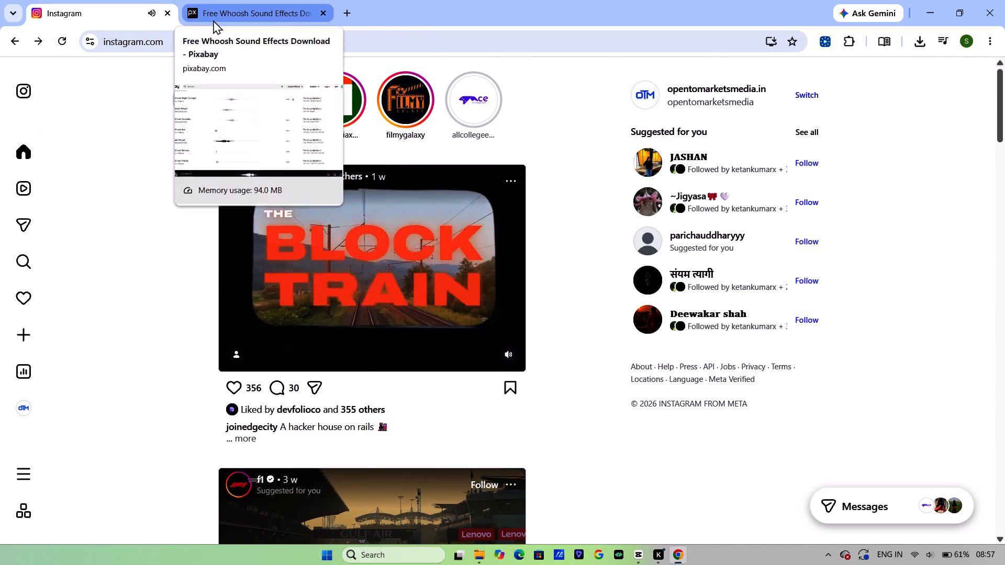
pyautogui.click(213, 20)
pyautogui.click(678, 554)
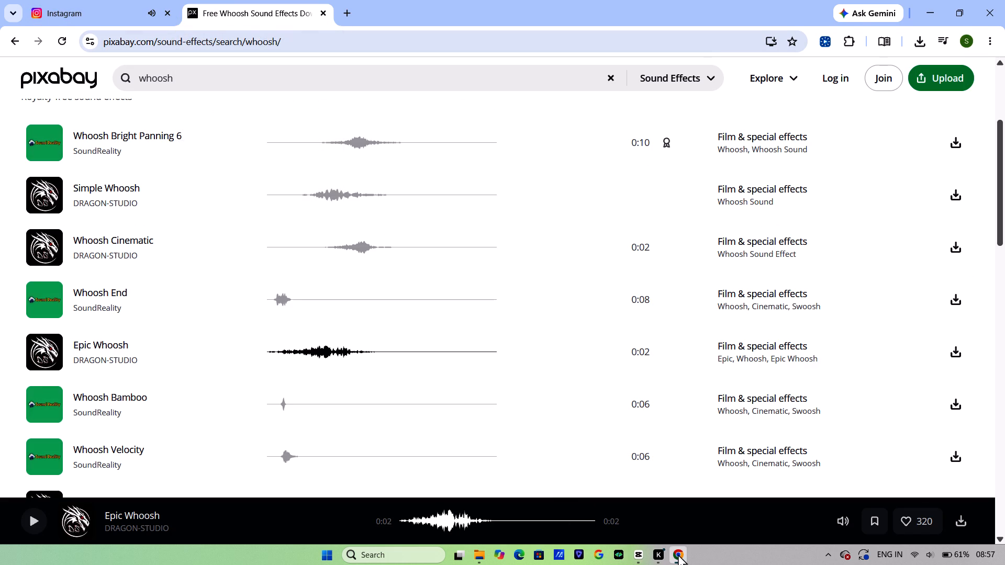
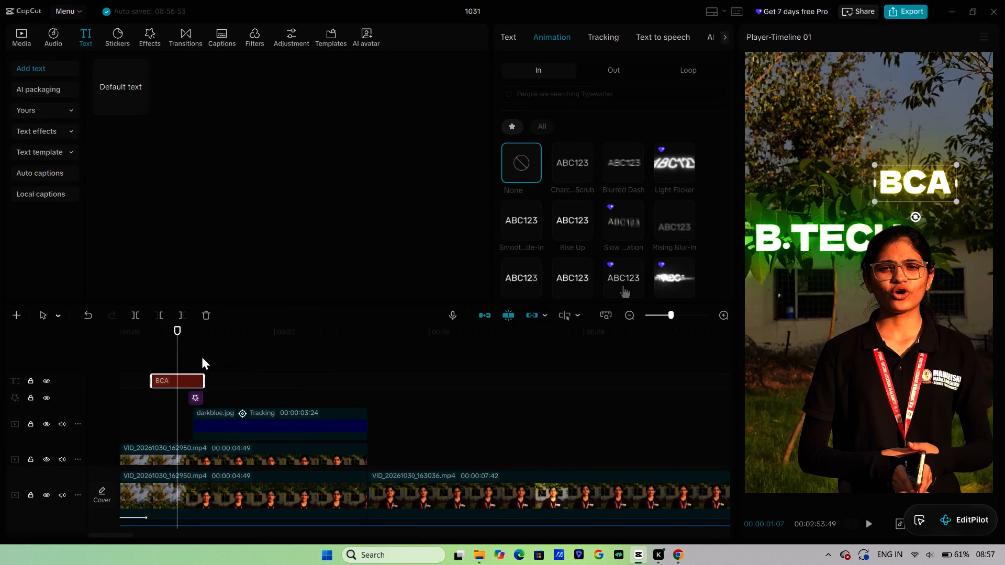
# Play back the opening from just before the BCA text clip to review the title without an In animation.
pyautogui.click(186, 353)
pyautogui.moveTo(186, 353); pyautogui.dragTo(141, 361)
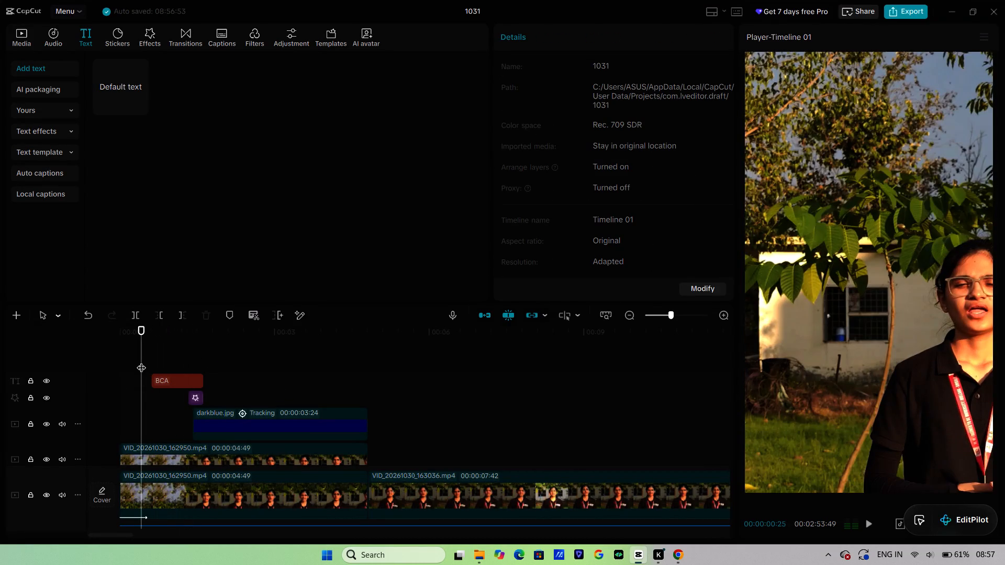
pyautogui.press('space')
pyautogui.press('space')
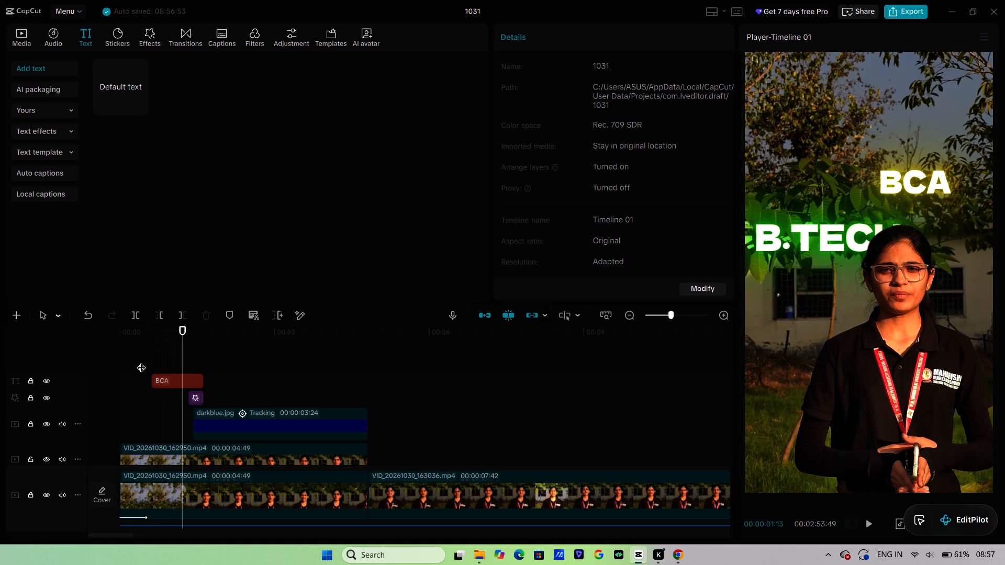
# Play back the opening around the BCA and B.TECH titles repeatedly to check their timing.
pyautogui.press('space')
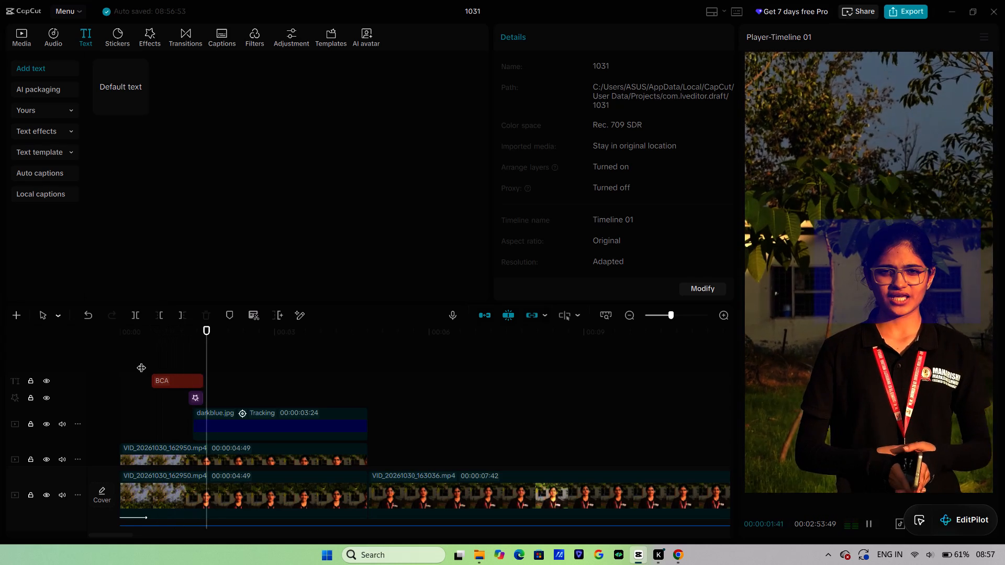
pyautogui.press('space')
pyautogui.click(160, 361)
pyautogui.press('space')
pyautogui.press('space')
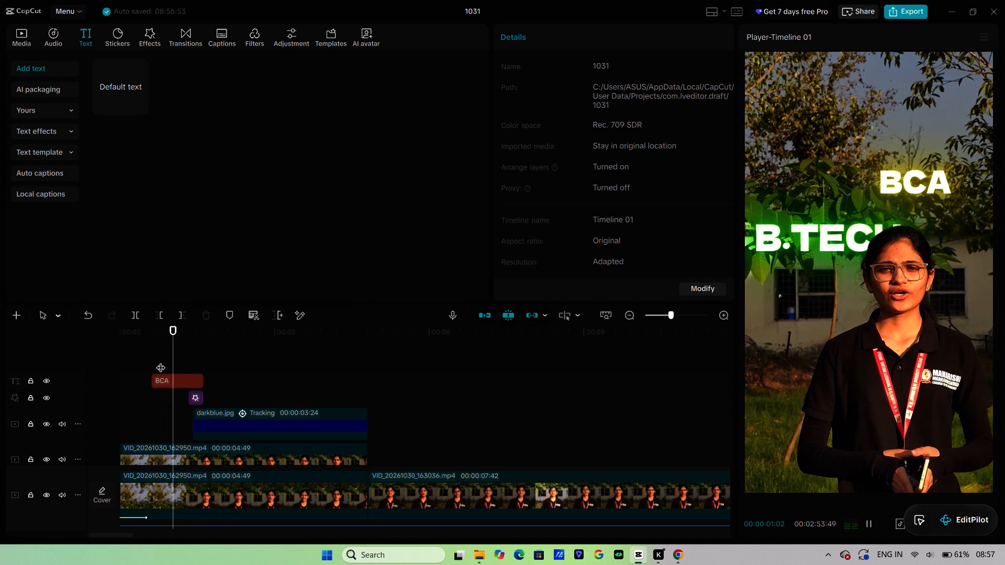
pyautogui.click(145, 358)
pyautogui.press('space')
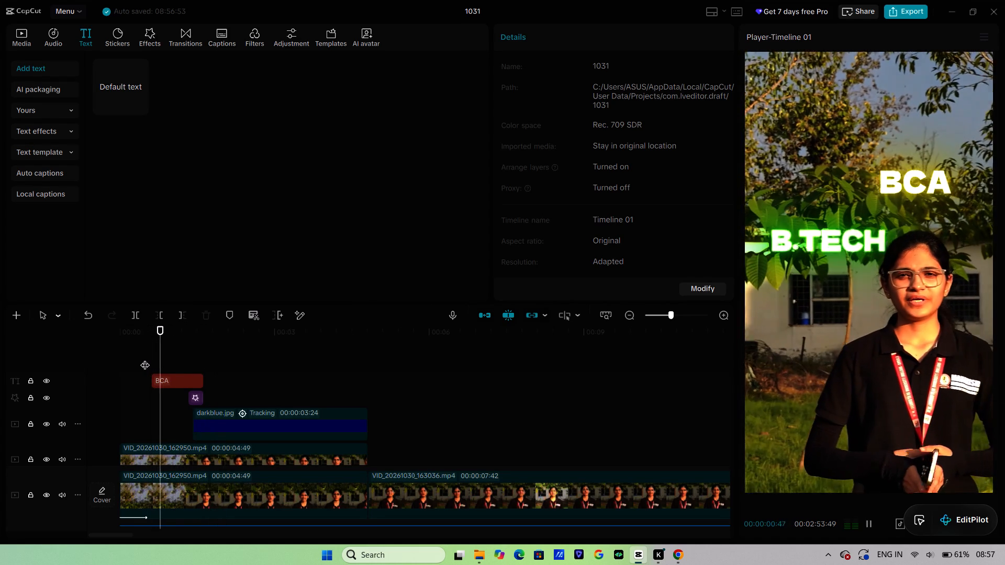
pyautogui.press('space')
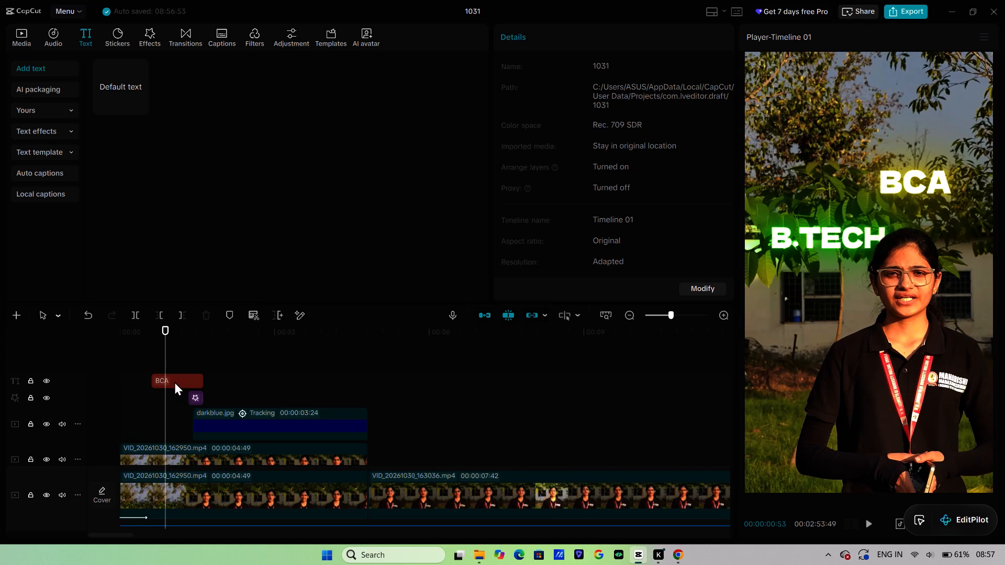
pyautogui.press('space')
pyautogui.press('space')
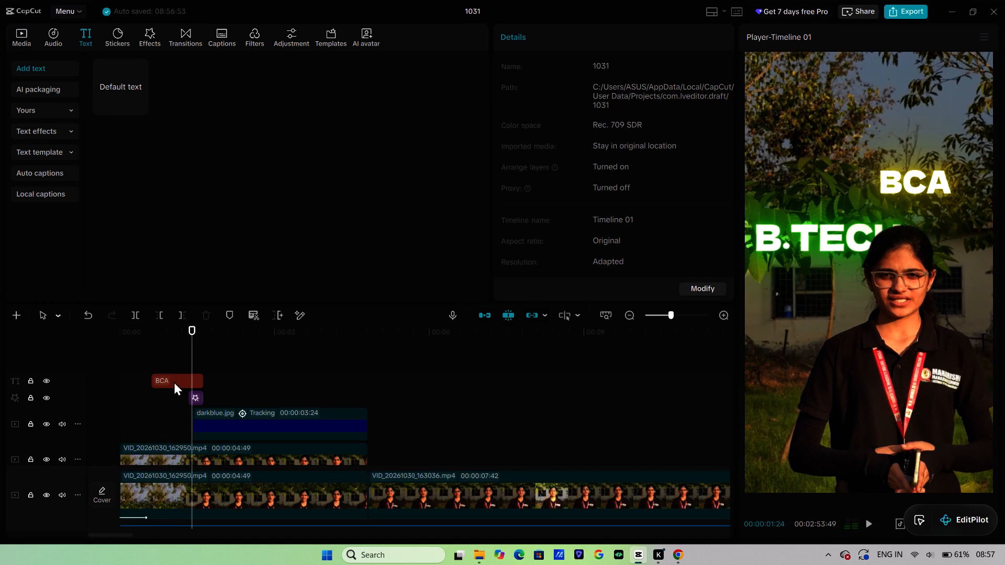
# Look through the BCA text's basic settings, down to its preset styles.
pyautogui.click(174, 381)
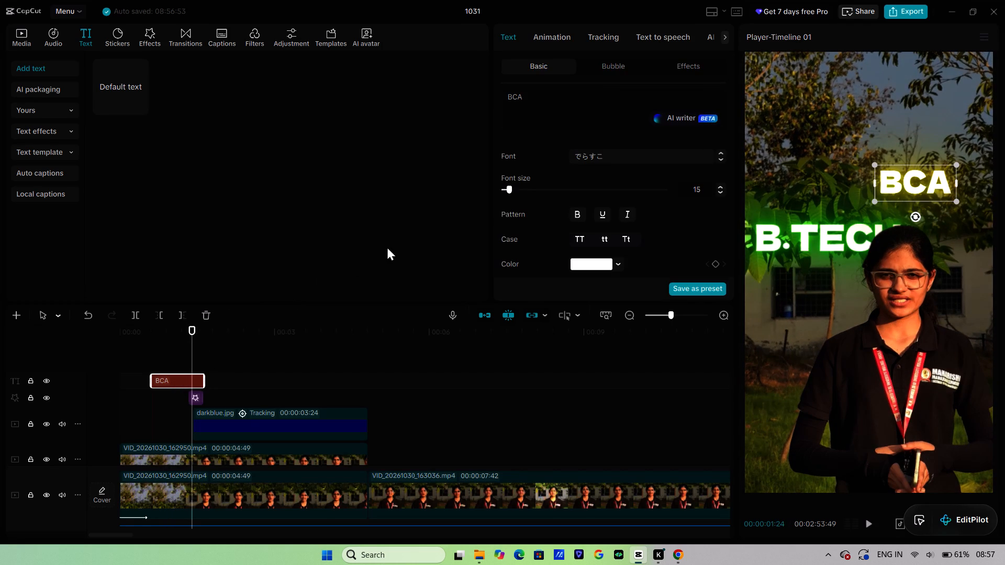
pyautogui.scroll(-4, 530, 203)
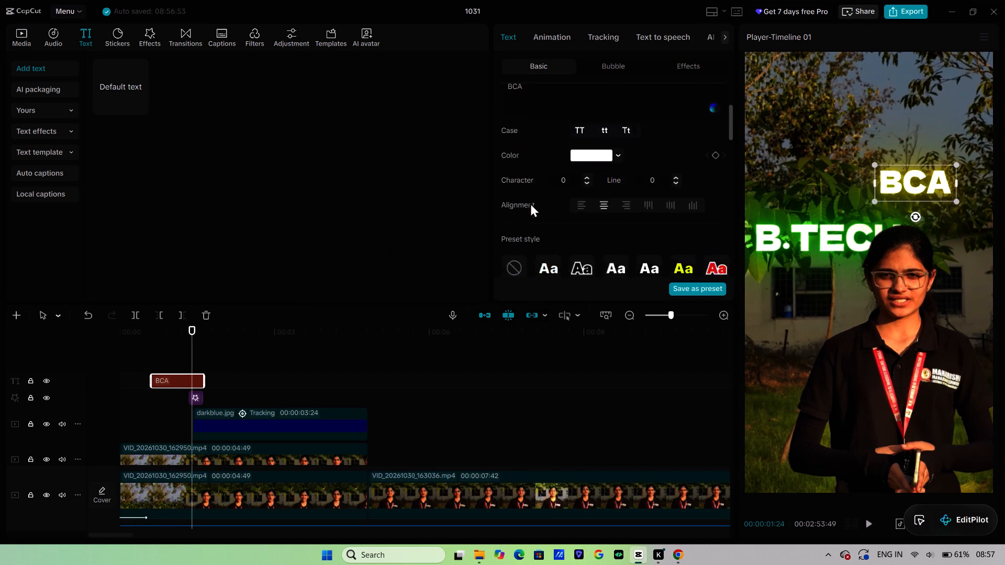
pyautogui.scroll(-2, 530, 203)
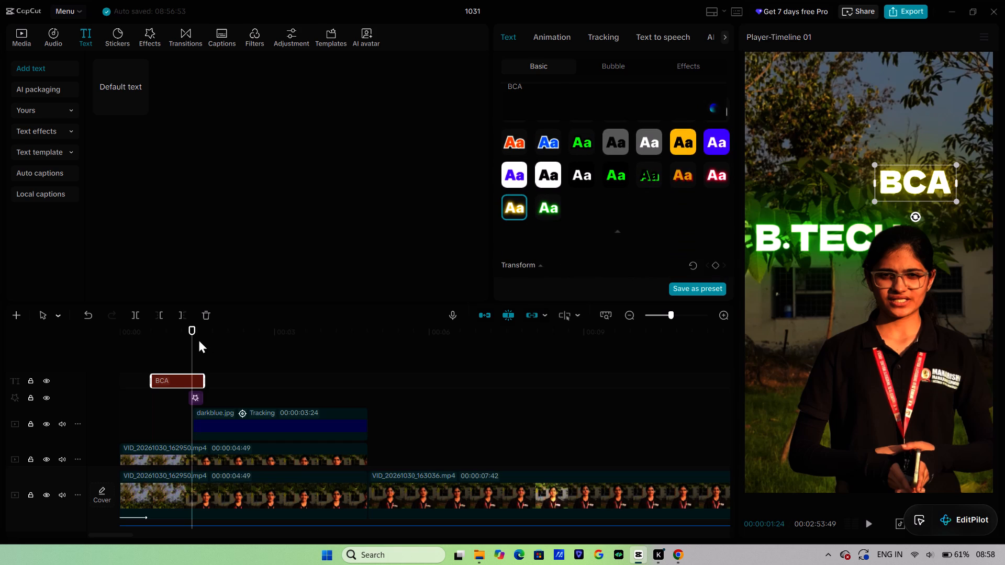
# Replay the opening from just before the BCA clip to check the timing of both titles.
pyautogui.moveTo(194, 342); pyautogui.dragTo(144, 364)
pyautogui.press('space')
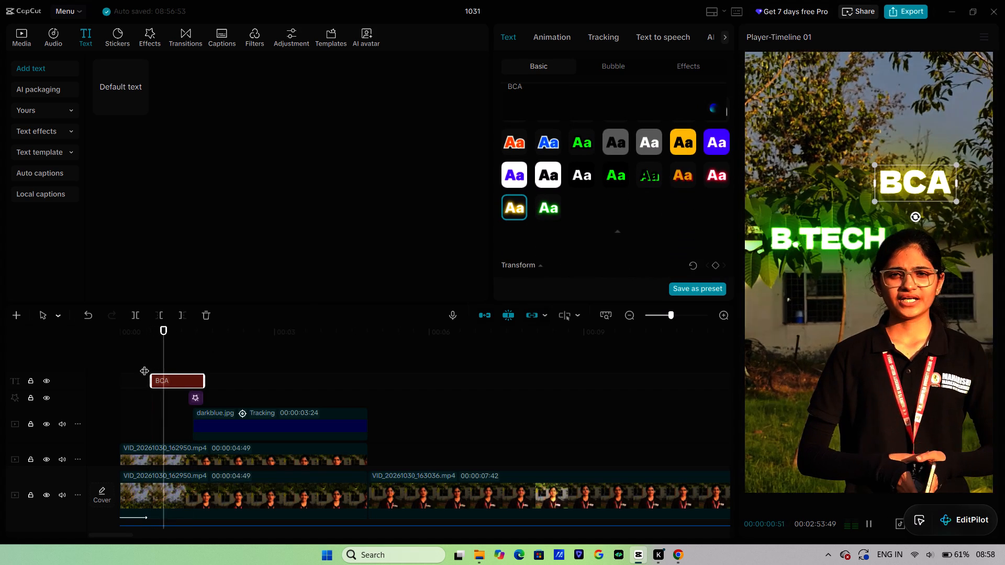
pyautogui.press('space')
pyautogui.click(150, 365)
pyautogui.press('space')
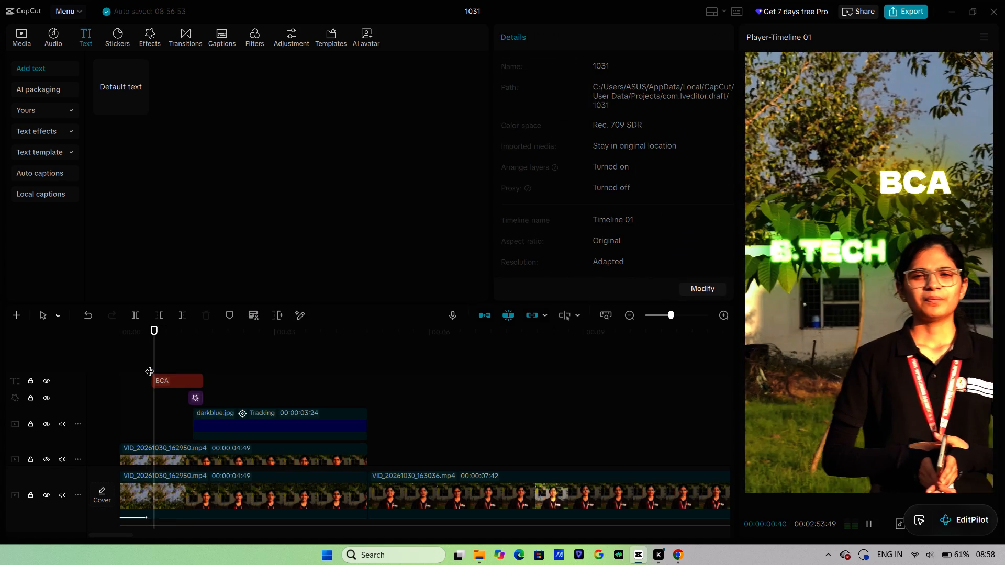
pyautogui.press('space')
pyautogui.press('space')
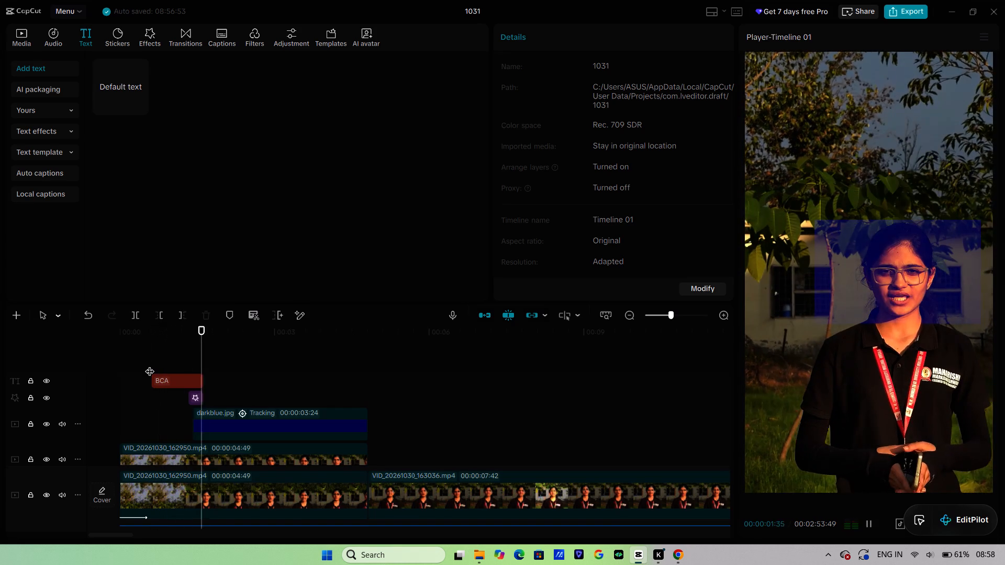
pyautogui.press('space')
pyautogui.click(169, 357)
pyautogui.press('space')
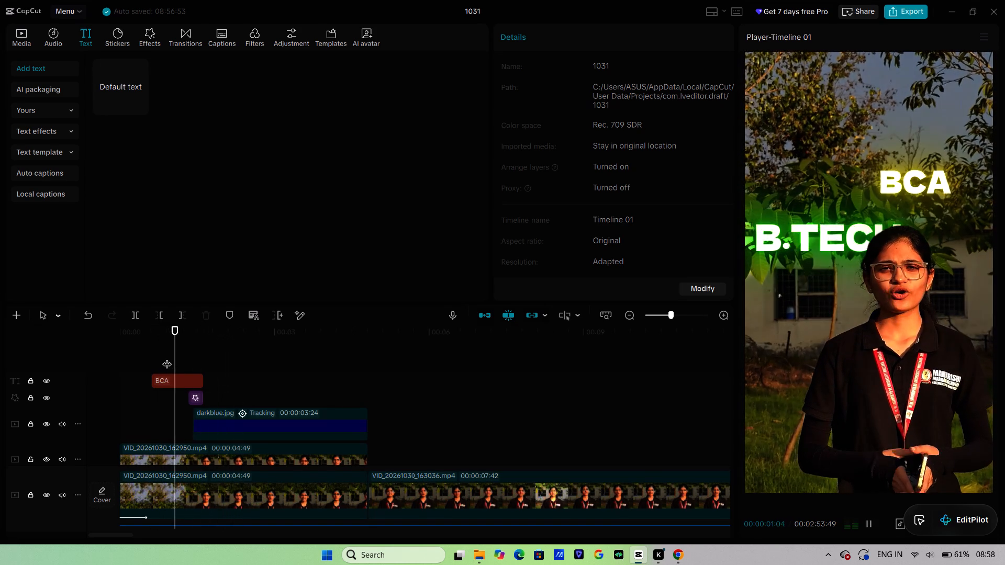
pyautogui.press('space')
pyautogui.click(149, 359)
pyautogui.press('space')
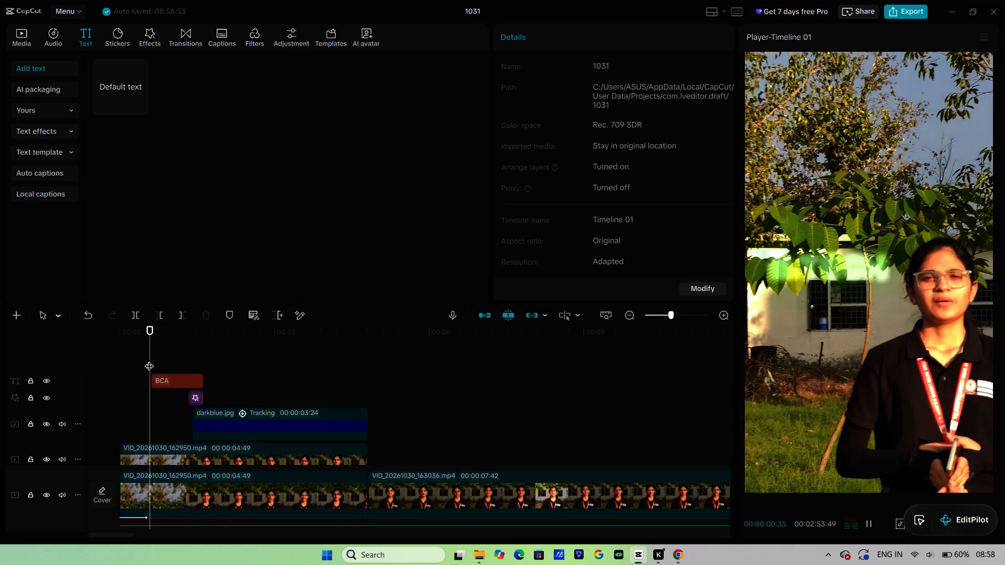
pyautogui.press('space')
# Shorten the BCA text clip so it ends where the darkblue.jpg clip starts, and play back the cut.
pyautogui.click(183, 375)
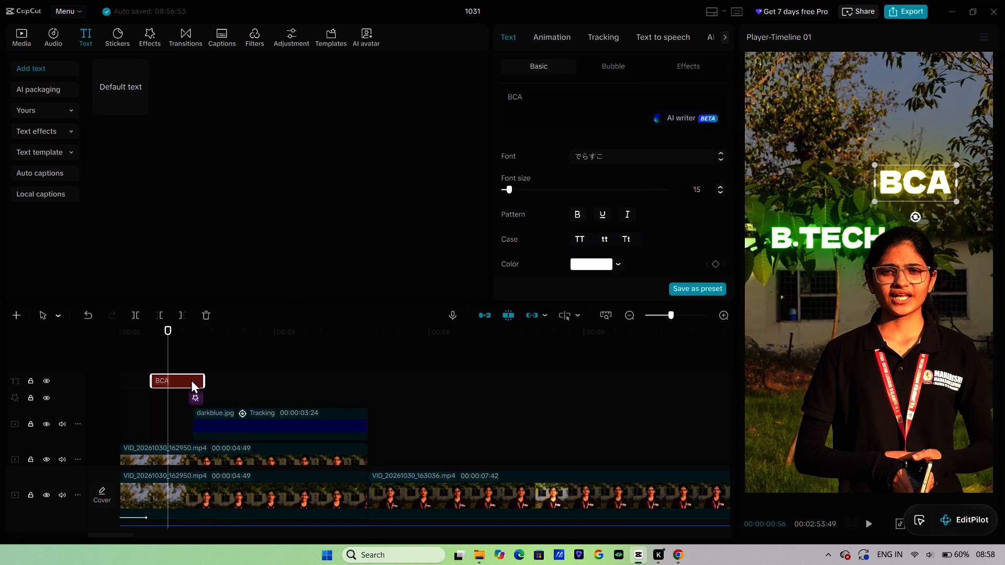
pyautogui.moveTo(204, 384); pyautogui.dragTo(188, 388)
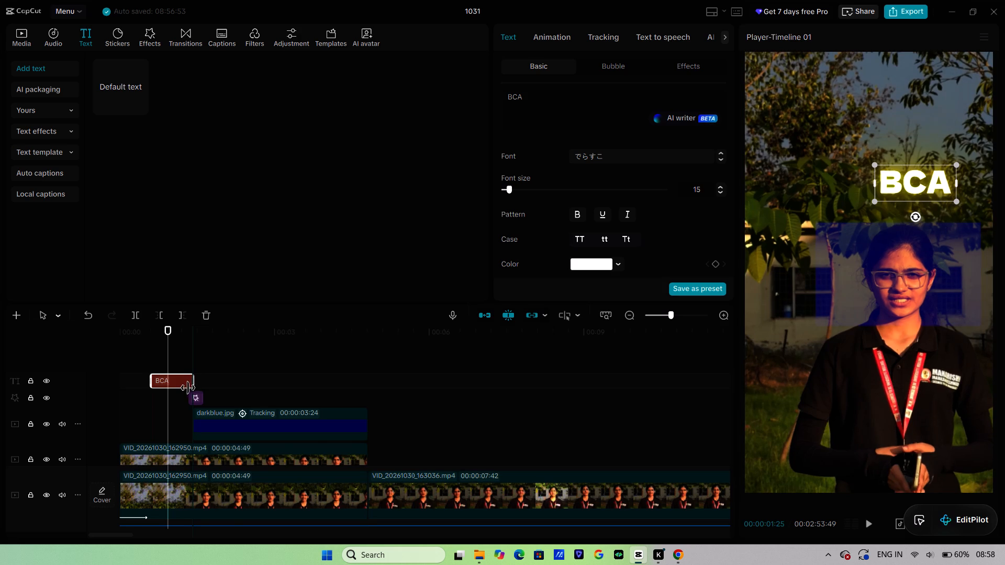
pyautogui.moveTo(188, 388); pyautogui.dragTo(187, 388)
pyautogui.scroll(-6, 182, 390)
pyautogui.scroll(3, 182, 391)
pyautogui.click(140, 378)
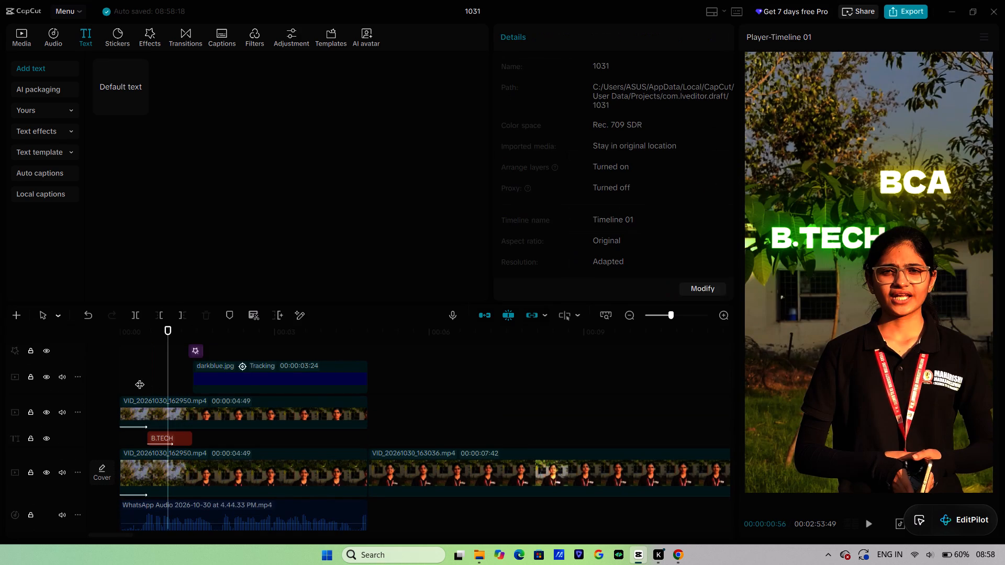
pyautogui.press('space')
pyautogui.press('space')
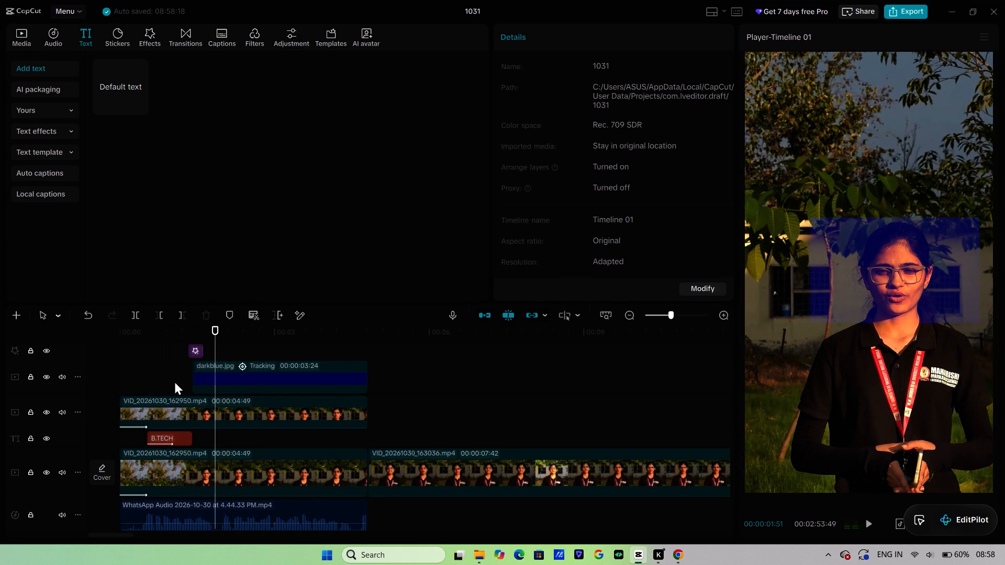
# Shorten the B.TECH text clip so it ends just before the one-second mark.
pyautogui.scroll(4, 175, 382)
pyautogui.click(176, 383)
pyautogui.scroll(-2, 187, 384)
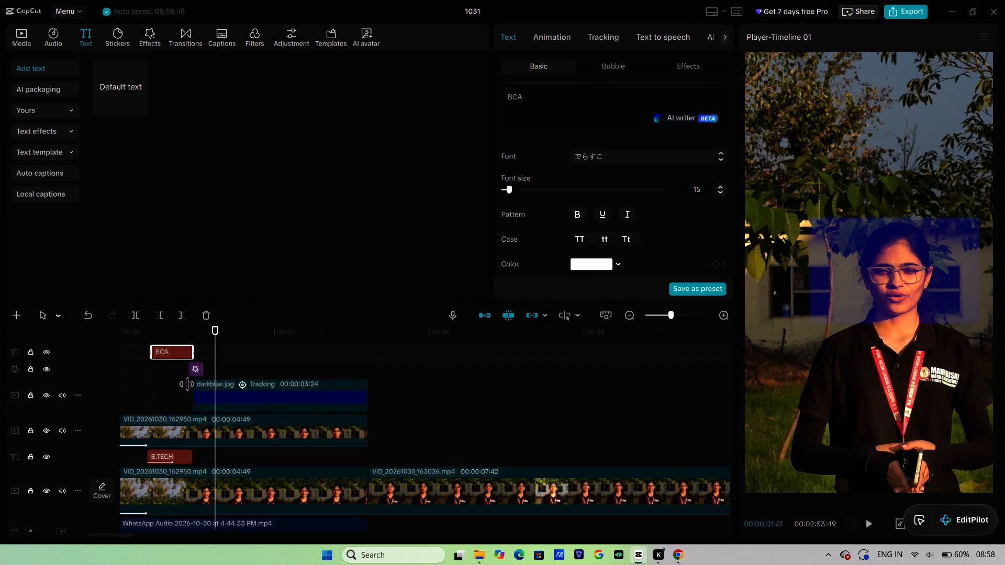
pyautogui.scroll(-2, 187, 384)
pyautogui.click(185, 424)
pyautogui.moveTo(191, 425); pyautogui.dragTo(190, 425)
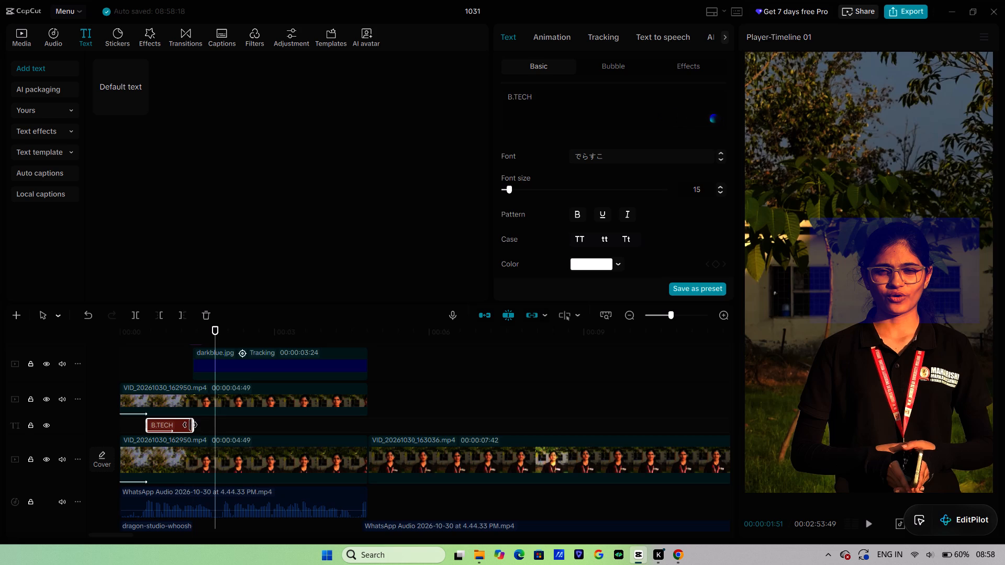
pyautogui.moveTo(190, 425); pyautogui.dragTo(176, 427)
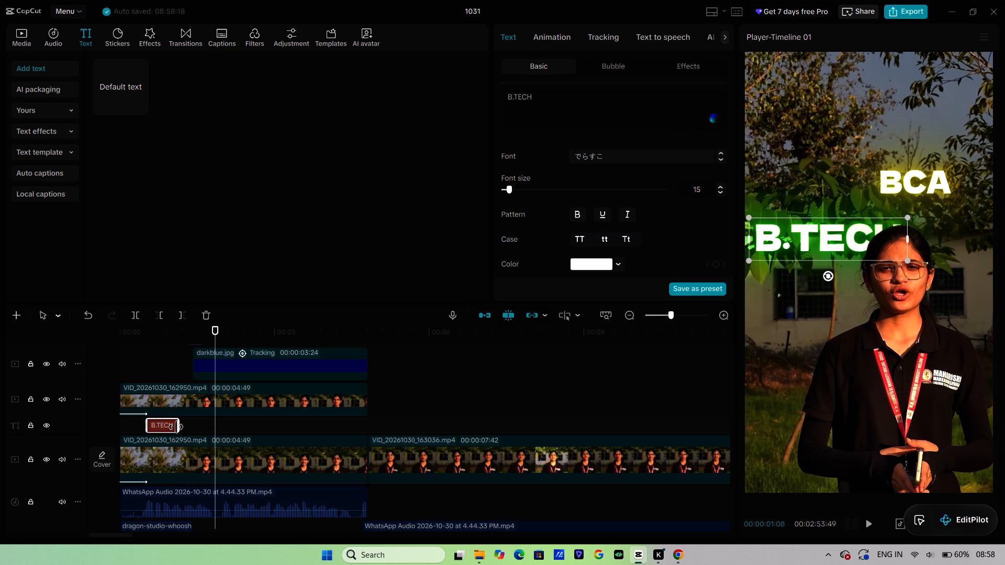
pyautogui.moveTo(176, 427); pyautogui.dragTo(175, 428)
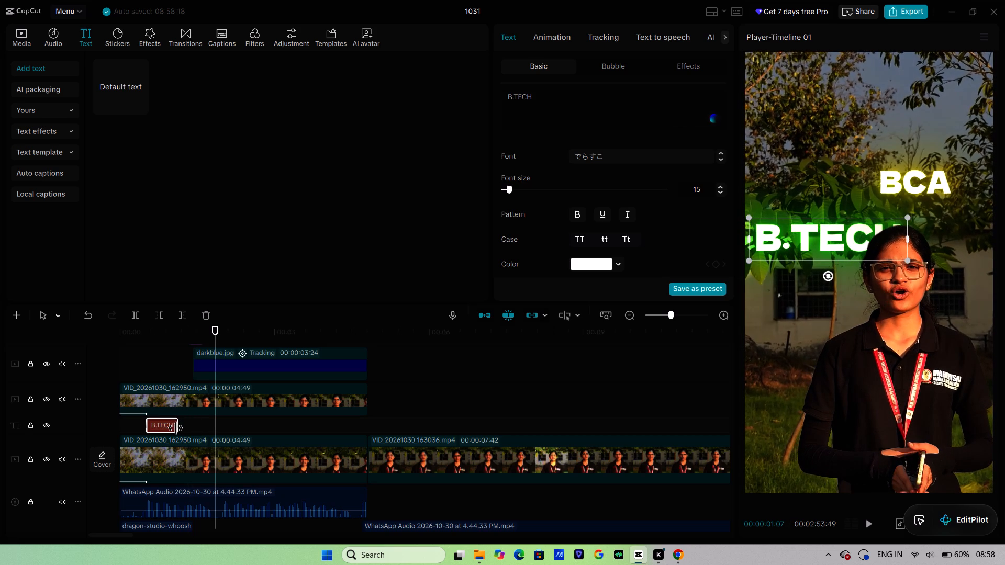
pyautogui.moveTo(175, 428); pyautogui.dragTo(167, 428)
# Play back the title section repeatedly to check the shortened B.TECH clip against the BCA text and speech.
pyautogui.click(121, 361)
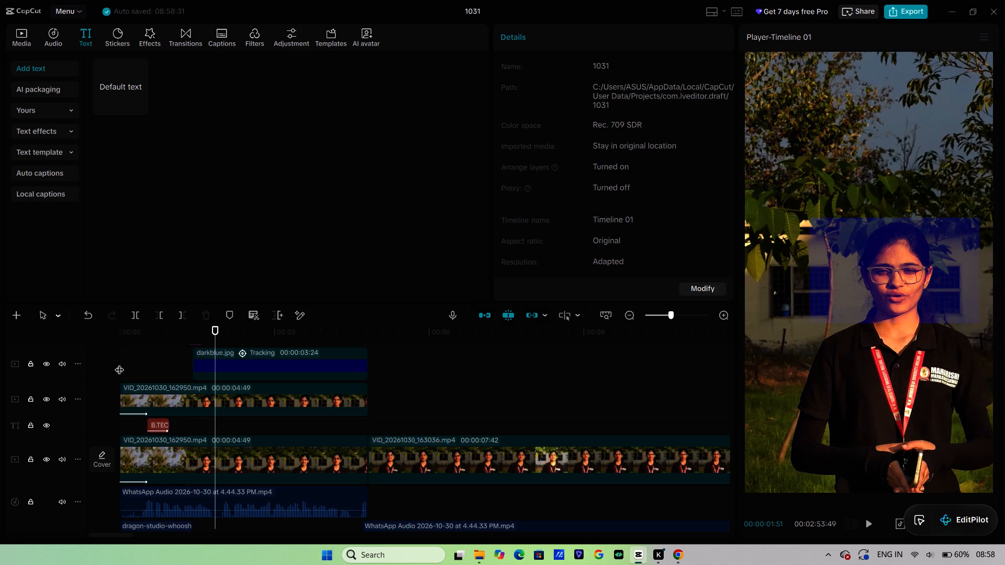
pyautogui.press('space')
pyautogui.press('space')
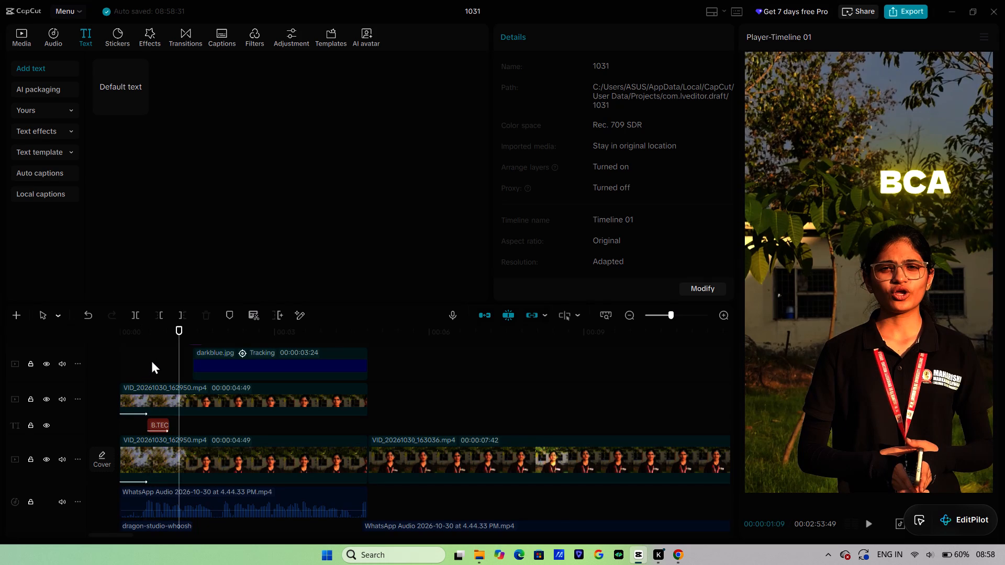
pyautogui.keyDown('ctrl'); pyautogui.scroll(4, 151, 360); pyautogui.keyUp('ctrl')
pyautogui.keyDown('ctrl'); pyautogui.scroll(7, 185, 402); pyautogui.keyUp('ctrl')
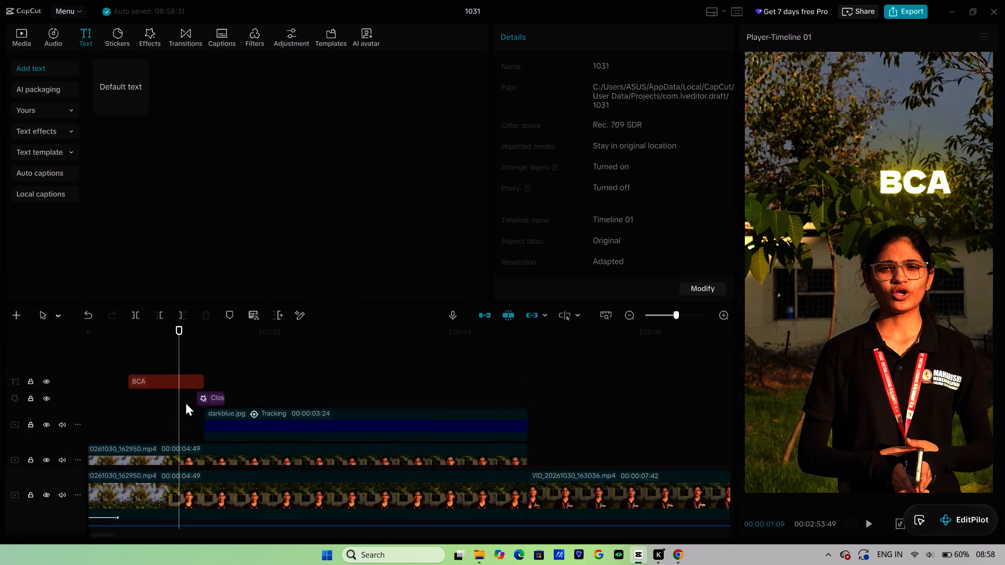
pyautogui.hscroll(1, 185, 402)
pyautogui.click(149, 394)
pyautogui.press('space')
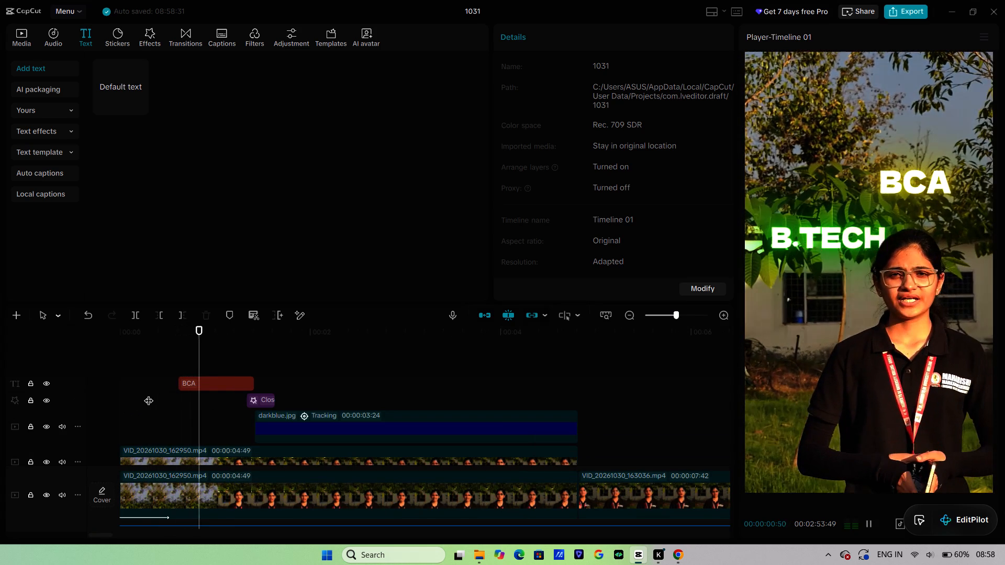
pyautogui.press('space')
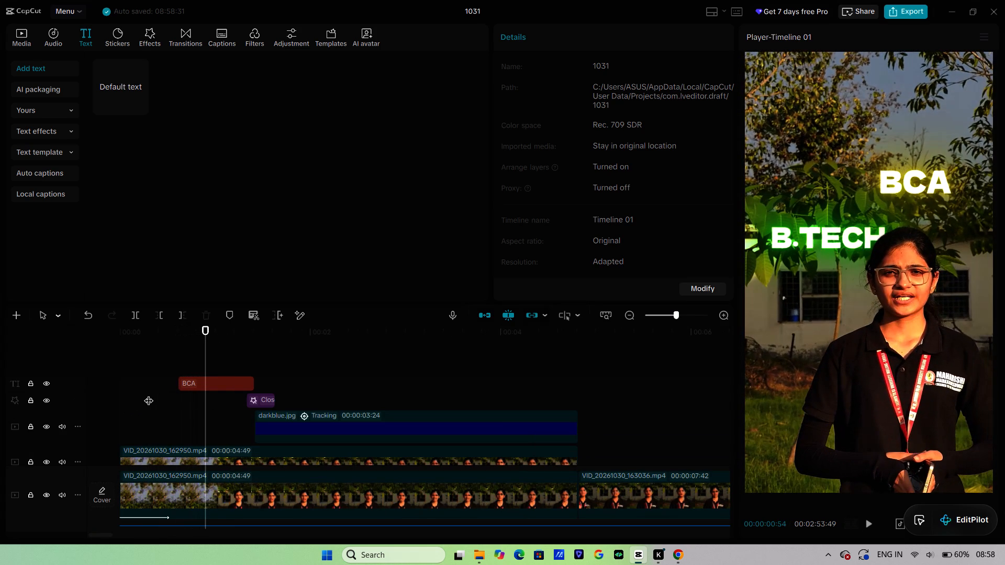
pyautogui.click(148, 364)
pyautogui.press('space')
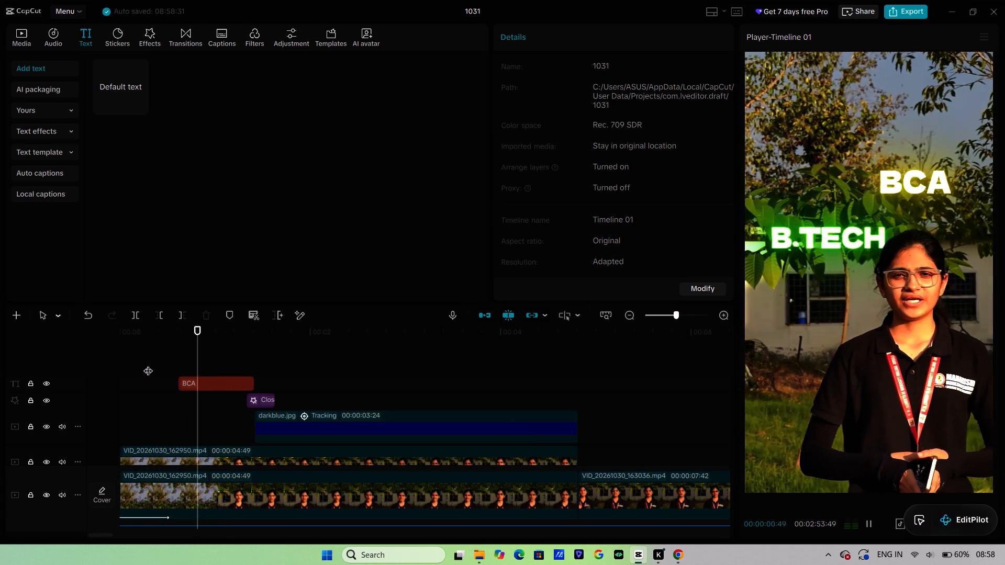
pyautogui.press('space')
pyautogui.click(151, 369)
pyautogui.press('space')
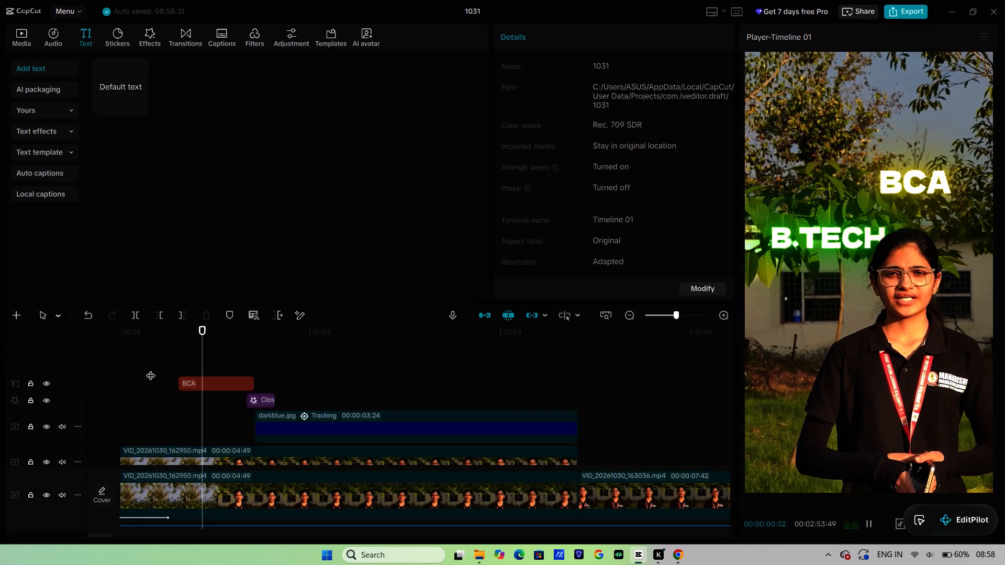
pyautogui.press('space')
# Shorten the BCA text clip so it ends at 00:00:01:04.
pyautogui.scroll(2, 216, 379)
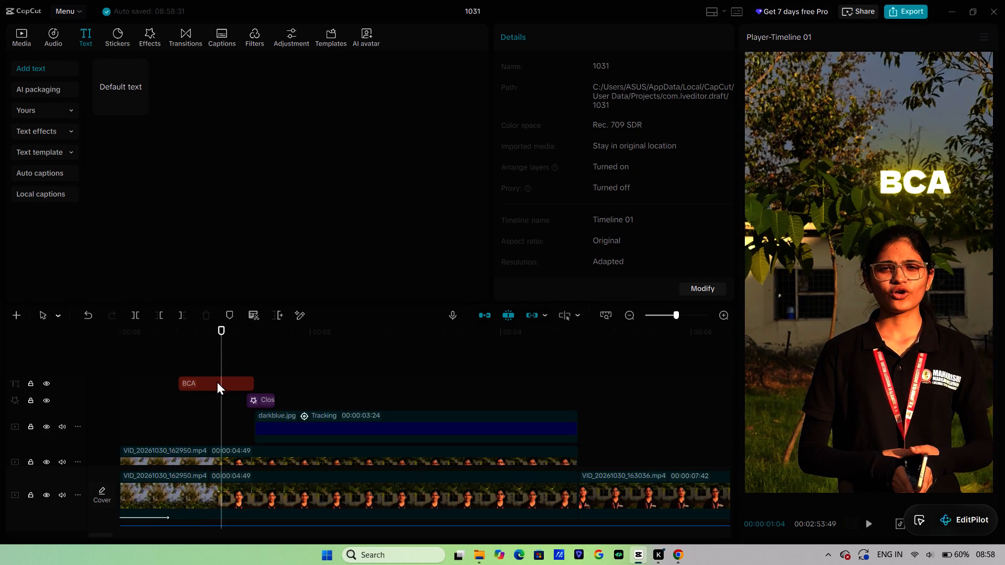
pyautogui.click(217, 381)
pyautogui.moveTo(252, 387); pyautogui.dragTo(224, 391)
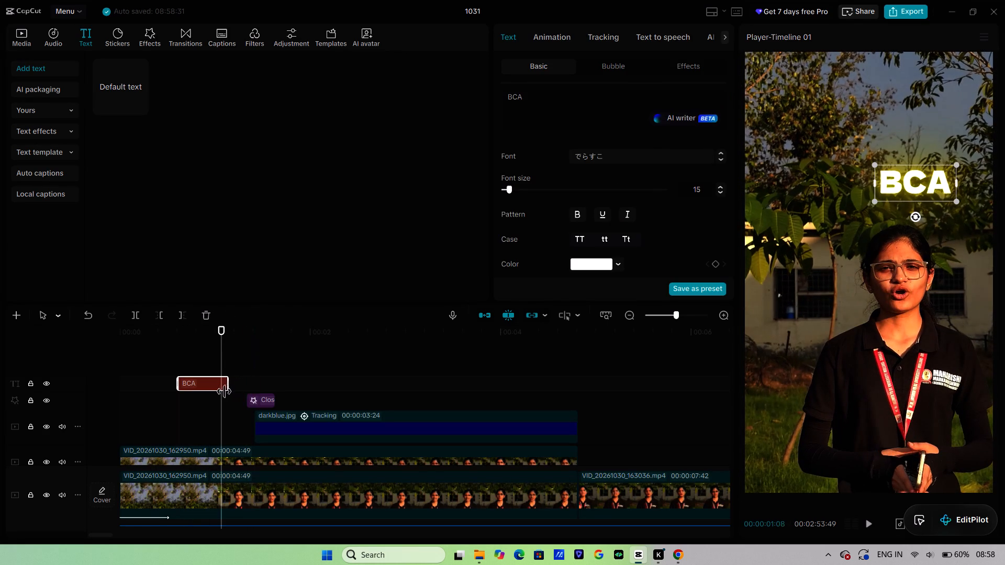
pyautogui.moveTo(224, 391); pyautogui.dragTo(222, 391)
# Play back the opening from the titles through the darkblue.jpg section to review the trimmed text timing.
pyautogui.click(167, 395)
pyautogui.press('space')
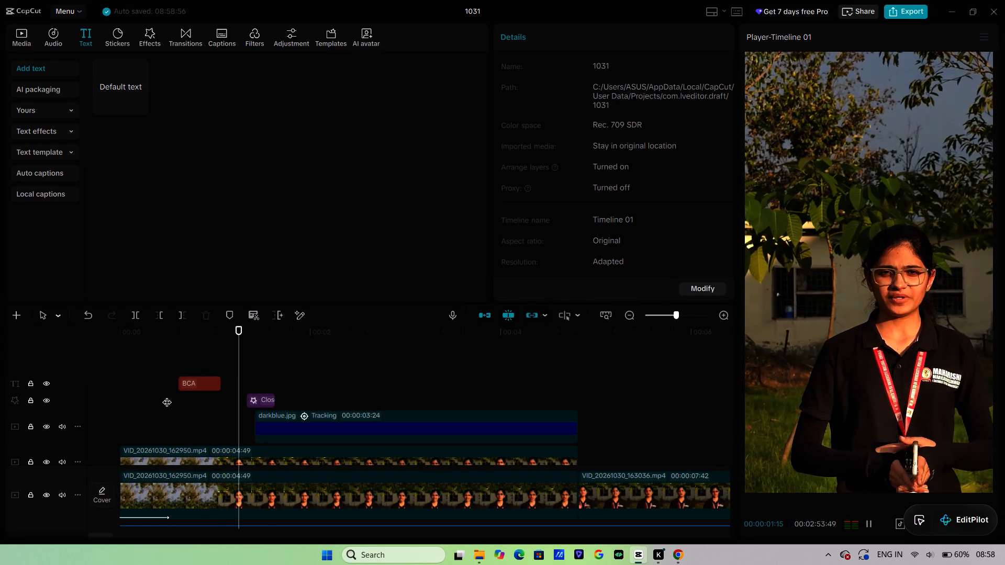
pyautogui.press('space')
pyautogui.press('space')
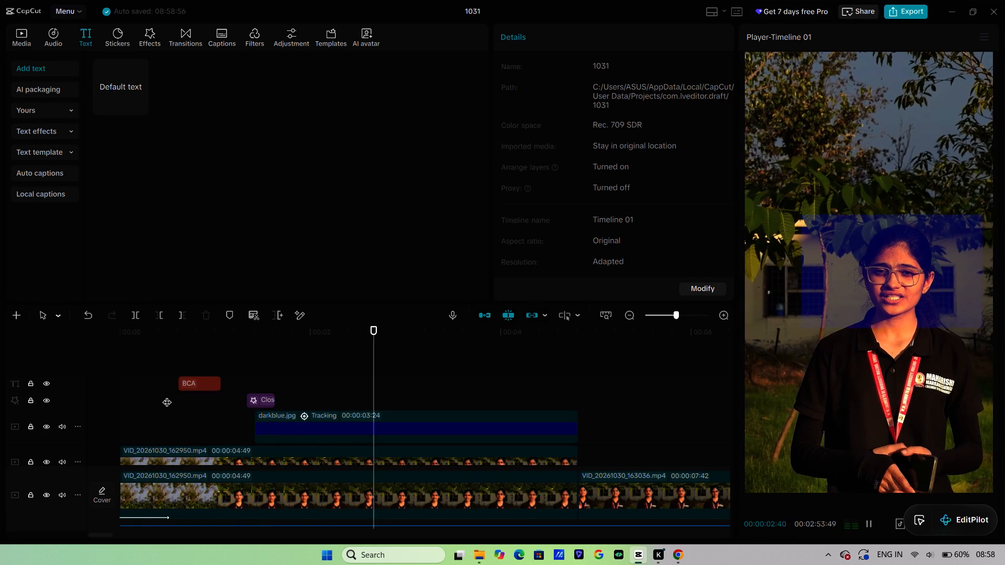
pyautogui.press('space')
pyautogui.scroll(-4, 171, 397)
pyautogui.click(170, 363)
pyautogui.press('space')
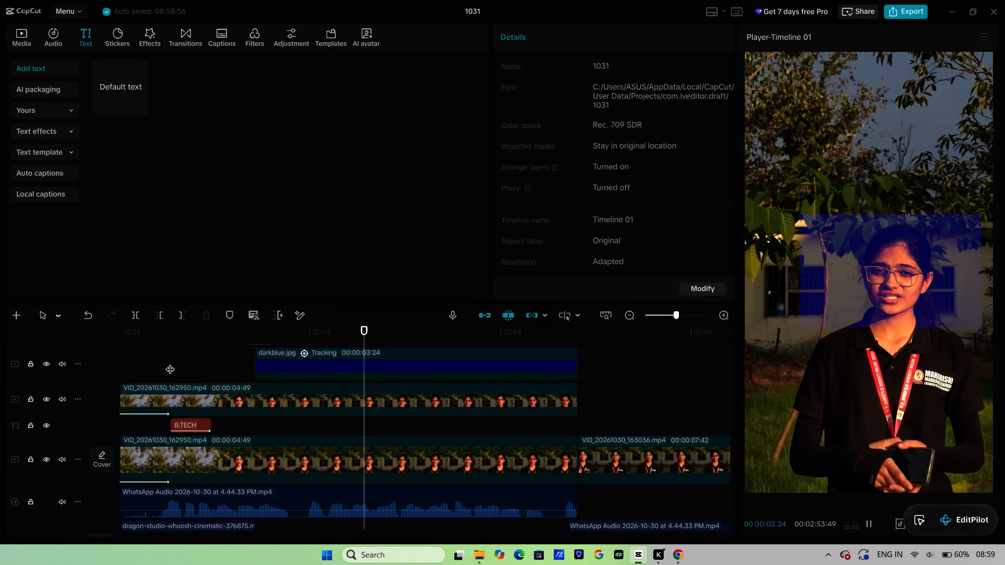
pyautogui.press('space')
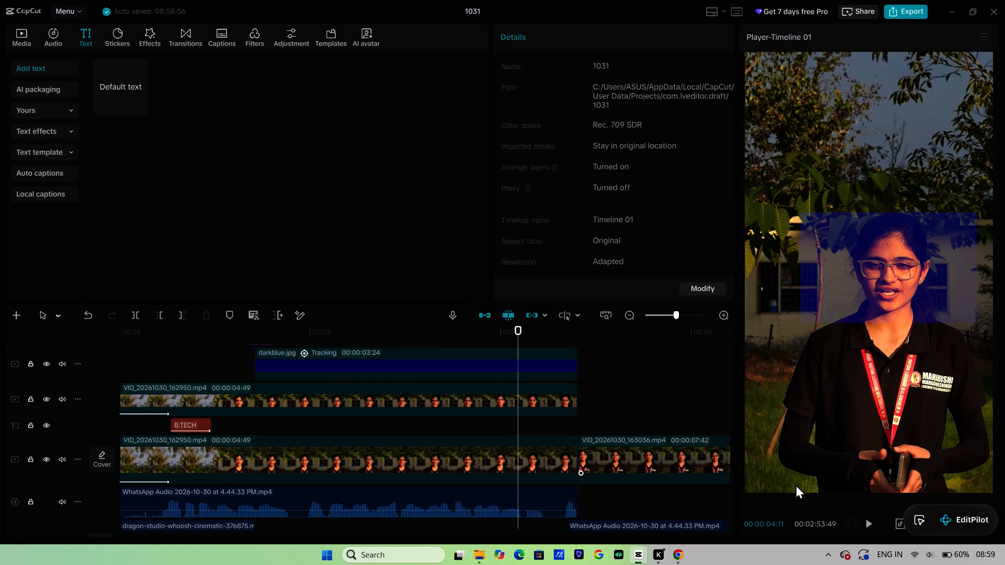
pyautogui.click(167, 366)
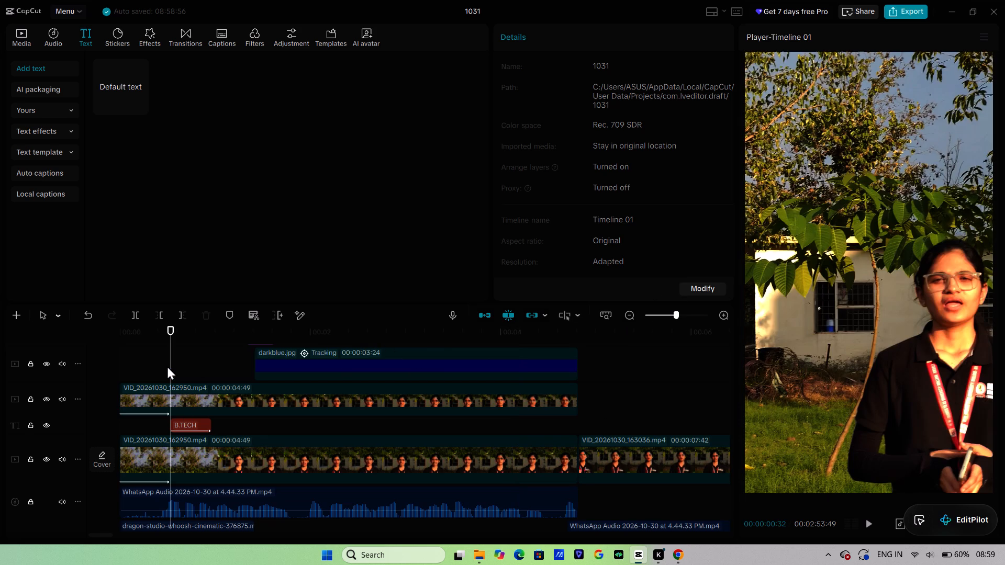
# Play back the opening repeatedly through the cut into VID_20261030_163036.mp4 to check the speech across the join.
pyautogui.press('space')
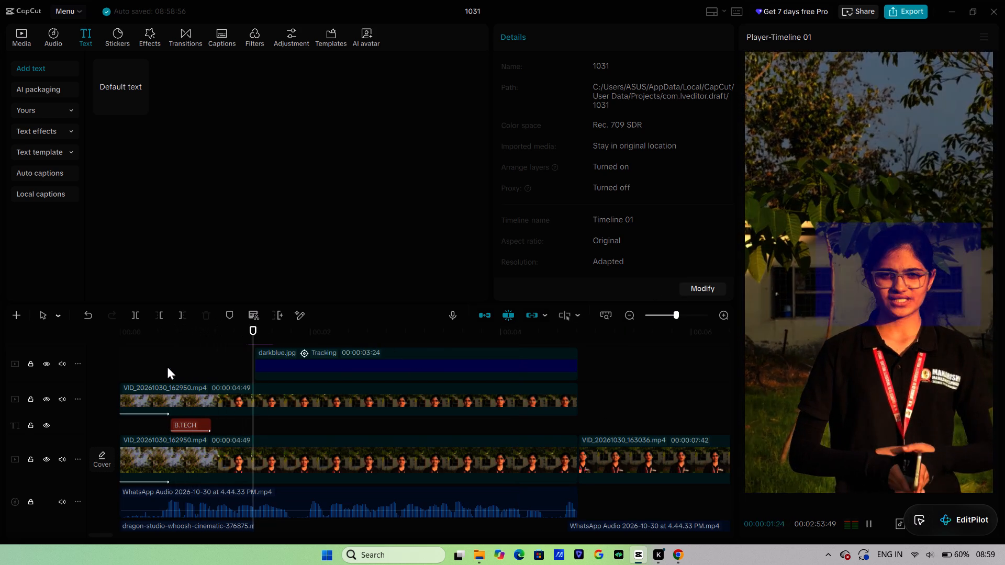
pyautogui.press('space')
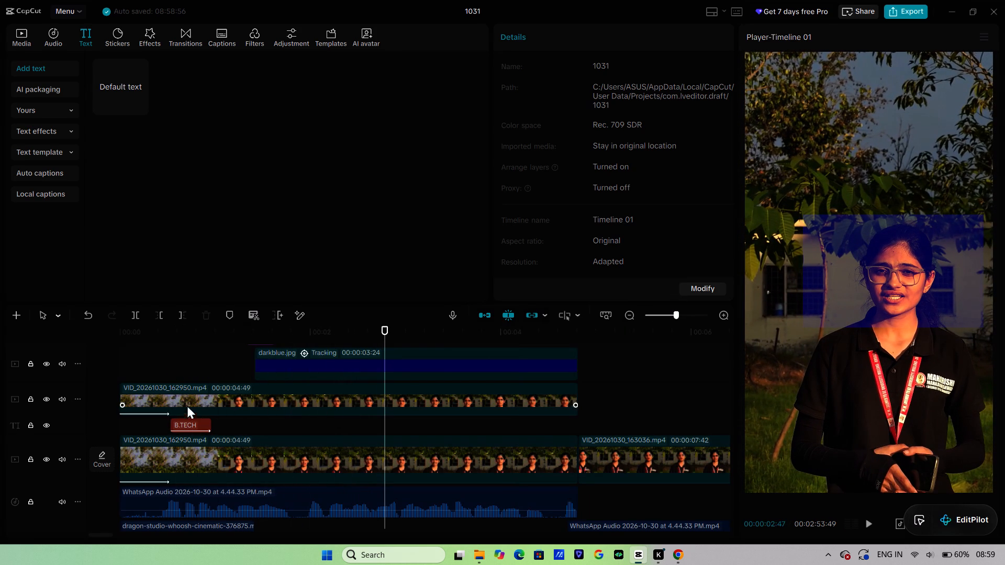
pyautogui.scroll(-4, 320, 467)
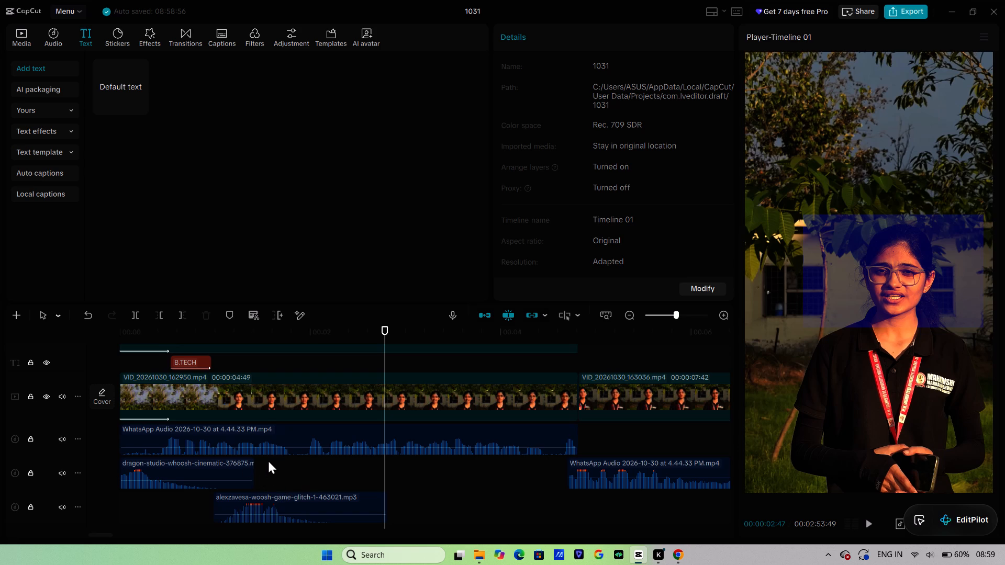
pyautogui.press('space')
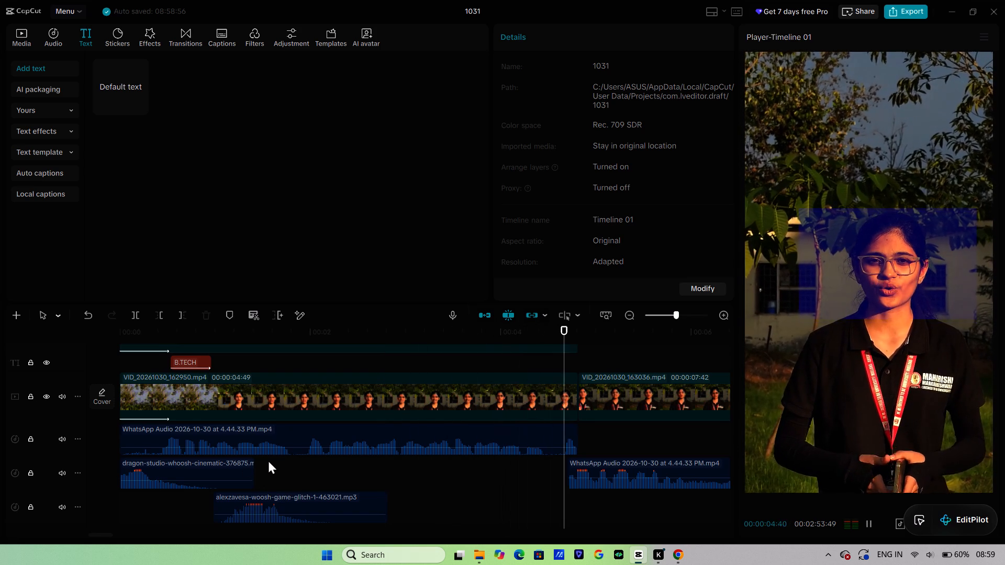
pyautogui.press('space')
pyautogui.click(268, 460)
pyautogui.press('space')
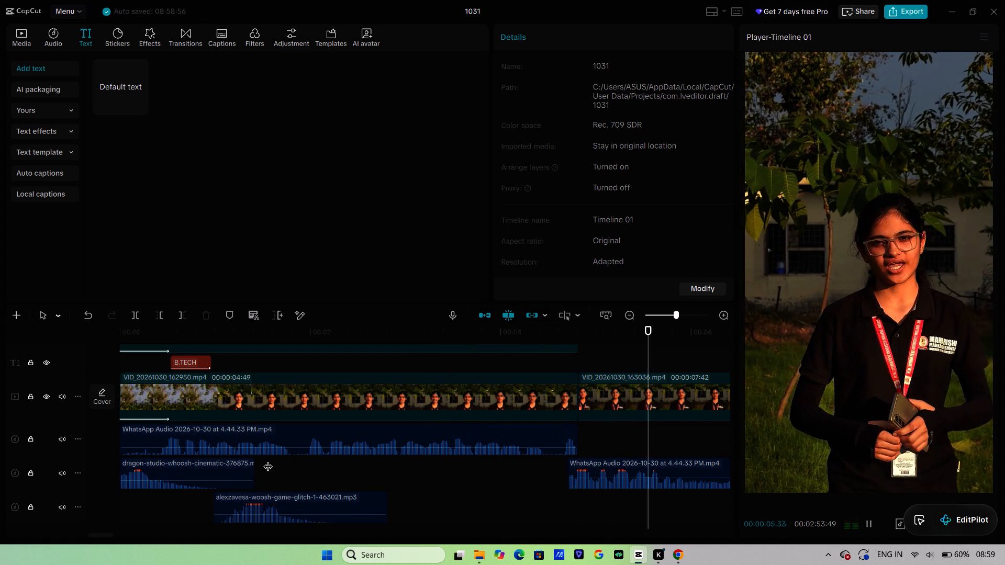
pyautogui.press('space')
pyautogui.click(273, 458)
pyautogui.press('space')
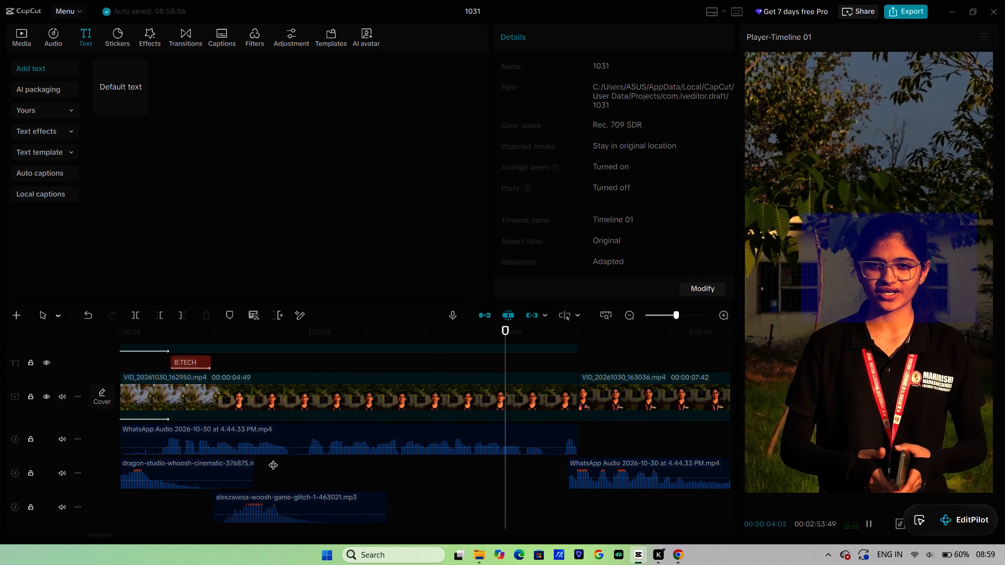
pyautogui.press('space')
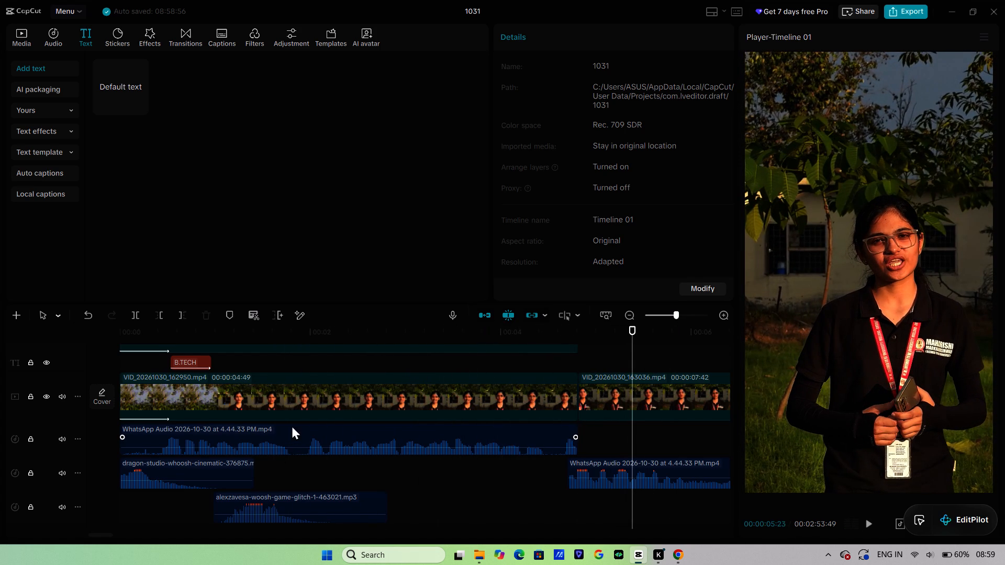
pyautogui.click(265, 469)
pyautogui.moveTo(265, 469); pyautogui.dragTo(170, 493)
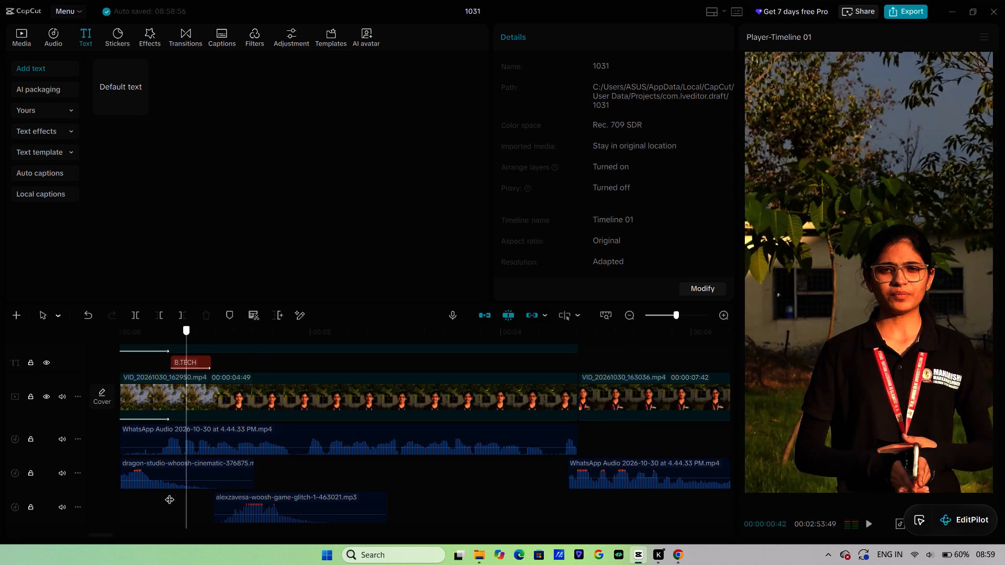
pyautogui.moveTo(170, 493); pyautogui.dragTo(113, 508)
pyautogui.press('space')
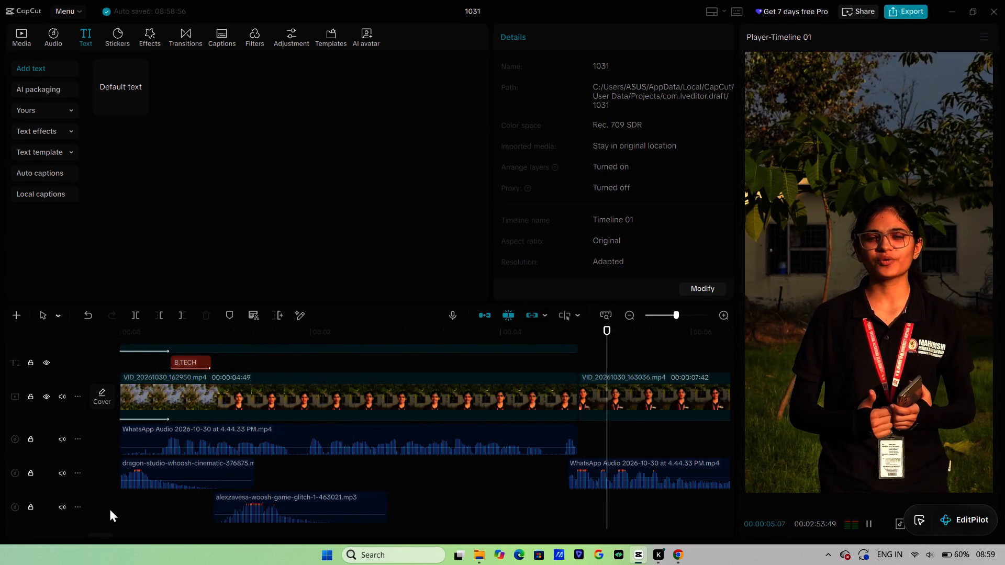
pyautogui.press('space')
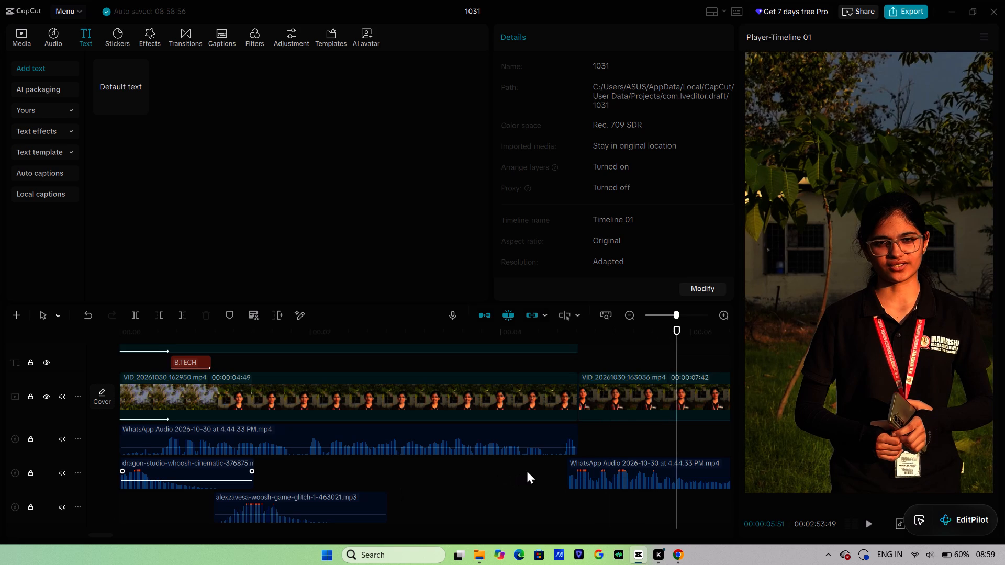
# Turn off Reduce noise on the opening WhatsApp Audio clip and play back the section.
pyautogui.click(527, 470)
pyautogui.click(462, 442)
pyautogui.scroll(-1, 549, 218)
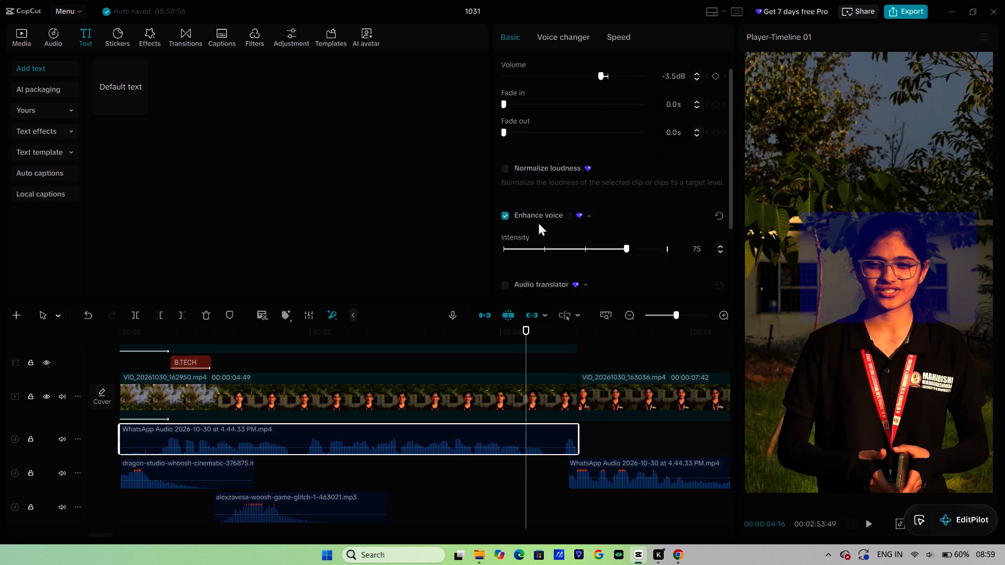
pyautogui.scroll(-2, 504, 230)
pyautogui.click(499, 222)
pyautogui.click(503, 222)
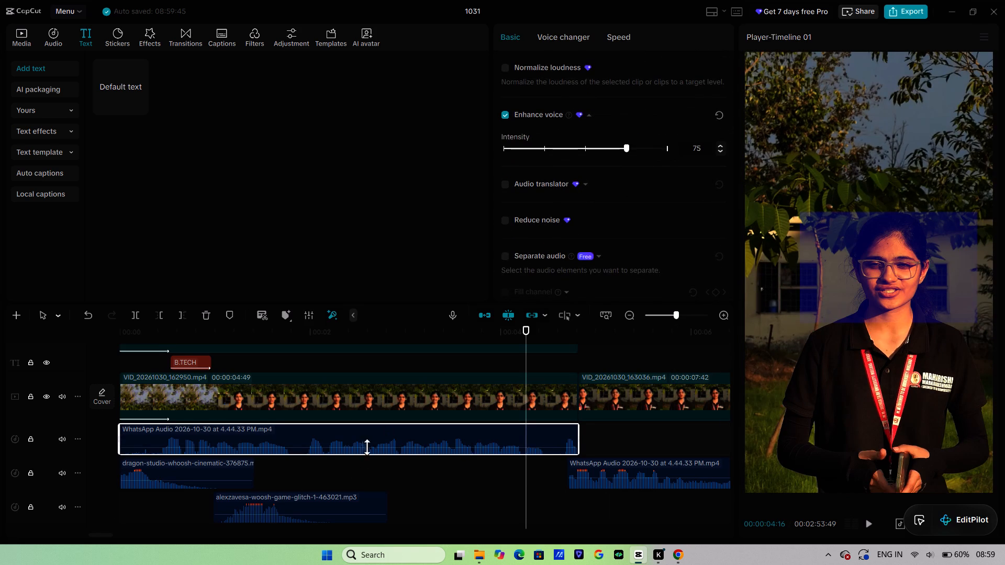
pyautogui.click(291, 470)
pyautogui.press('space')
pyautogui.press('space')
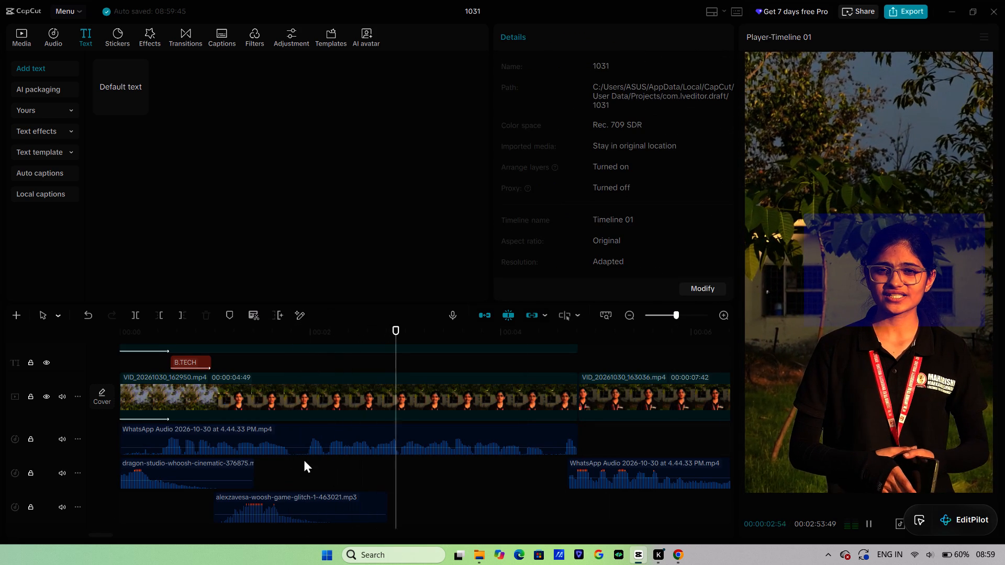
# Set the opening WhatsApp Audio clip's volume to 0.0 dB and turn off Enhance voice.
pyautogui.click(311, 443)
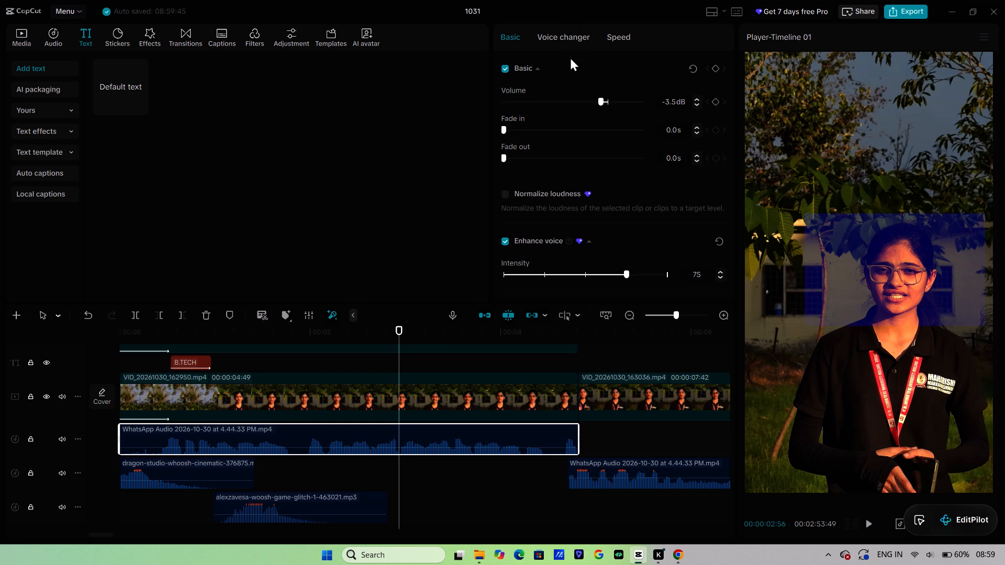
pyautogui.click(605, 98)
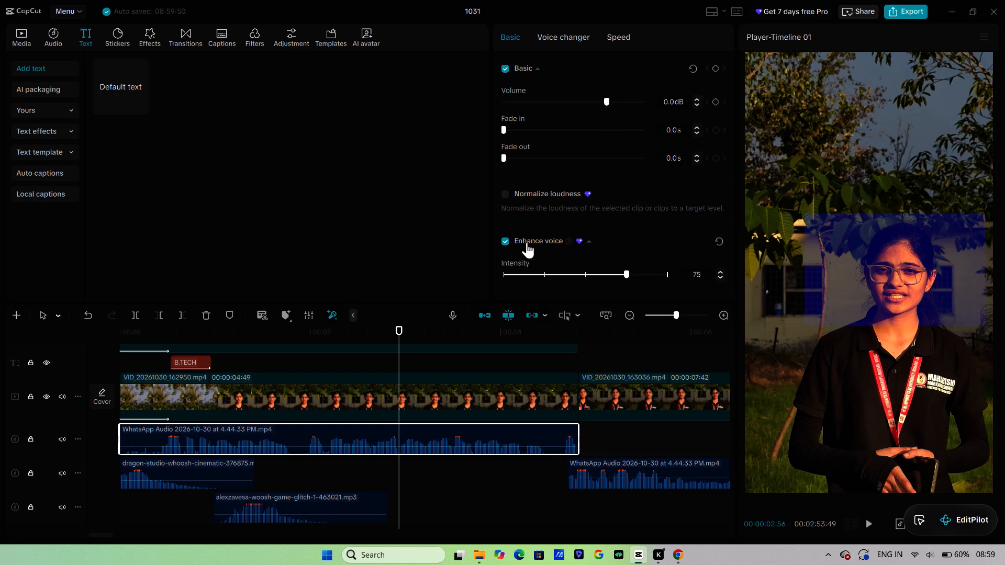
pyautogui.click(505, 240)
# Play back the opening from the titles through the second video clip to check the unenhanced, louder voice.
pyautogui.click(272, 479)
pyautogui.press('space')
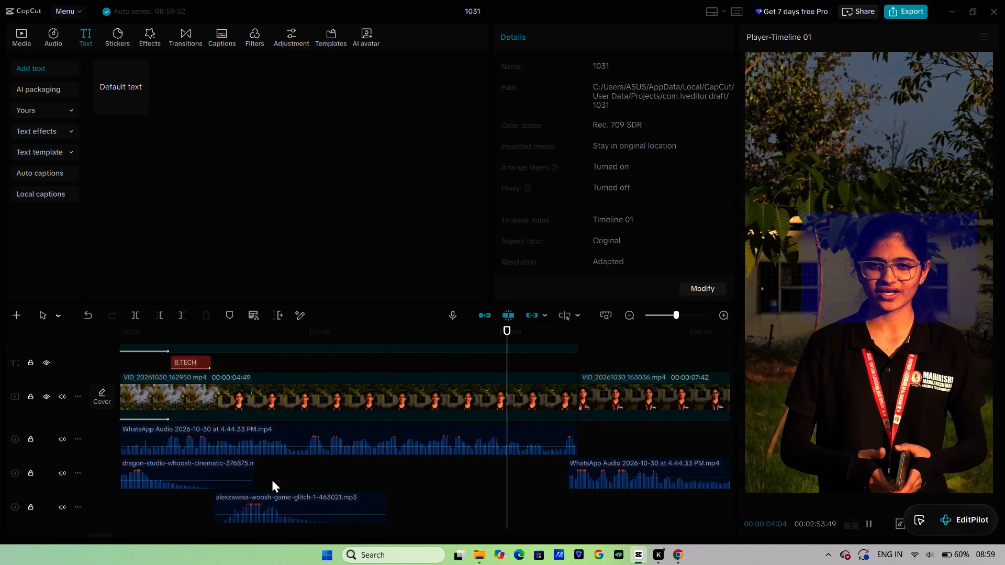
pyautogui.press('space')
pyautogui.click(272, 479)
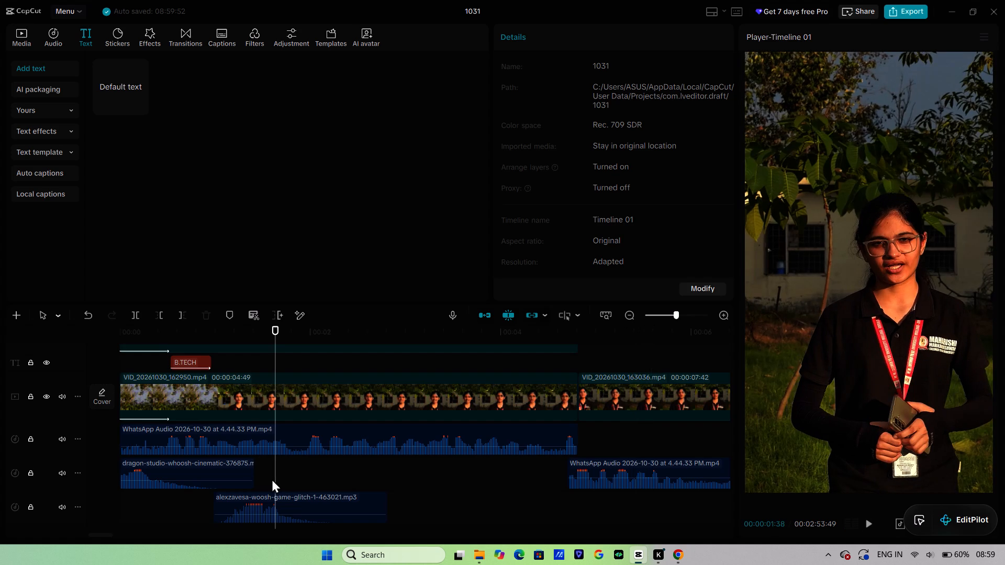
pyautogui.moveTo(272, 479); pyautogui.dragTo(111, 483)
pyautogui.press('space')
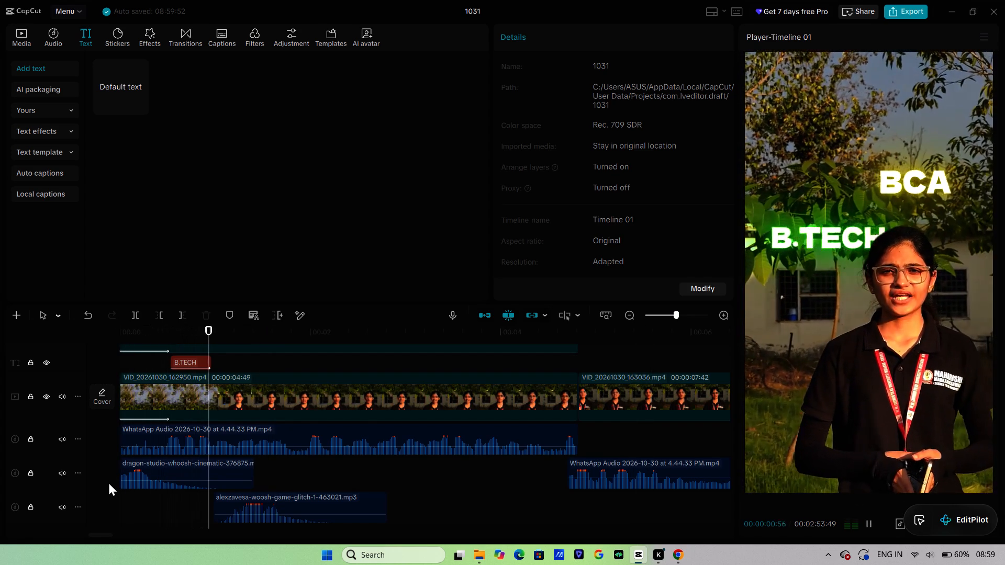
pyautogui.press('space')
pyautogui.scroll(3, 159, 412)
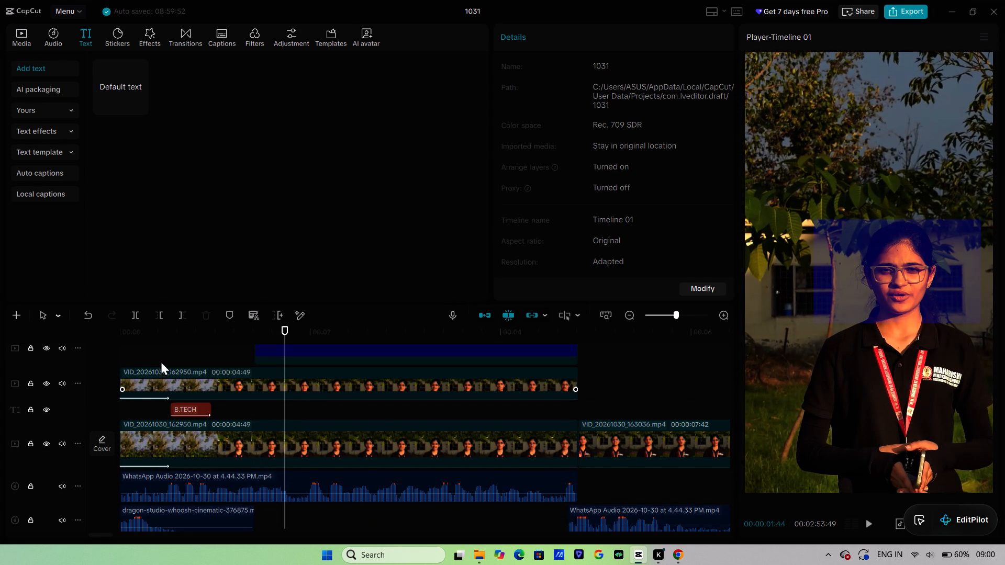
pyautogui.click(162, 360)
pyautogui.press('space')
pyautogui.press('space')
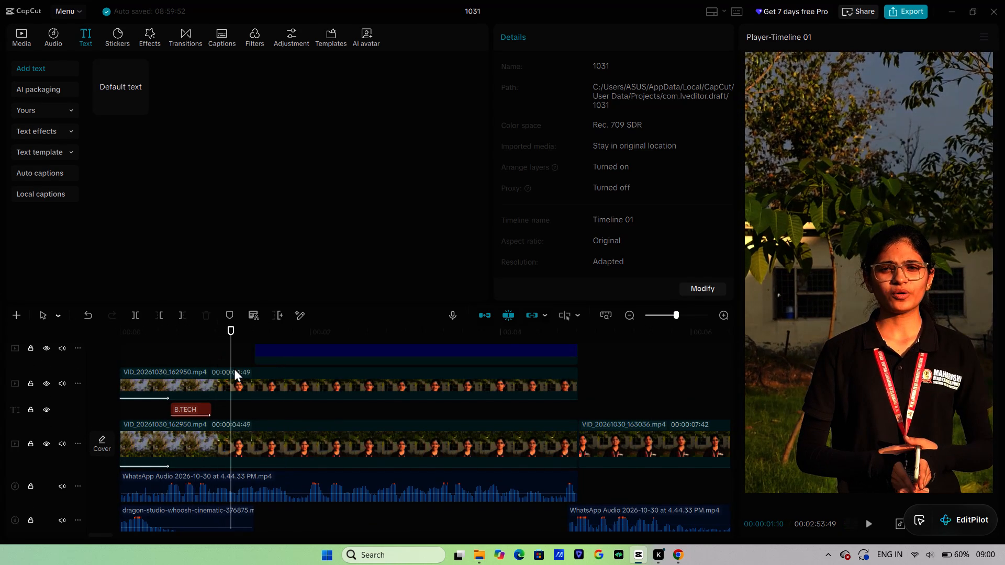
# Play back the opening repeatedly through the B.TECH and BCA titles to check their timing against the voice and woosh sounds.
pyautogui.scroll(3, 234, 368)
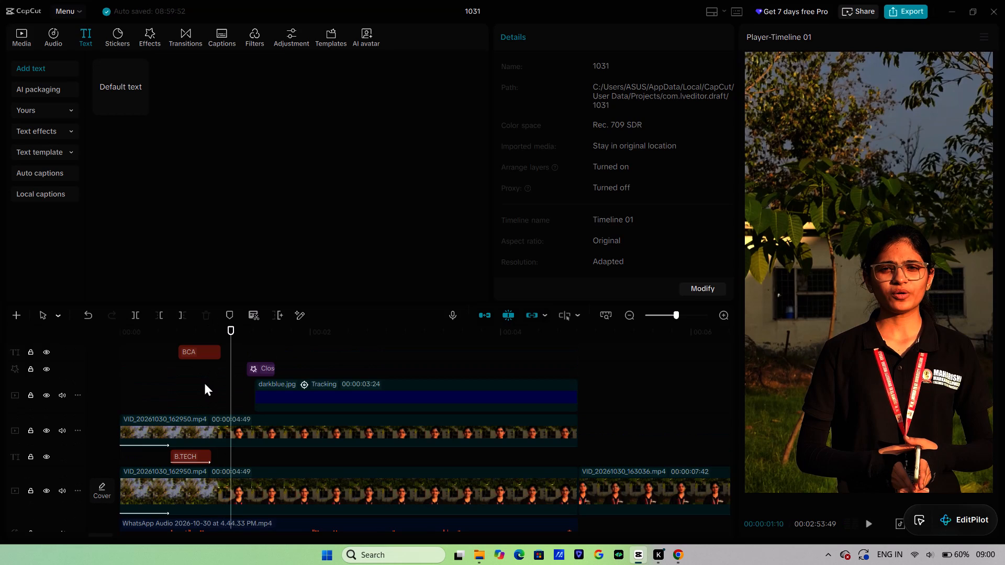
pyautogui.click(162, 391)
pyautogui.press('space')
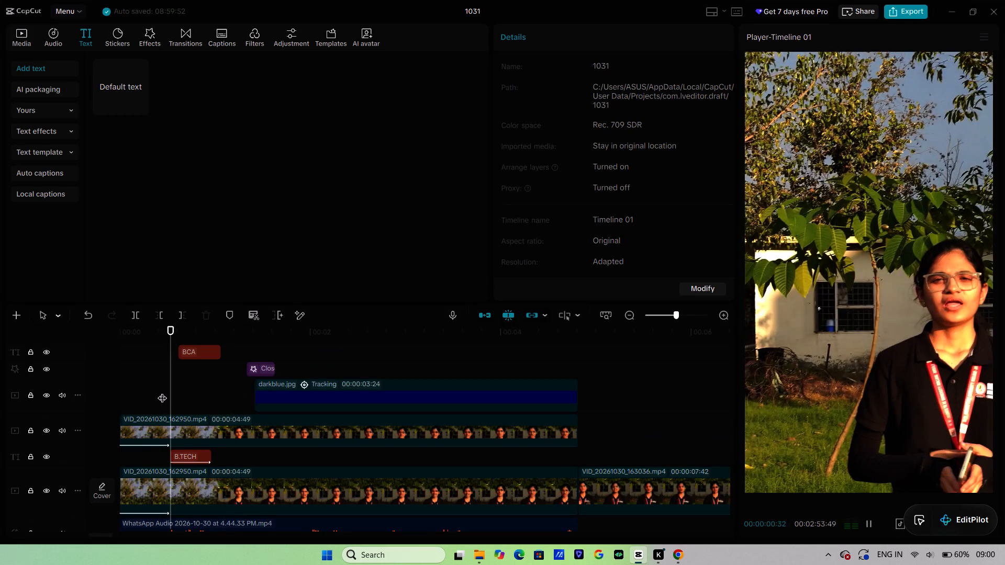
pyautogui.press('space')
pyautogui.scroll(1, 193, 379)
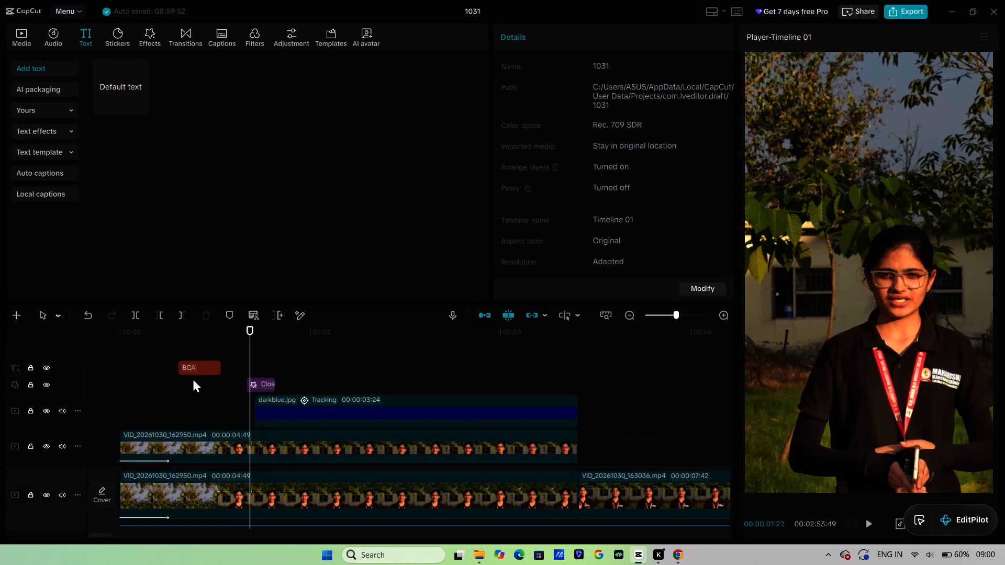
pyautogui.click(174, 356)
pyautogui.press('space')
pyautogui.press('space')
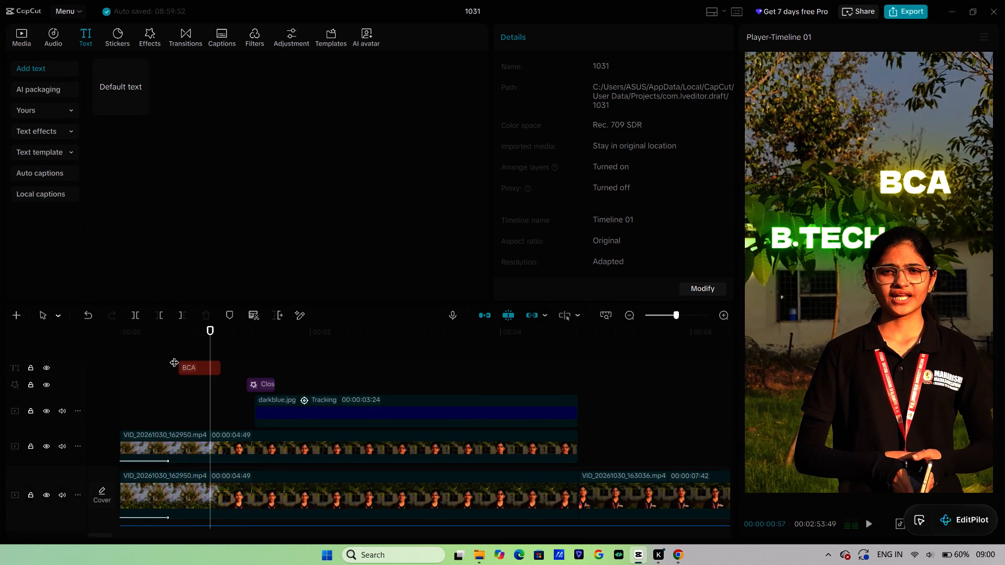
pyautogui.click(176, 383)
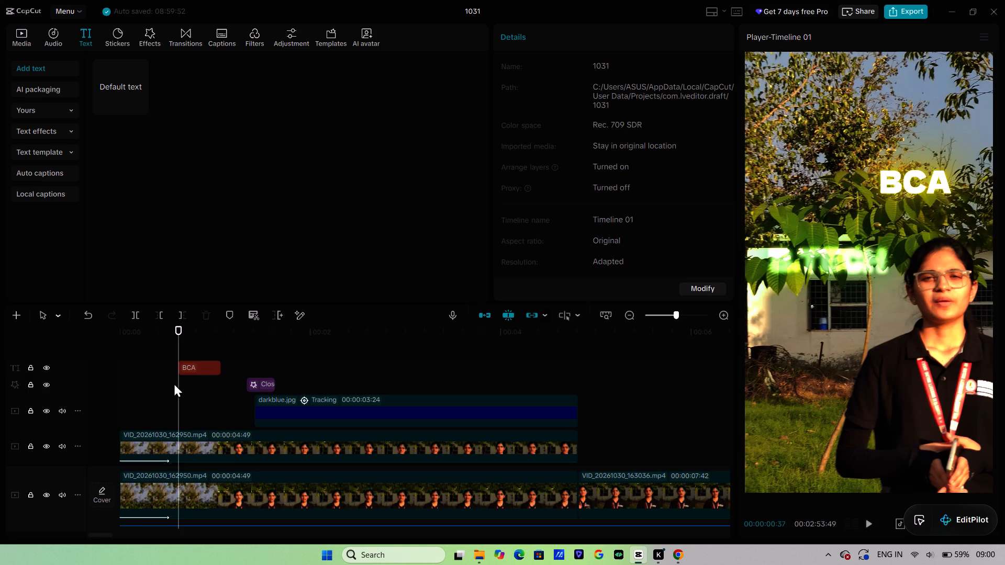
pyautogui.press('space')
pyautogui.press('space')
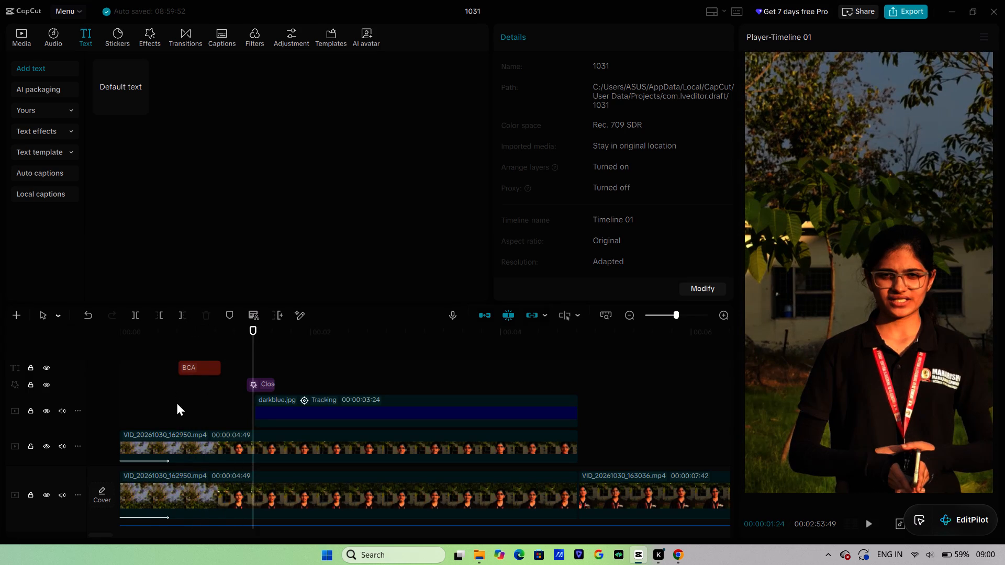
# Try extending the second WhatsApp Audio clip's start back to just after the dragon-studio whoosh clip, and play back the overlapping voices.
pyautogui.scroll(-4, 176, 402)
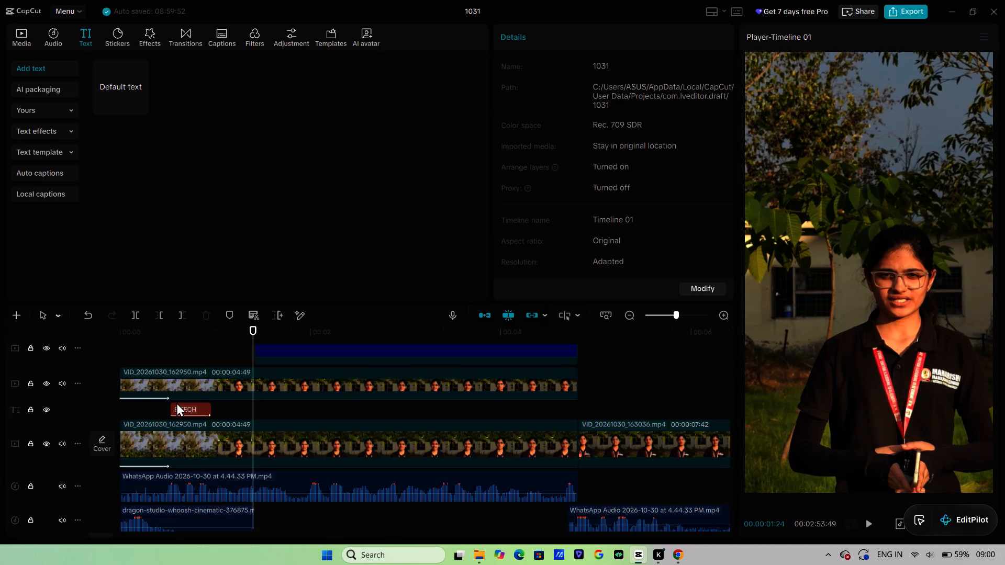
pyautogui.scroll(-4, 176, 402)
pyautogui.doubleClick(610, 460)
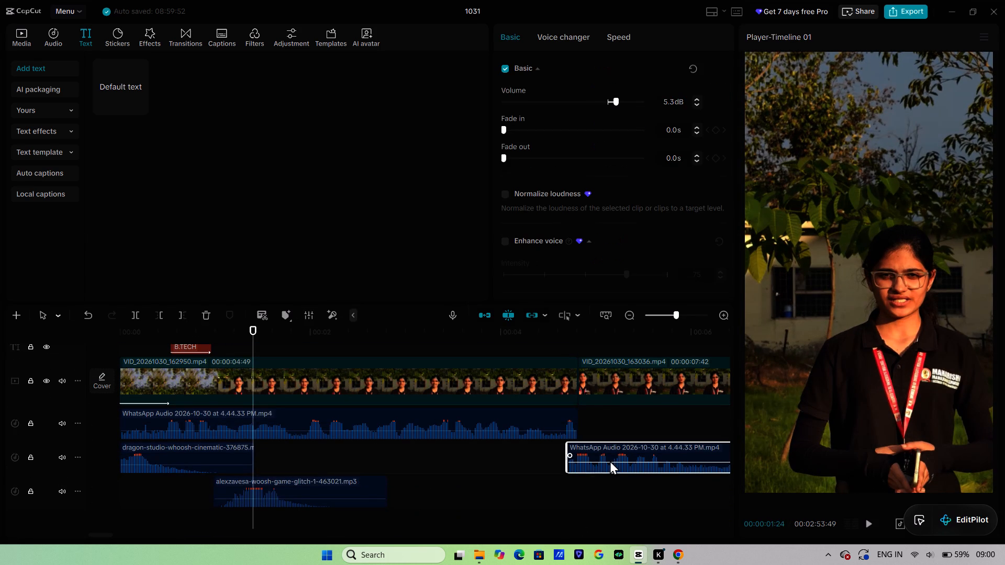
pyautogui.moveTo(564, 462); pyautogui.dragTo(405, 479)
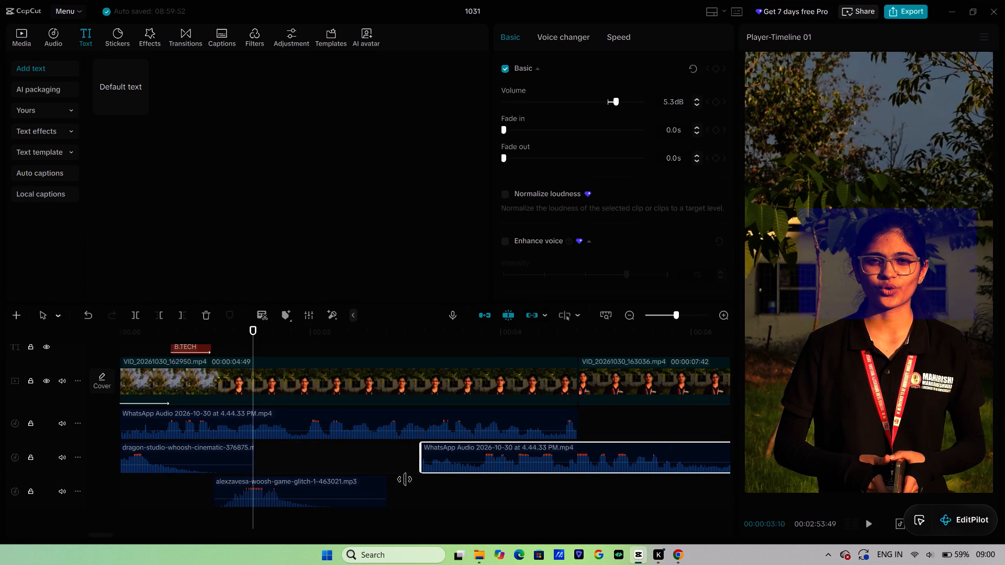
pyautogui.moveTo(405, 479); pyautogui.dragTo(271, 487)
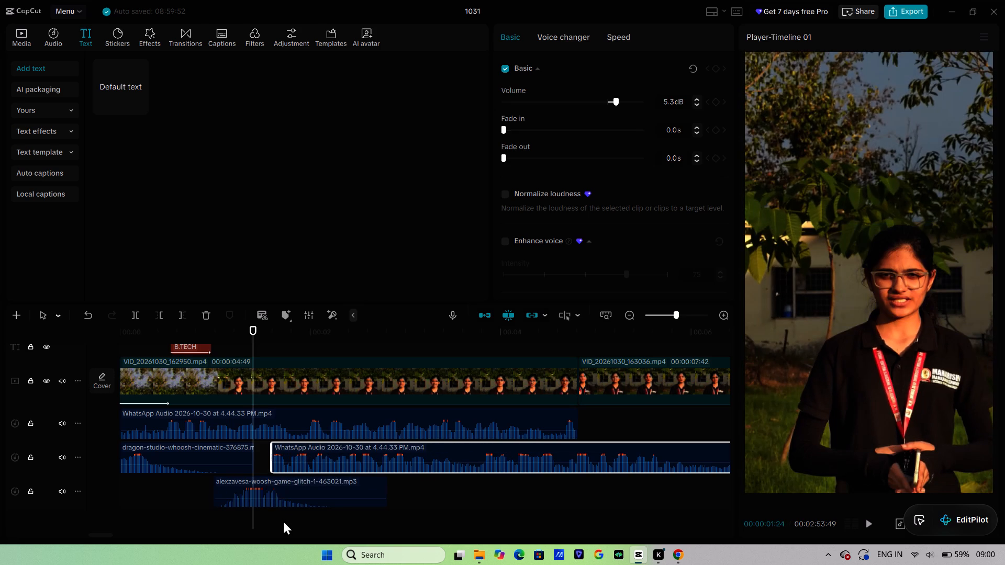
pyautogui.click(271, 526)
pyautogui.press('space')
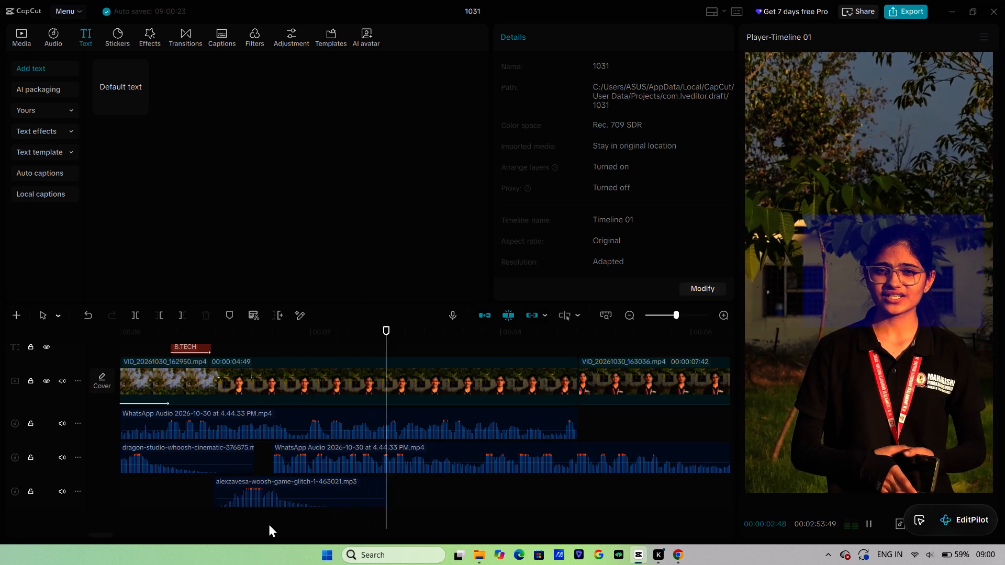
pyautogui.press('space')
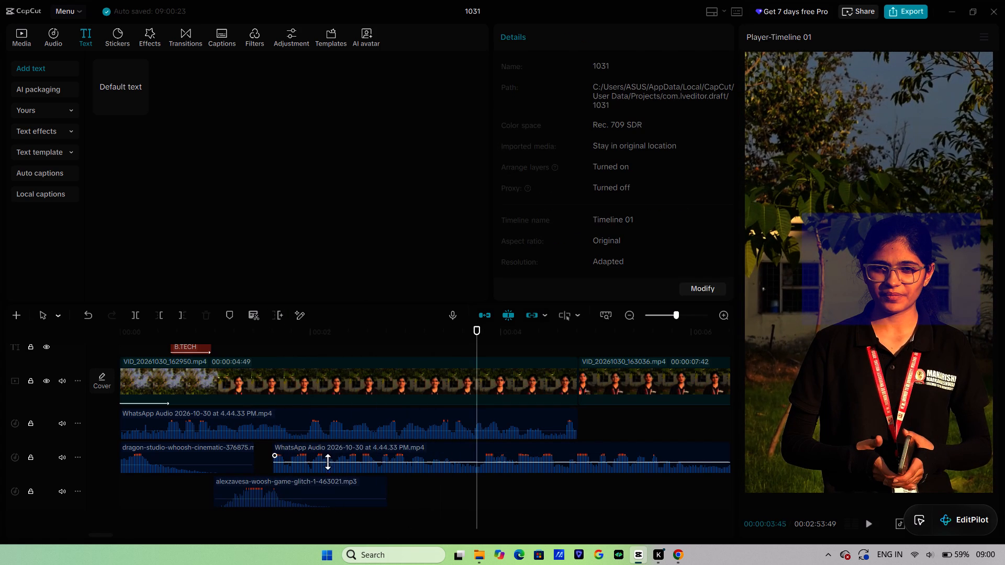
# Trim the second WhatsApp Audio clip's start to the beginning of VID_20261030_163036.mp4 and play back across the join.
pyautogui.click(328, 461)
pyautogui.moveTo(273, 465); pyautogui.dragTo(398, 465)
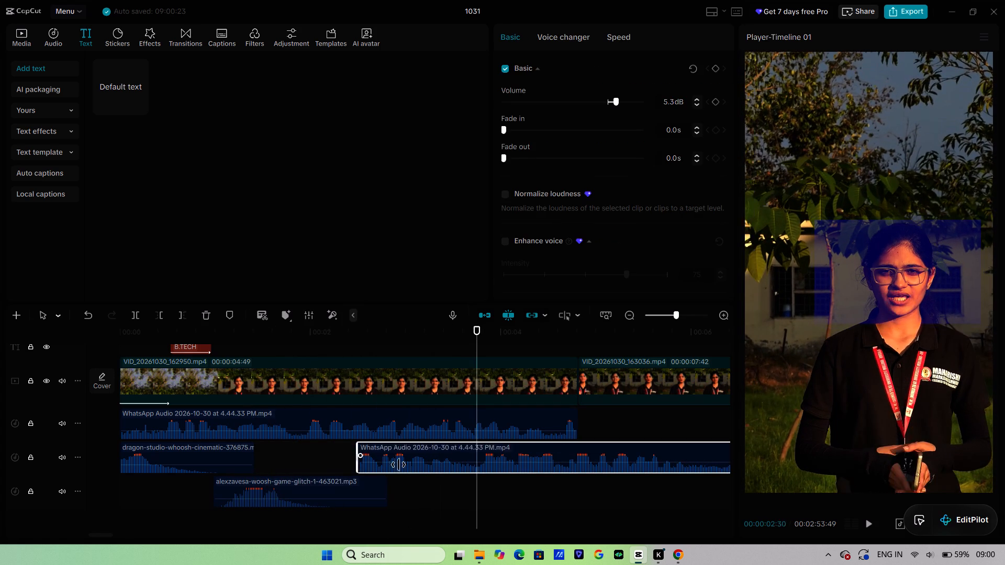
pyautogui.moveTo(398, 465); pyautogui.dragTo(575, 468)
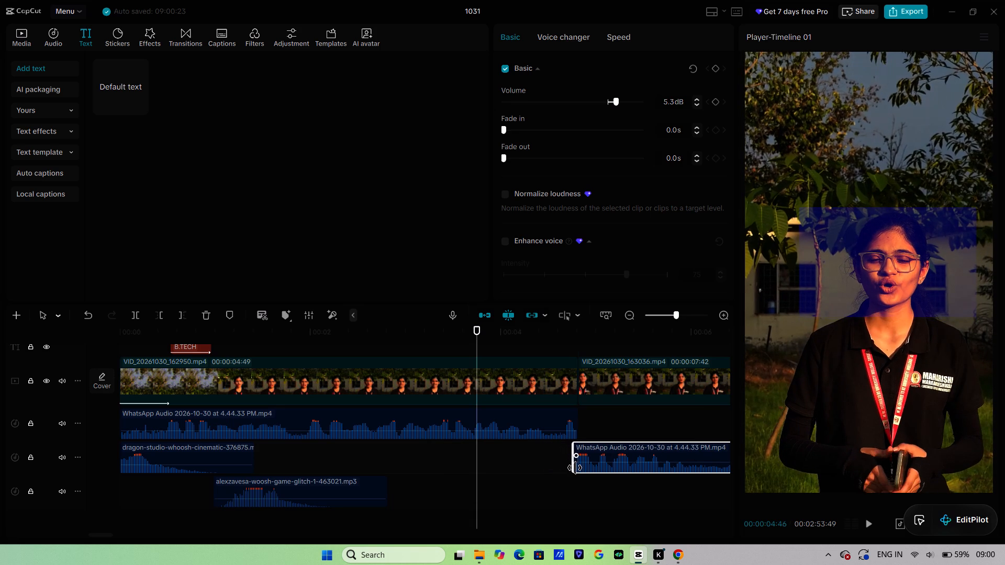
pyautogui.moveTo(575, 468); pyautogui.dragTo(576, 468)
pyautogui.click(563, 477)
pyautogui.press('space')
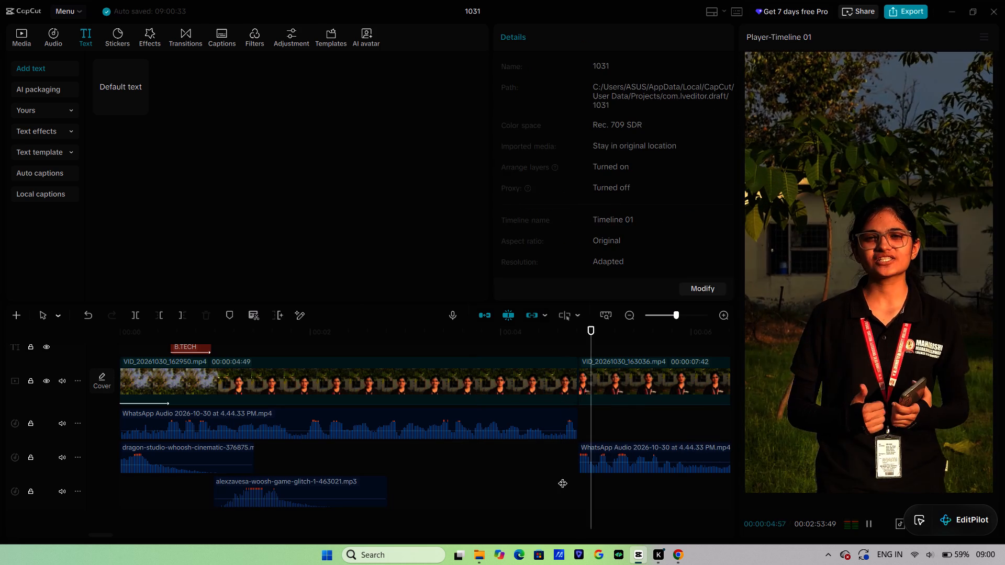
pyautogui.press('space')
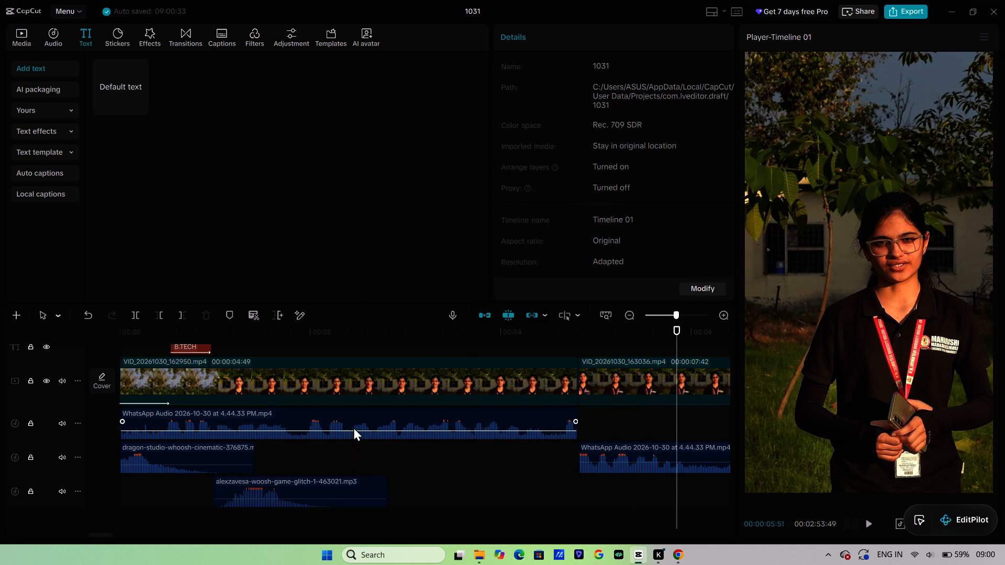
# Move the opening WhatsApp Audio clip about 0.3 s later and play back the join with the second clip.
pyautogui.click(352, 422)
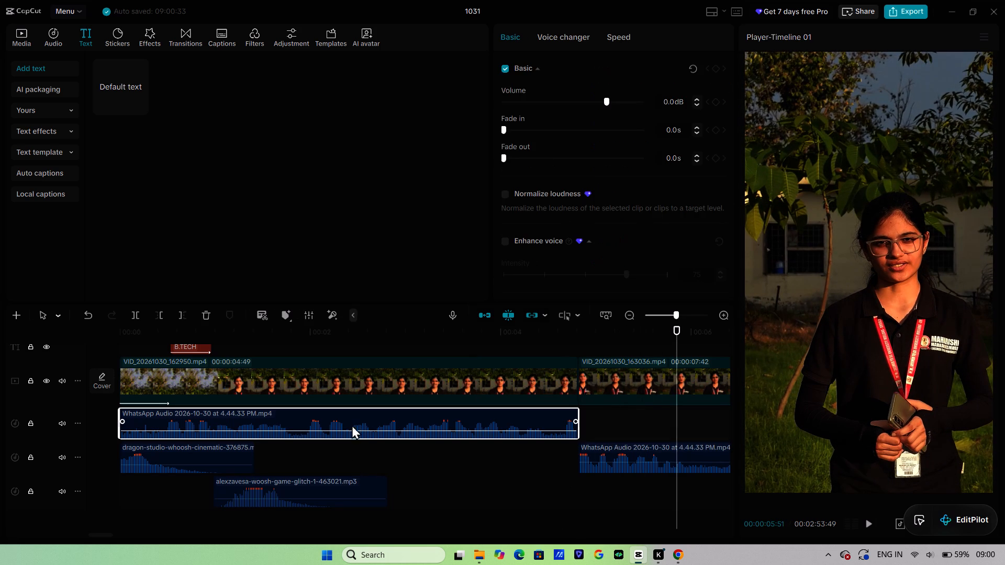
pyautogui.click(337, 459)
pyautogui.press('space')
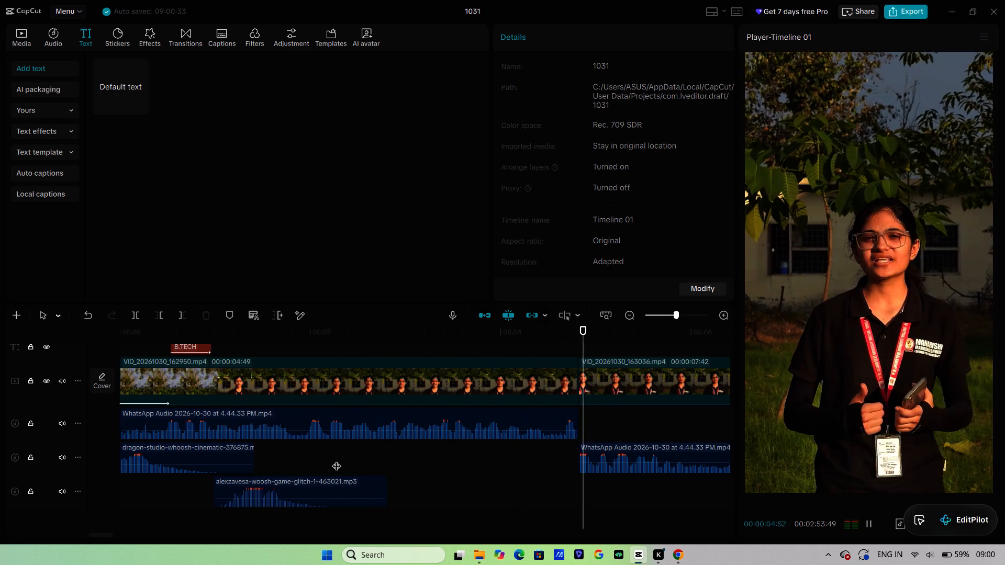
pyautogui.press('space')
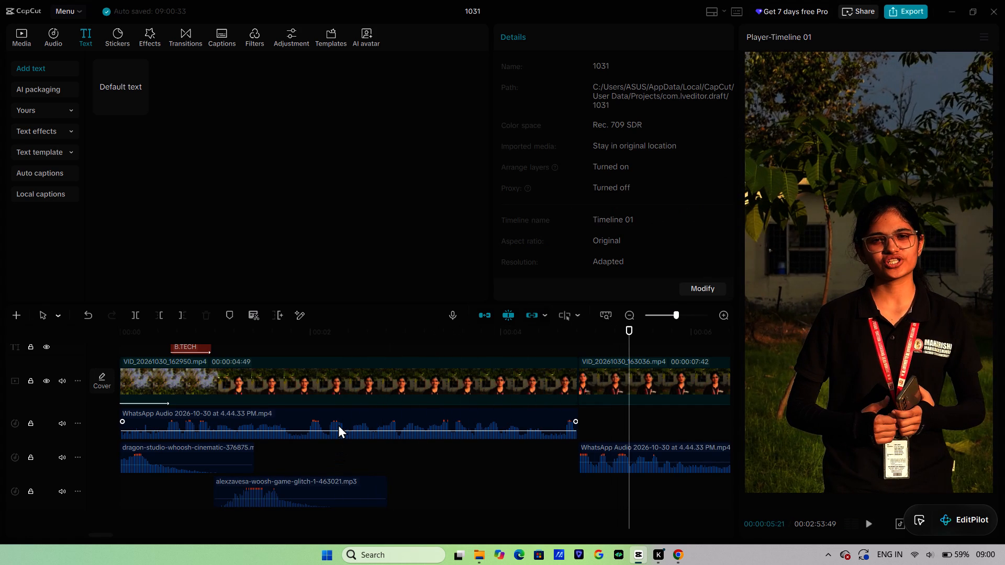
pyautogui.moveTo(338, 424); pyautogui.dragTo(366, 423)
pyautogui.click(339, 456)
pyautogui.press('space')
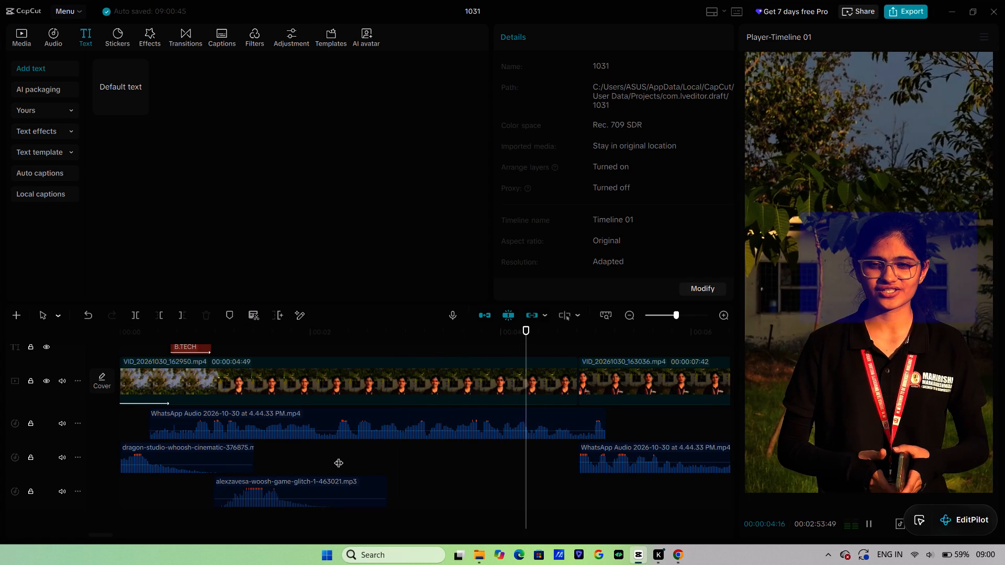
pyautogui.press('space')
# Extend the start of the opening WhatsApp Audio clip back to the timeline's beginning and play back the join.
pyautogui.click(163, 426)
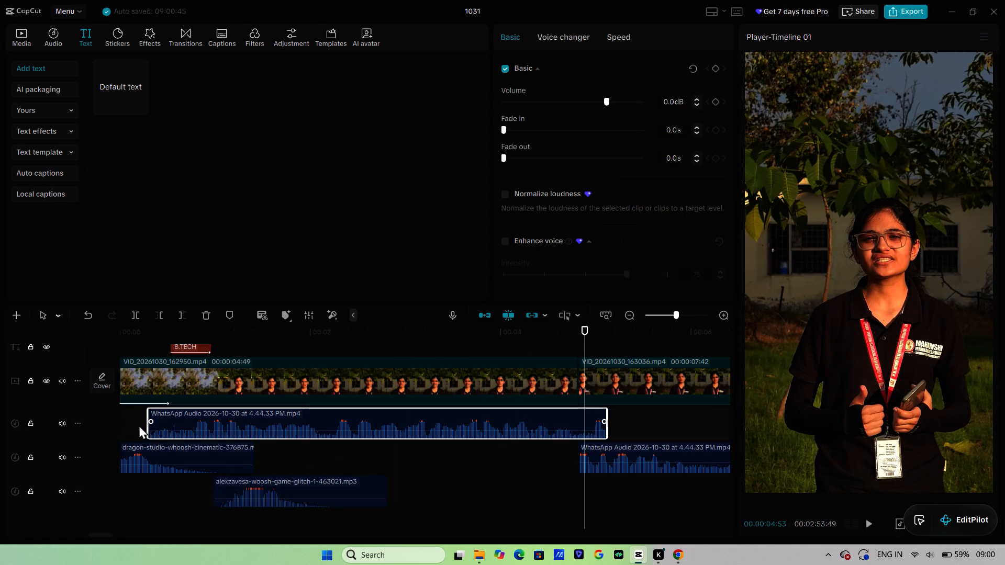
pyautogui.moveTo(147, 426); pyautogui.dragTo(107, 433)
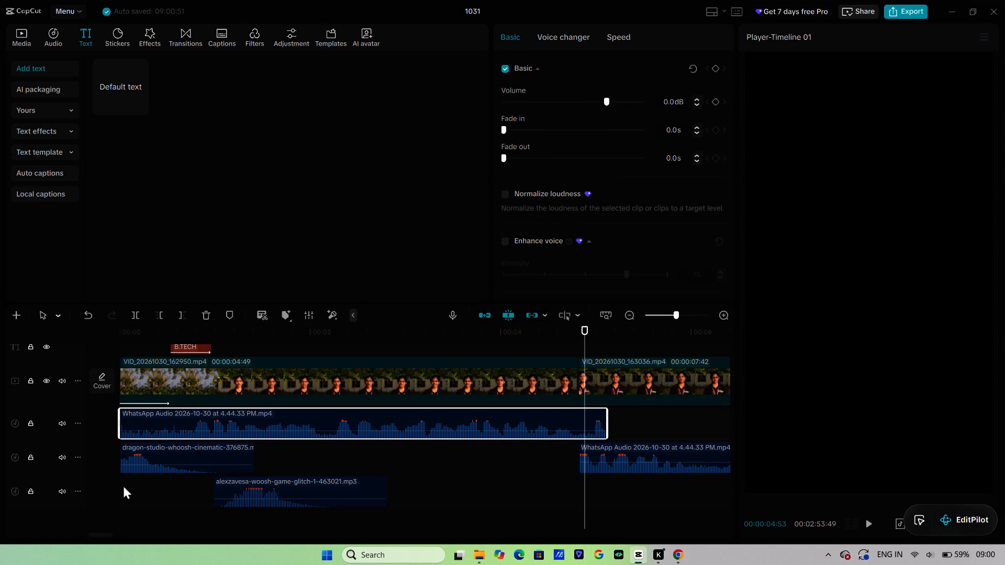
pyautogui.click(123, 485)
pyautogui.press('space')
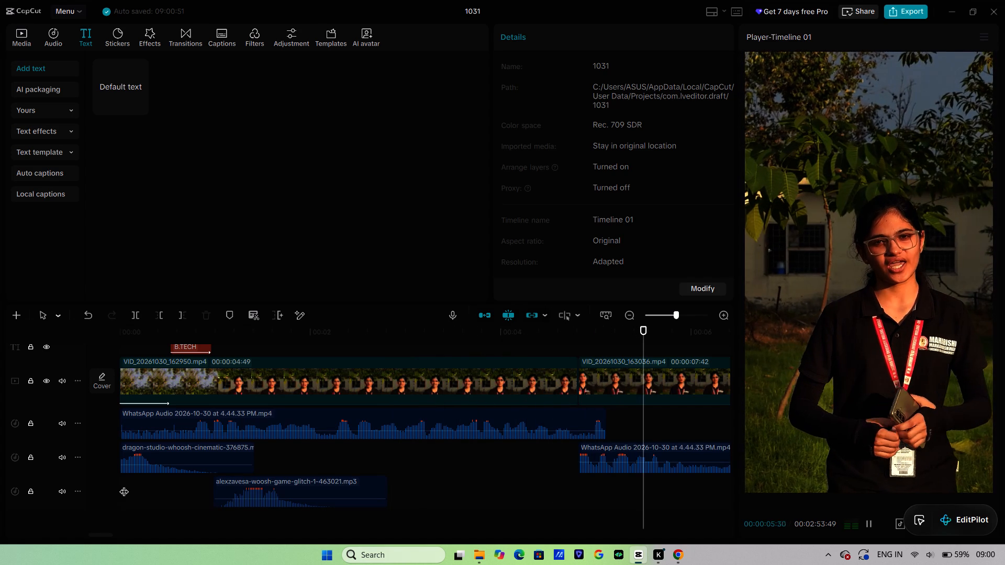
pyautogui.press('space')
# Trim the end of the opening WhatsApp Audio clip to the cut between the two video clips.
pyautogui.click(538, 420)
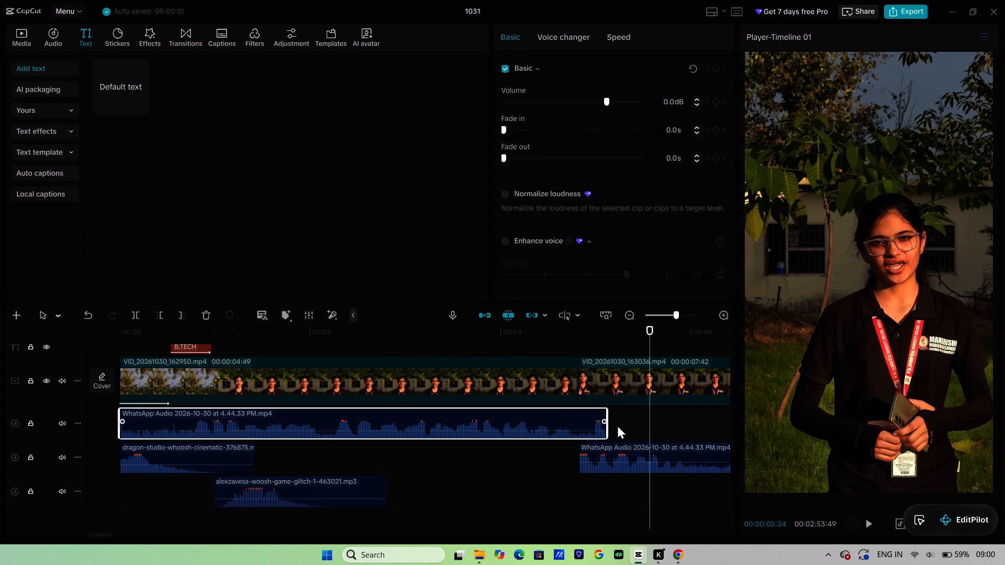
pyautogui.moveTo(609, 431); pyautogui.dragTo(579, 437)
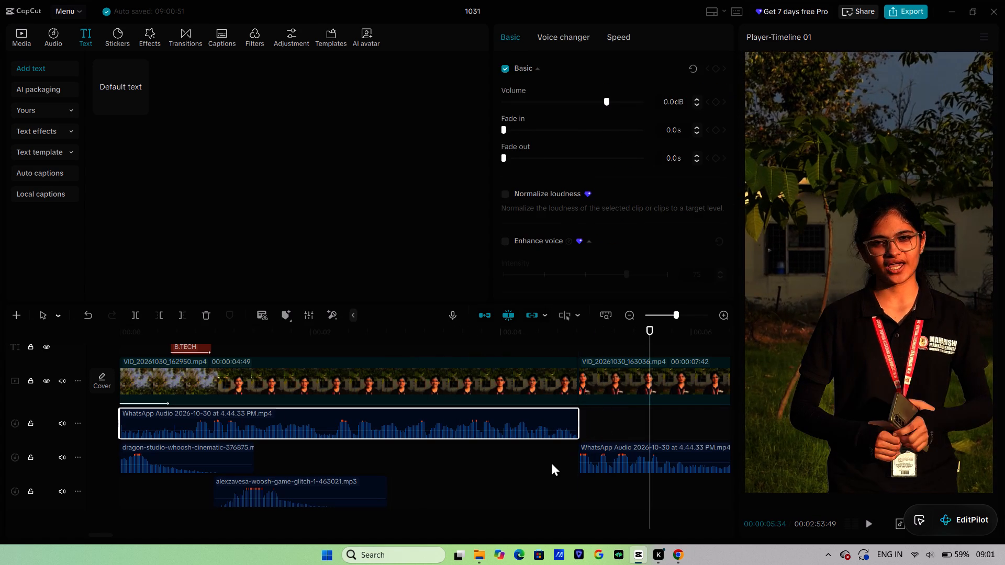
pyautogui.click(549, 464)
pyautogui.press('space')
pyautogui.press('space')
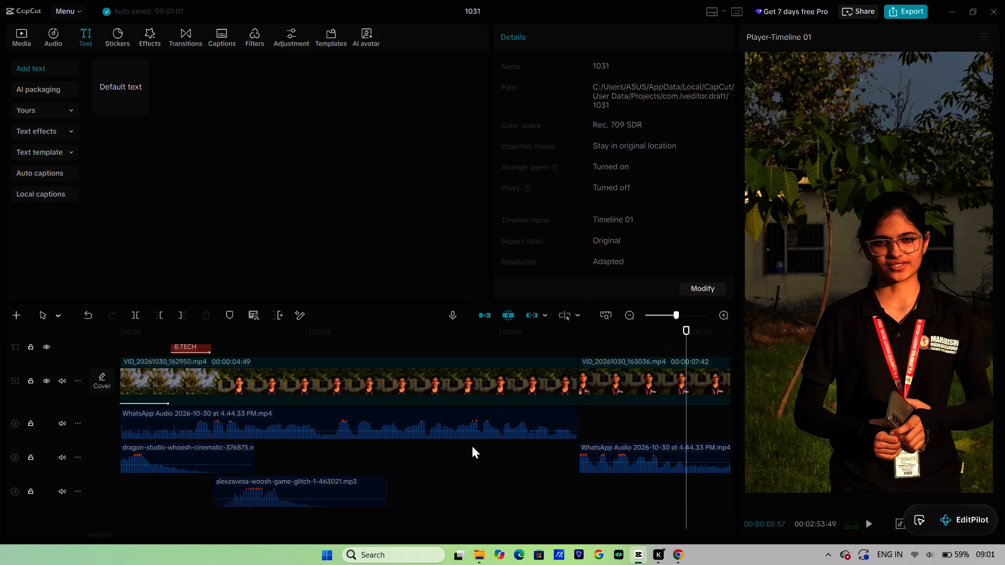
# Play back the opening from the start through the titles and darkblue.jpg section to check the adjusted voice timing.
pyautogui.scroll(2, 277, 408)
pyautogui.click(146, 389)
pyautogui.press('space')
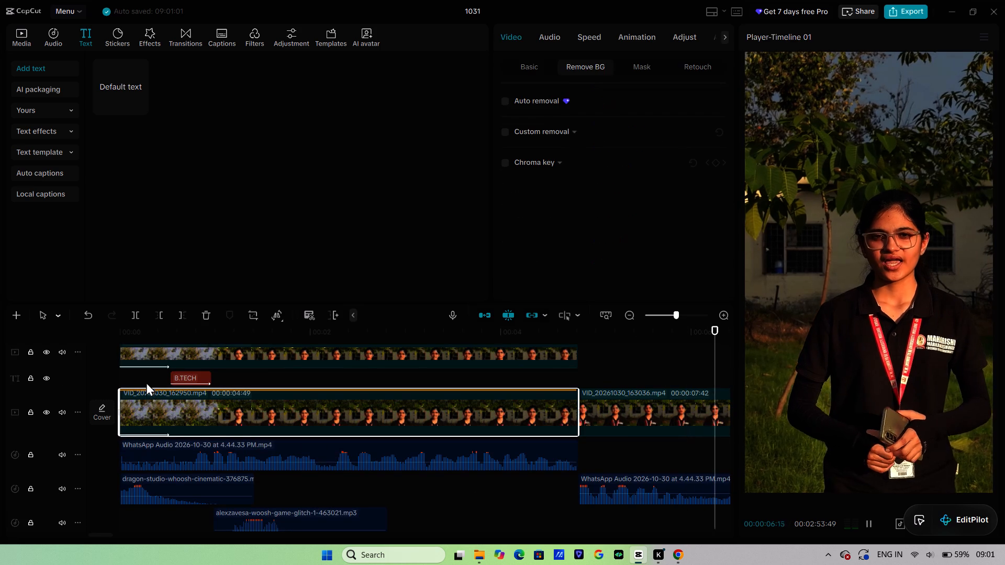
pyautogui.click(147, 377)
pyautogui.moveTo(147, 377); pyautogui.dragTo(0, 393)
pyautogui.press('space')
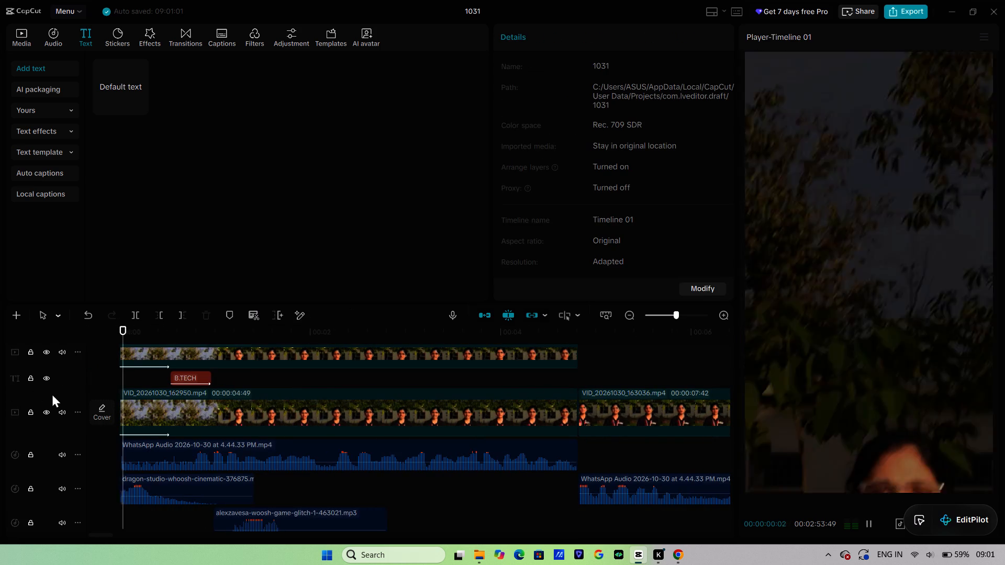
pyautogui.press('space')
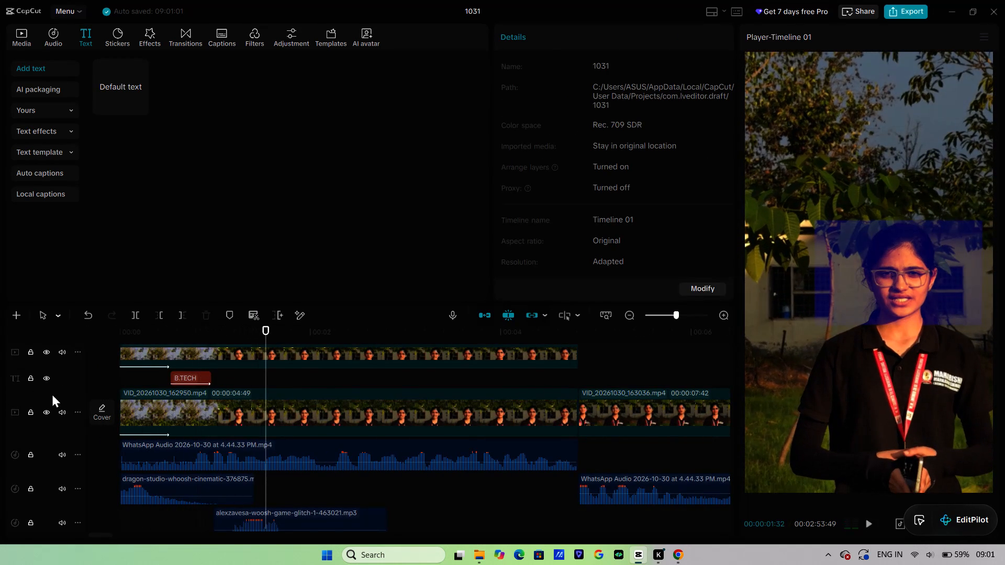
pyautogui.scroll(3, 133, 401)
pyautogui.click(163, 357)
pyautogui.press('space')
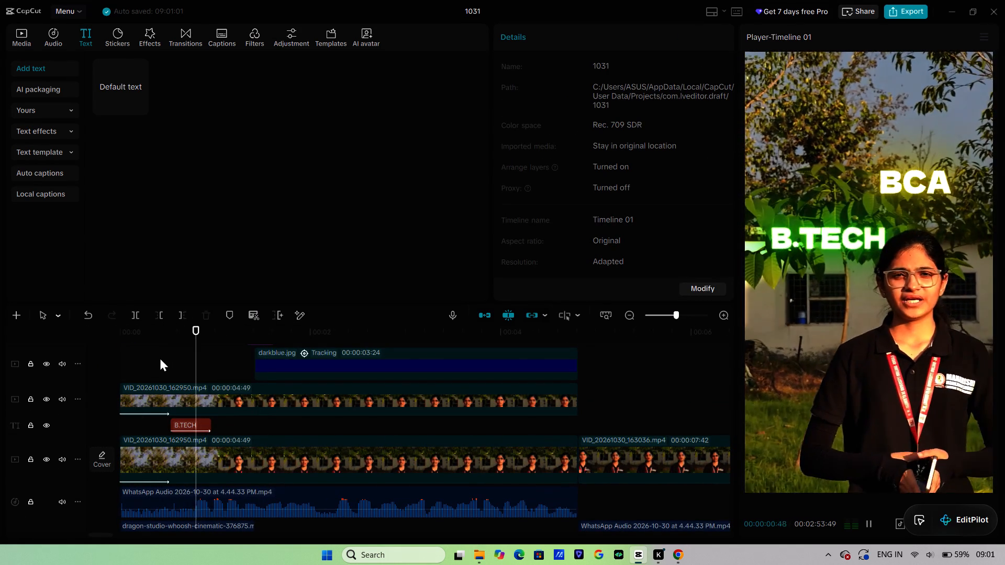
pyautogui.press('space')
pyautogui.scroll(1, 208, 389)
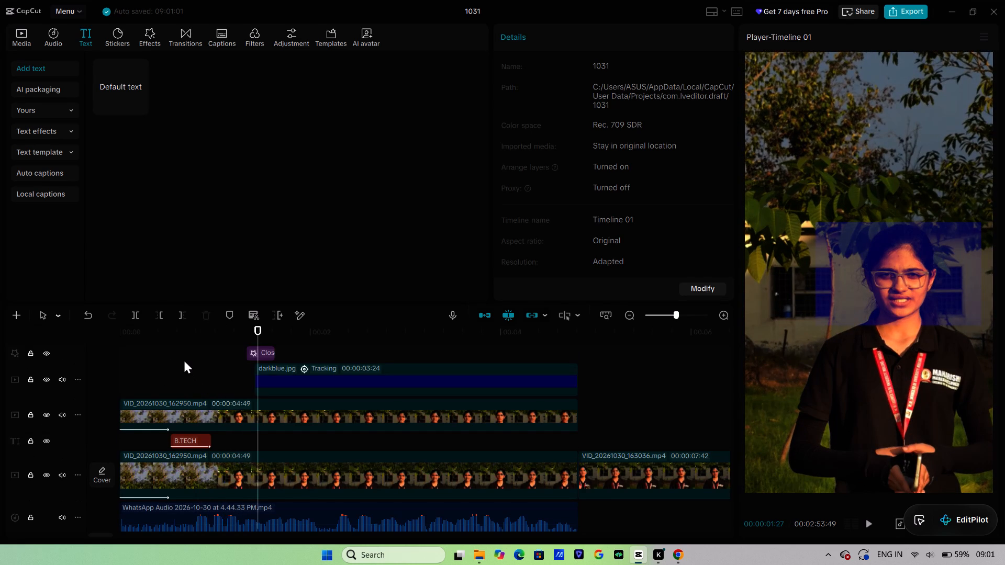
# Play back the opening several times around the B.TECH and BCA titles to check their timing against the voice.
pyautogui.click(232, 371)
pyautogui.press('space')
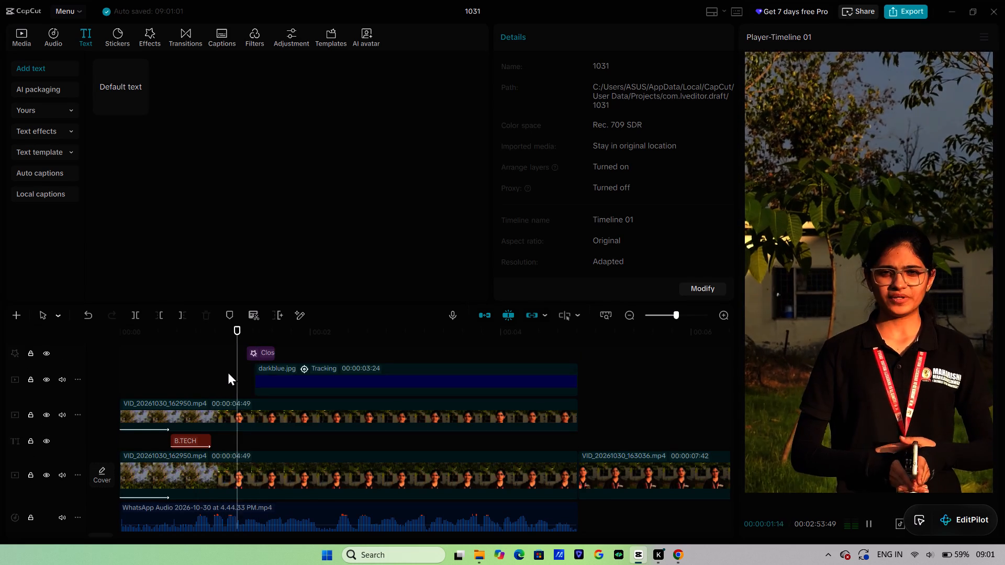
pyautogui.press('space')
pyautogui.click(171, 378)
pyautogui.press('space')
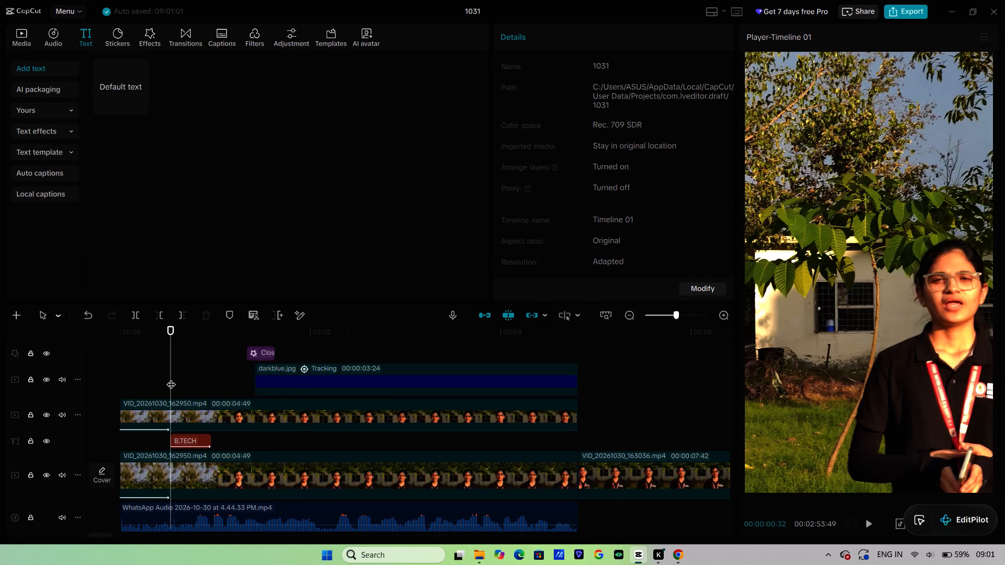
pyautogui.press('space')
pyautogui.scroll(1, 171, 378)
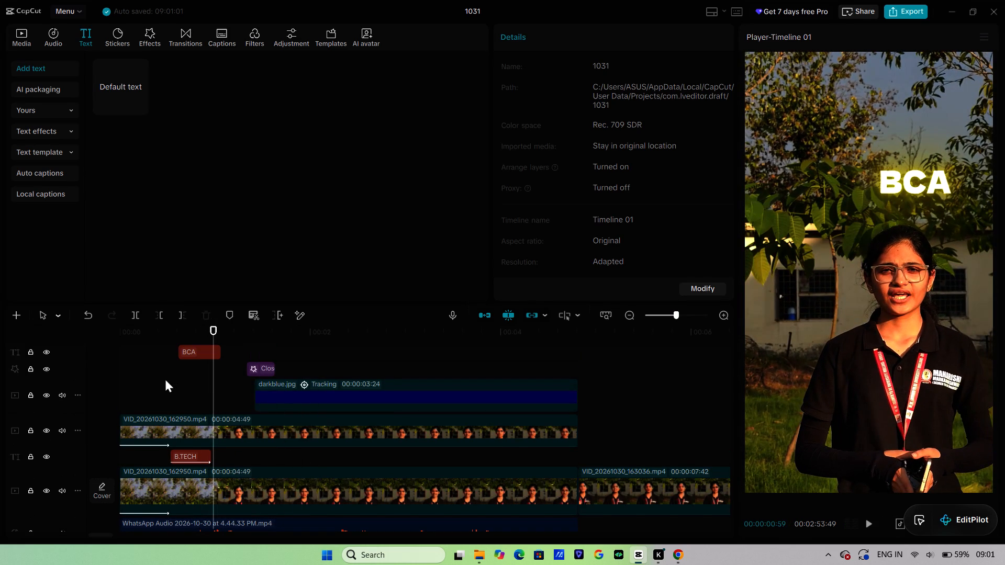
pyautogui.click(165, 378)
pyautogui.press('space')
pyautogui.press('space')
pyautogui.scroll(2, 177, 385)
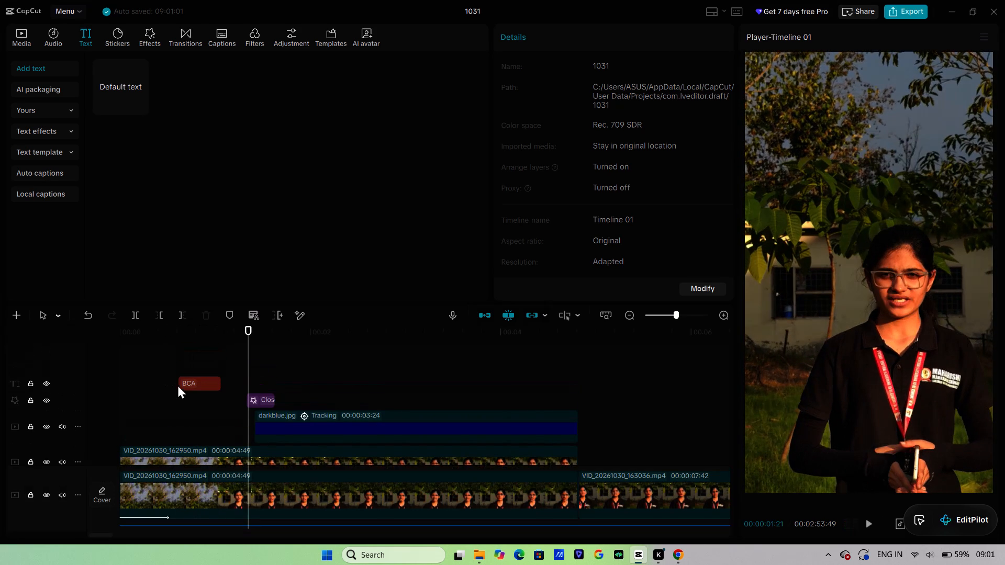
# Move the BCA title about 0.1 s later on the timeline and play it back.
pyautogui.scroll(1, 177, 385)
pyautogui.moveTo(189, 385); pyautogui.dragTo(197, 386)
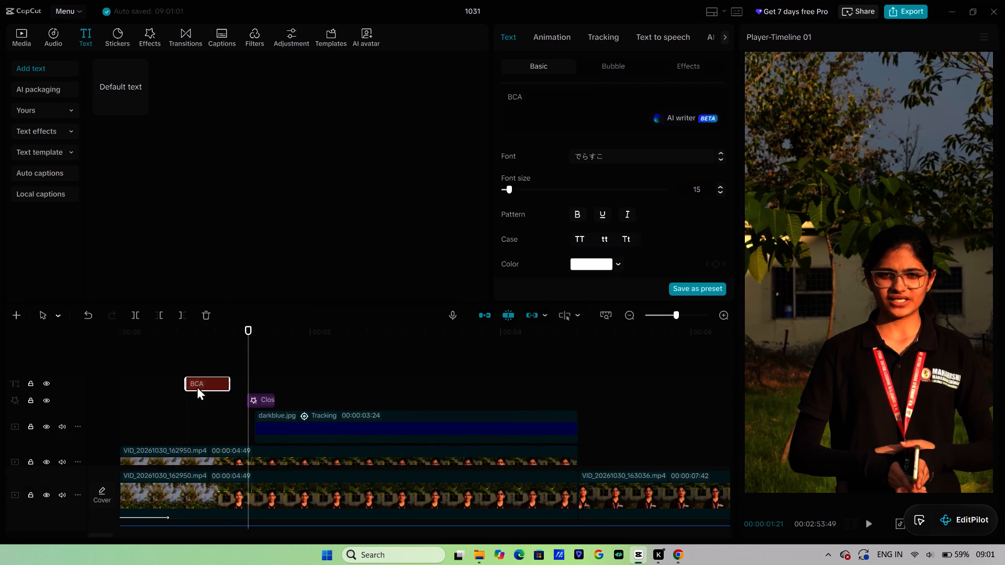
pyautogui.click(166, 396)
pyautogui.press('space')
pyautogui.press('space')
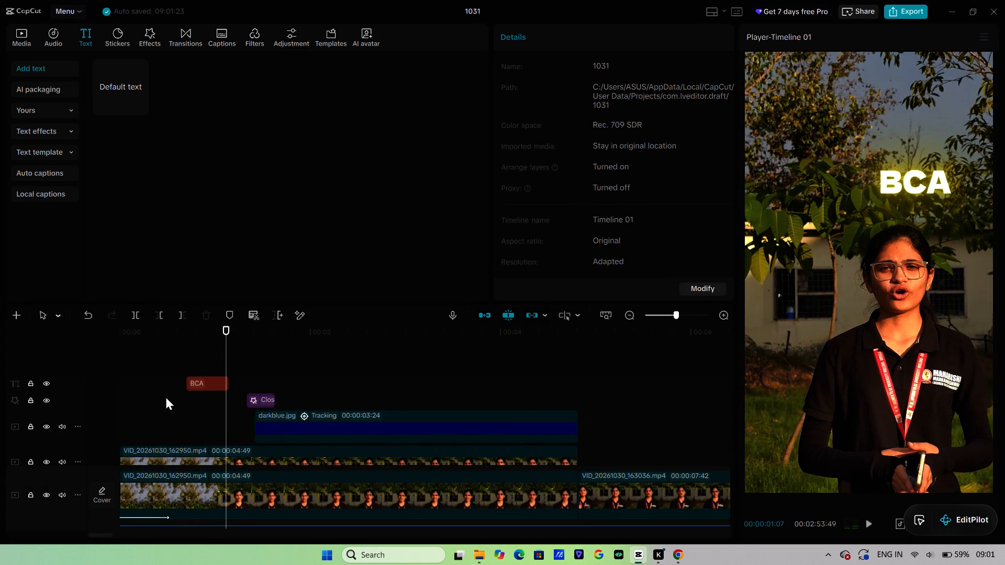
# Scrub and play back the BCA title section to check its appearance and end against the voice and darkblue.jpg.
pyautogui.click(195, 384)
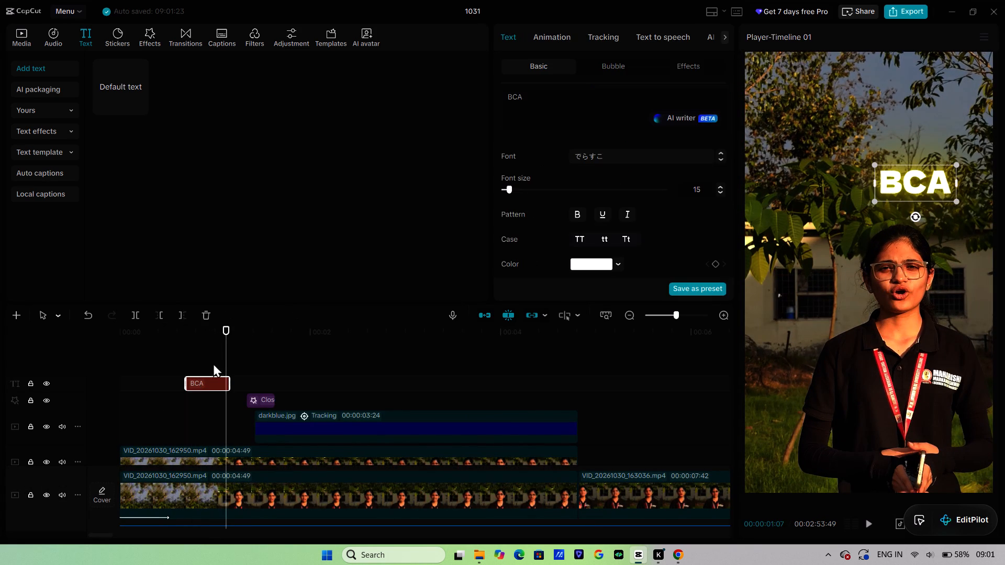
pyautogui.moveTo(223, 359); pyautogui.dragTo(199, 359)
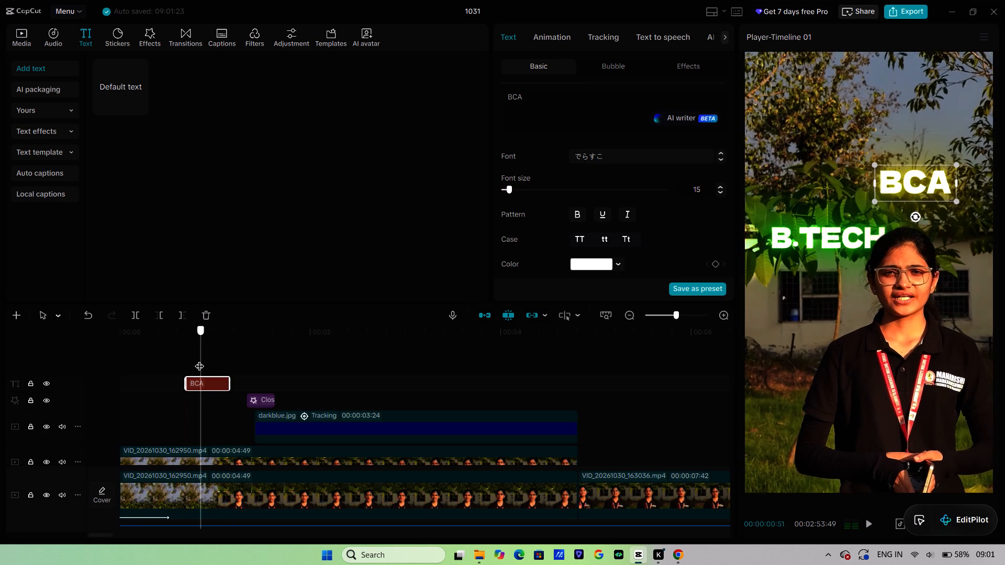
pyautogui.moveTo(199, 359); pyautogui.dragTo(186, 362)
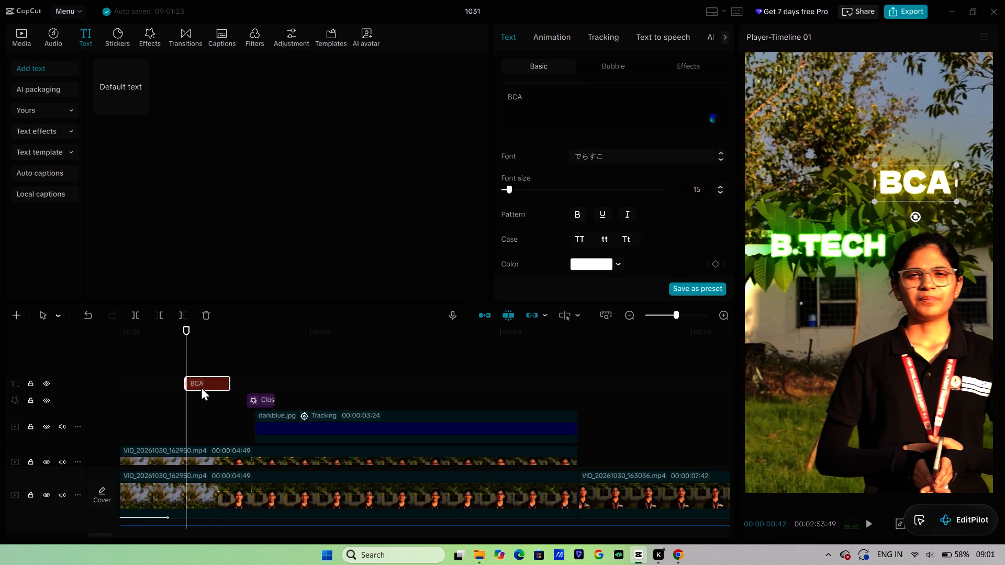
pyautogui.keyDown('ctrl'); pyautogui.scroll(6, 199, 394); pyautogui.keyUp('ctrl')
pyautogui.hscroll(1, 203, 396)
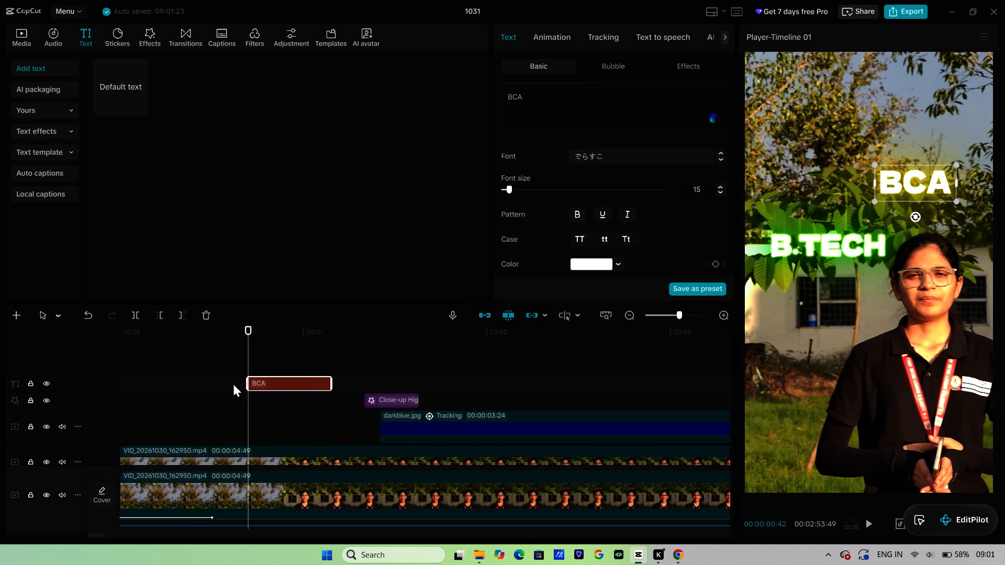
pyautogui.click(233, 383)
pyautogui.press('space')
pyautogui.press('space')
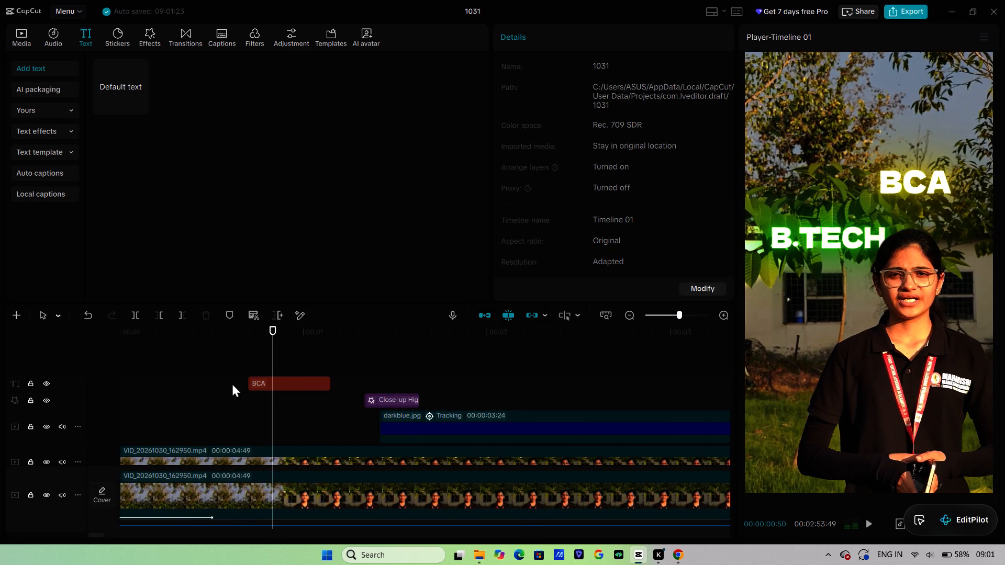
pyautogui.press('space')
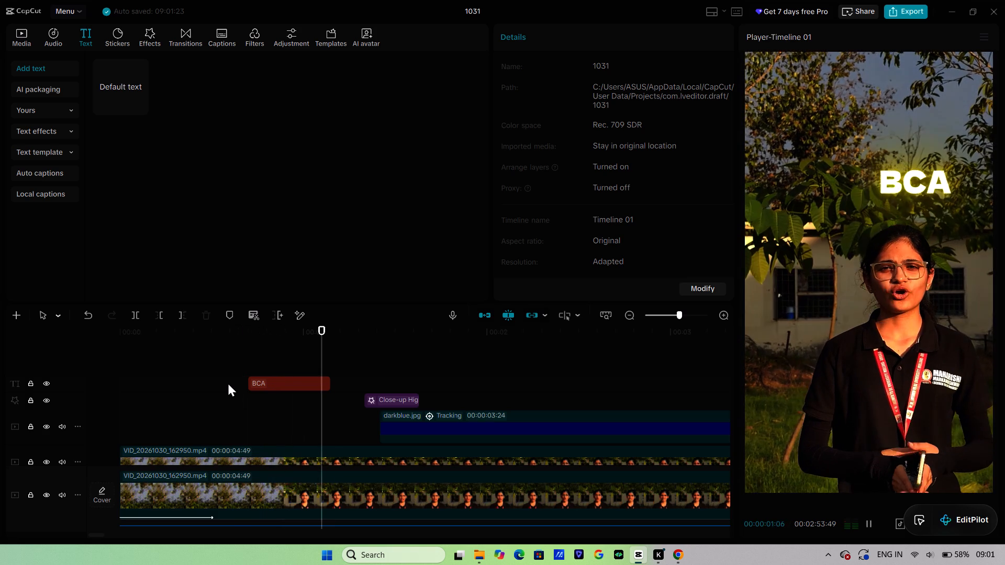
pyautogui.press('space')
pyautogui.click(282, 410)
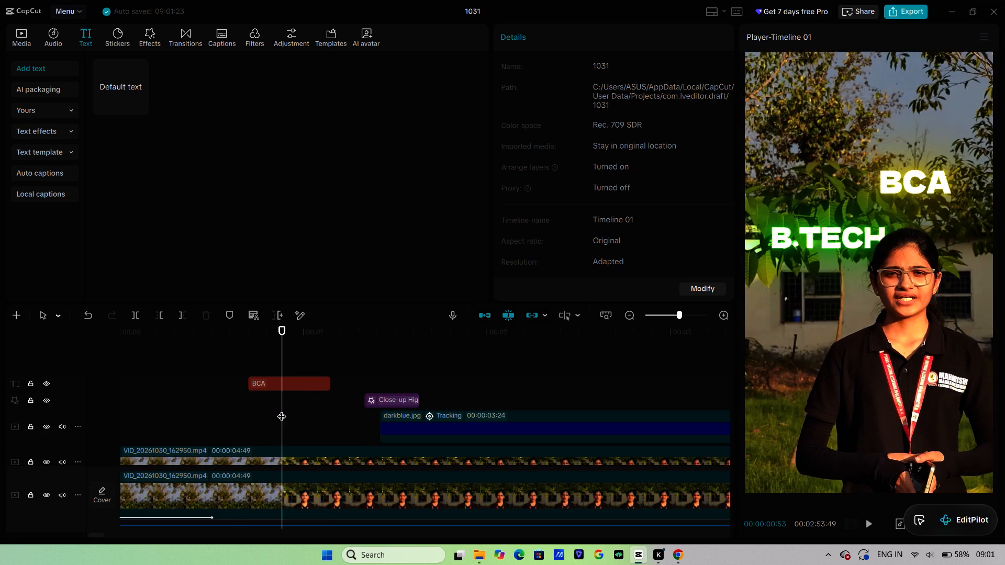
pyautogui.press('space')
pyautogui.press('space')
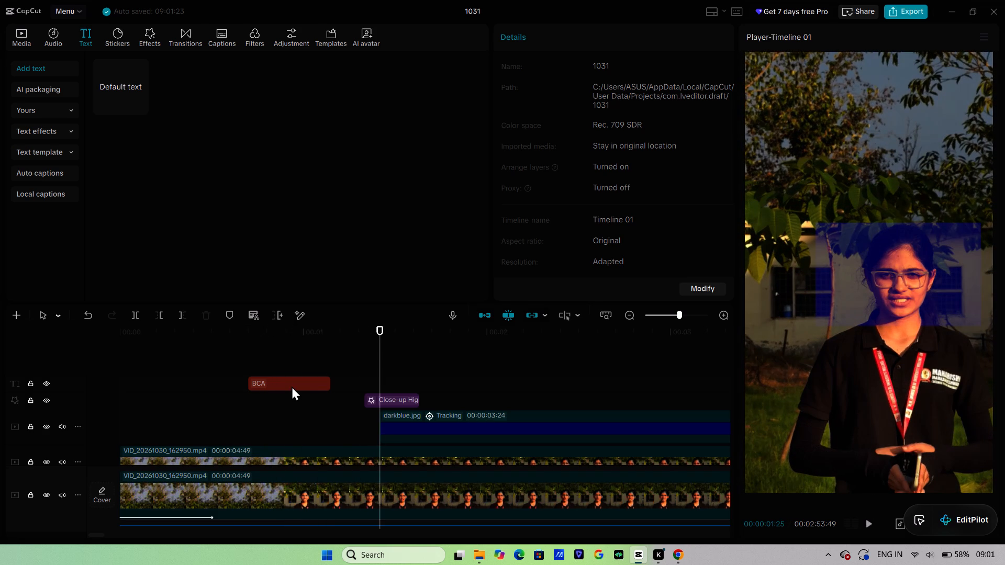
pyautogui.press('space')
pyautogui.press('space')
# Move the BCA title later so that it ends where the darkblue.jpg clip begins.
pyautogui.moveTo(295, 380); pyautogui.dragTo(341, 379)
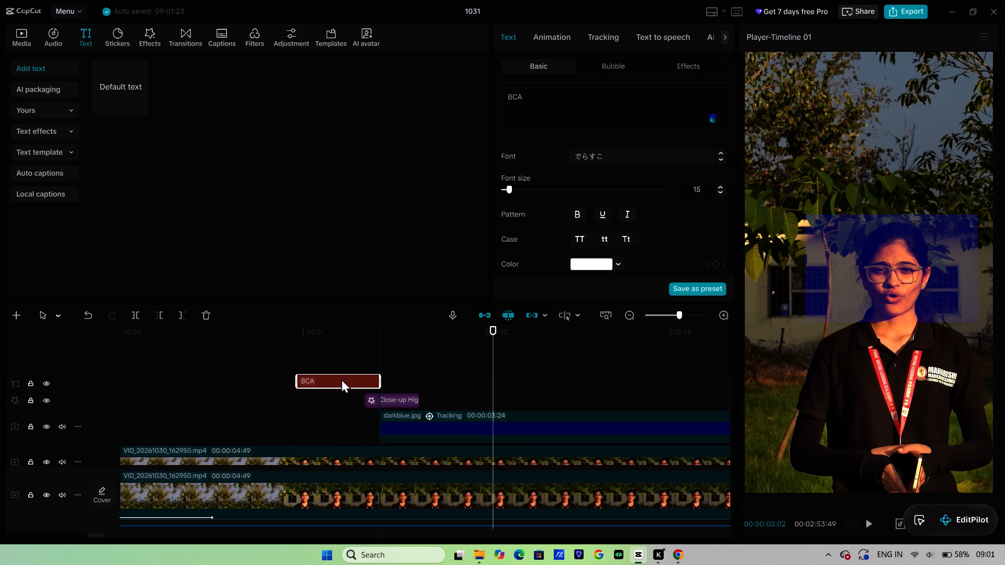
pyautogui.moveTo(341, 379); pyautogui.dragTo(341, 379)
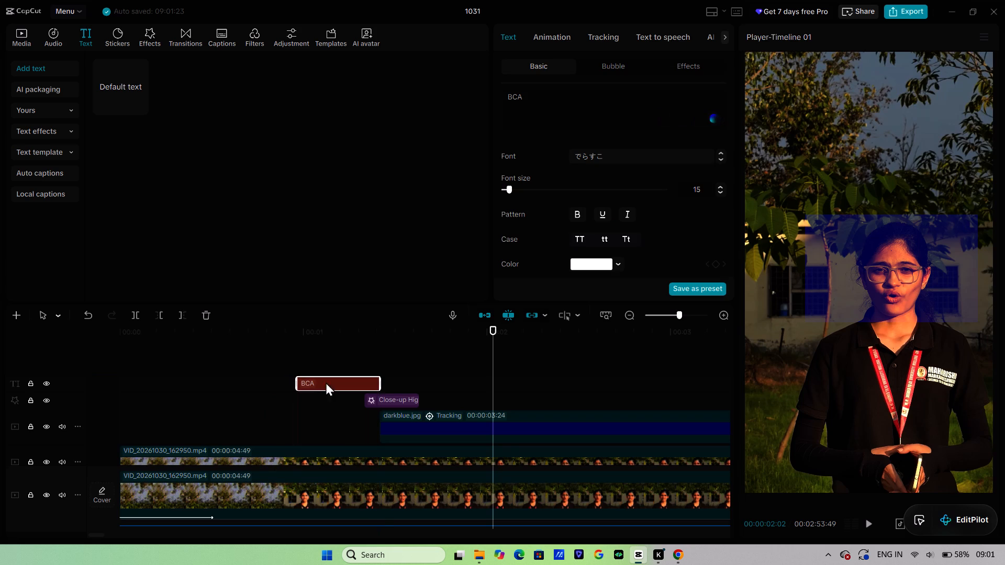
# Extend the start of the BCA title back to about 0.6 s and play back the result.
pyautogui.moveTo(295, 385); pyautogui.dragTo(238, 393)
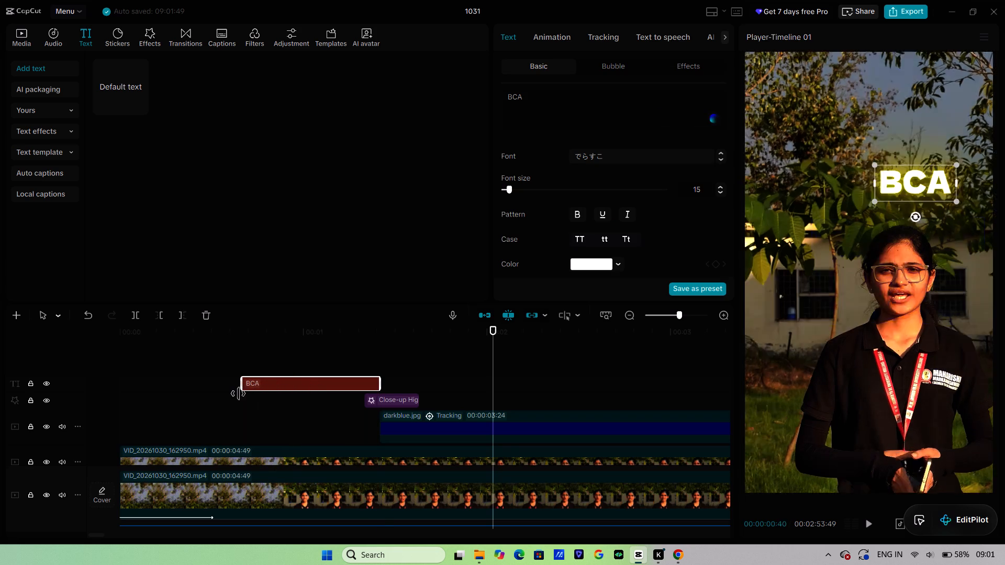
pyautogui.moveTo(238, 393); pyautogui.dragTo(236, 393)
pyautogui.click(214, 388)
pyautogui.press('space')
pyautogui.press('space')
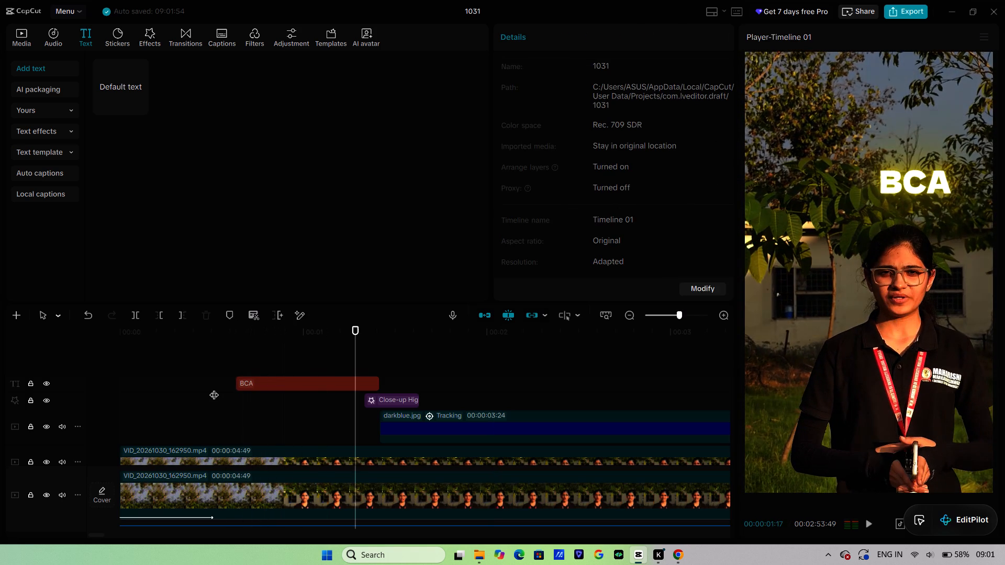
# Add Transform and Blend keyframes to the BCA title at 00:00:01:07.
pyautogui.click(325, 365)
pyautogui.click(325, 375)
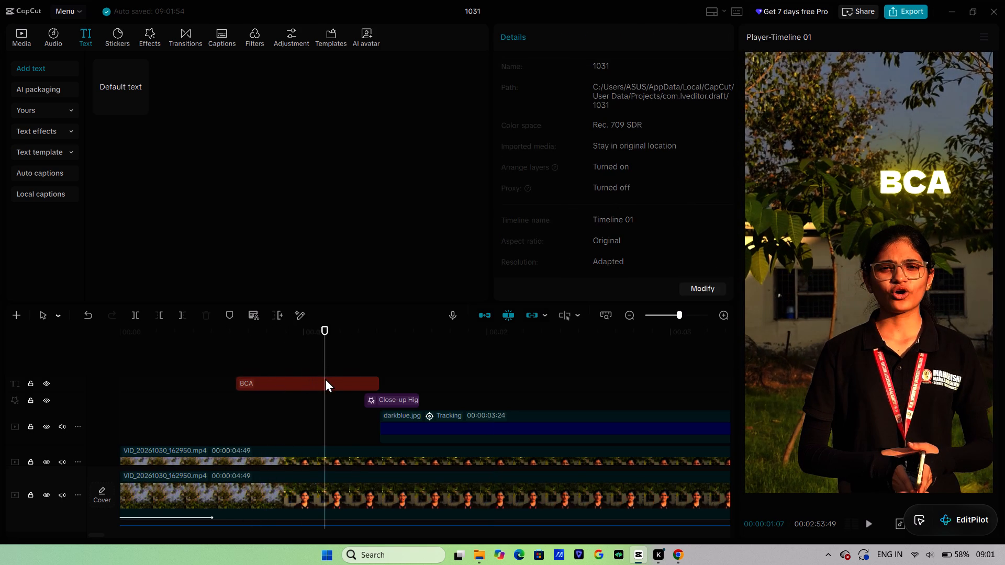
pyautogui.click(325, 380)
pyautogui.scroll(-7, 646, 214)
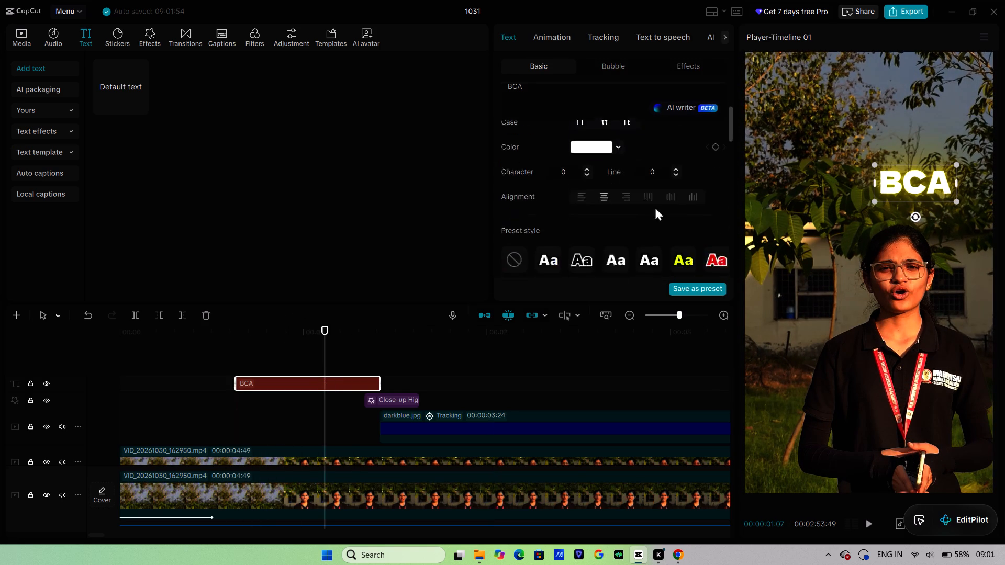
pyautogui.scroll(-8, 720, 152)
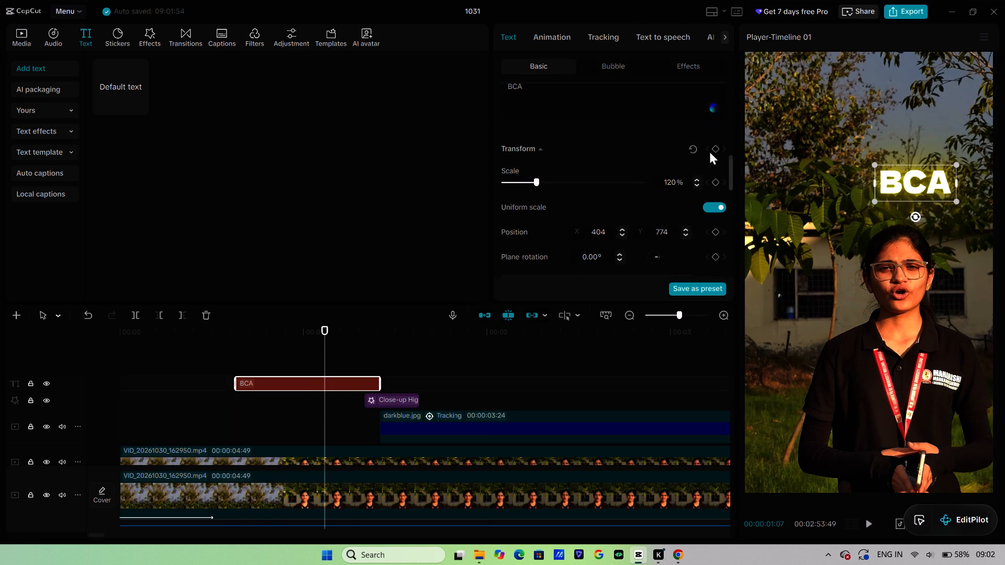
pyautogui.click(713, 148)
pyautogui.scroll(-4, 695, 179)
pyautogui.click(715, 190)
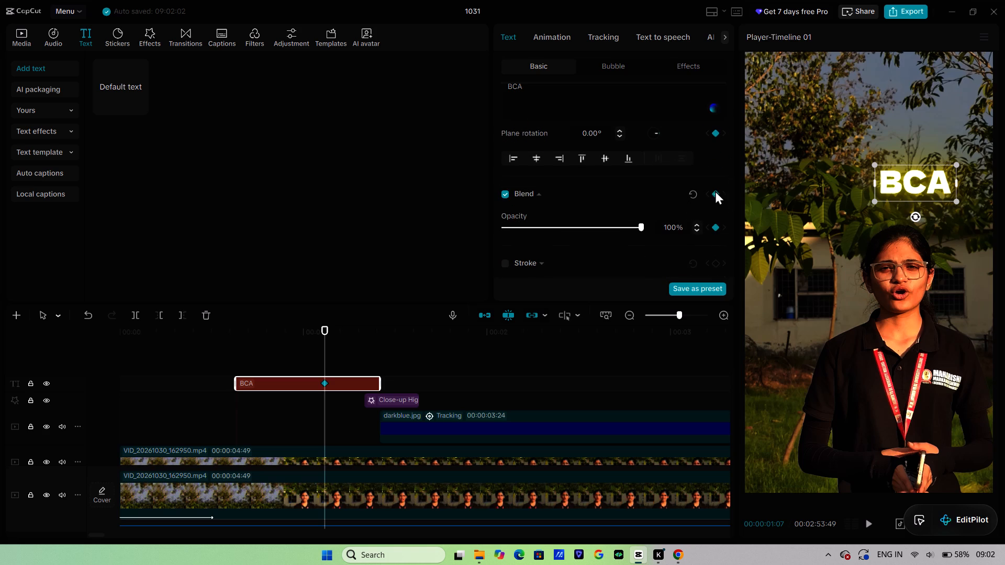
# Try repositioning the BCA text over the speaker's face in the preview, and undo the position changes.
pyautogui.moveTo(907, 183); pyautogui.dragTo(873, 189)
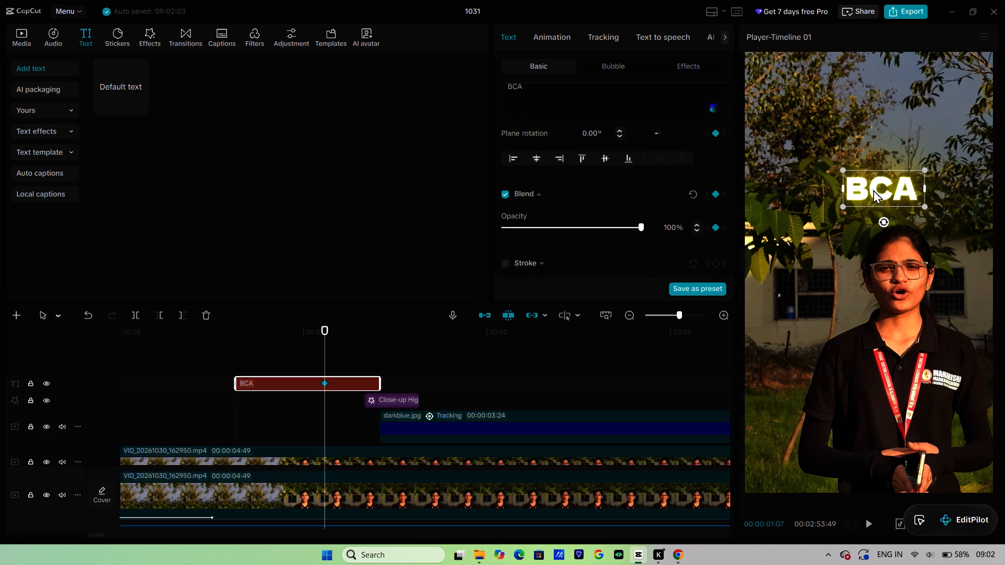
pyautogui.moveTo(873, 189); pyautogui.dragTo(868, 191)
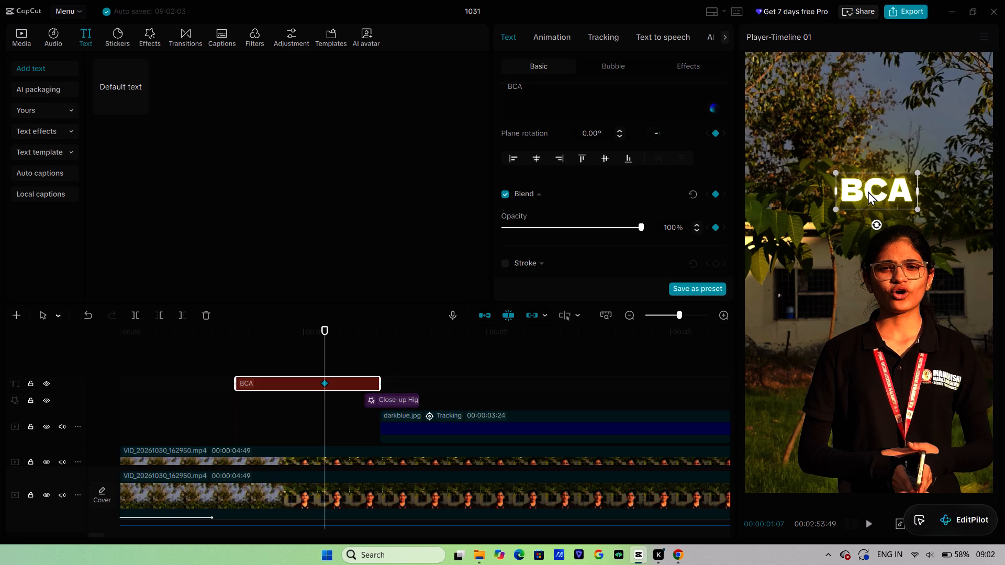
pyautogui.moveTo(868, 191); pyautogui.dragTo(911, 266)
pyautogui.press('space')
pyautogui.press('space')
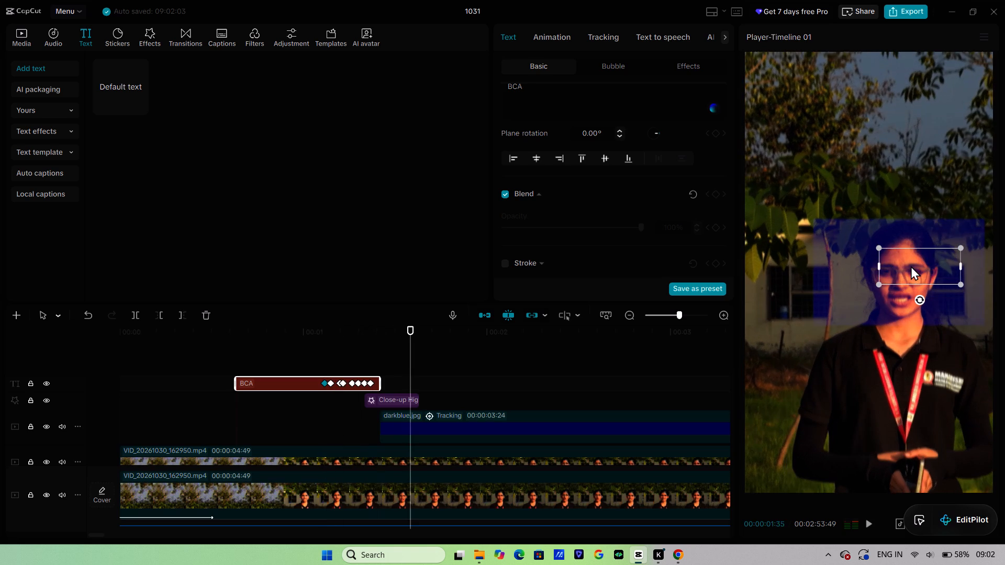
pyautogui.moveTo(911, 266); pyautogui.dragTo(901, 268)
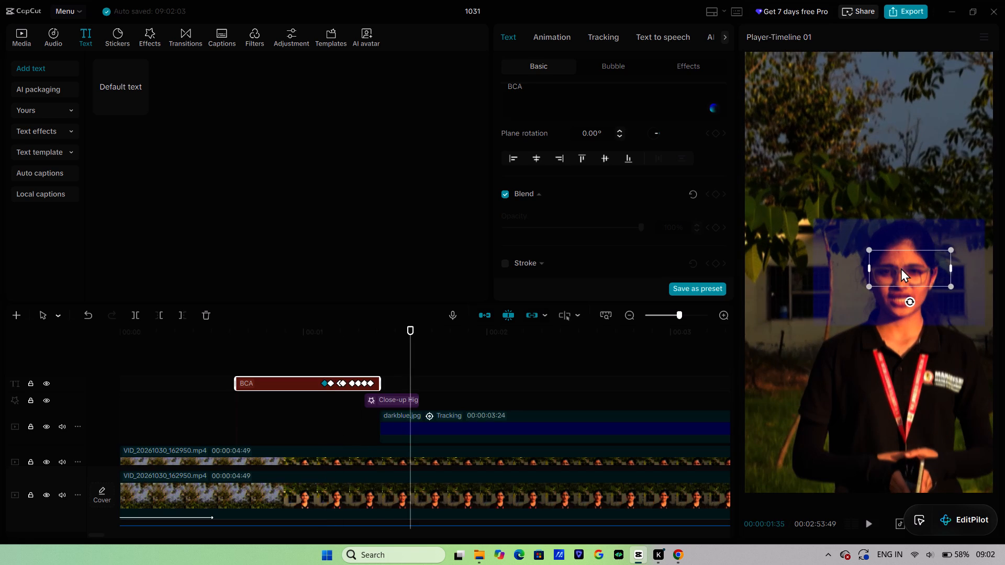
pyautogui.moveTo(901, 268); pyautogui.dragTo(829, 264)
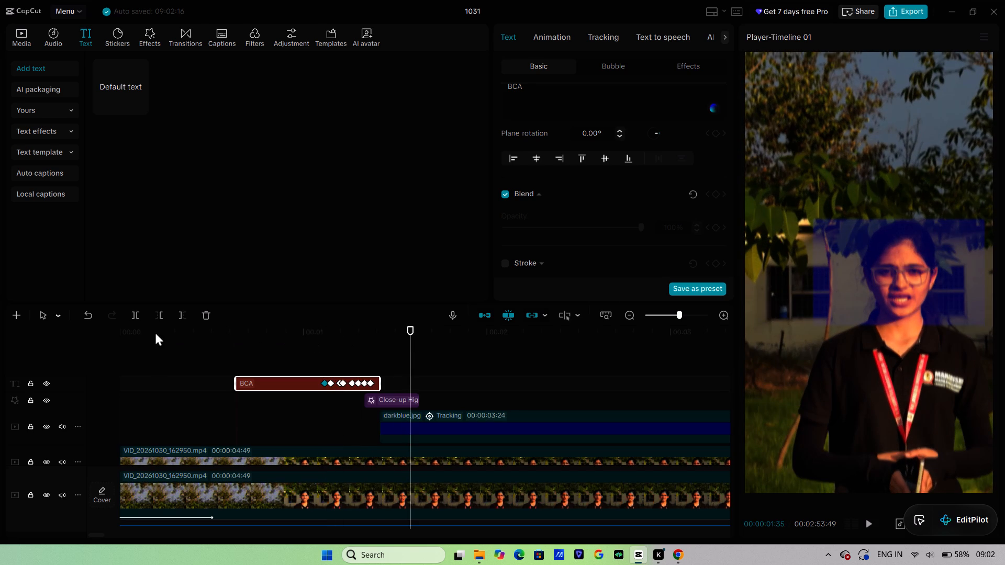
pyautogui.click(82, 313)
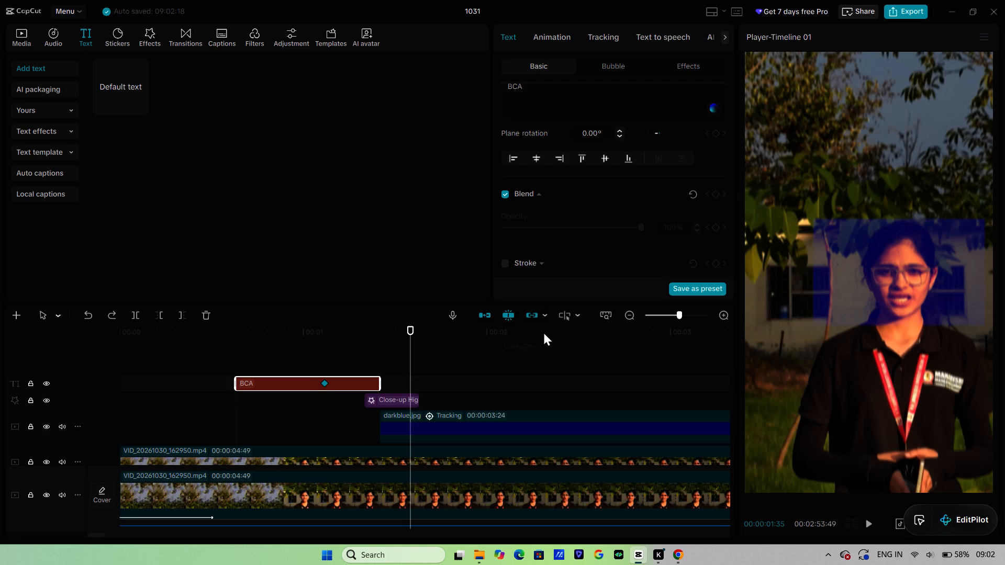
# At the 00:00:01:07 keyframe, move the BCA text just below the speaker's face, to about X 128, Y -416.
pyautogui.click(325, 361)
pyautogui.click(332, 390)
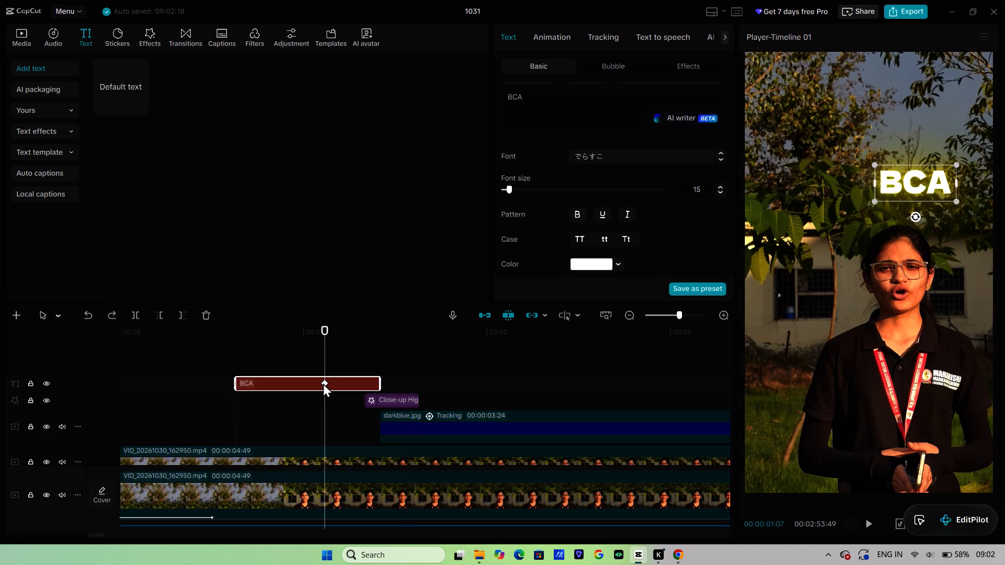
pyautogui.click(323, 383)
pyautogui.moveTo(911, 189); pyautogui.dragTo(891, 234)
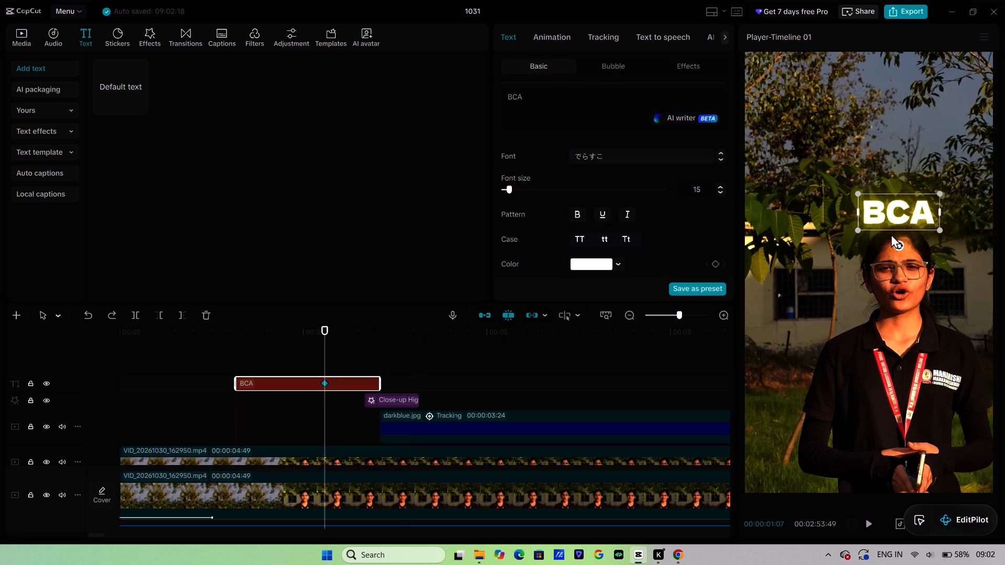
pyautogui.moveTo(891, 234); pyautogui.dragTo(889, 326)
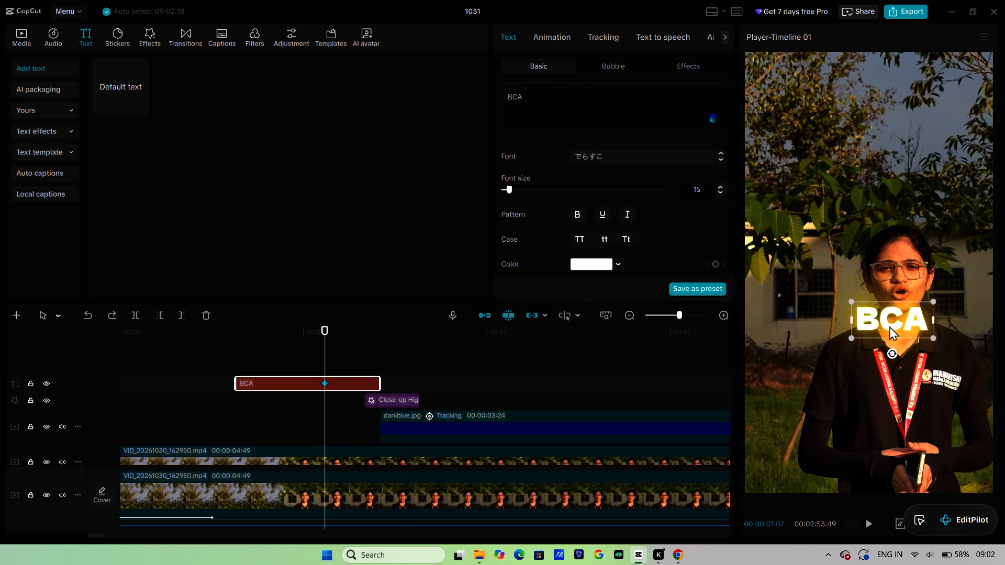
pyautogui.moveTo(889, 326); pyautogui.dragTo(879, 326)
# Add Transform and Blend keyframes to the BCA title at 00:00:01:16.
pyautogui.moveTo(325, 352); pyautogui.dragTo(352, 354)
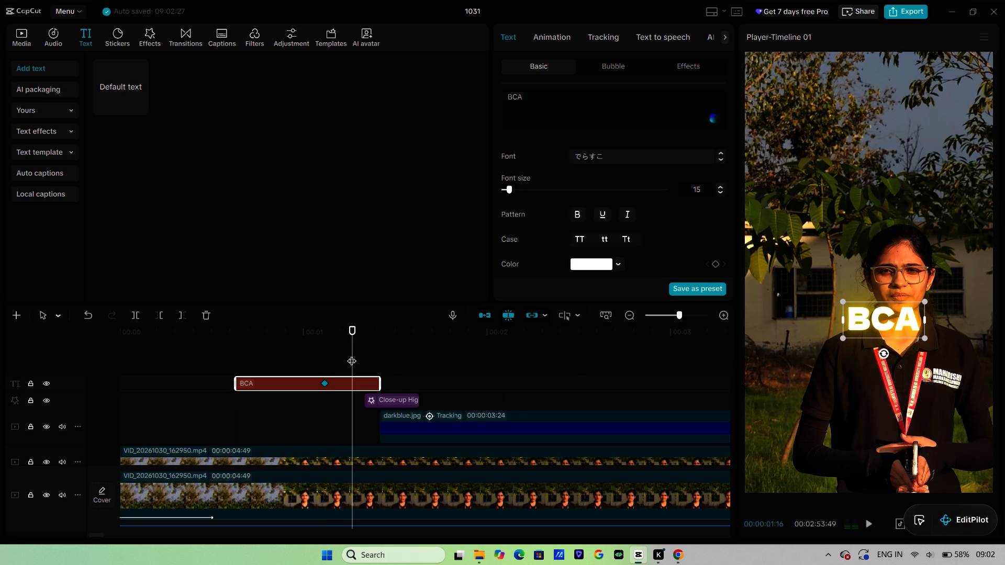
pyautogui.scroll(-7, 615, 195)
pyautogui.scroll(12, 619, 196)
pyautogui.scroll(-3, 652, 190)
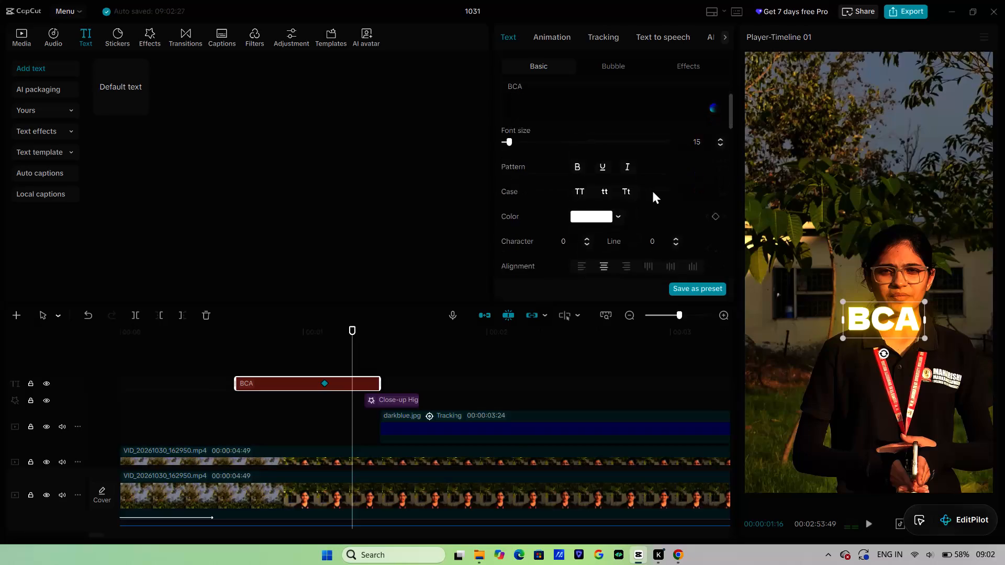
pyautogui.scroll(-14, 652, 190)
pyautogui.scroll(2, 653, 189)
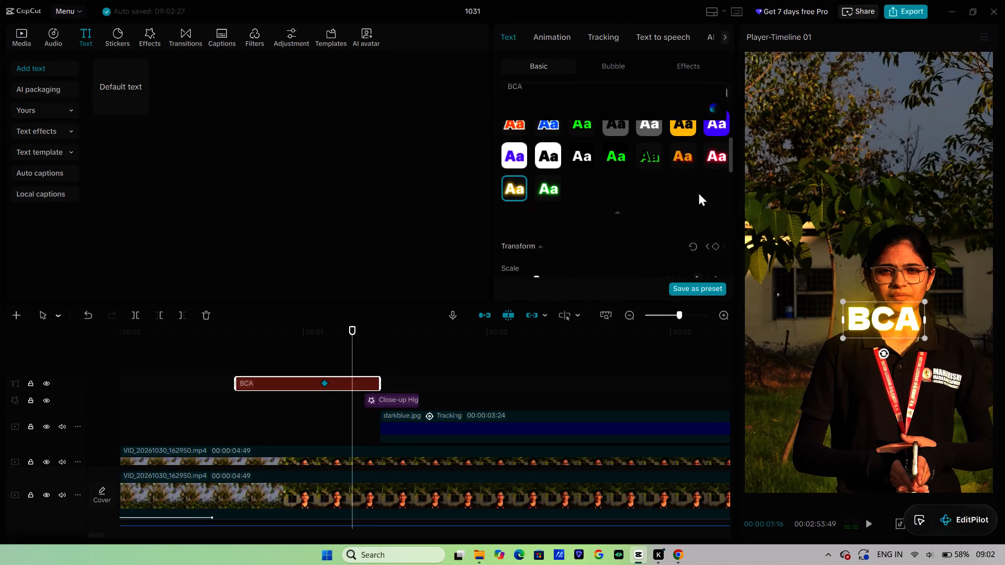
pyautogui.scroll(-1, 699, 192)
pyautogui.click(713, 196)
pyautogui.scroll(-5, 713, 196)
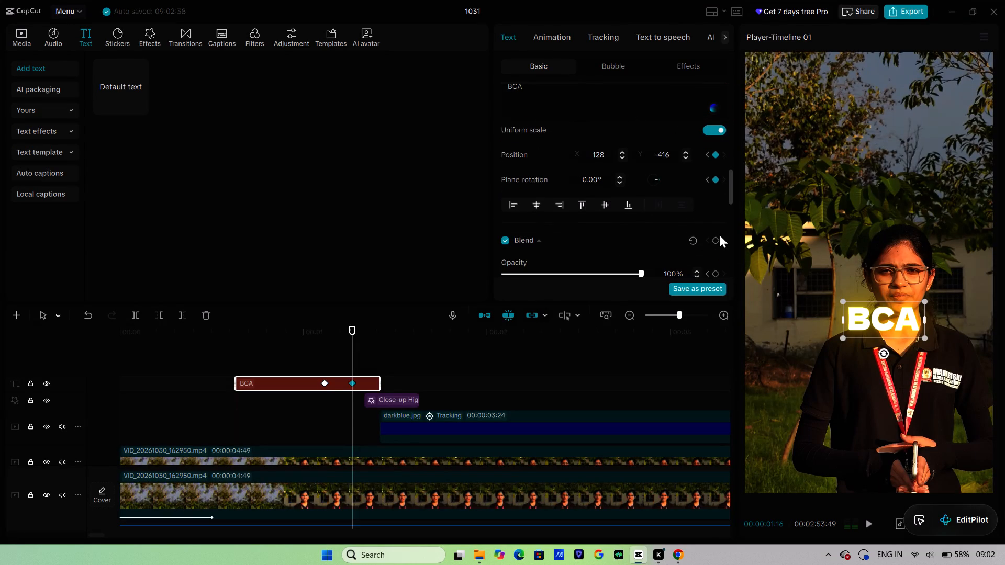
pyautogui.click(719, 239)
# At the 00:00:01:16 keyframe, move the BCA text off the frame's left edge, to about X -1436, Y -296.
pyautogui.moveTo(891, 314); pyautogui.dragTo(785, 310)
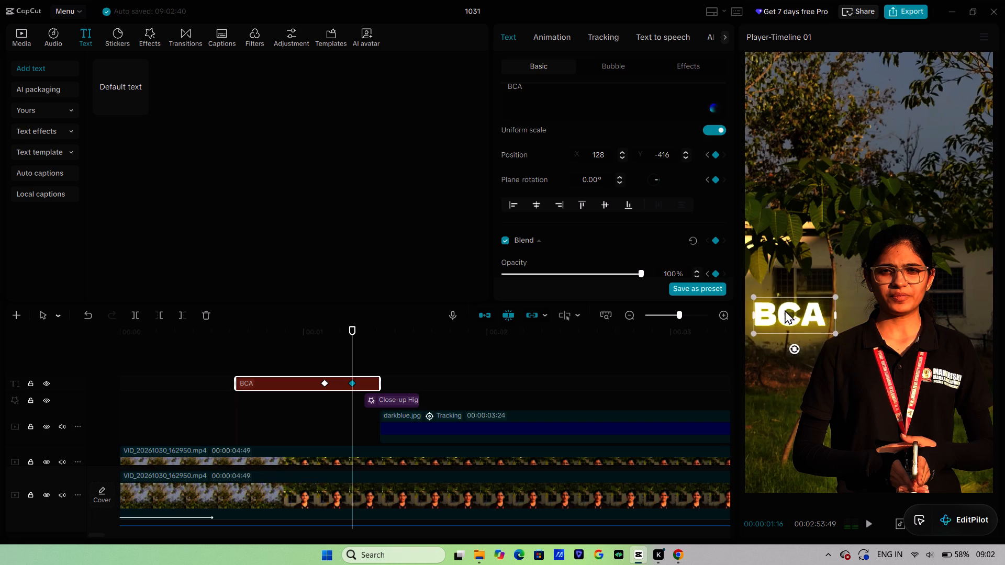
pyautogui.moveTo(785, 310); pyautogui.dragTo(709, 298)
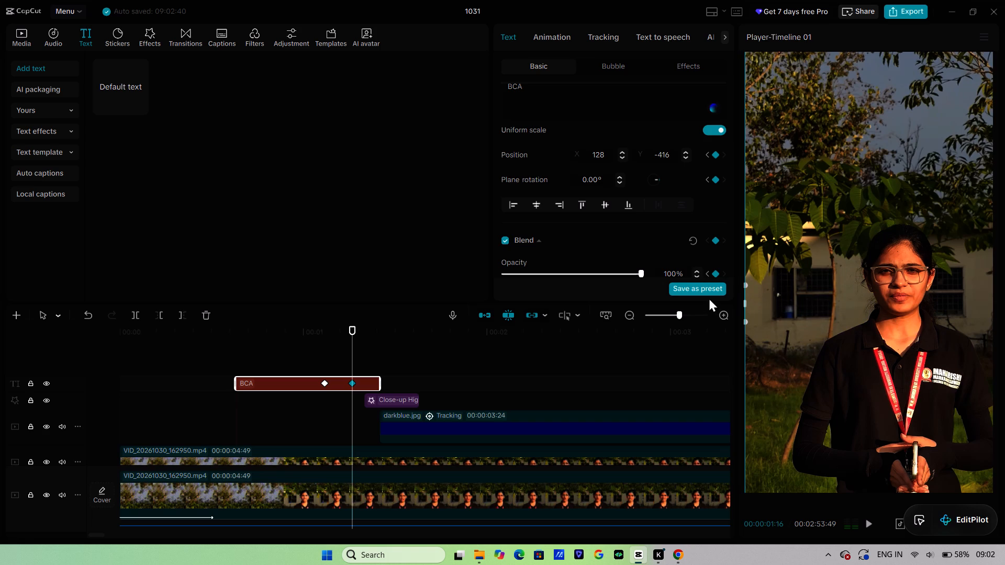
pyautogui.moveTo(709, 298); pyautogui.dragTo(709, 301)
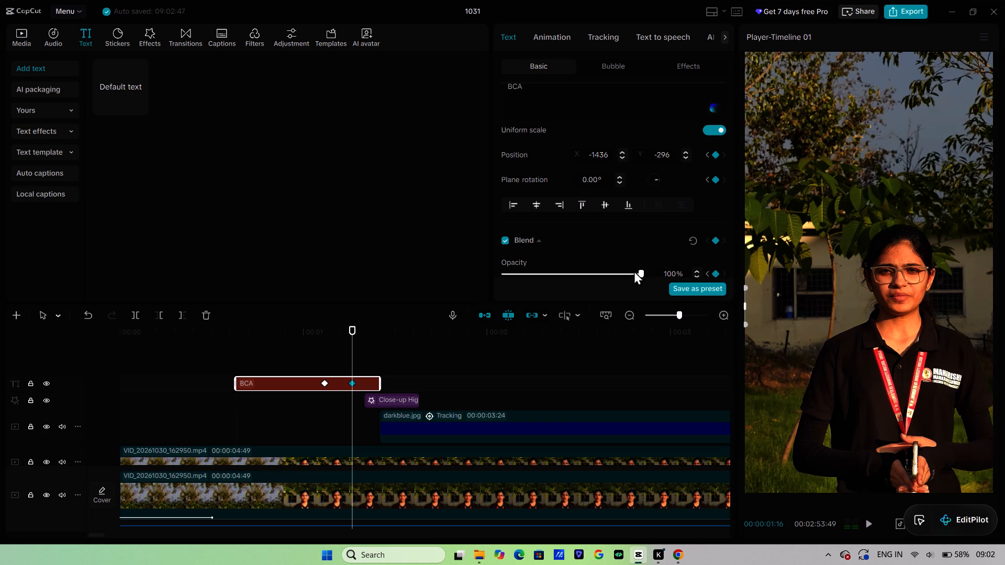
# Add Transform and Blend keyframes to the BCA title at 00:00:00:56.
pyautogui.scroll(-1, 562, 299)
pyautogui.moveTo(351, 352); pyautogui.dragTo(292, 356)
pyautogui.scroll(-5, 703, 212)
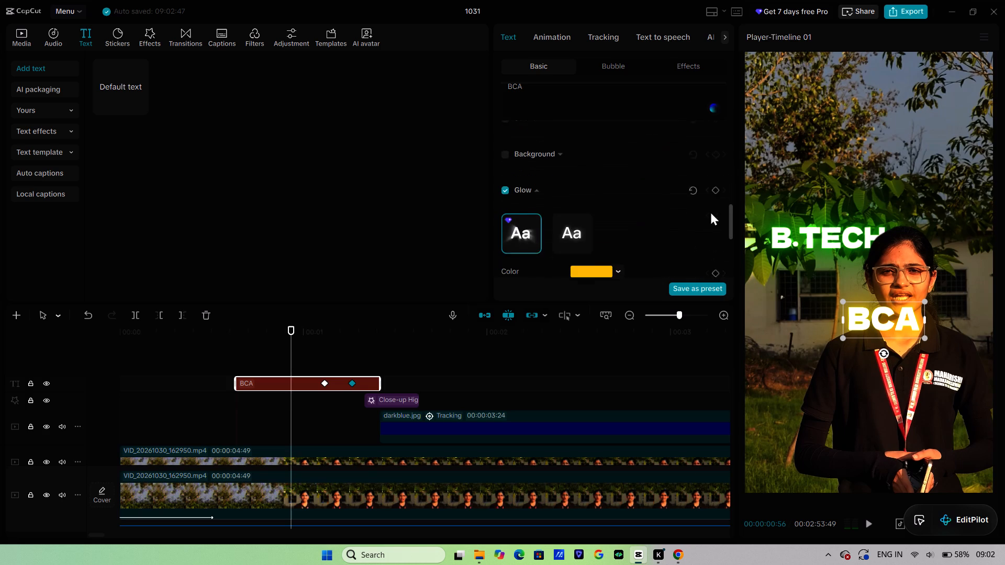
pyautogui.scroll(-2, 709, 211)
pyautogui.scroll(14, 709, 211)
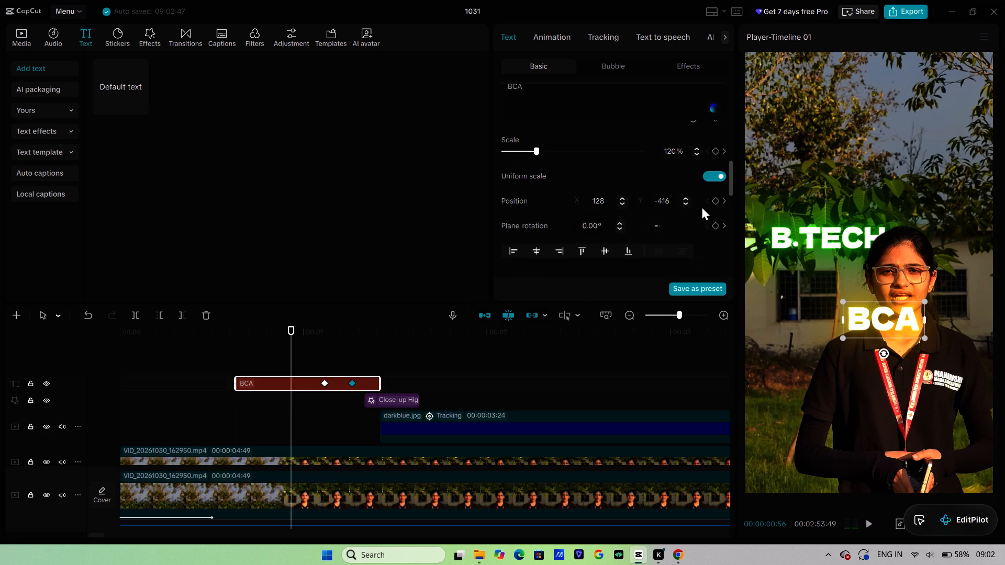
pyautogui.scroll(3, 701, 206)
pyautogui.scroll(-1, 701, 206)
pyautogui.click(718, 201)
pyautogui.scroll(-5, 718, 201)
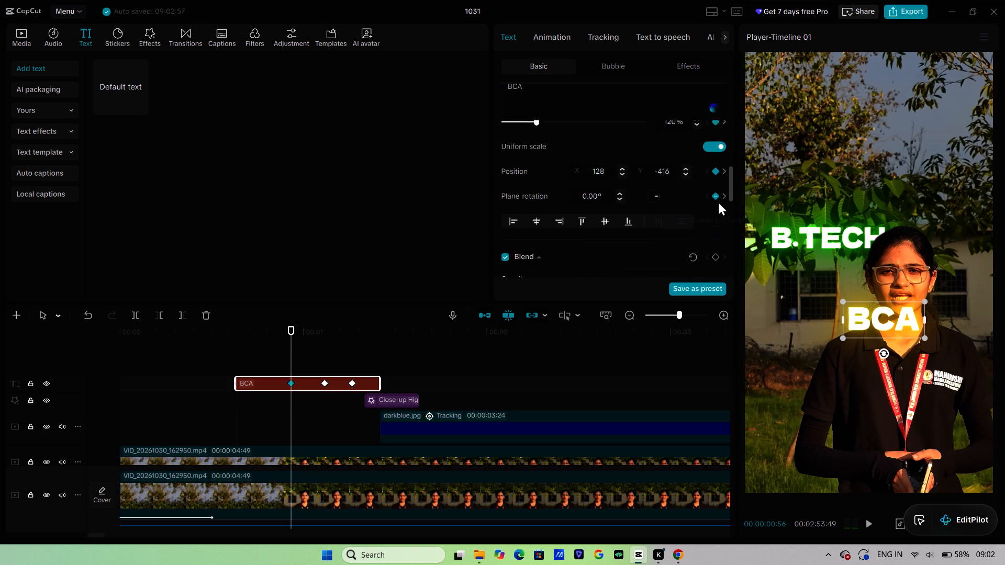
pyautogui.click(718, 251)
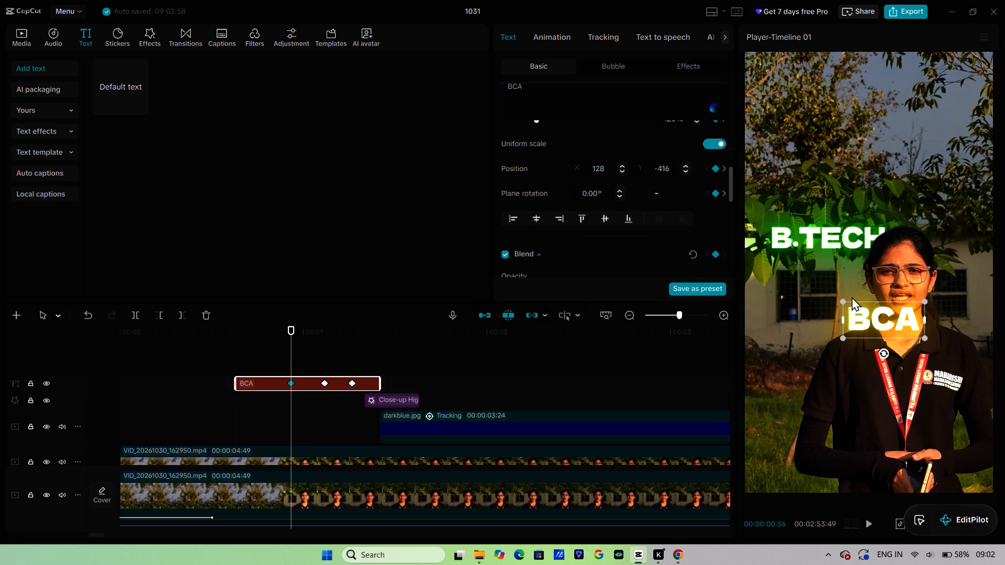
# At the 00:00:00:56 keyframe, move the BCA text off the frame's right edge, to about X 1436, Y -381.
pyautogui.moveTo(876, 319); pyautogui.dragTo(1002, 300)
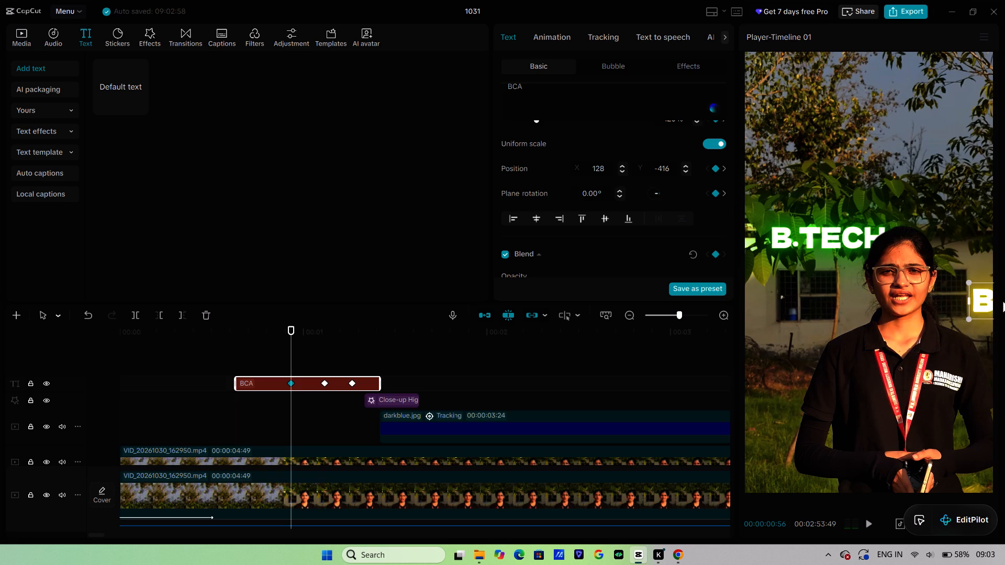
pyautogui.moveTo(1002, 300); pyautogui.dragTo(894, 317)
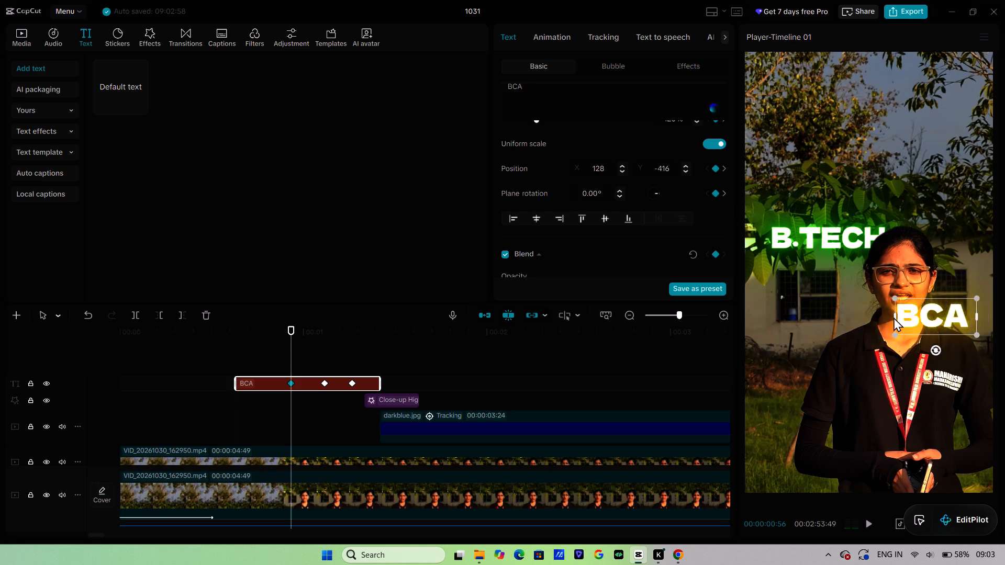
pyautogui.moveTo(894, 317); pyautogui.dragTo(1004, 311)
pyautogui.moveTo(978, 315); pyautogui.dragTo(1002, 319)
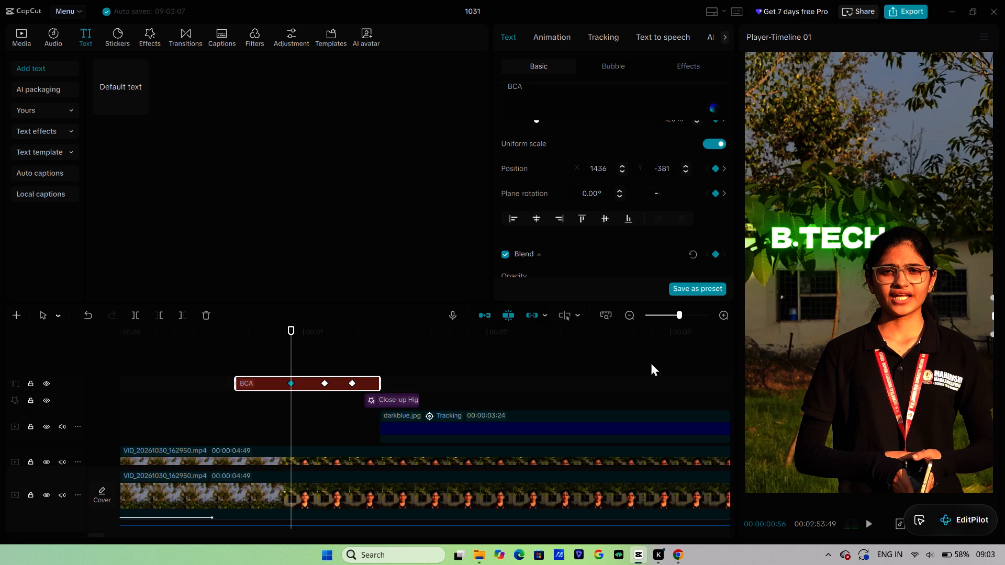
# Scrub between the BCA title's keyframes to review how the text slides across the frame.
pyautogui.moveTo(289, 357); pyautogui.dragTo(354, 359)
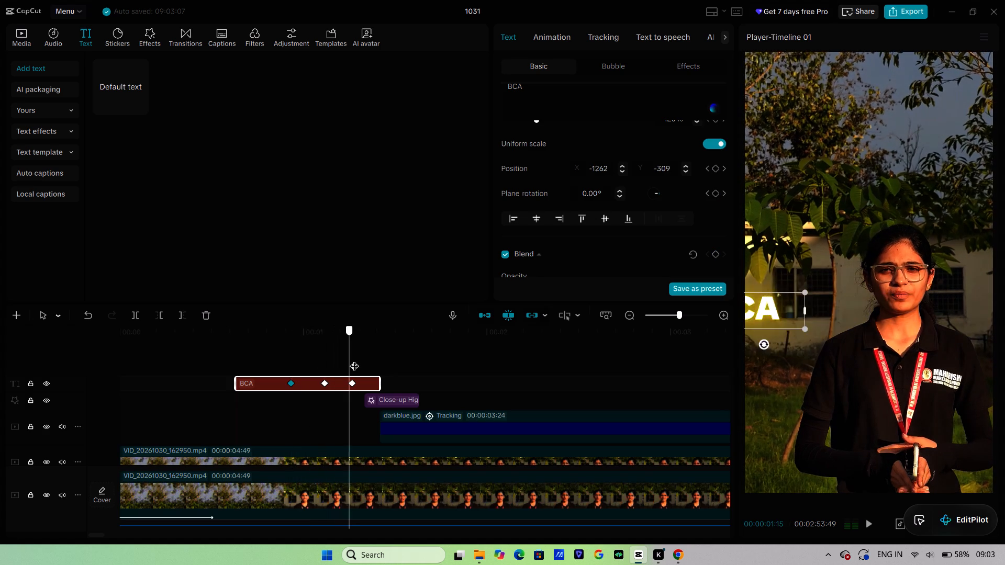
pyautogui.moveTo(354, 359); pyautogui.dragTo(326, 363)
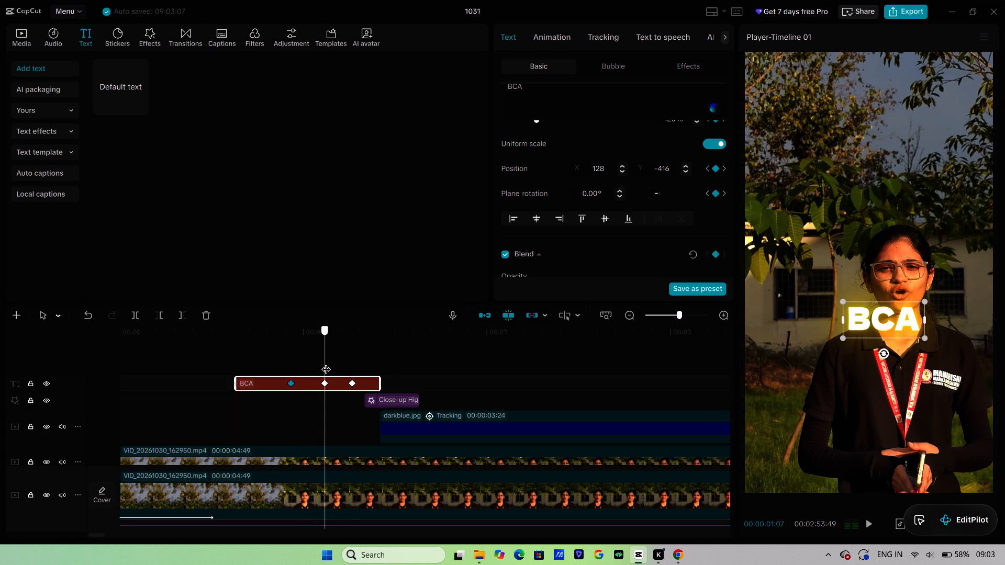
pyautogui.moveTo(326, 363); pyautogui.dragTo(352, 361)
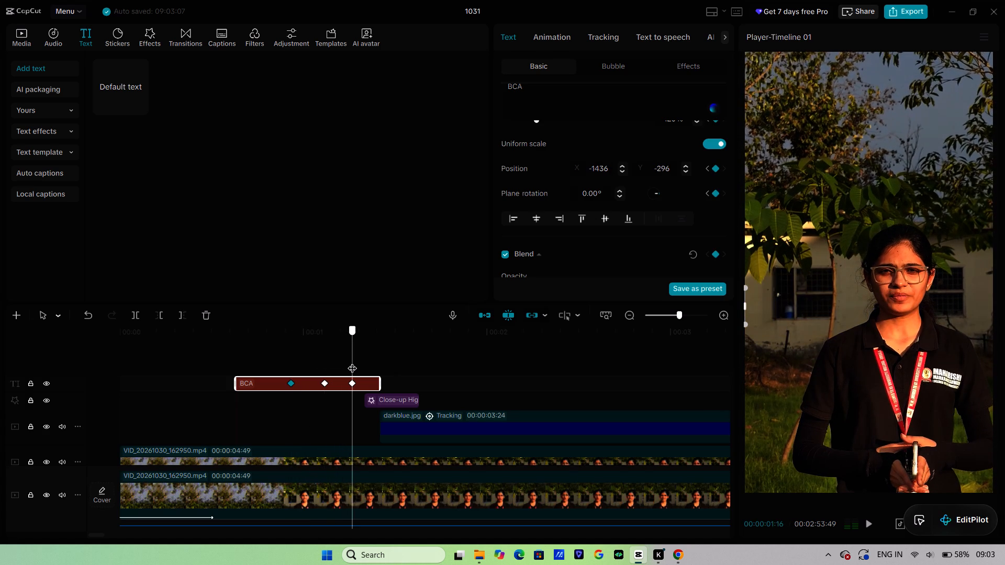
pyautogui.moveTo(352, 361); pyautogui.dragTo(348, 365)
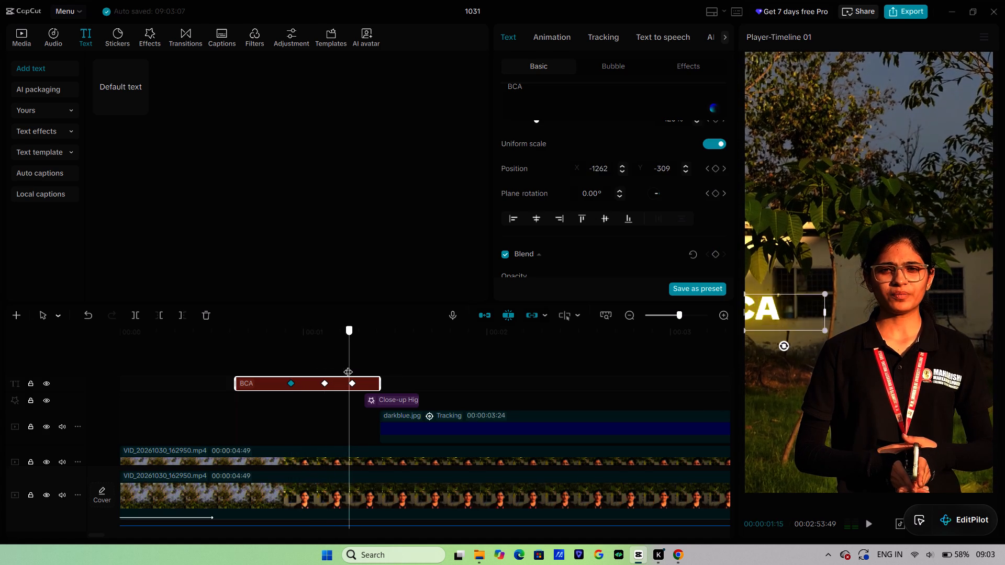
pyautogui.moveTo(348, 365); pyautogui.dragTo(351, 365)
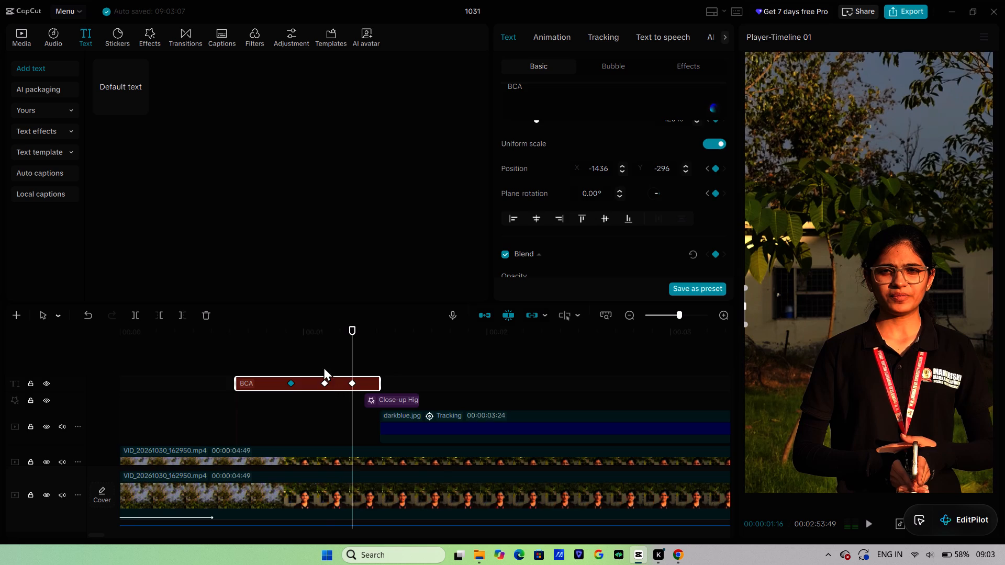
# At the 00:00:01:07 keyframe, add two horizontal guides aligned with the top and bottom edges of the BCA text box.
pyautogui.click(323, 367)
pyautogui.click(327, 380)
pyautogui.click(326, 382)
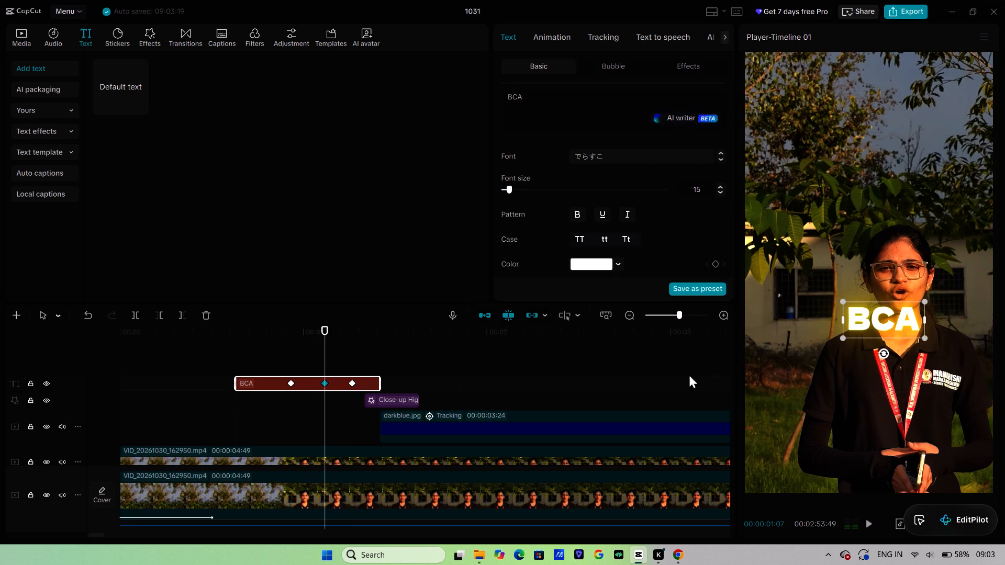
pyautogui.click(984, 33)
pyautogui.click(925, 69)
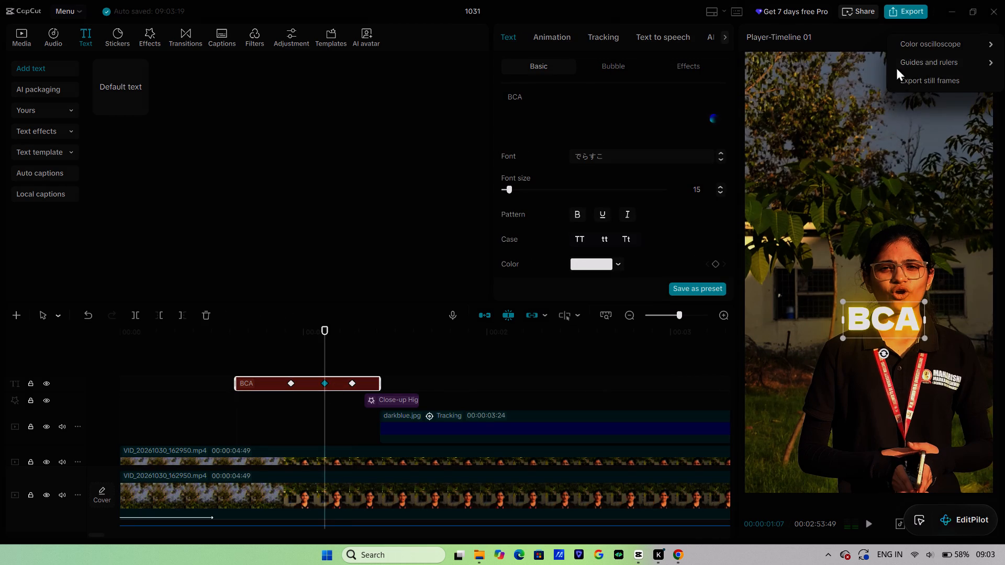
pyautogui.click(870, 69)
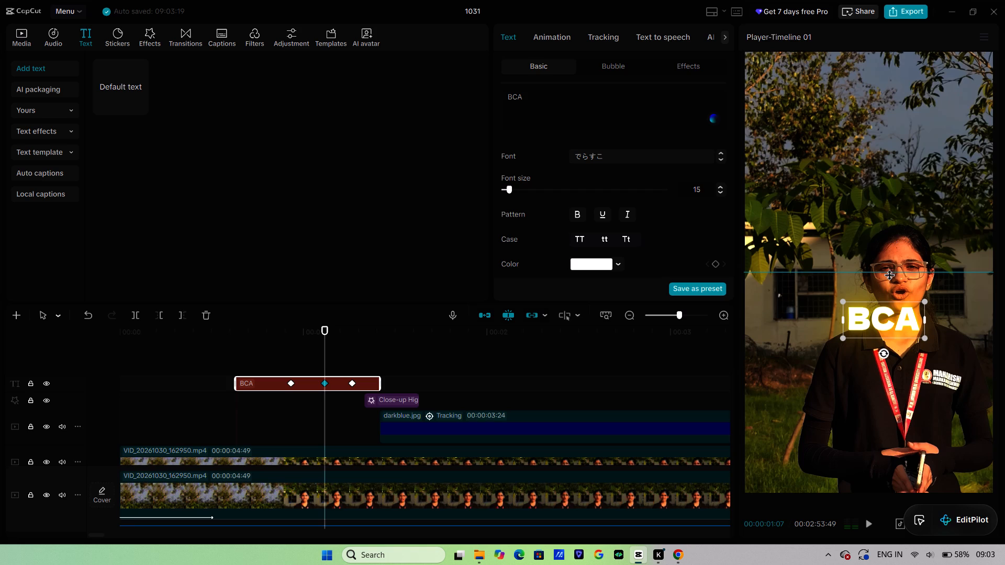
pyautogui.moveTo(890, 275); pyautogui.dragTo(898, 301)
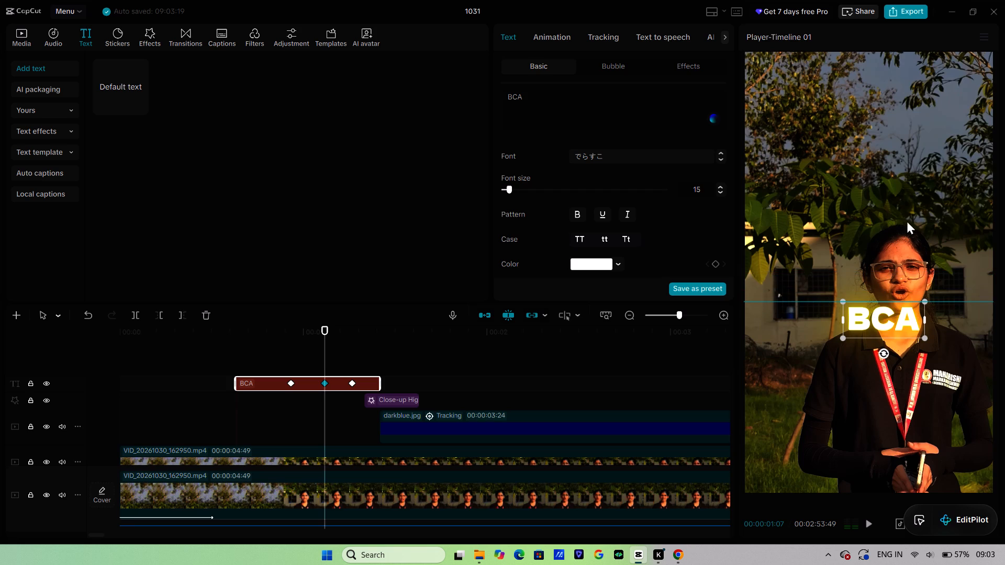
pyautogui.click(978, 36)
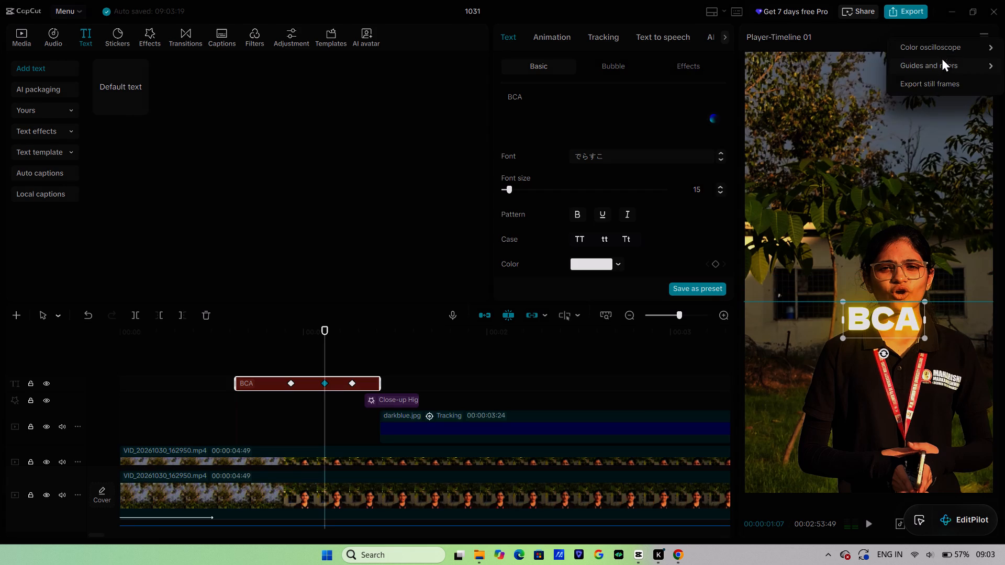
pyautogui.click(872, 67)
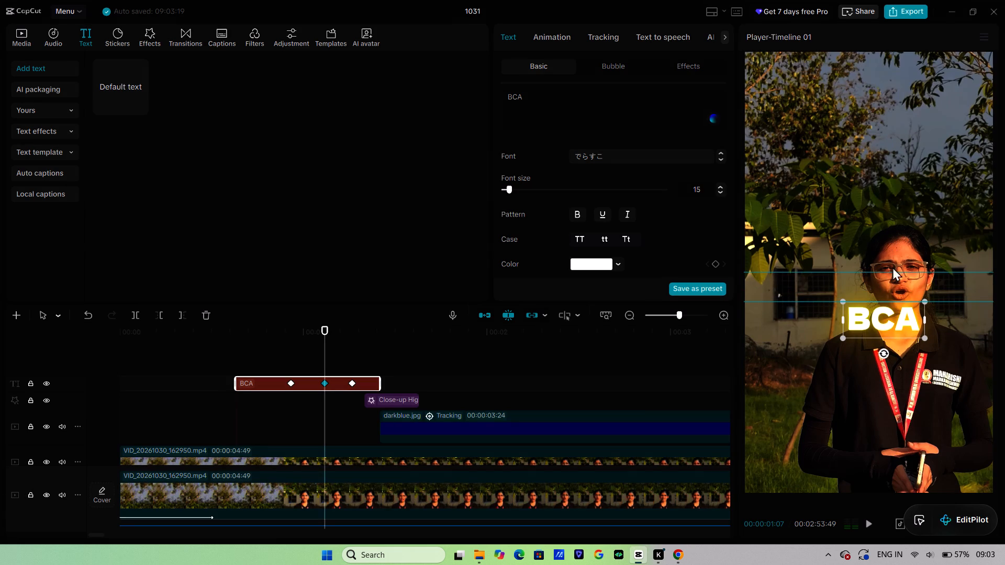
pyautogui.moveTo(888, 270); pyautogui.dragTo(891, 339)
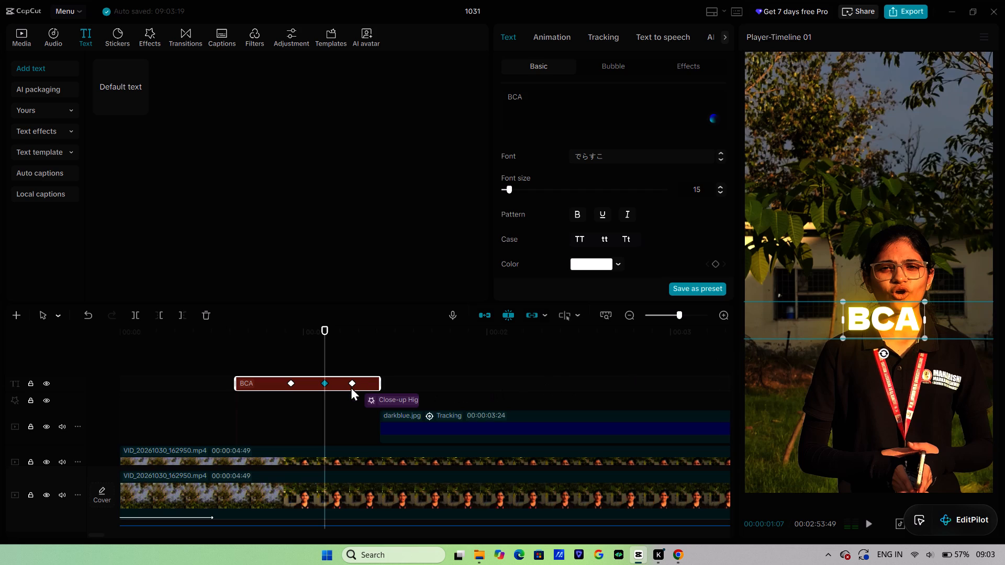
# At the 00:00:01:16 keyframe, lower the upper guide to about the mid-height of the BCA lettering.
pyautogui.click(351, 387)
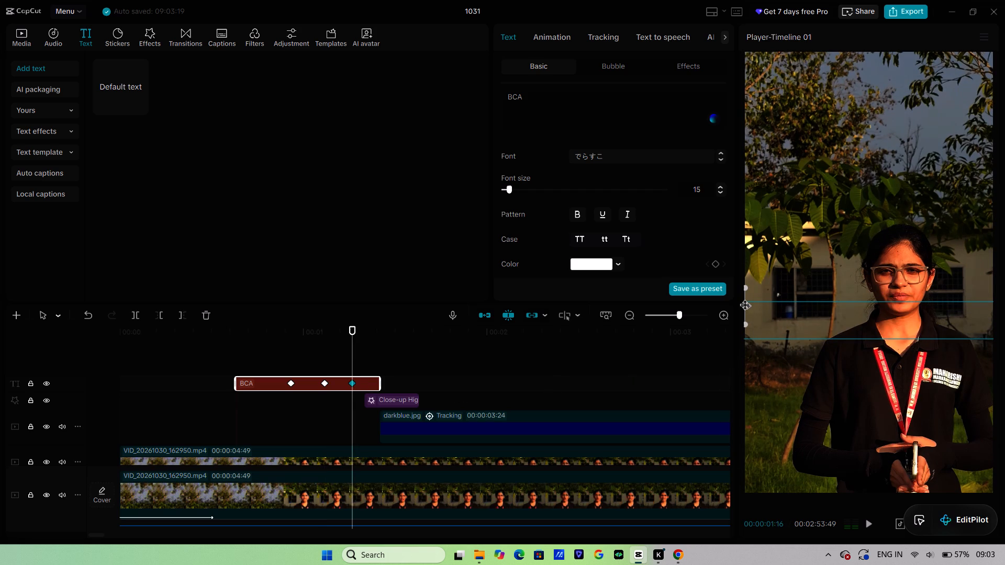
pyautogui.moveTo(745, 304); pyautogui.dragTo(745, 314)
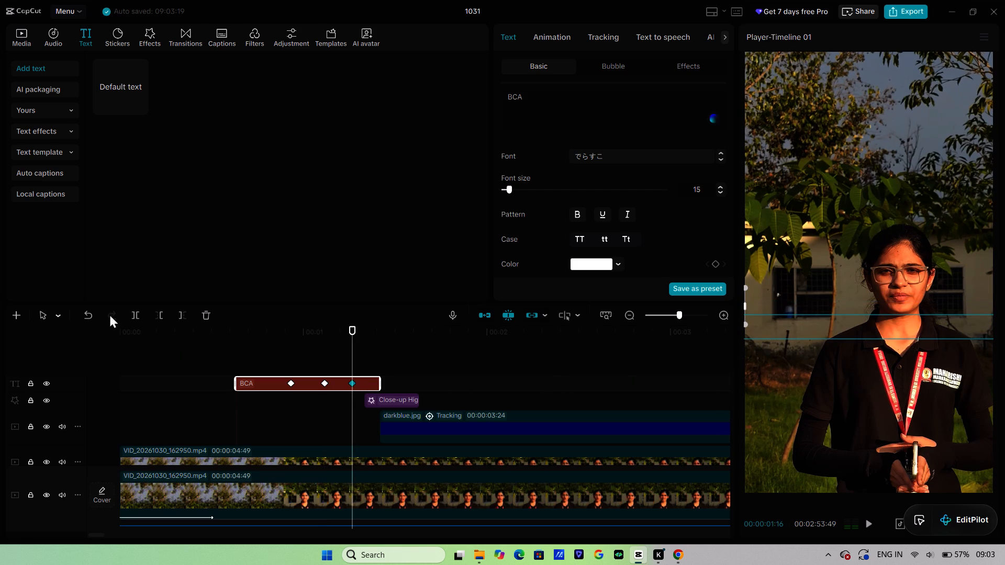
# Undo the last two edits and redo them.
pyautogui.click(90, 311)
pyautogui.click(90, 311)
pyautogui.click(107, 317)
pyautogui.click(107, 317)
# At the BCA title's 00:00:01:07 keyframe, raise the upper guide to the top edge of the text box.
pyautogui.click(320, 359)
pyautogui.click(327, 363)
pyautogui.click(321, 377)
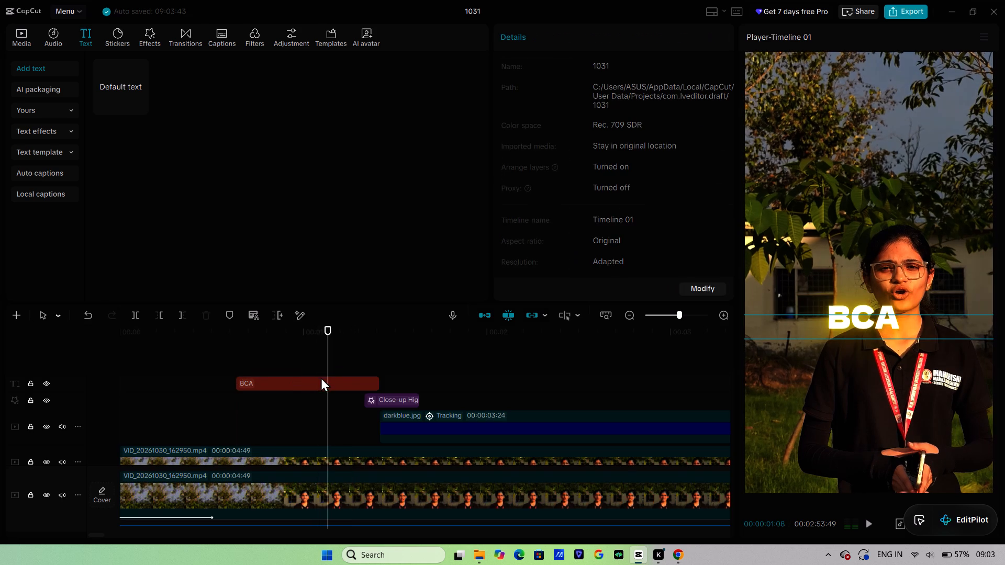
pyautogui.click(327, 384)
pyautogui.click(325, 384)
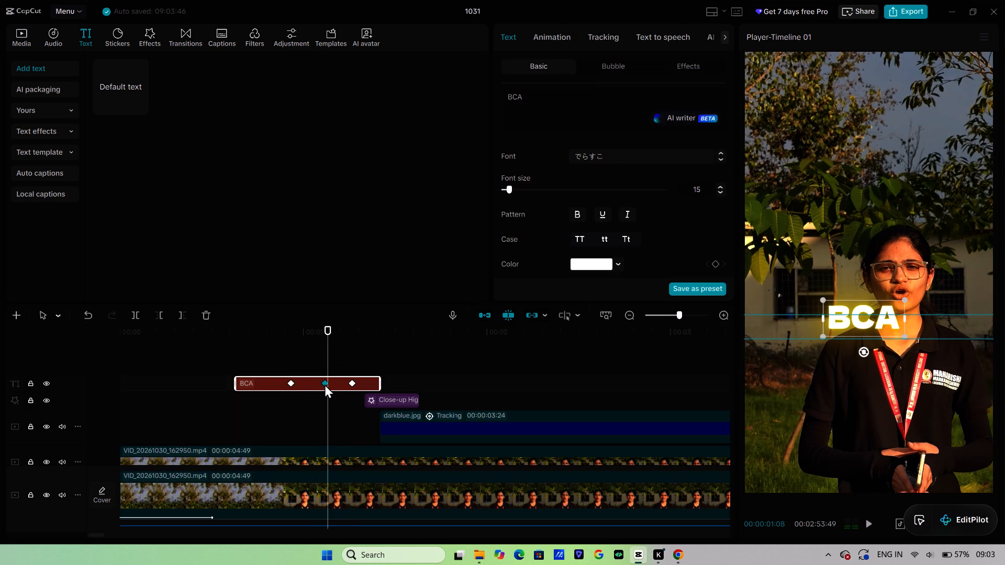
pyautogui.click(328, 365)
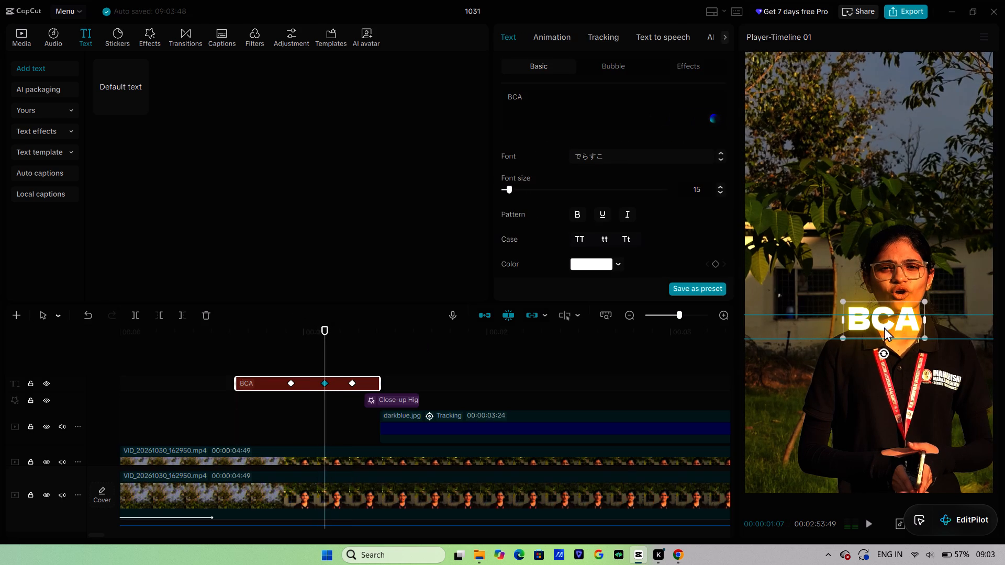
pyautogui.moveTo(864, 313); pyautogui.dragTo(863, 302)
pyautogui.moveTo(877, 322); pyautogui.dragTo(872, 322)
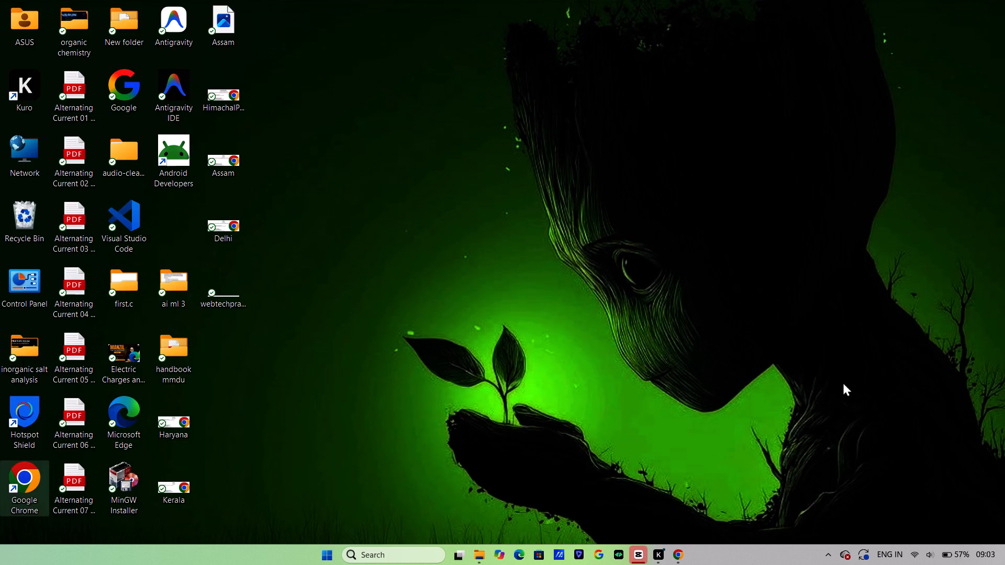
pyautogui.click(643, 550)
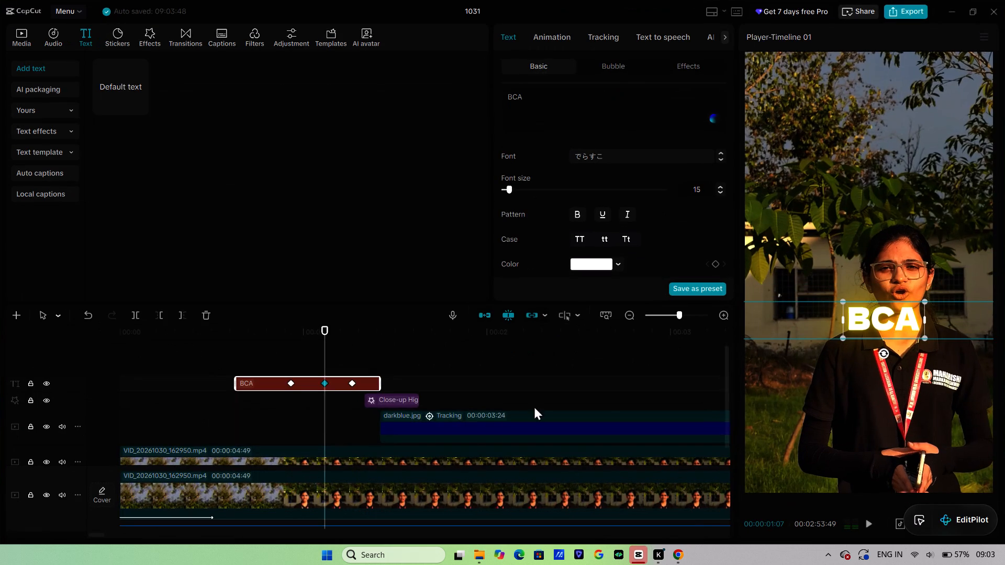
# At the 00:00:01:16 keyframe, align the BCA text vertically between the two guides and place it just past the frame's left edge.
pyautogui.click(352, 383)
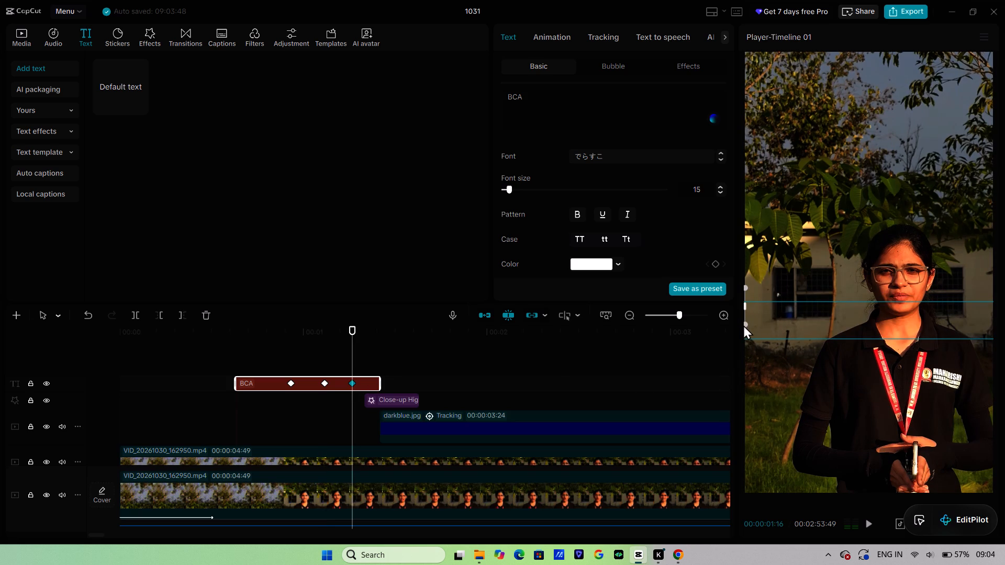
pyautogui.moveTo(744, 325); pyautogui.dragTo(773, 355)
pyautogui.moveTo(750, 323); pyautogui.dragTo(767, 343)
pyautogui.moveTo(786, 357); pyautogui.dragTo(776, 351)
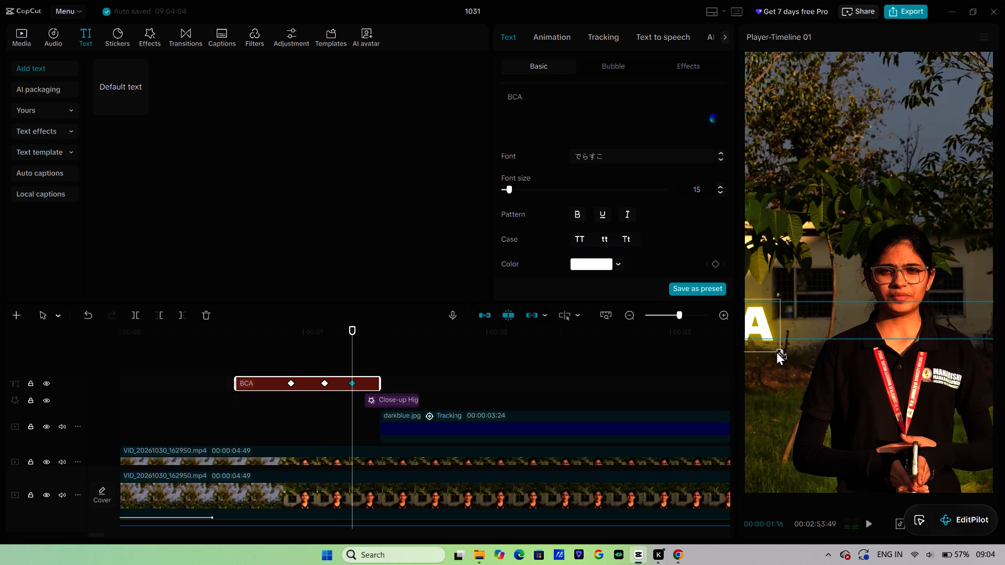
pyautogui.moveTo(776, 351); pyautogui.dragTo(773, 345)
pyautogui.moveTo(755, 327); pyautogui.dragTo(763, 318)
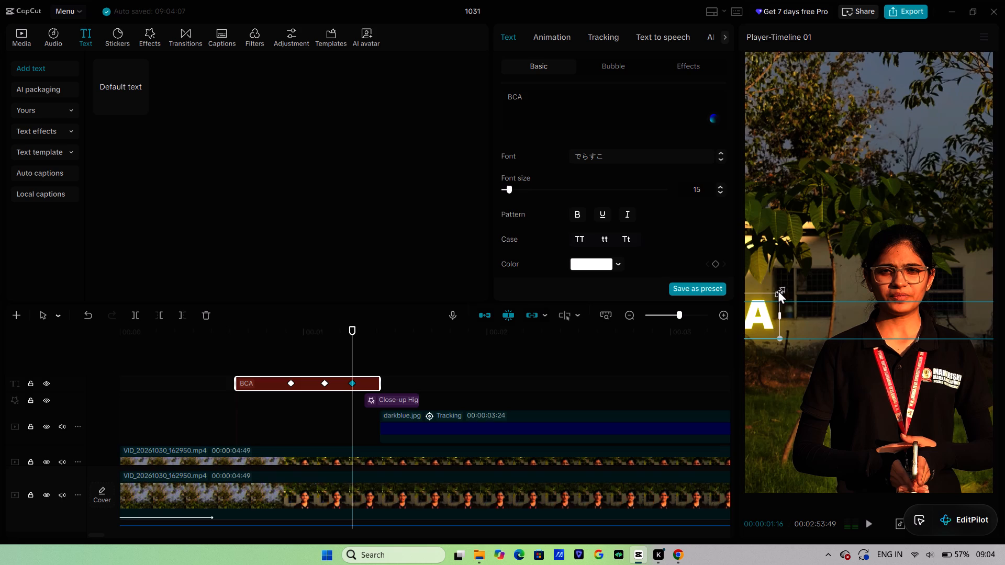
pyautogui.moveTo(778, 290); pyautogui.dragTo(771, 306)
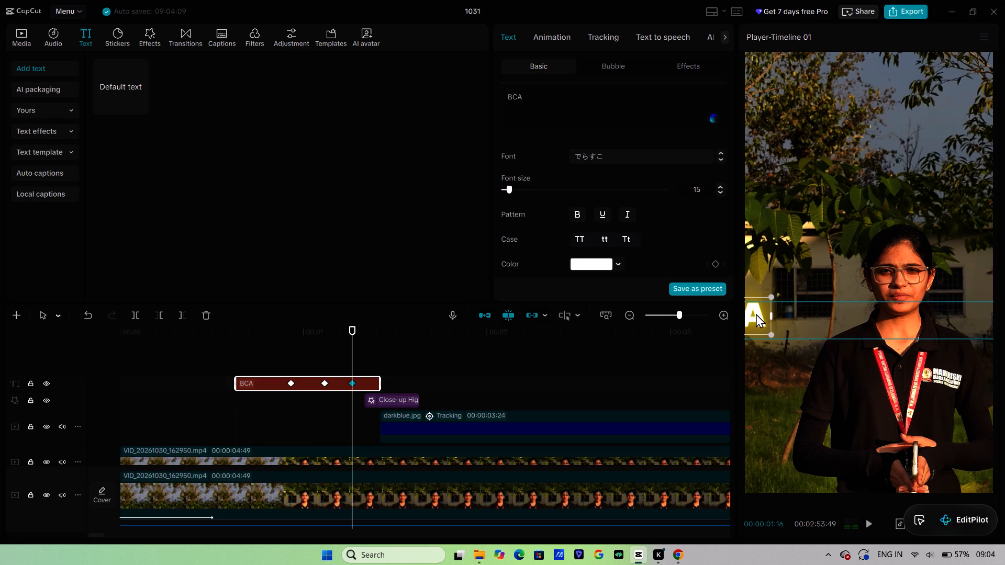
pyautogui.moveTo(756, 313); pyautogui.dragTo(724, 319)
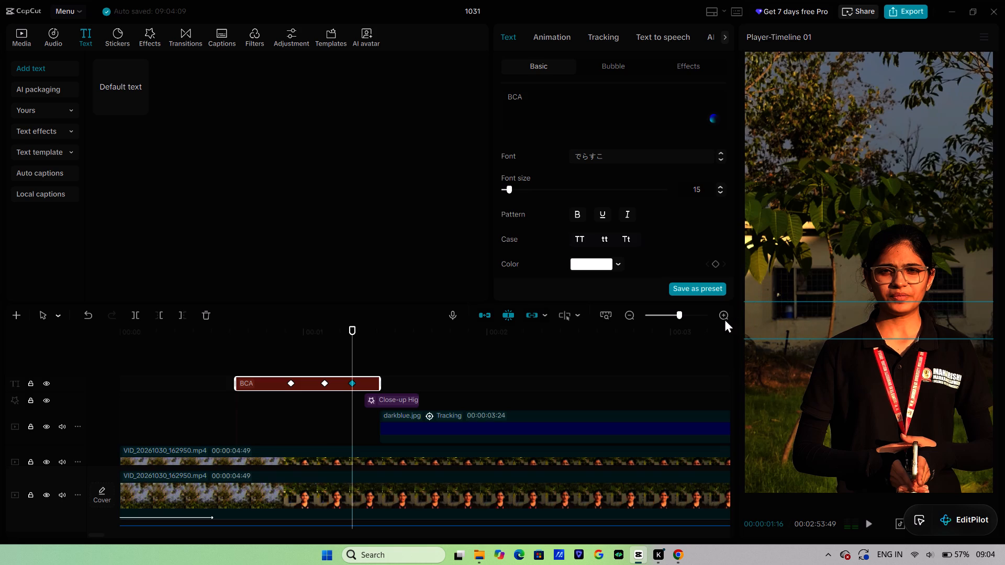
pyautogui.moveTo(724, 319); pyautogui.dragTo(730, 319)
# At the 00:00:00:56 keyframe, align the BCA text vertically between the guides and place it just past the frame's right edge.
pyautogui.click(291, 382)
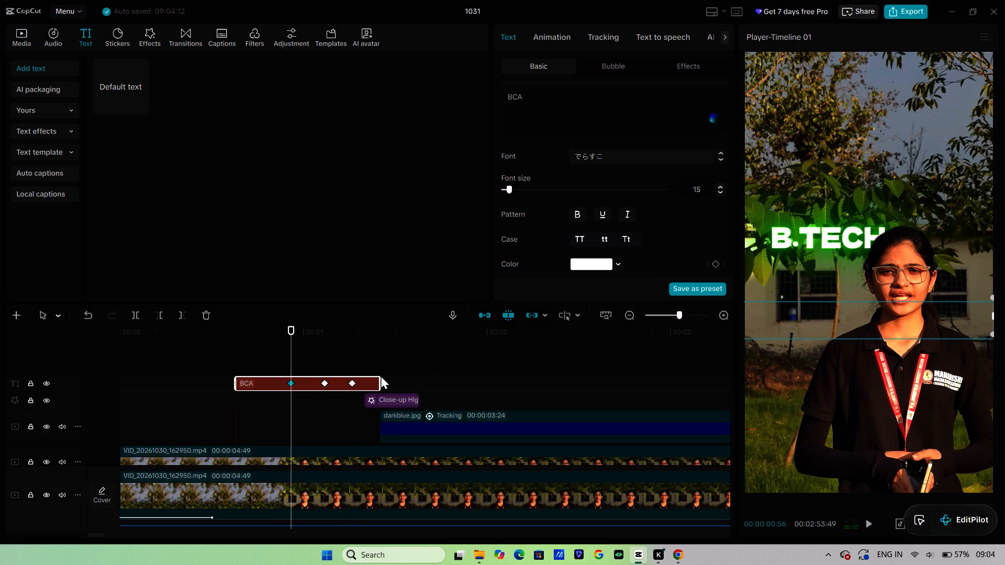
pyautogui.moveTo(993, 316); pyautogui.dragTo(969, 320)
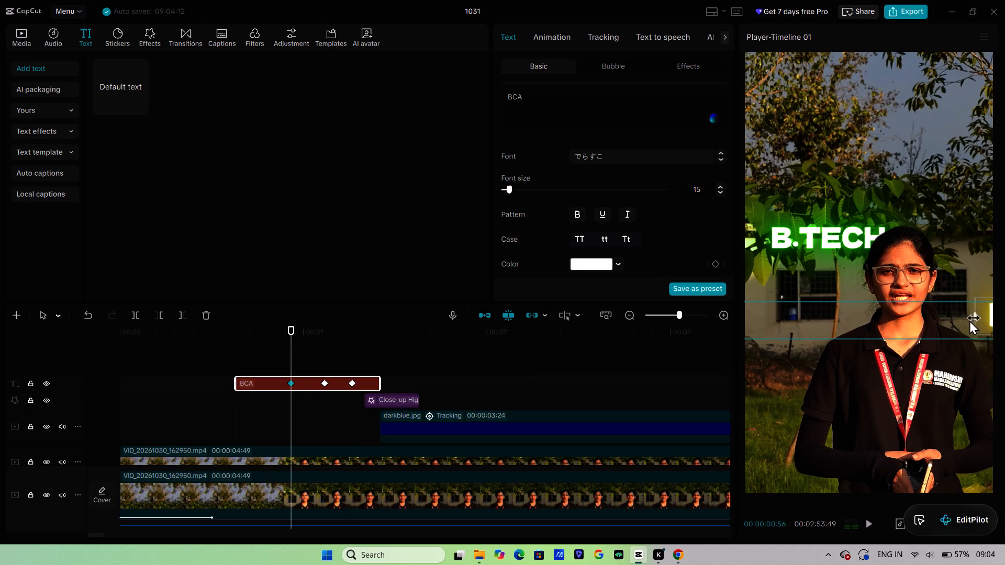
pyautogui.moveTo(969, 320); pyautogui.dragTo(950, 322)
pyautogui.moveTo(973, 321); pyautogui.dragTo(884, 326)
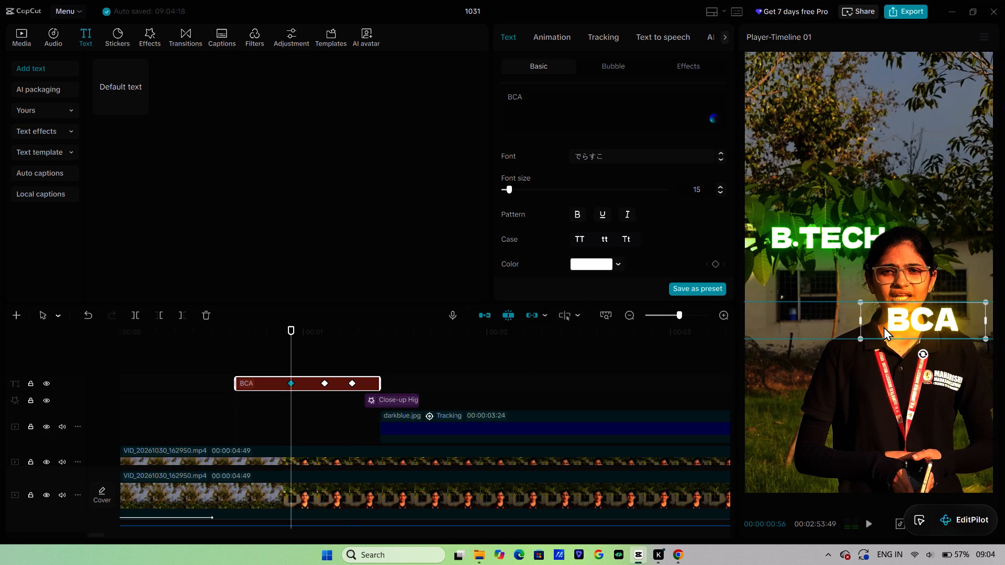
pyautogui.moveTo(884, 326); pyautogui.dragTo(874, 326)
pyautogui.moveTo(851, 321); pyautogui.dragTo(879, 326)
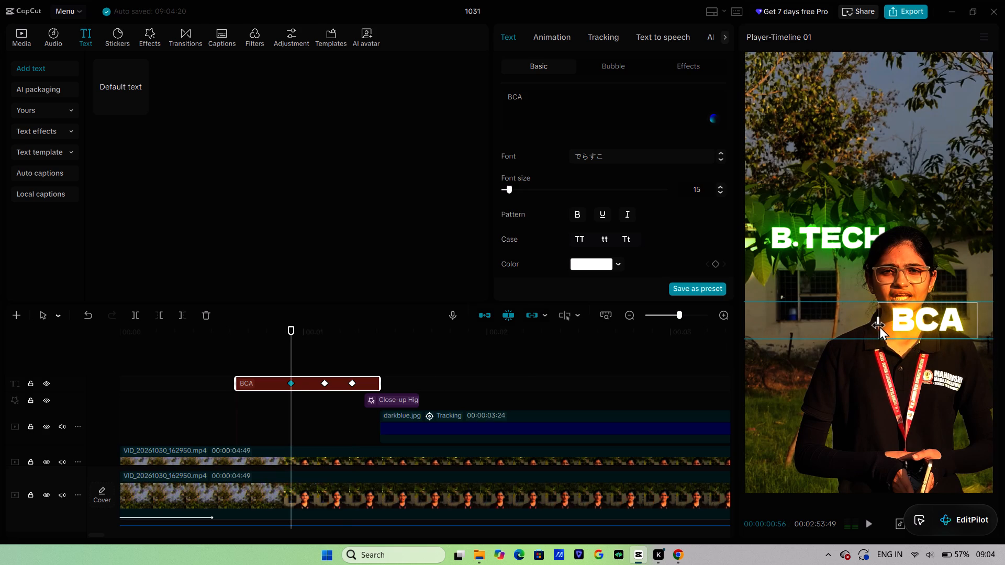
pyautogui.moveTo(879, 326); pyautogui.dragTo(884, 327)
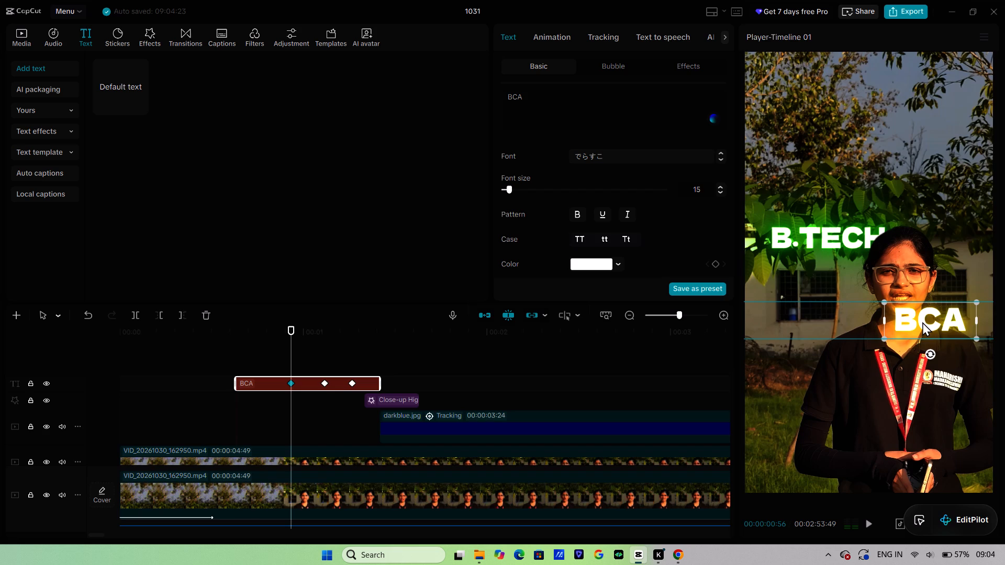
pyautogui.moveTo(922, 322); pyautogui.dragTo(1004, 321)
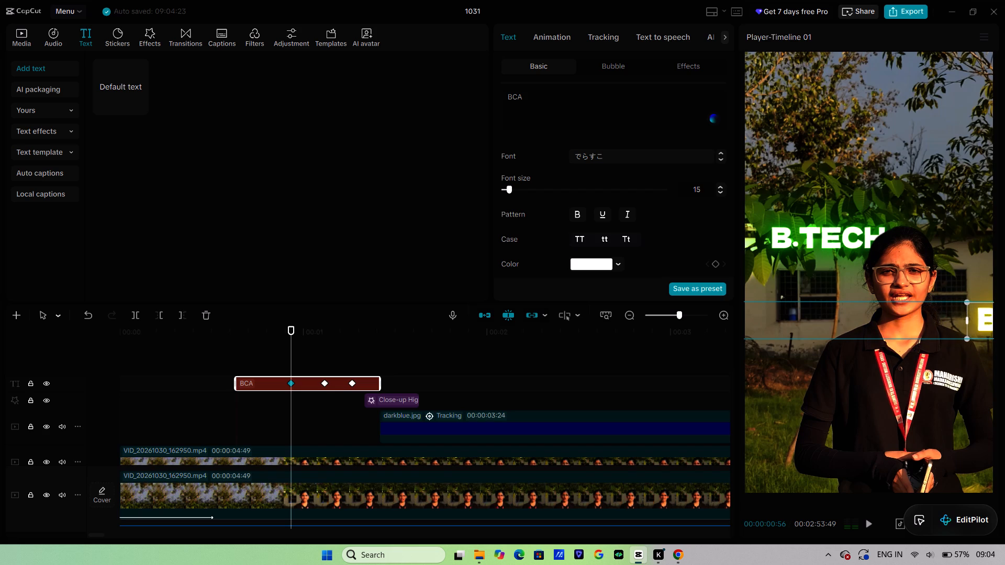
pyautogui.moveTo(1004, 321); pyautogui.dragTo(1004, 322)
pyautogui.moveTo(977, 322); pyautogui.dragTo(1002, 322)
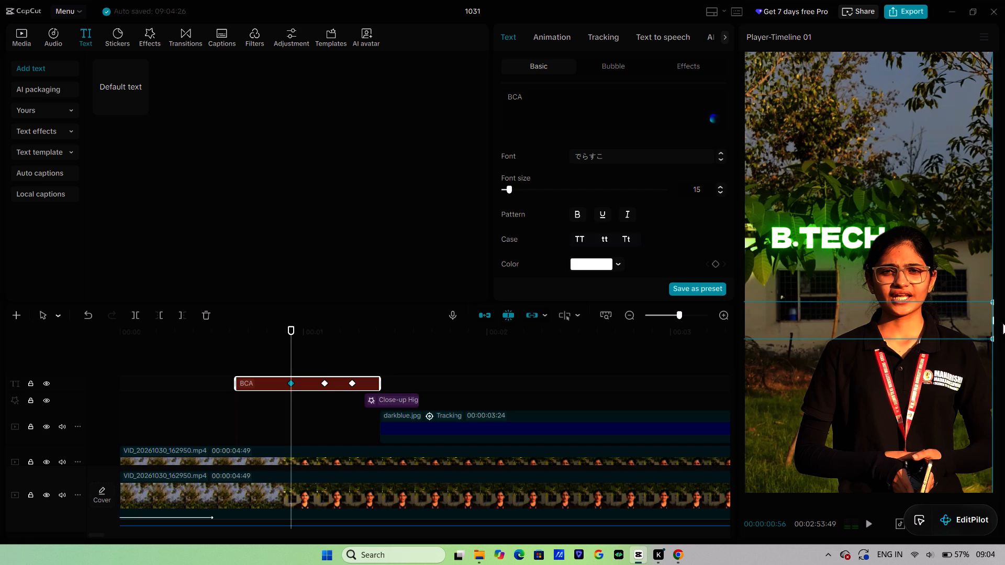
pyautogui.moveTo(1002, 322); pyautogui.dragTo(1004, 323)
# Play the BCA title's slide from just before its first keyframe to check the realigned movement.
pyautogui.click(278, 349)
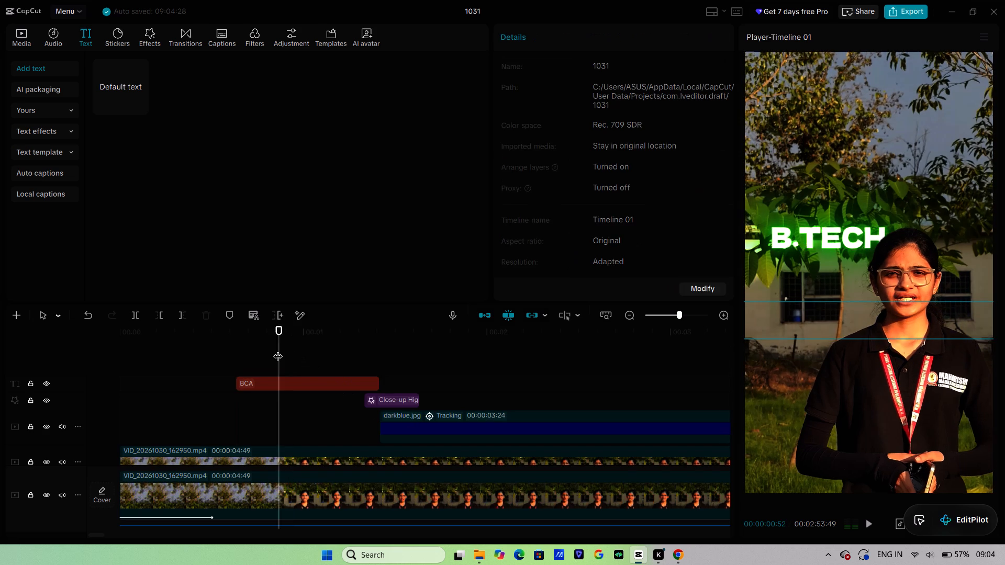
pyautogui.press('space')
pyautogui.press('space')
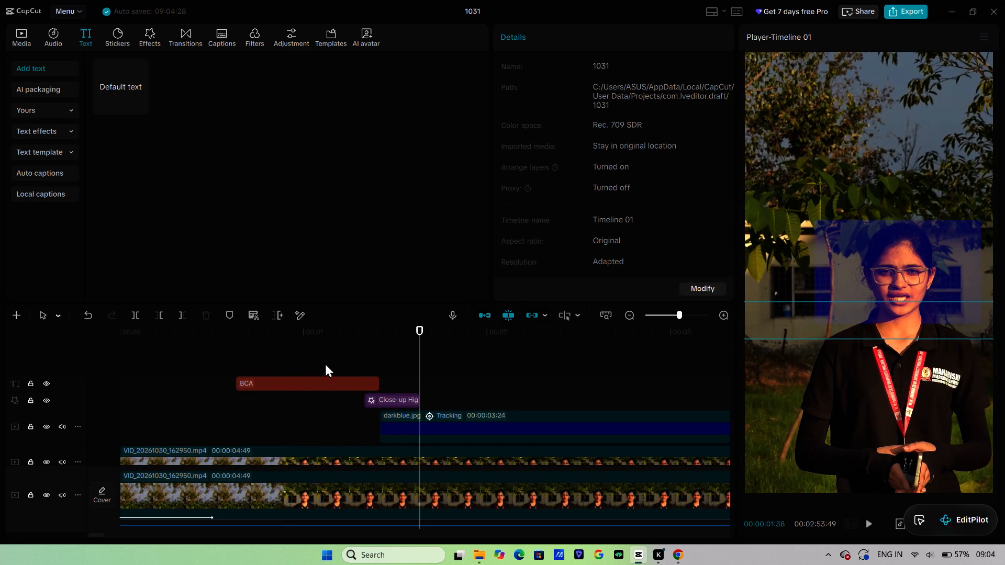
# Apply the Cubic In preset curve to the BCA title at its middle keyframe, 00:00:01:07.
pyautogui.click(325, 363)
pyautogui.click(330, 374)
pyautogui.click(329, 383)
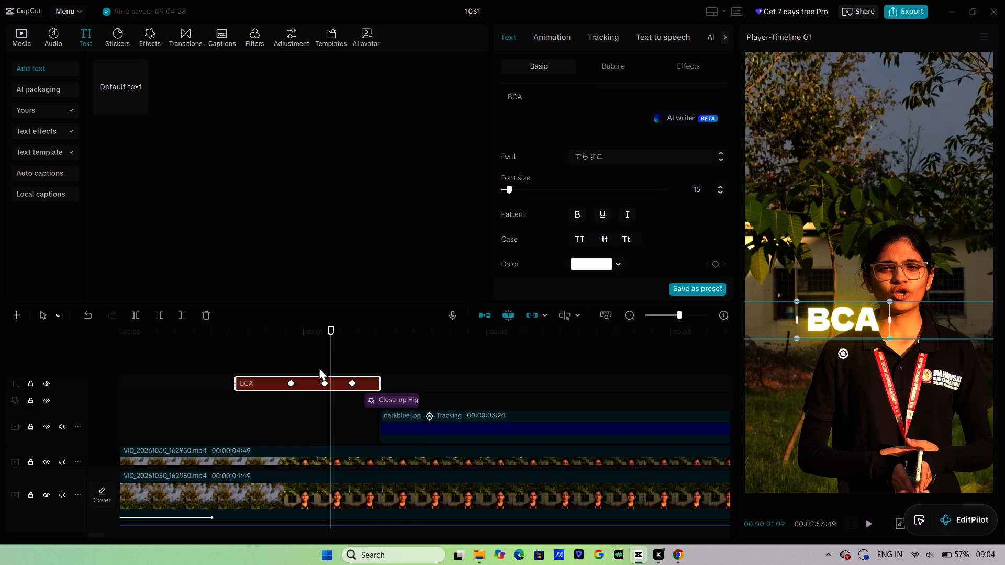
pyautogui.rightClick(322, 382)
pyautogui.click(367, 466)
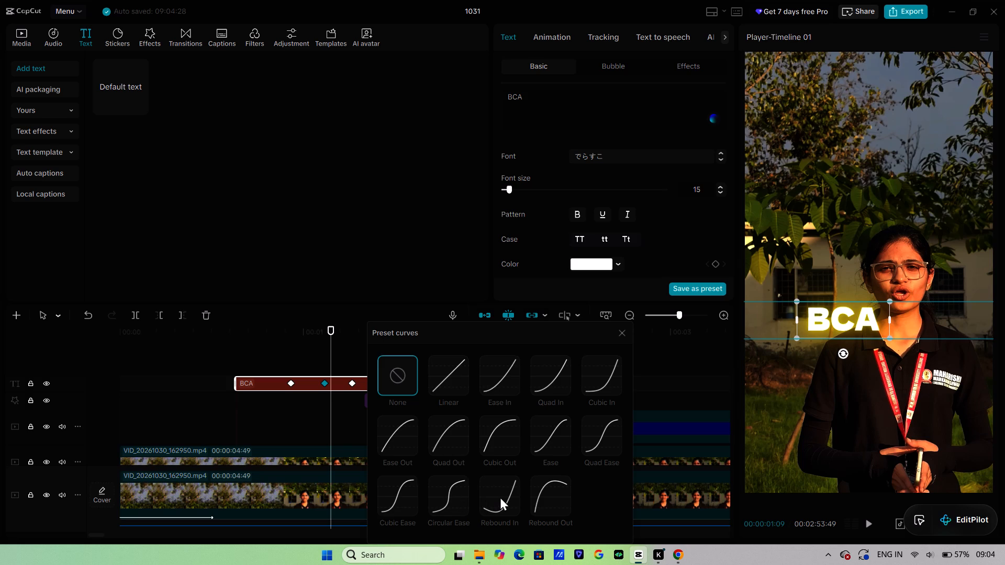
pyautogui.click(611, 387)
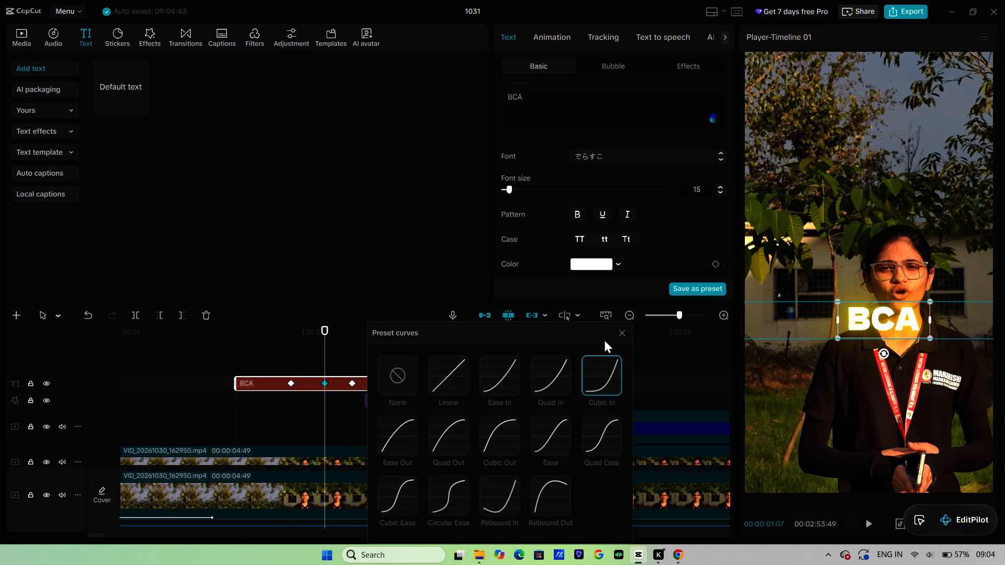
pyautogui.click(620, 332)
# Play the BCA title's slide from just before its first keyframe to review the eased motion.
pyautogui.click(283, 358)
pyautogui.press('space')
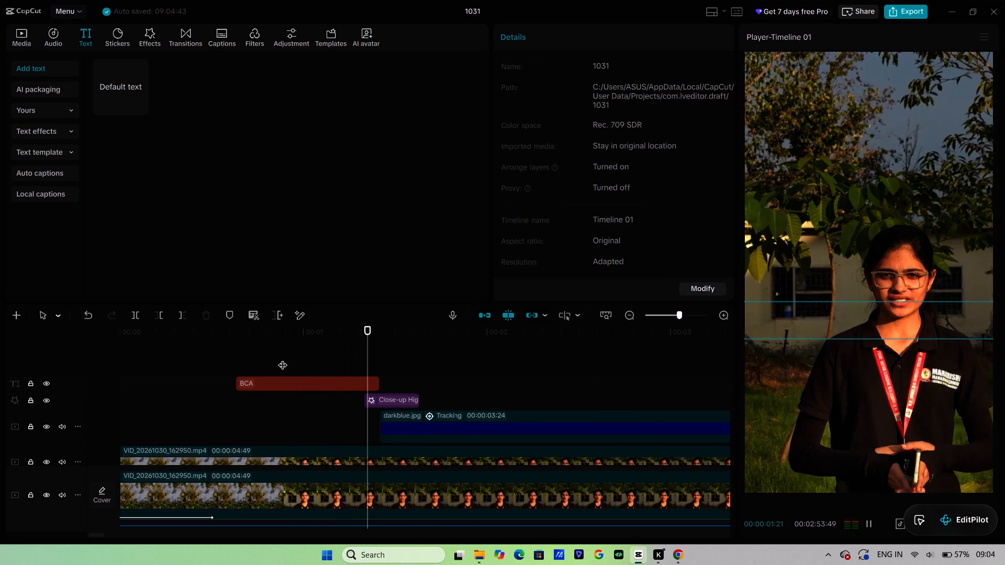
pyautogui.press('space')
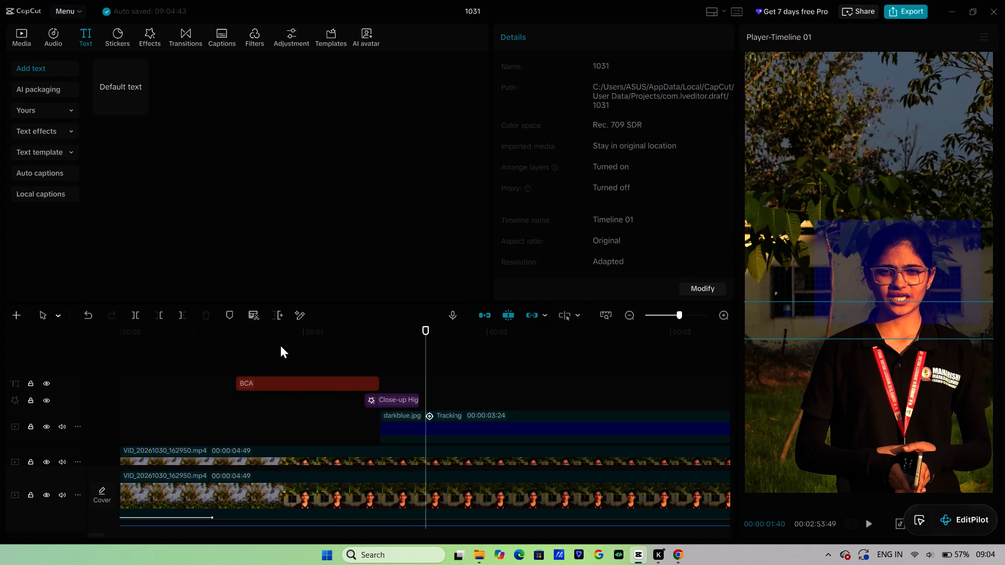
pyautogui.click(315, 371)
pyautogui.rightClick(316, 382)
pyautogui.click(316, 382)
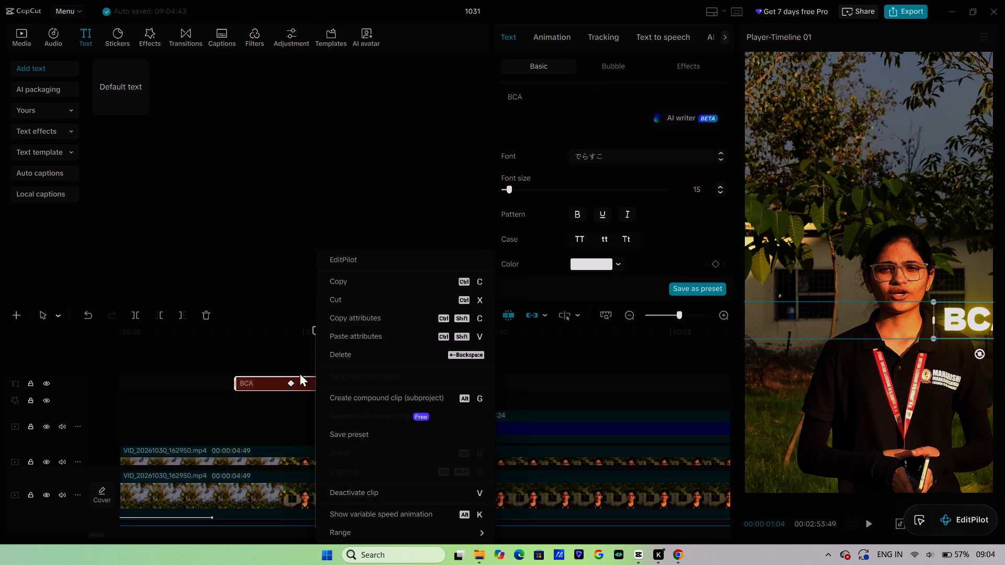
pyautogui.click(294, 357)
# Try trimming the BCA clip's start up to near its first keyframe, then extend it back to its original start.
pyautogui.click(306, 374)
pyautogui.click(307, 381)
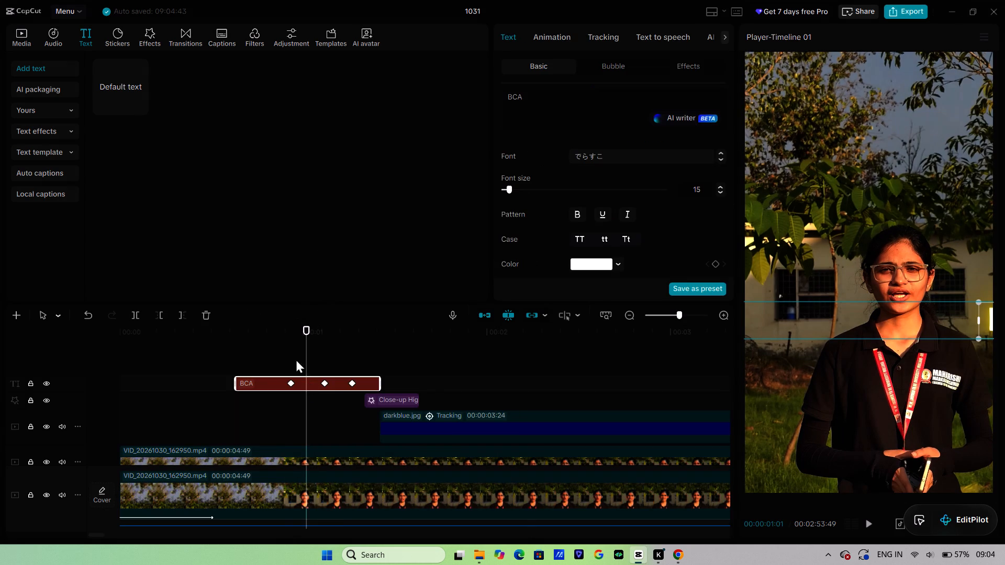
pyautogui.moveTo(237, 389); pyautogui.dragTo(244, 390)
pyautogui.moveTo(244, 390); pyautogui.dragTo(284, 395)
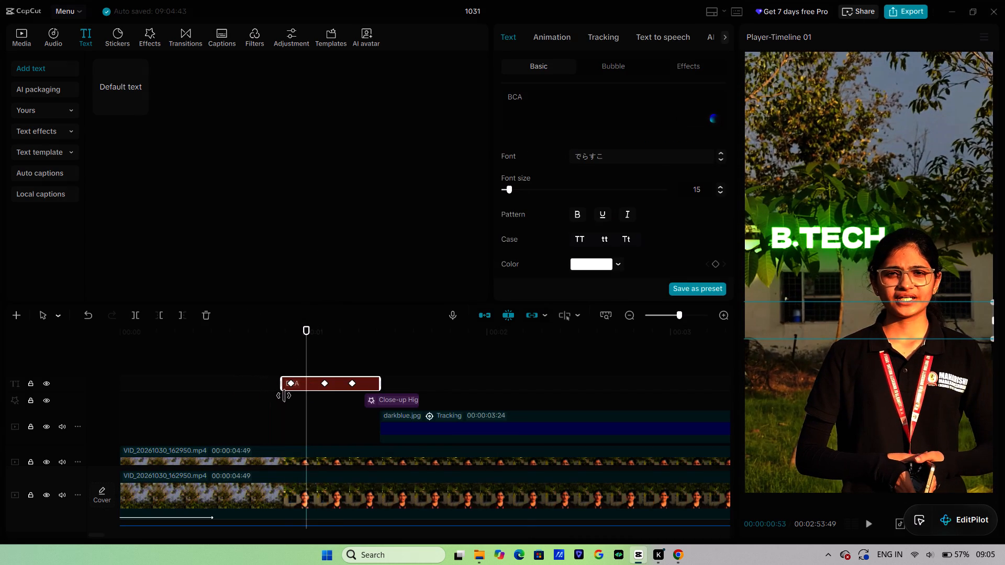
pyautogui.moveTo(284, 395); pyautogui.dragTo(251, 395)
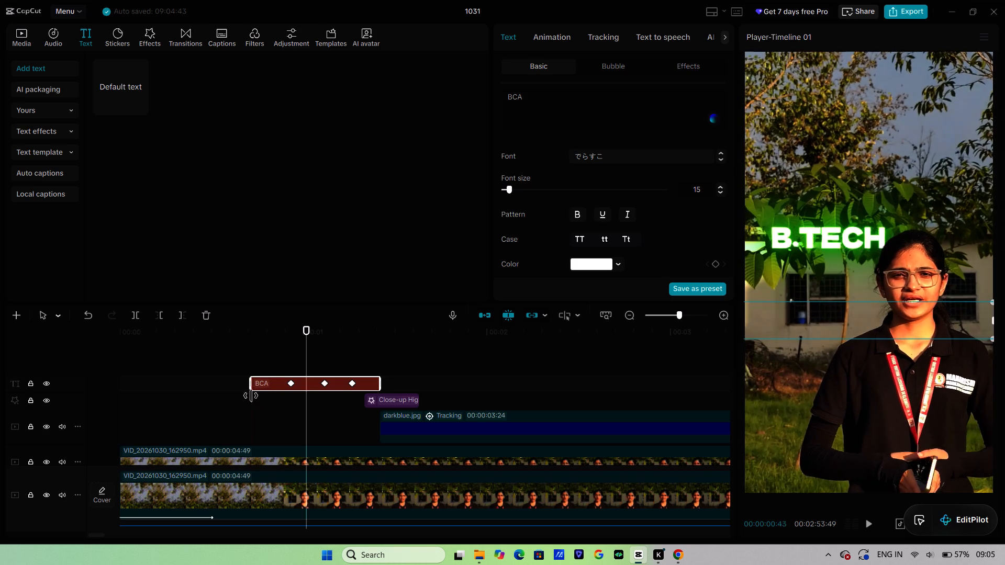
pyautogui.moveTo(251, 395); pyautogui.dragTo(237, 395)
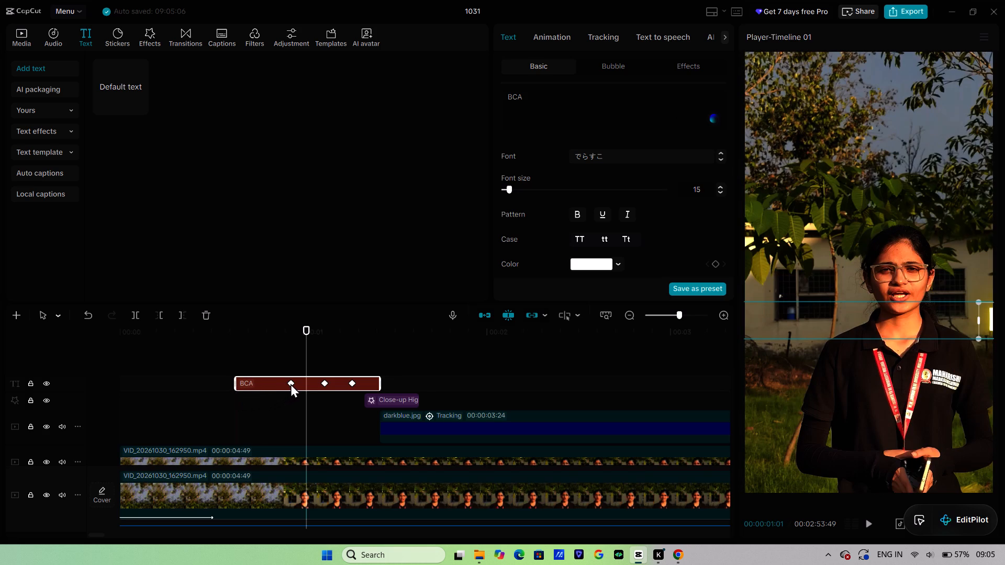
# Move the BCA title's first keyframe earlier, to roughly one fifth of the way into the clip.
pyautogui.moveTo(291, 383); pyautogui.dragTo(266, 390)
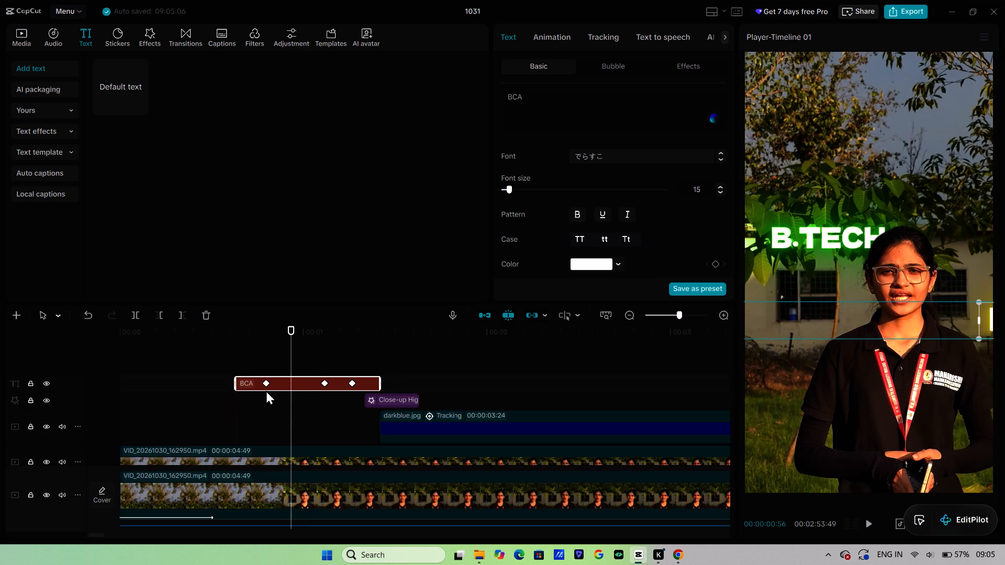
pyautogui.moveTo(266, 390); pyautogui.dragTo(265, 390)
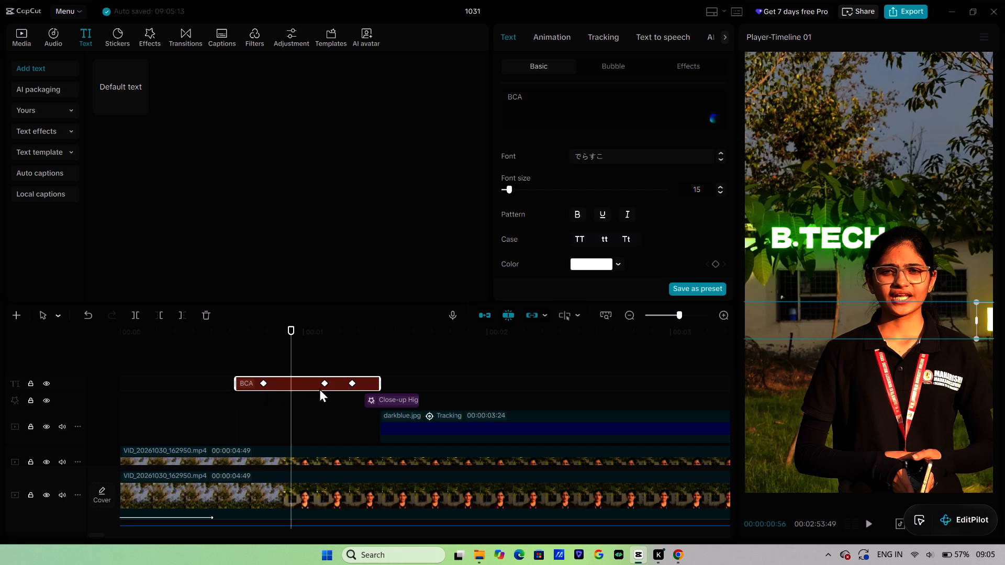
# Add transform and blend keyframes to the BCA title at 00:00:00:59, between its first and middle keyframes.
pyautogui.click(326, 382)
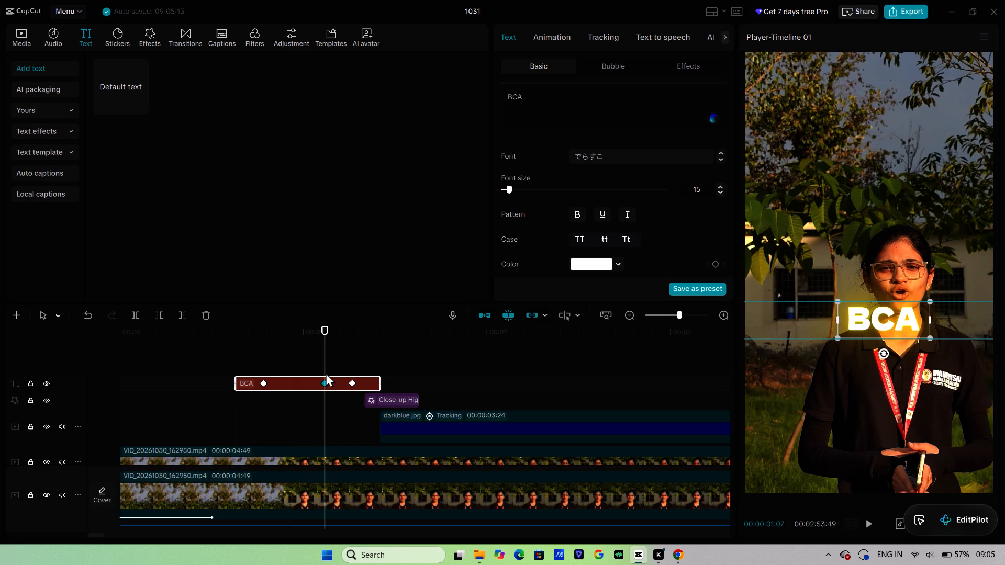
pyautogui.moveTo(326, 363); pyautogui.dragTo(315, 363)
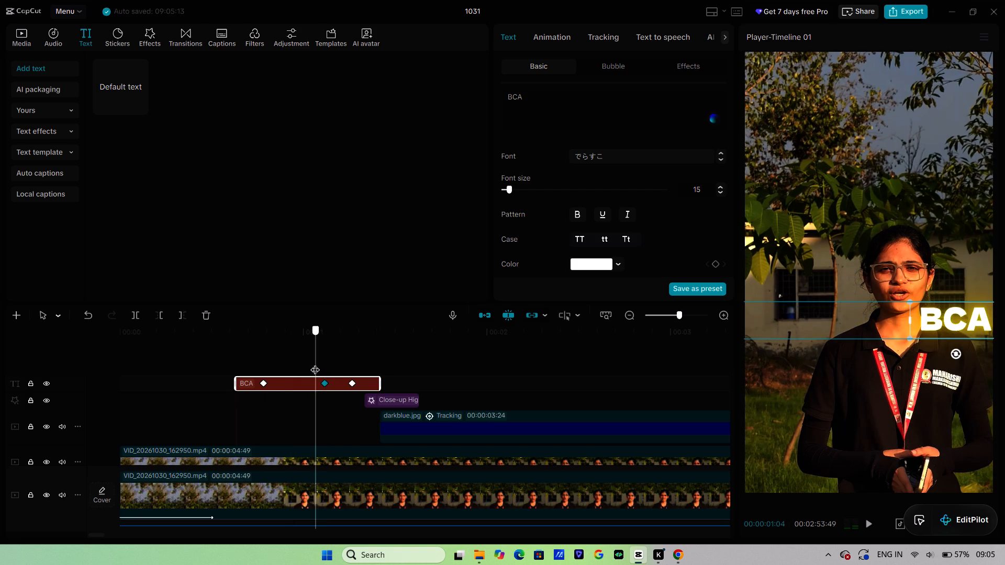
pyautogui.moveTo(315, 363); pyautogui.dragTo(301, 363)
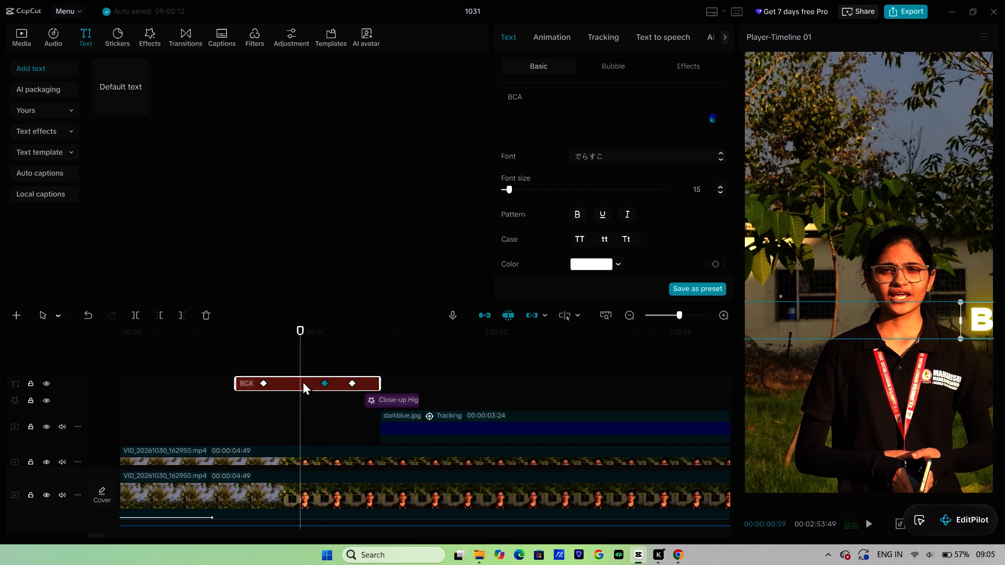
pyautogui.scroll(-2, 708, 123)
pyautogui.scroll(-2, 702, 166)
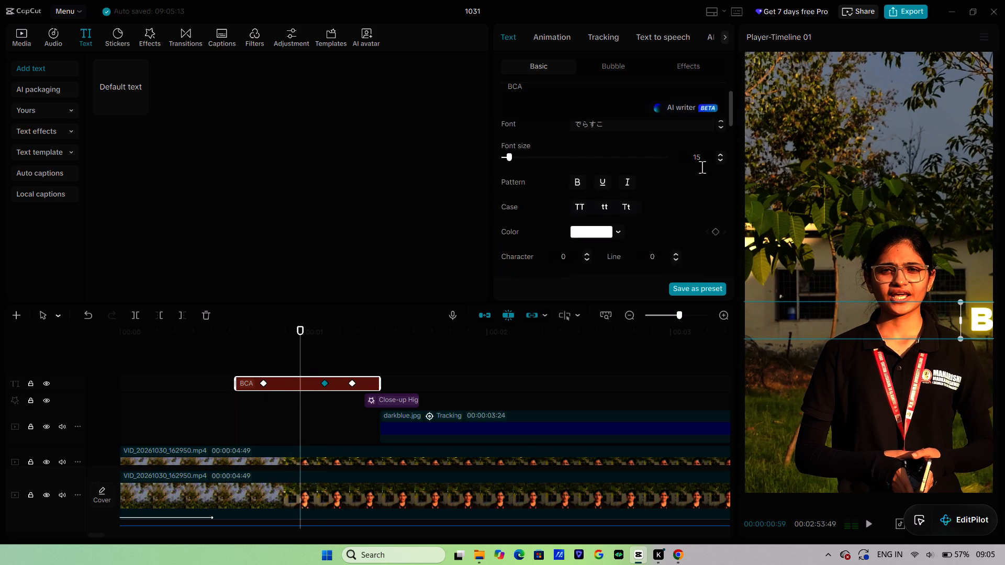
pyautogui.scroll(-3, 702, 167)
pyautogui.scroll(7, 701, 182)
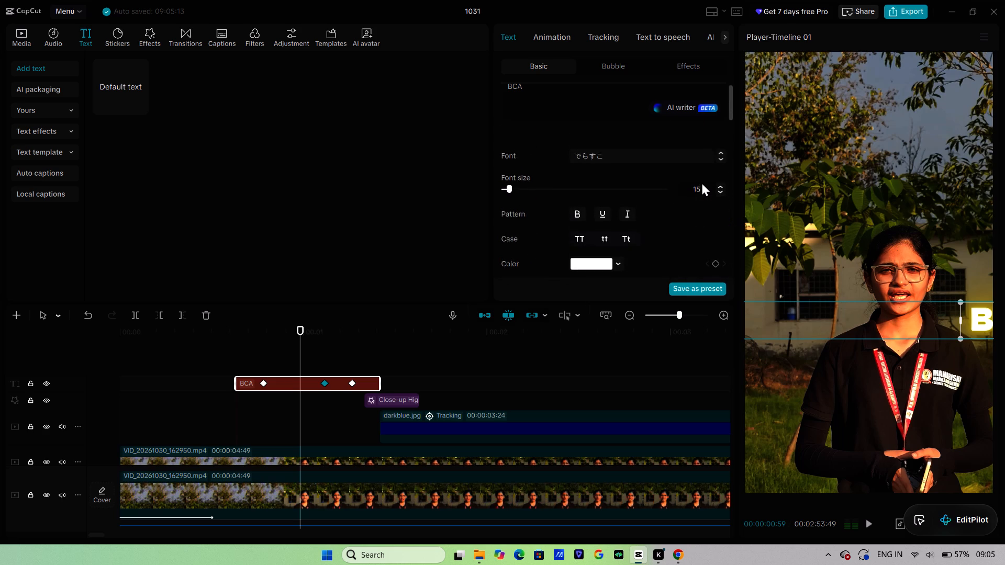
pyautogui.scroll(-12, 701, 182)
pyautogui.click(712, 187)
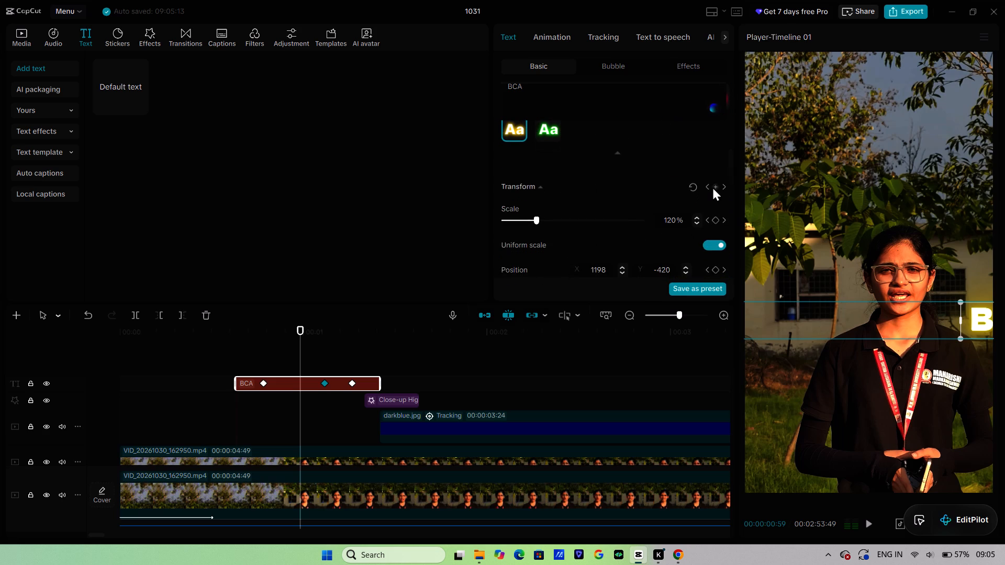
pyautogui.scroll(-4, 712, 187)
pyautogui.click(713, 229)
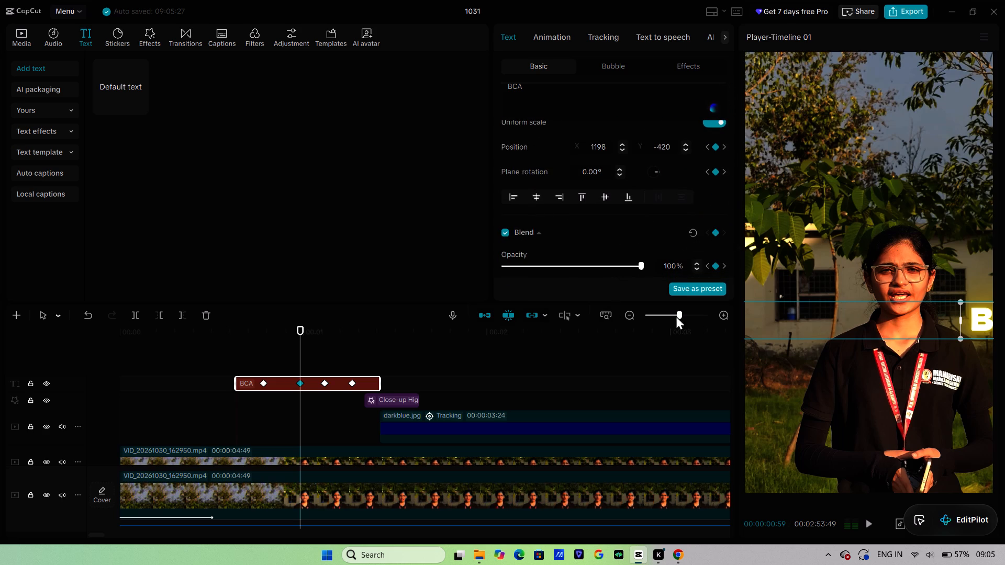
# At the 00:00:00:59 keyframe, move the BCA title to the frame's horizontal centre between the horizontal guides, at about X 0, Y -421.
pyautogui.moveTo(973, 319); pyautogui.dragTo(911, 322)
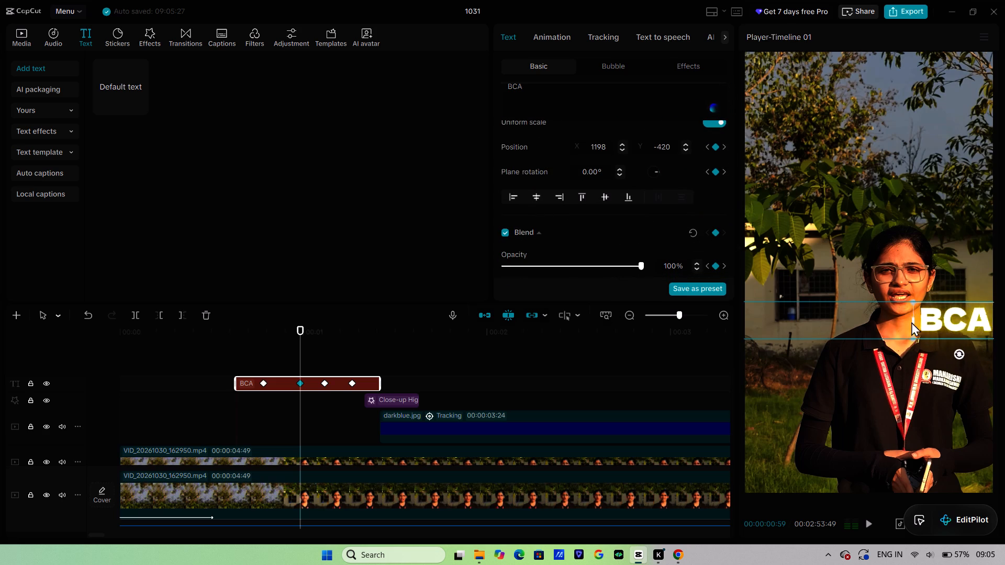
pyautogui.moveTo(911, 322); pyautogui.dragTo(837, 323)
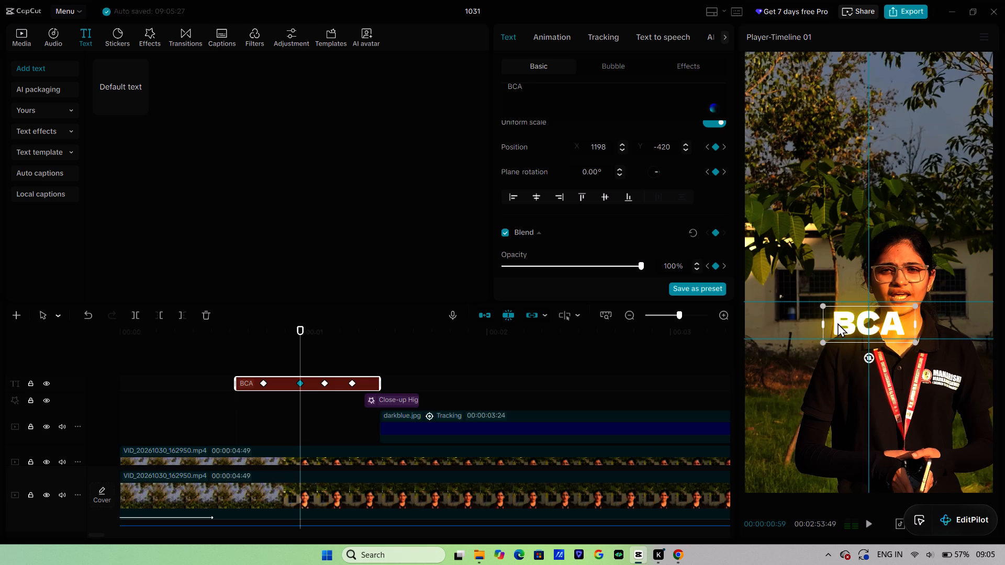
pyautogui.moveTo(837, 323); pyautogui.dragTo(836, 317)
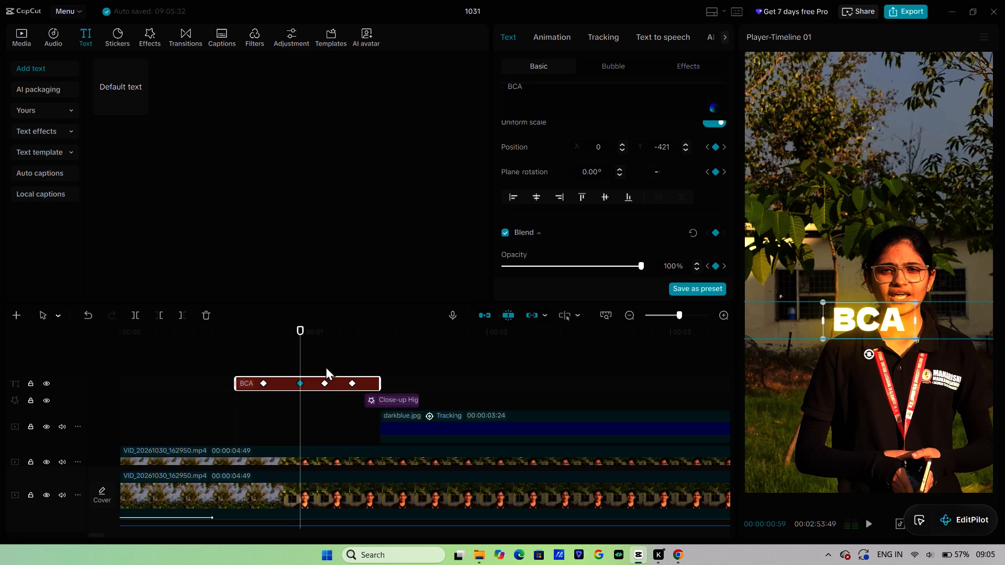
# Play the BCA title's section from near the clip's start to review the slide with the added keyframe.
pyautogui.click(248, 354)
pyautogui.press('space')
pyautogui.press('space')
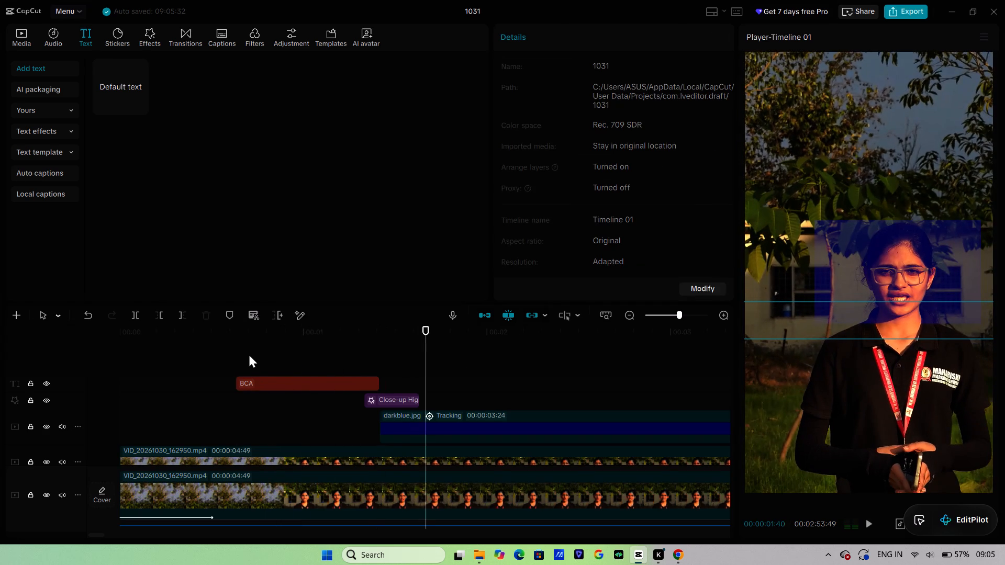
pyautogui.click(269, 366)
pyautogui.press('space')
pyautogui.press('space')
# Add a vertical guide and align it with the BCA title's left edge at the 00:00:00:59 keyframe.
pyautogui.click(283, 383)
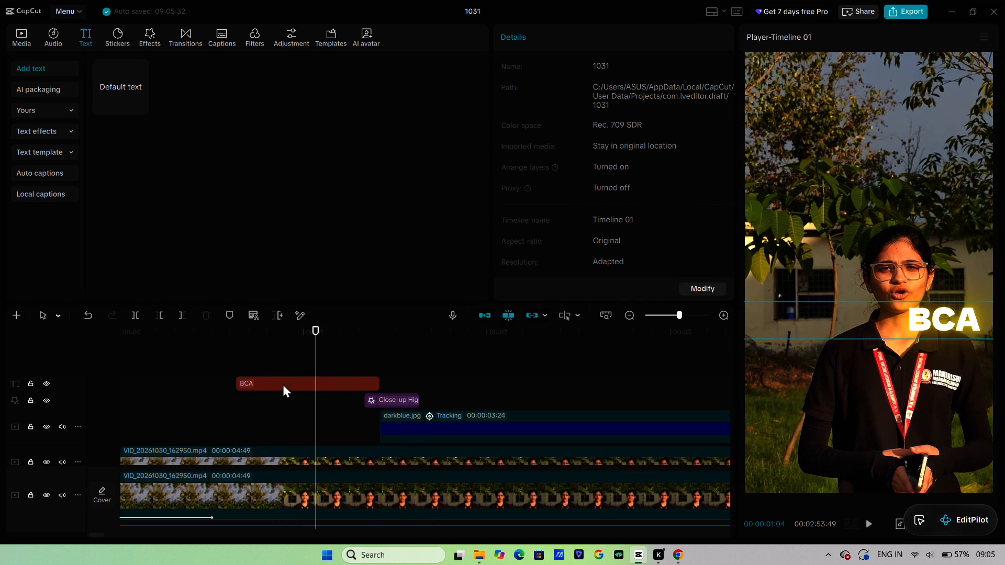
pyautogui.click(298, 384)
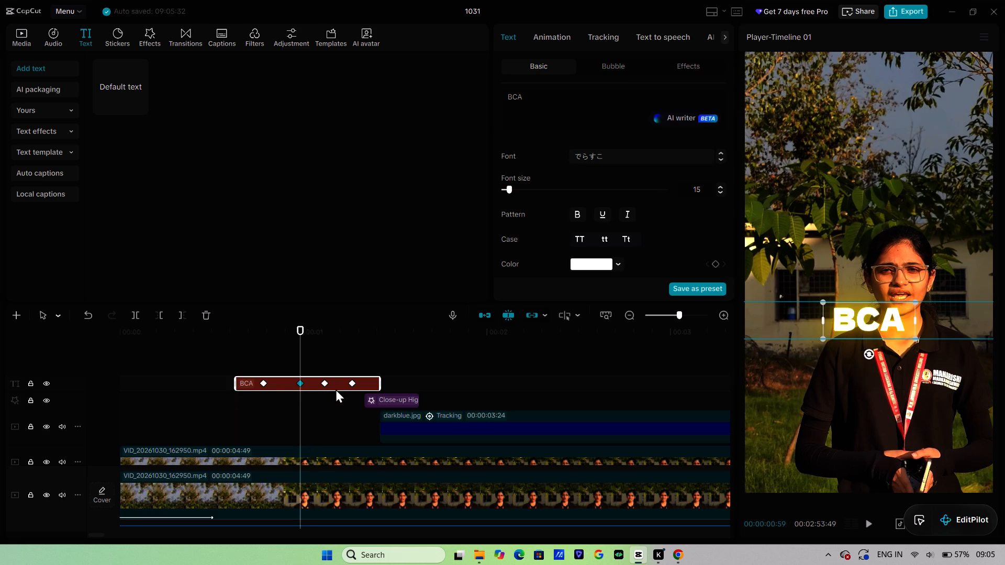
pyautogui.click(326, 385)
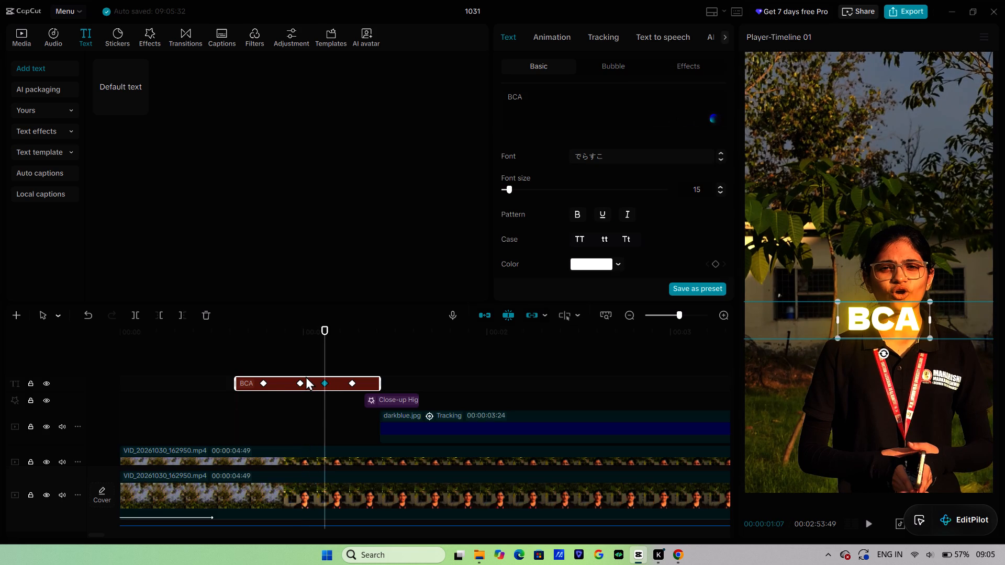
pyautogui.click(300, 382)
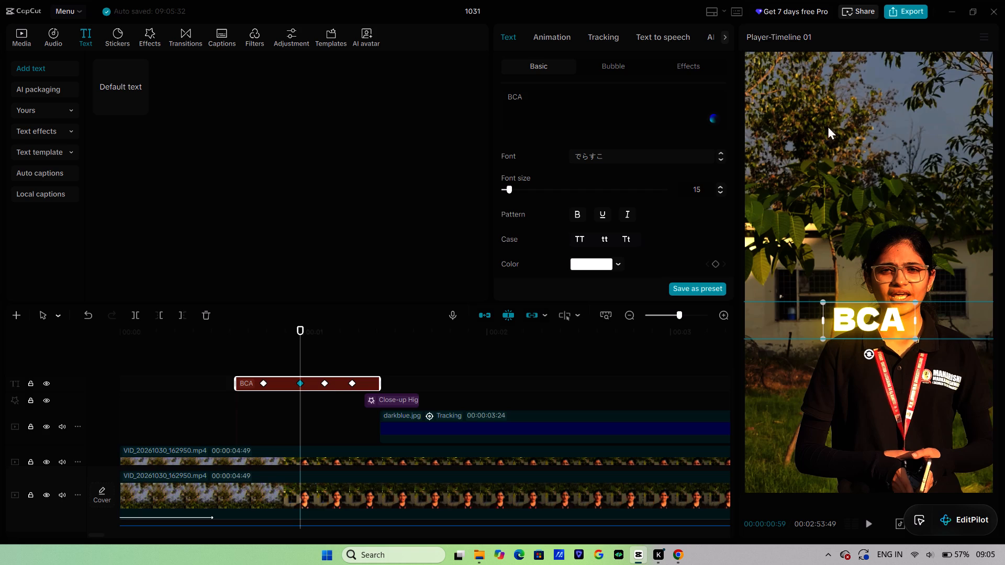
pyautogui.click(977, 33)
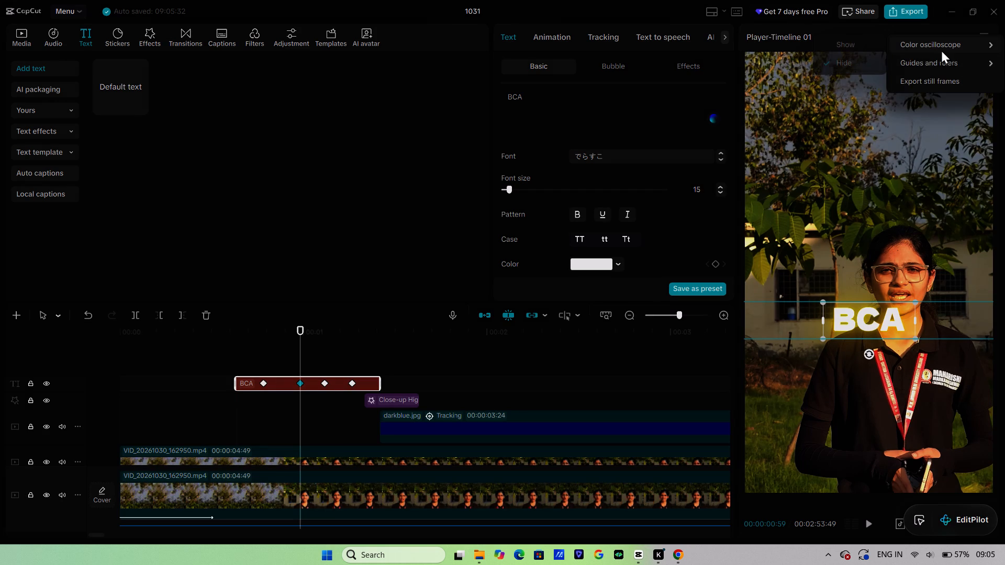
pyautogui.click(866, 78)
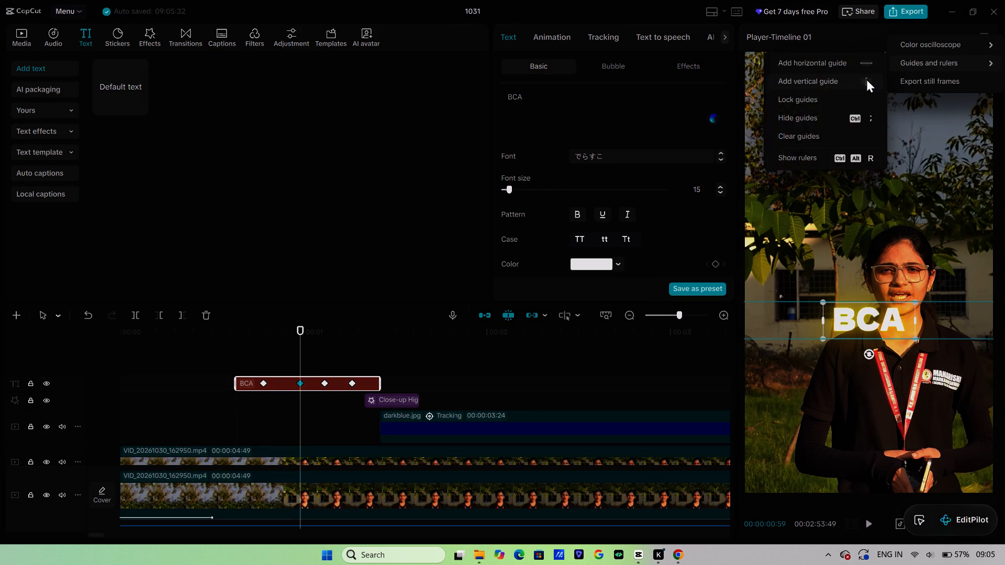
pyautogui.moveTo(867, 275); pyautogui.dragTo(821, 278)
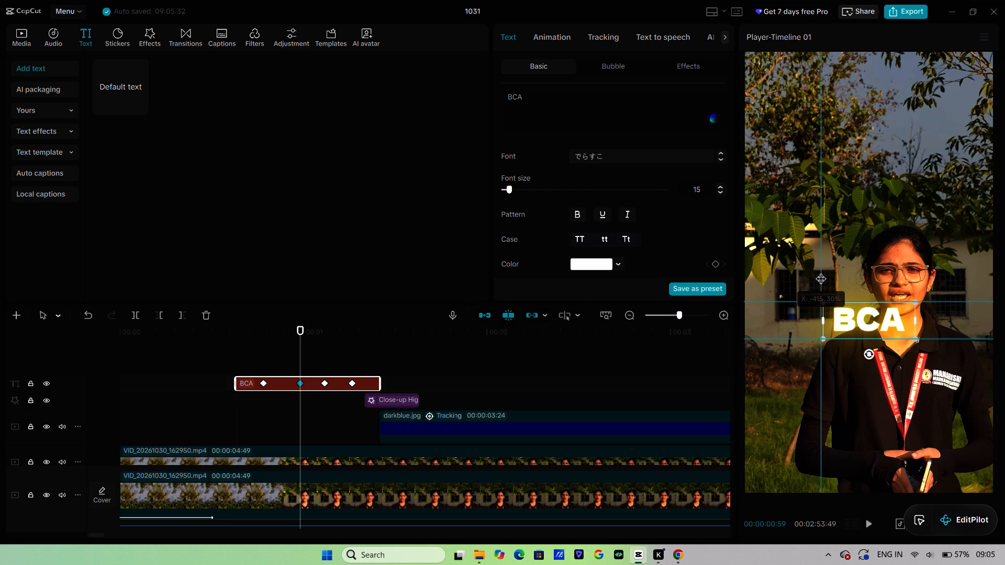
pyautogui.moveTo(821, 278); pyautogui.dragTo(823, 280)
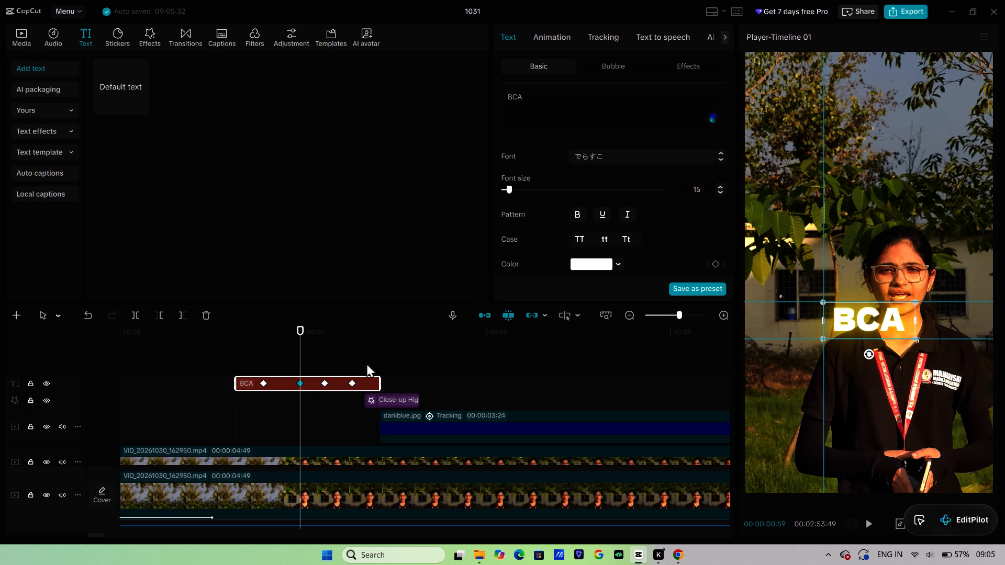
# At the 00:00:01:07 keyframe, move the BCA title so its left edge aligns with the vertical guide.
pyautogui.click(325, 385)
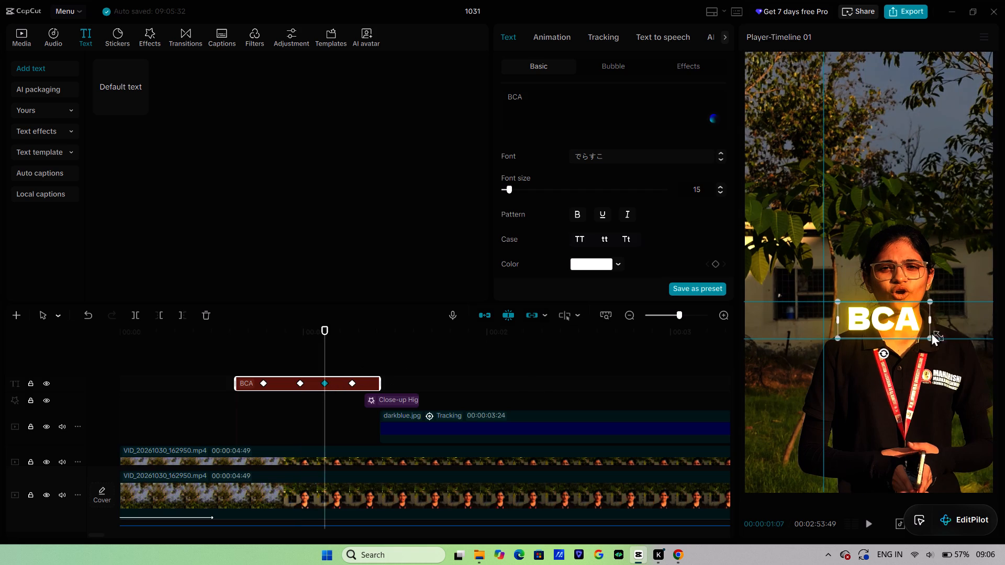
pyautogui.moveTo(891, 322); pyautogui.dragTo(876, 324)
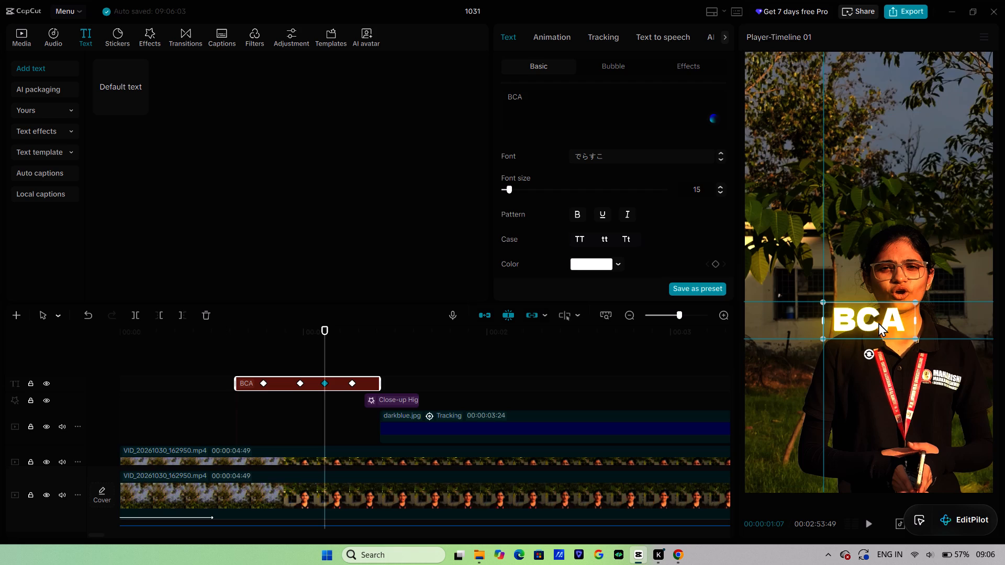
# Play the BCA title's section from around its first keyframe to review the slide and centre hold.
pyautogui.click(266, 357)
pyautogui.press('space')
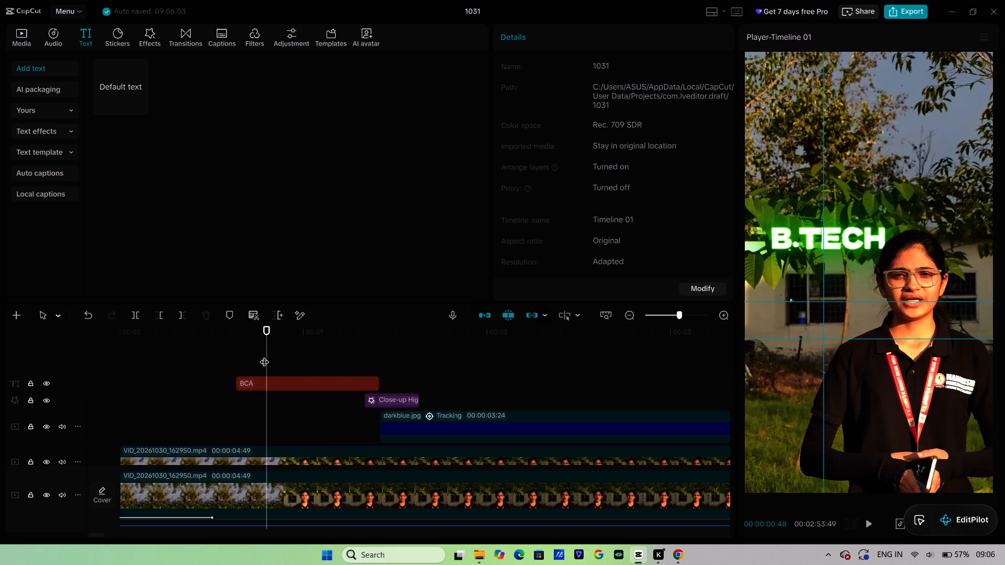
pyautogui.press('space')
pyautogui.click(272, 358)
pyautogui.press('space')
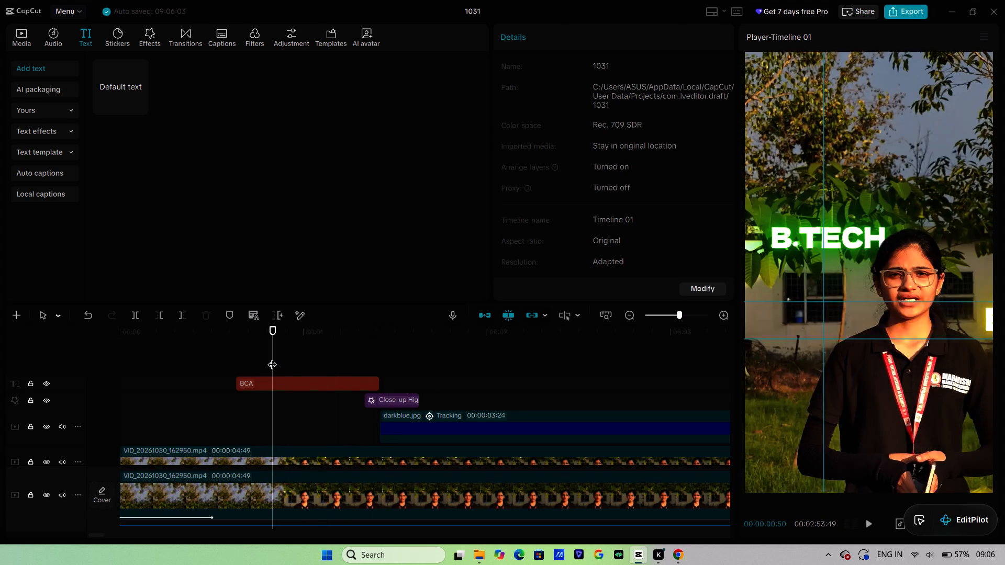
pyautogui.press('space')
pyautogui.press('space')
pyautogui.press('space')
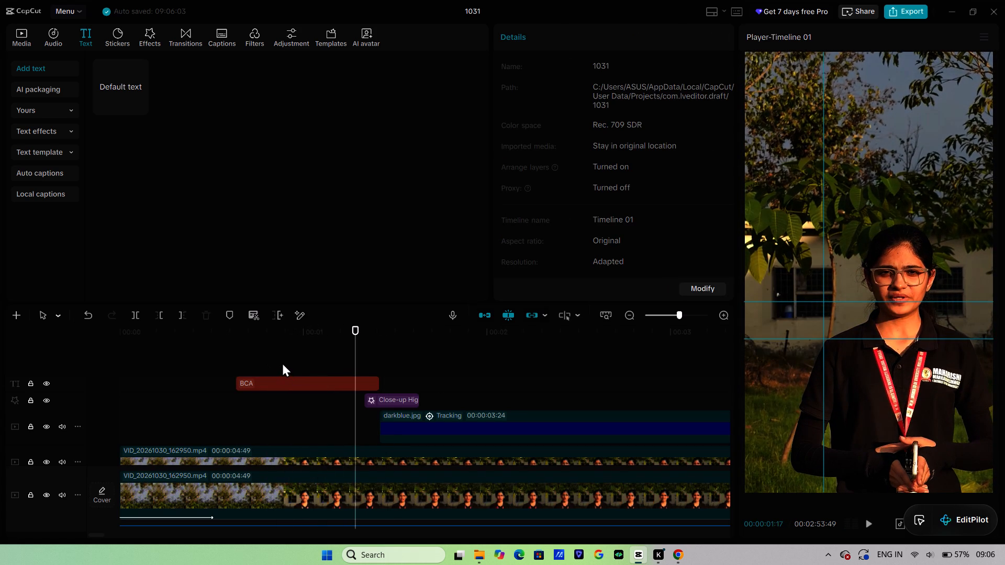
# Delete the BCA title's last keyframe at 00:00:01:16 and its first keyframe.
pyautogui.click(297, 381)
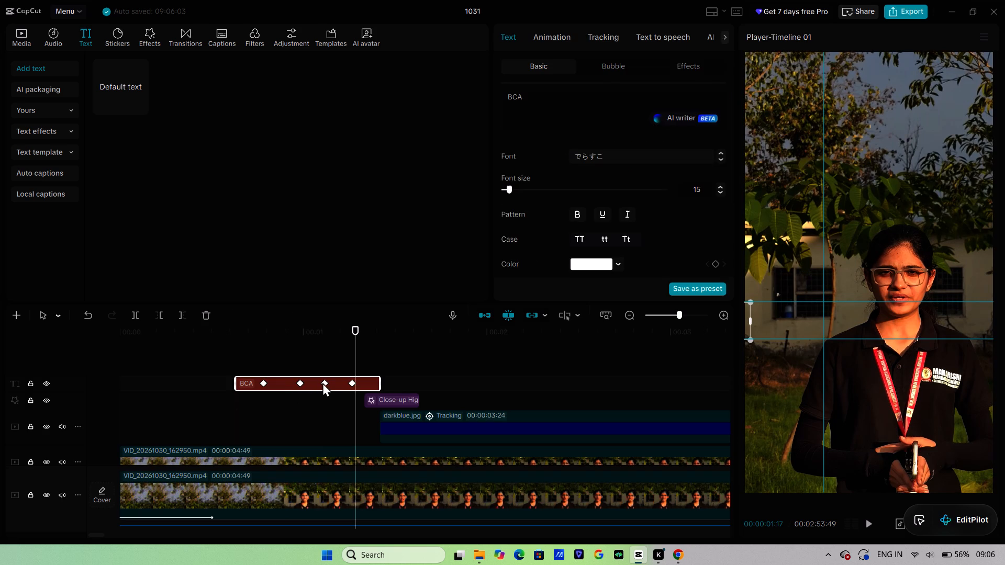
pyautogui.click(354, 385)
pyautogui.rightClick(354, 385)
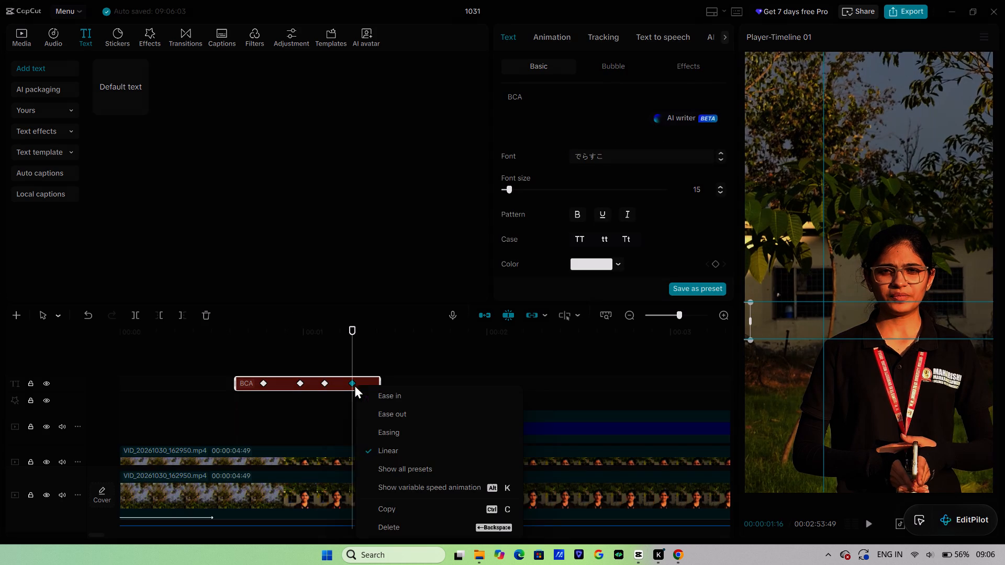
pyautogui.click(405, 526)
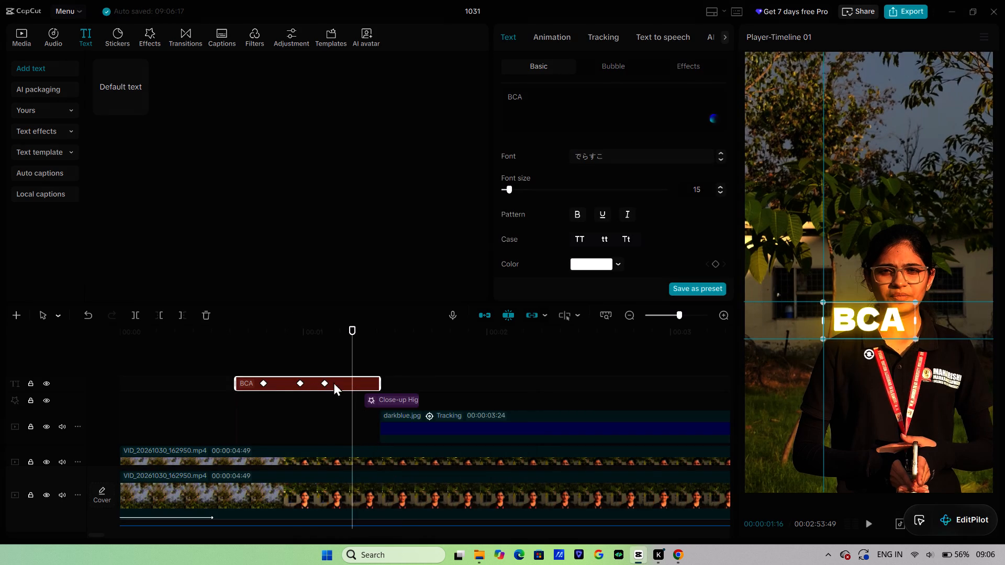
pyautogui.rightClick(263, 381)
pyautogui.click(331, 521)
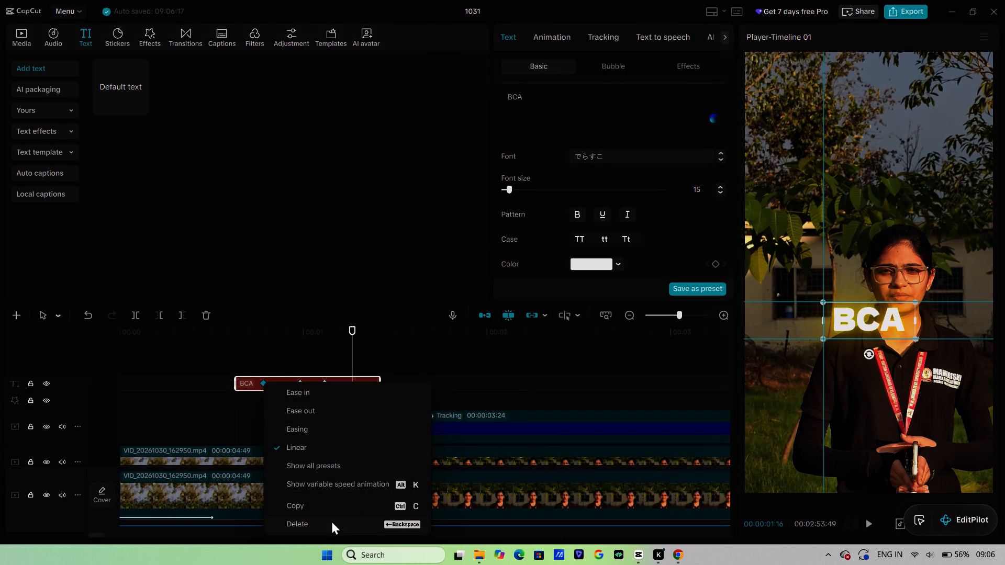
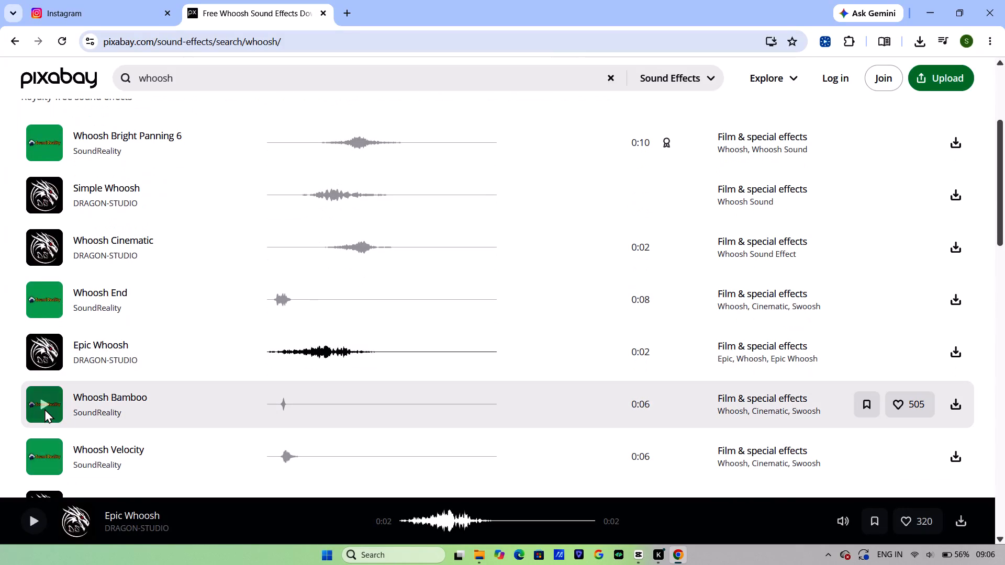
# Audition the whoosh sound effects from Whoosh Bamboo down to Whoosh Large Sub in the search results.
pyautogui.click(44, 409)
pyautogui.scroll(-1, 43, 409)
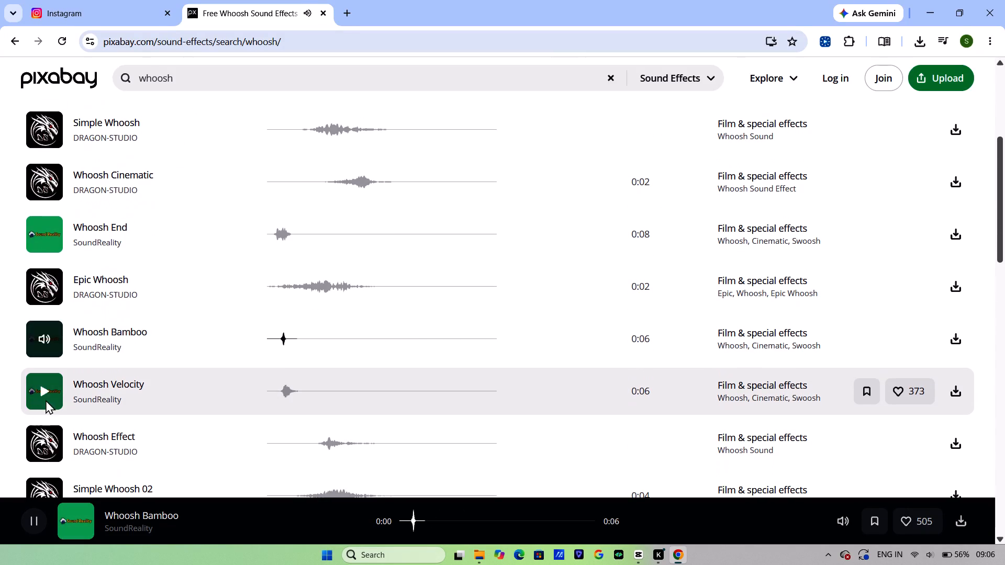
pyautogui.click(44, 397)
pyautogui.scroll(-2, 42, 397)
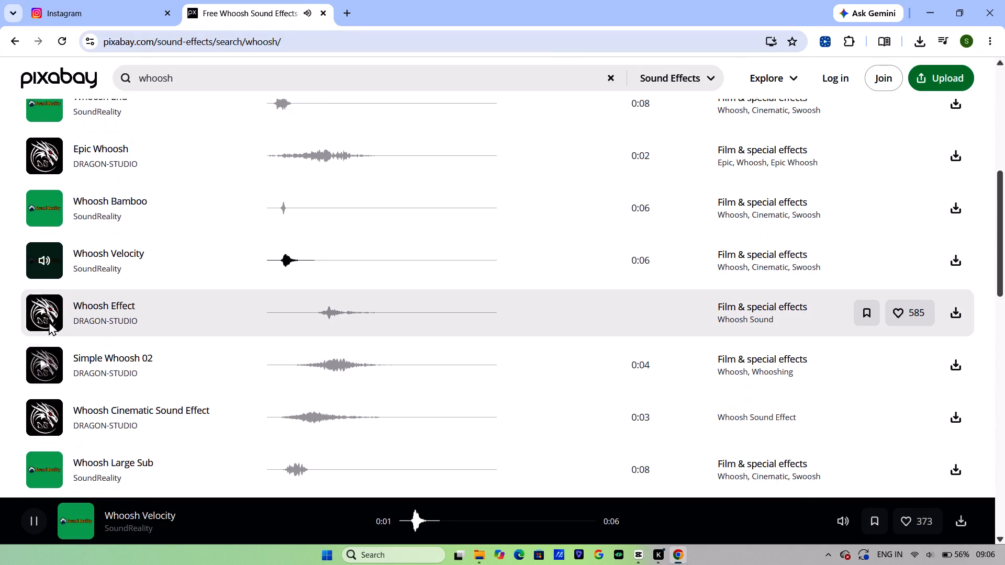
pyautogui.click(47, 312)
pyautogui.scroll(-1, 42, 316)
pyautogui.click(48, 306)
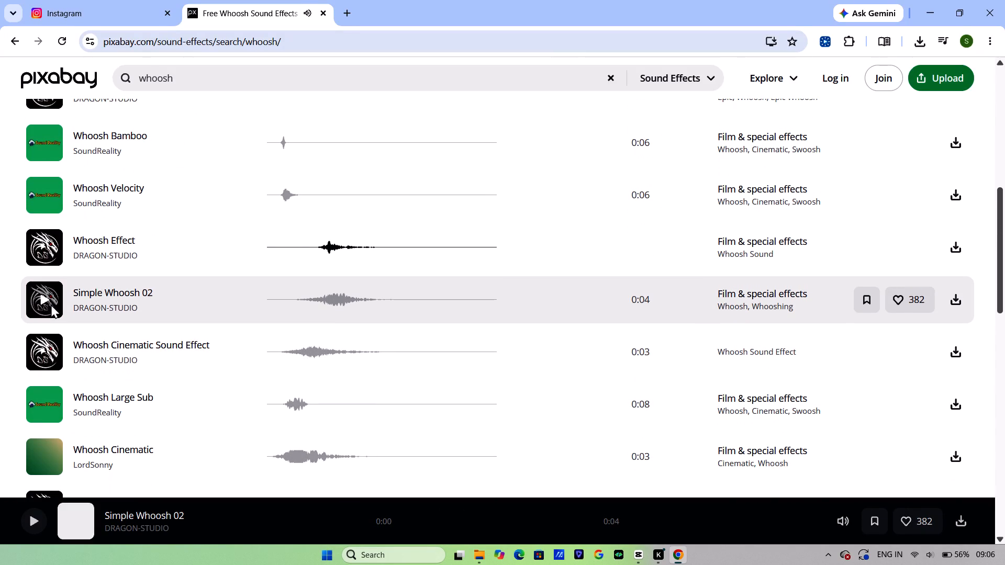
pyautogui.click(45, 351)
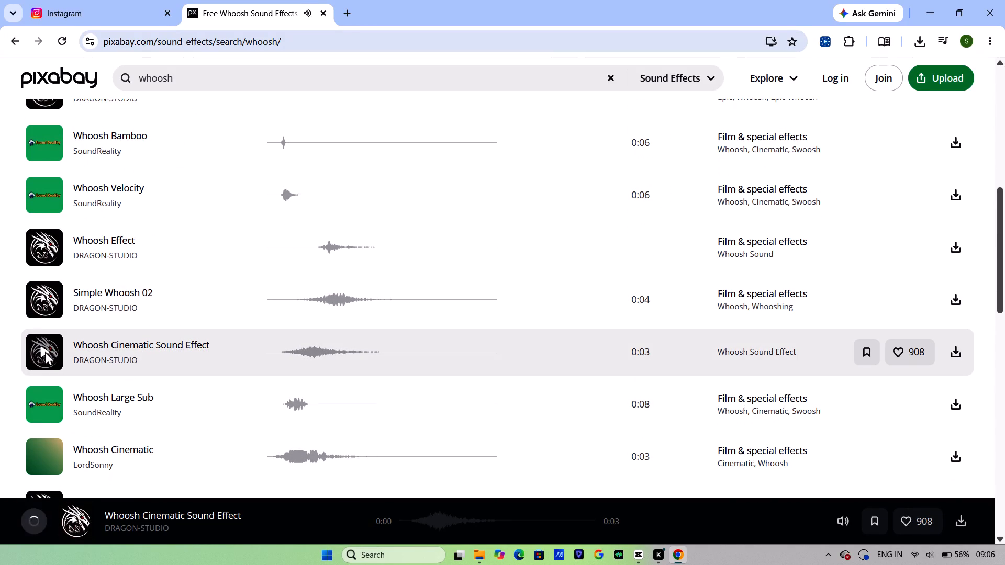
pyautogui.click(42, 408)
# Audition further whooshes down the results: the one-second Whoosh Effect, LordSonny's Whoosh Cinematic, Clean Whoosh and Whoosh Cinematic 5.
pyautogui.scroll(-1, 42, 408)
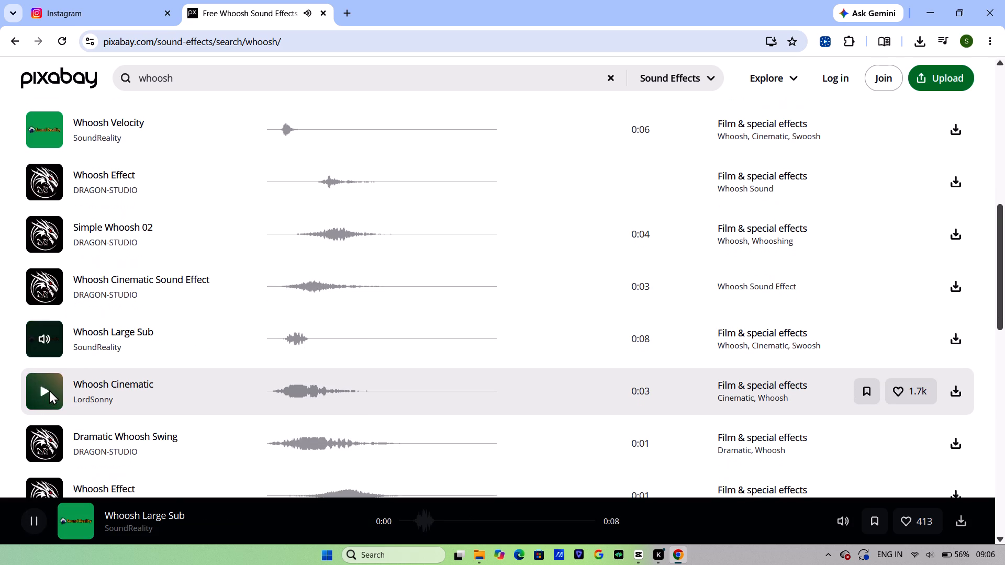
pyautogui.scroll(-2, 51, 390)
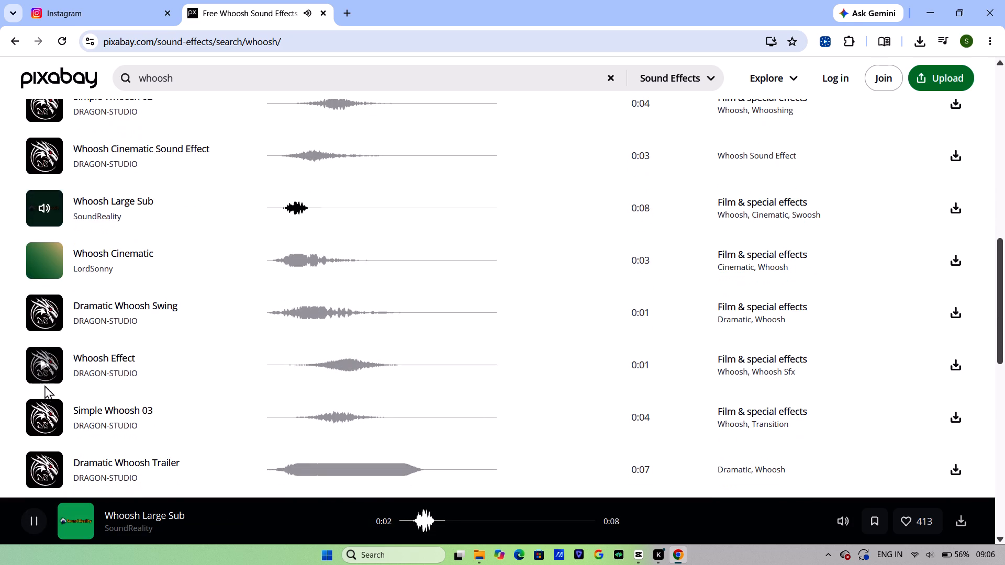
pyautogui.click(42, 366)
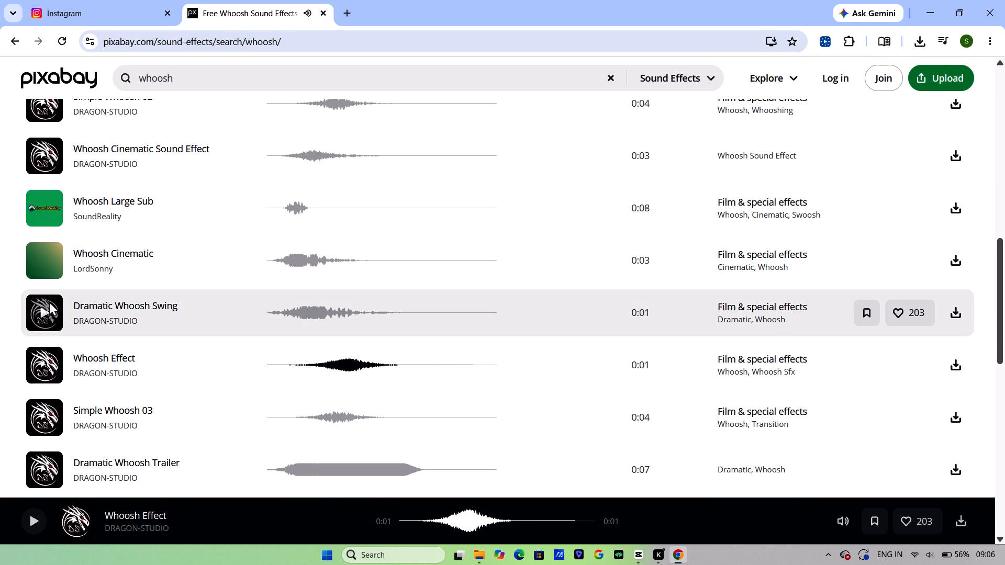
pyautogui.click(49, 264)
pyautogui.scroll(-3, 66, 295)
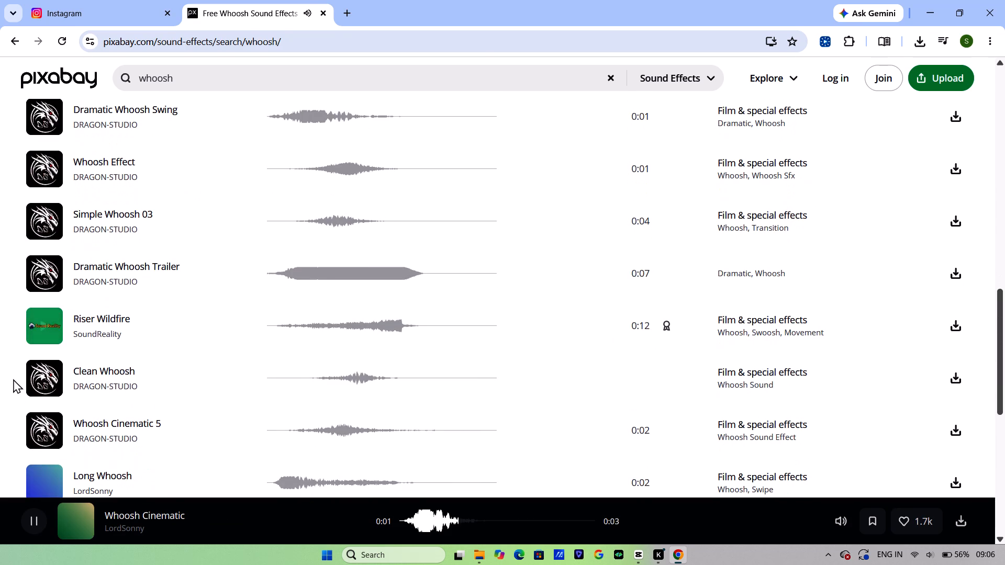
pyautogui.click(38, 374)
pyautogui.scroll(-1, 67, 386)
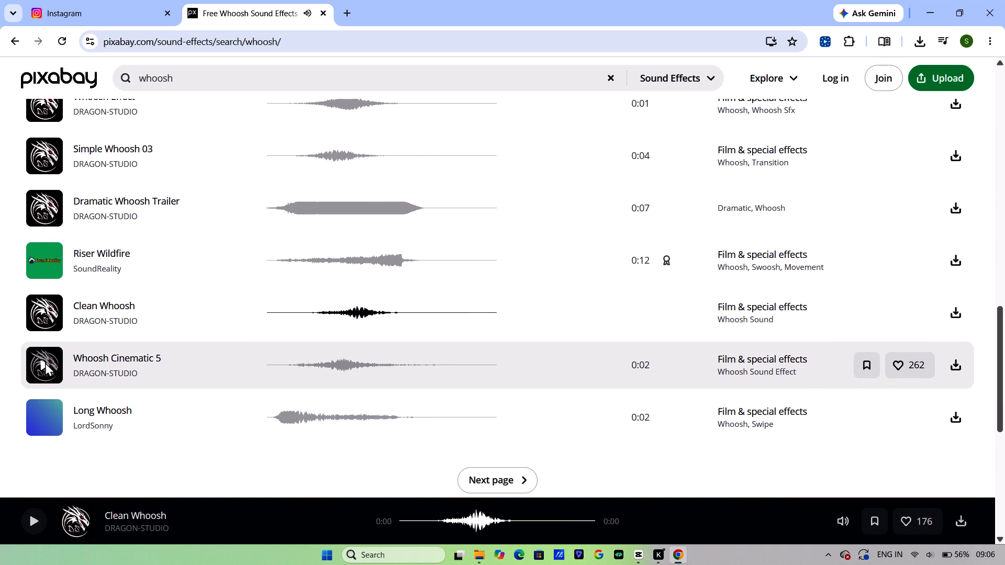
pyautogui.click(45, 362)
# Replay SoundReality's Whoosh Large Sub, download it, and select the downloaded MP3.
pyautogui.scroll(6, 45, 362)
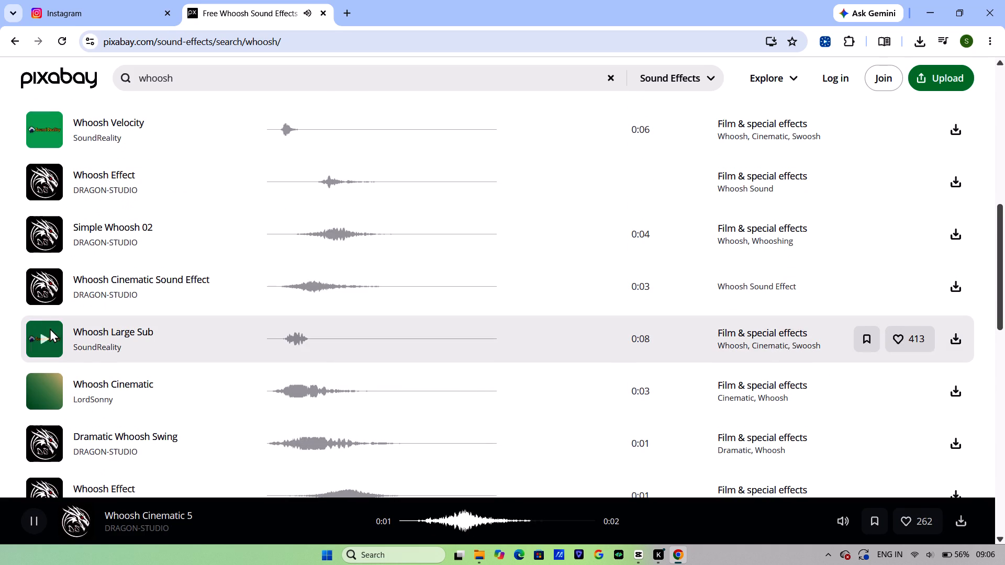
pyautogui.click(41, 342)
pyautogui.scroll(4, 94, 327)
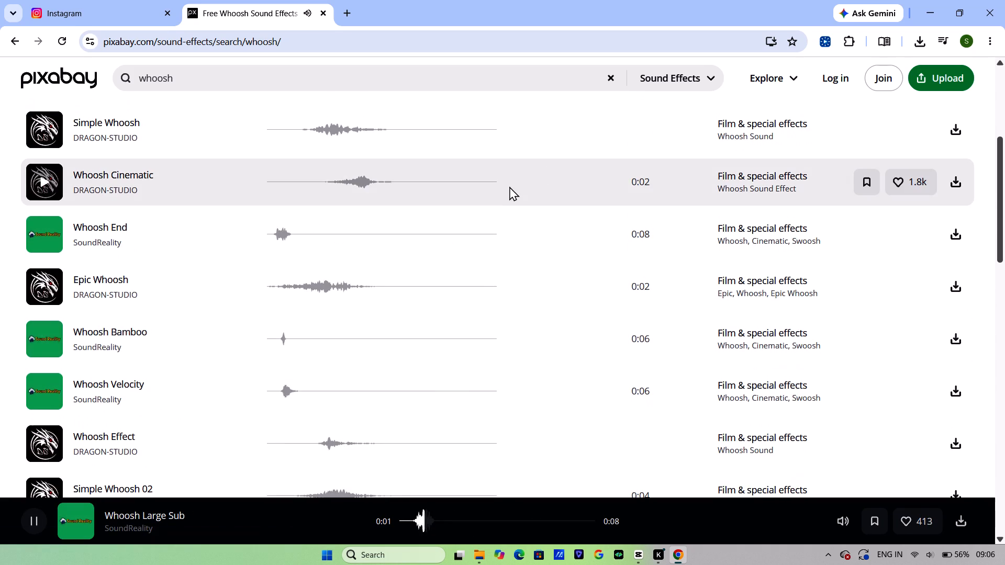
pyautogui.scroll(-3, 494, 212)
pyautogui.scroll(-2, 232, 292)
pyautogui.click(960, 276)
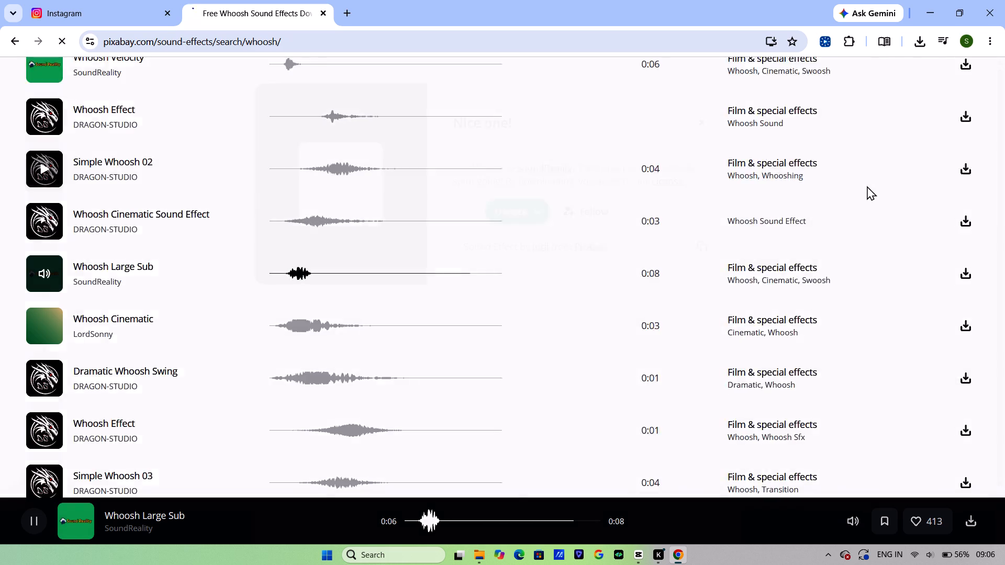
pyautogui.click(823, 87)
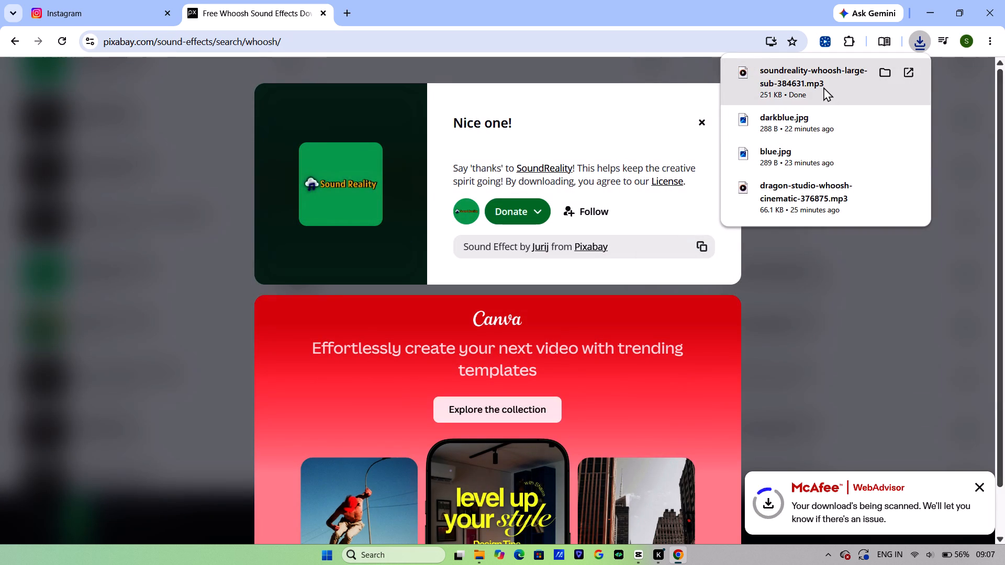
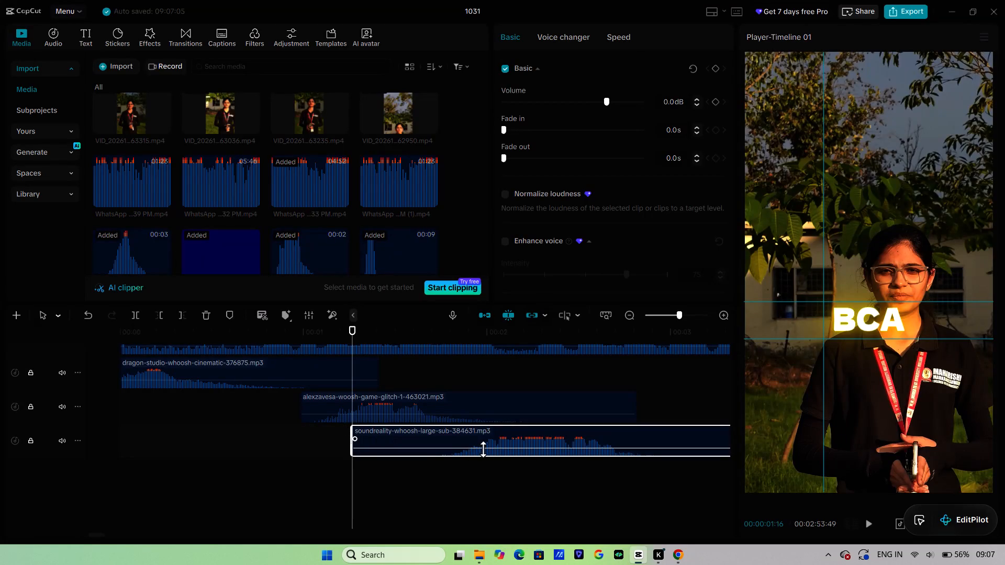
# Move the soundreality-whoosh-large-sub audio clip earlier on its track, close to the start of the timeline.
pyautogui.moveTo(497, 434); pyautogui.dragTo(272, 425)
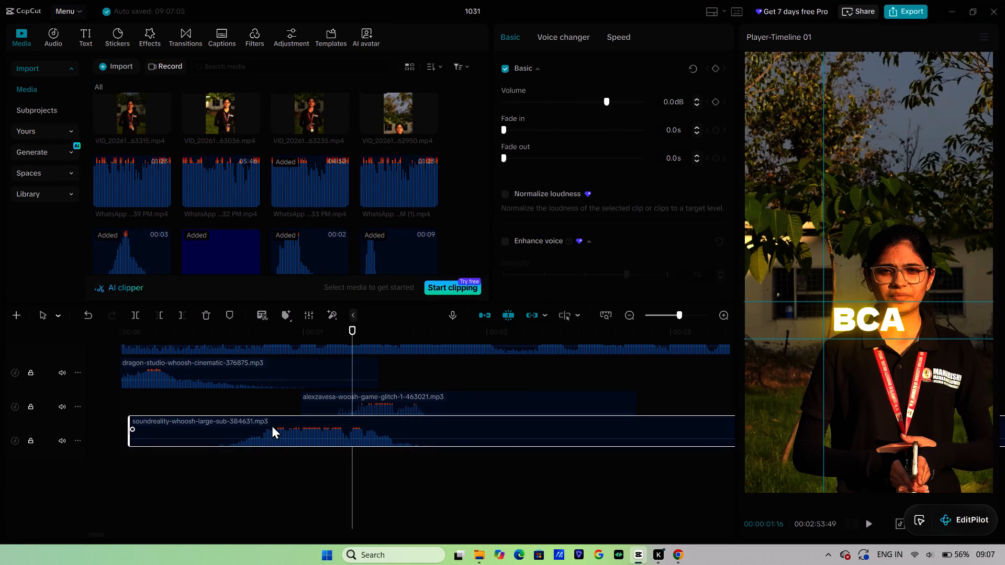
pyautogui.moveTo(272, 425); pyautogui.dragTo(269, 429)
# Delete both keyframes from the BCA title clip.
pyautogui.scroll(16, 273, 439)
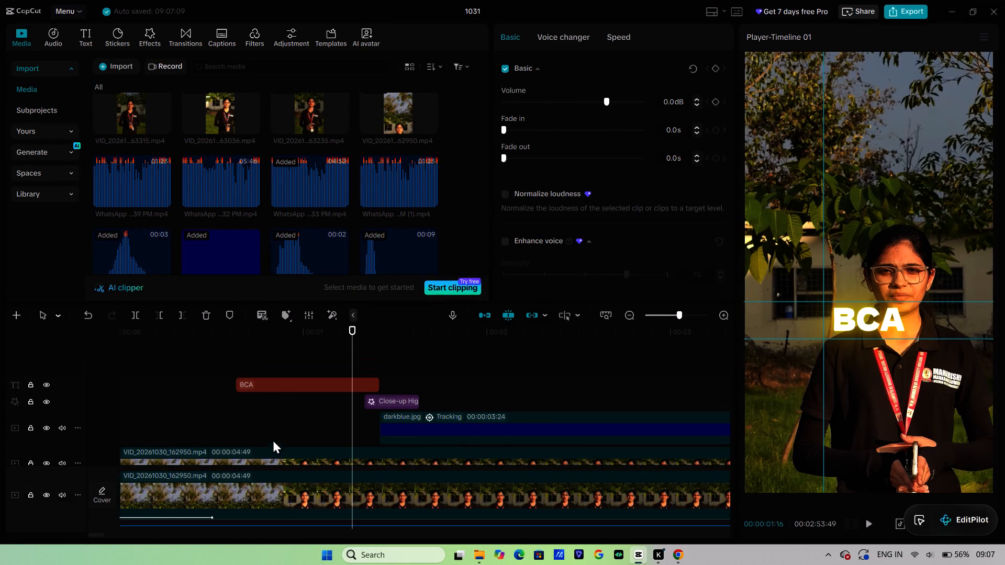
pyautogui.click(280, 383)
pyautogui.click(279, 368)
pyautogui.click(285, 383)
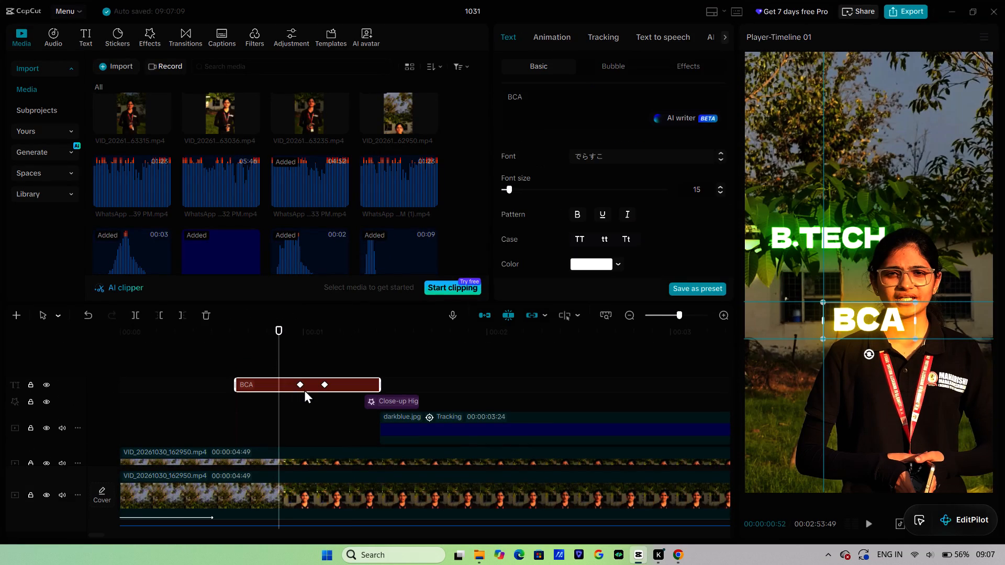
pyautogui.rightClick(301, 385)
pyautogui.click(354, 524)
pyautogui.rightClick(325, 381)
pyautogui.click(355, 525)
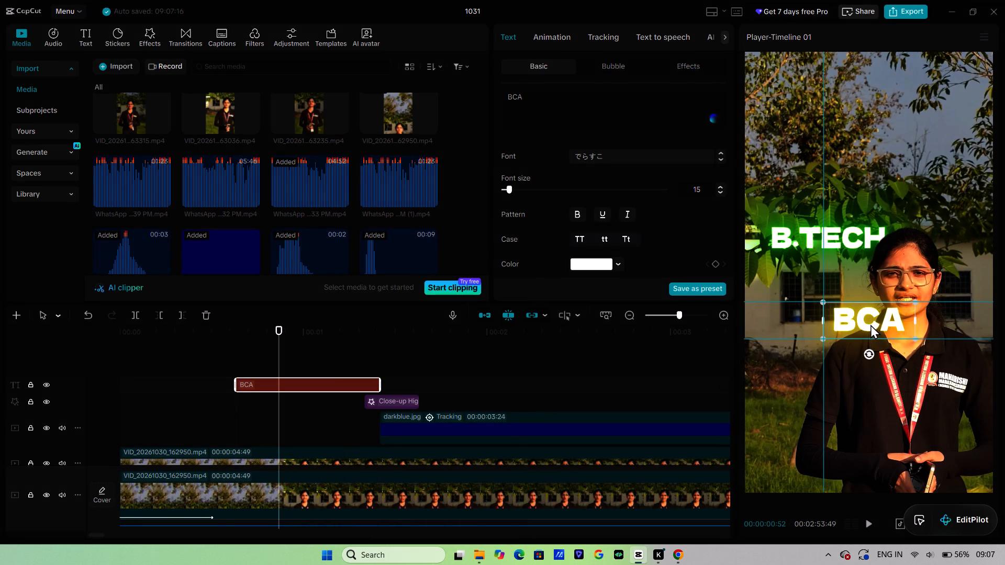
# Reposition the BCA title in the frame from the woman's shoulder to just above her head.
pyautogui.moveTo(870, 324); pyautogui.dragTo(899, 183)
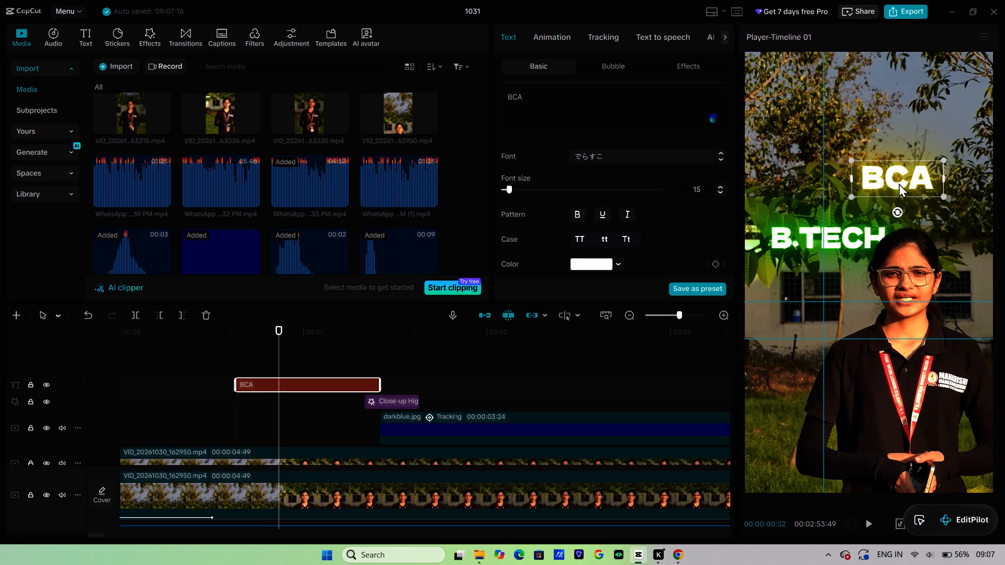
pyautogui.moveTo(899, 183); pyautogui.dragTo(903, 190)
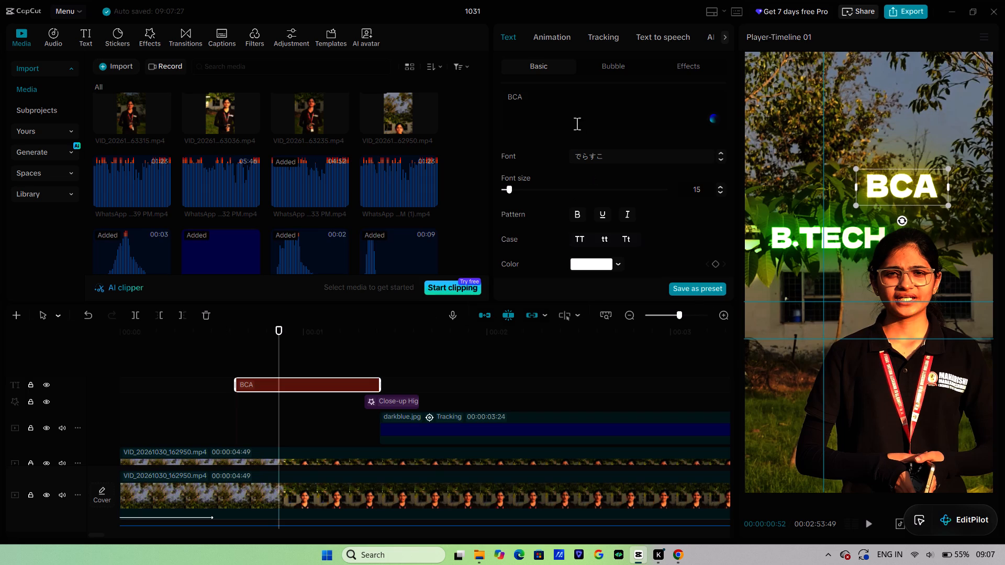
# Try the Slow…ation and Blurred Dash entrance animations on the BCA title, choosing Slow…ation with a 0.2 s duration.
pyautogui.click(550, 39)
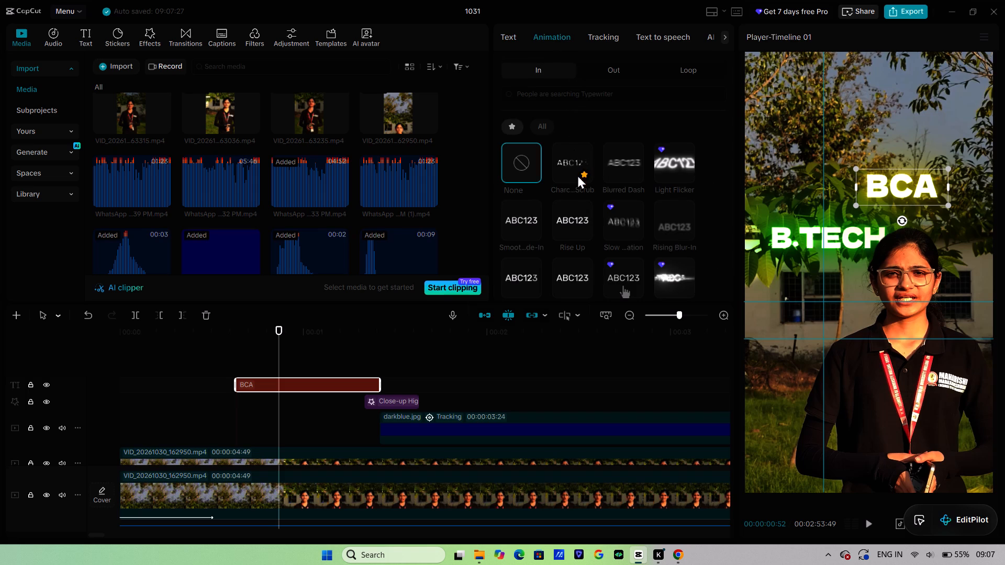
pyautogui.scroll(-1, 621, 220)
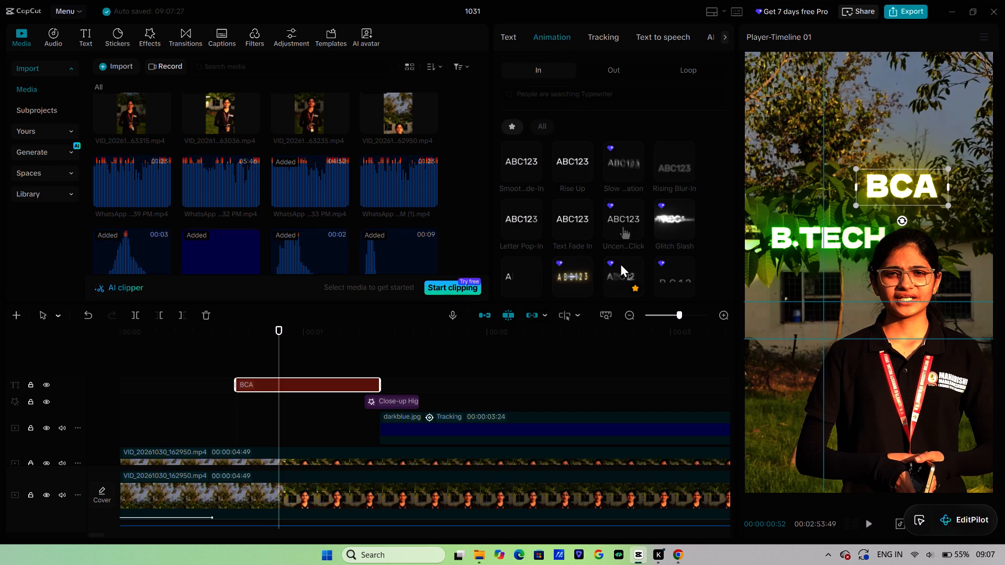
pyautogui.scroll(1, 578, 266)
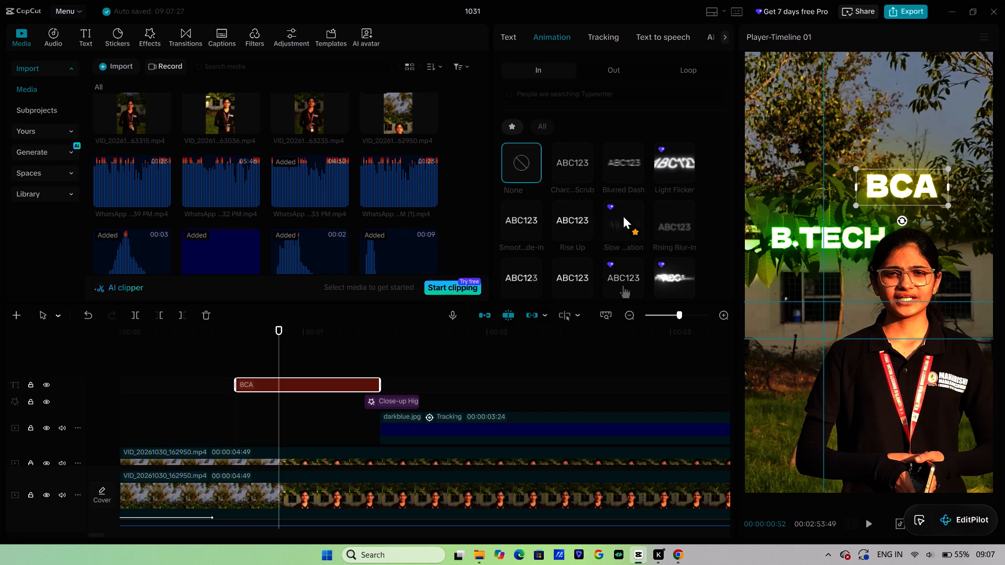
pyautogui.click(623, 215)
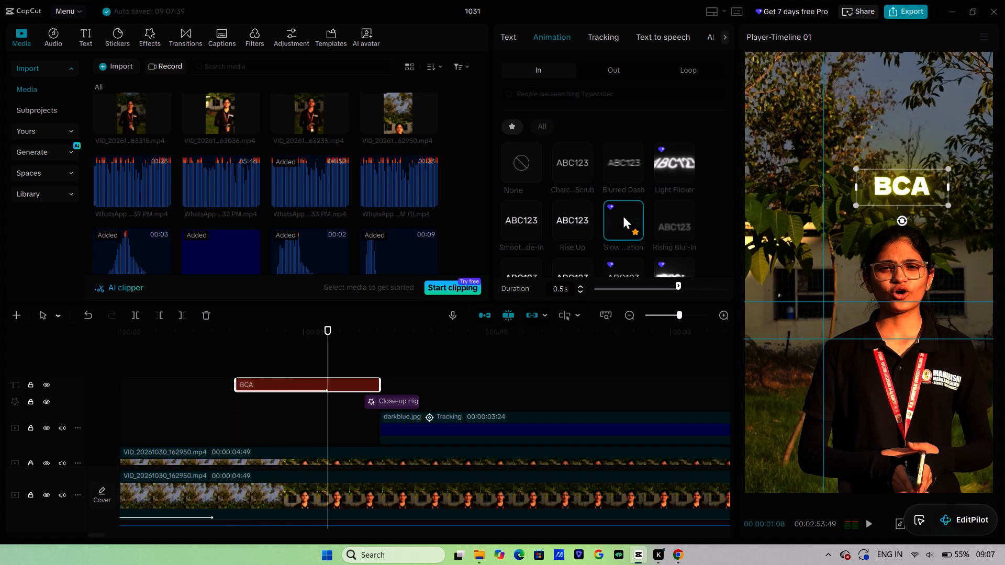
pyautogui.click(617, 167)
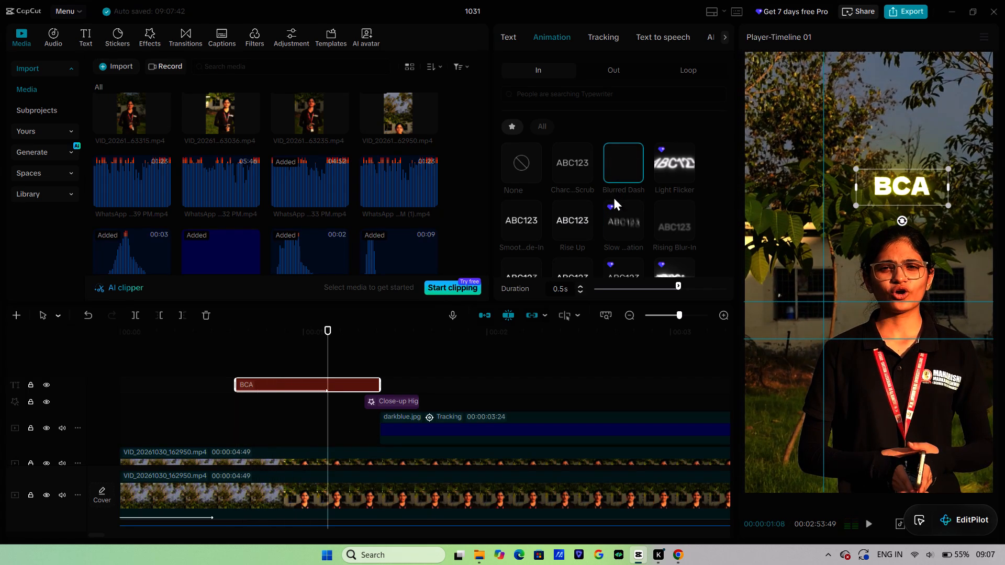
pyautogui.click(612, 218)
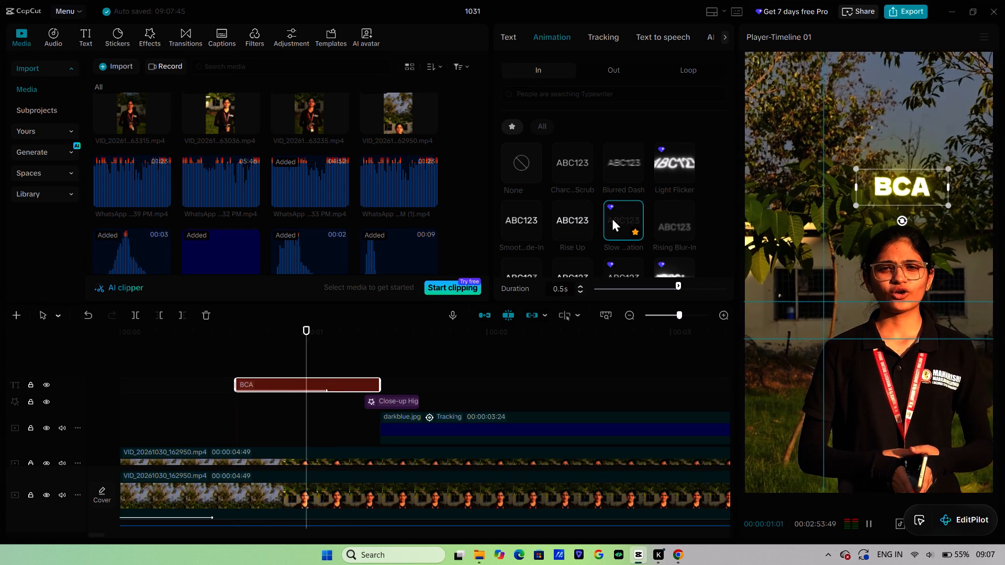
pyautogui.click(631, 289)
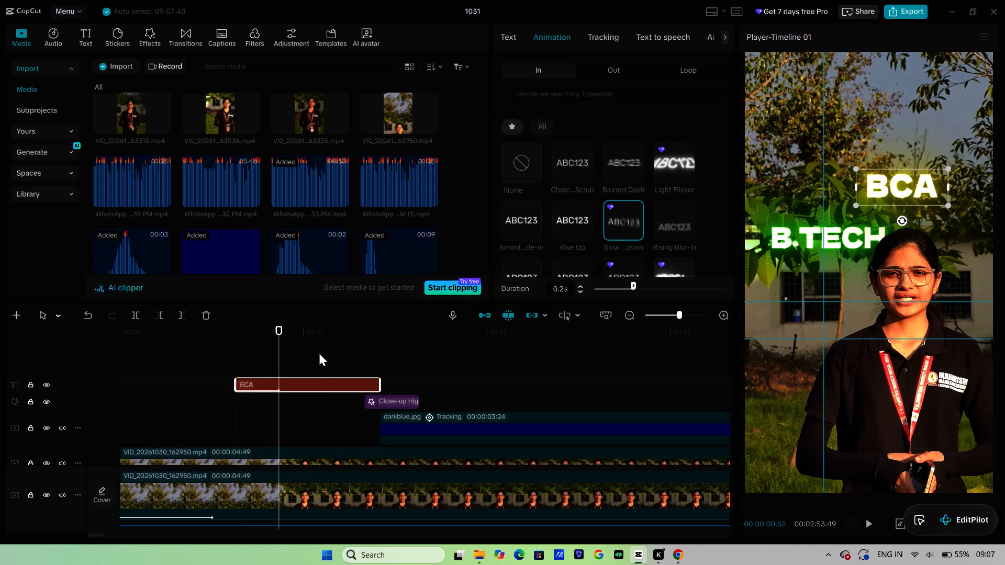
# Shift the BCA title clip later on the timeline so it starts shortly before the B.TECH title ends.
pyautogui.scroll(-4, 319, 351)
pyautogui.scroll(2, 286, 359)
pyautogui.moveTo(262, 351); pyautogui.dragTo(267, 351)
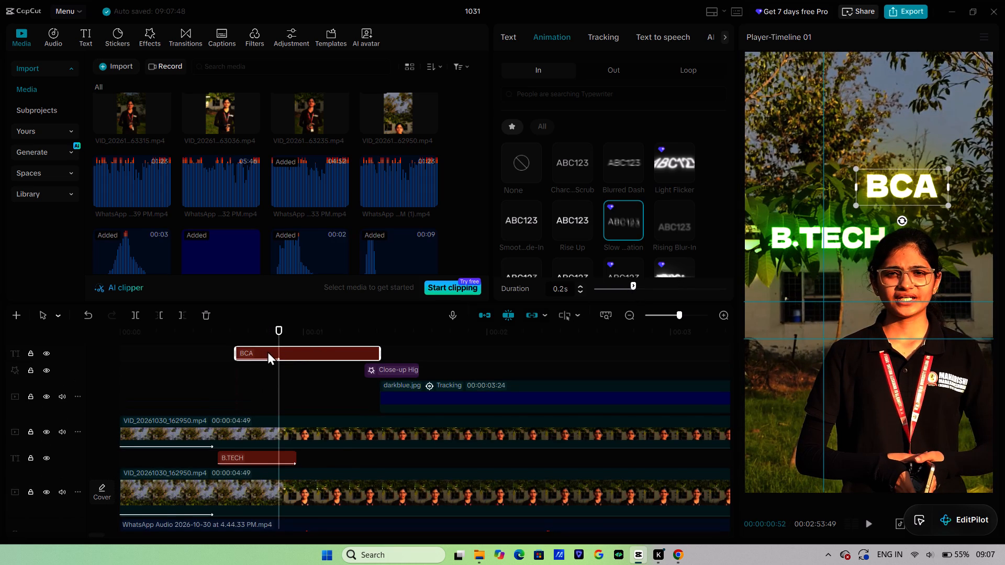
pyautogui.moveTo(267, 351); pyautogui.dragTo(296, 361)
# Play back the opening around the B.TECH and BCA titles to check their timing.
pyautogui.click(222, 362)
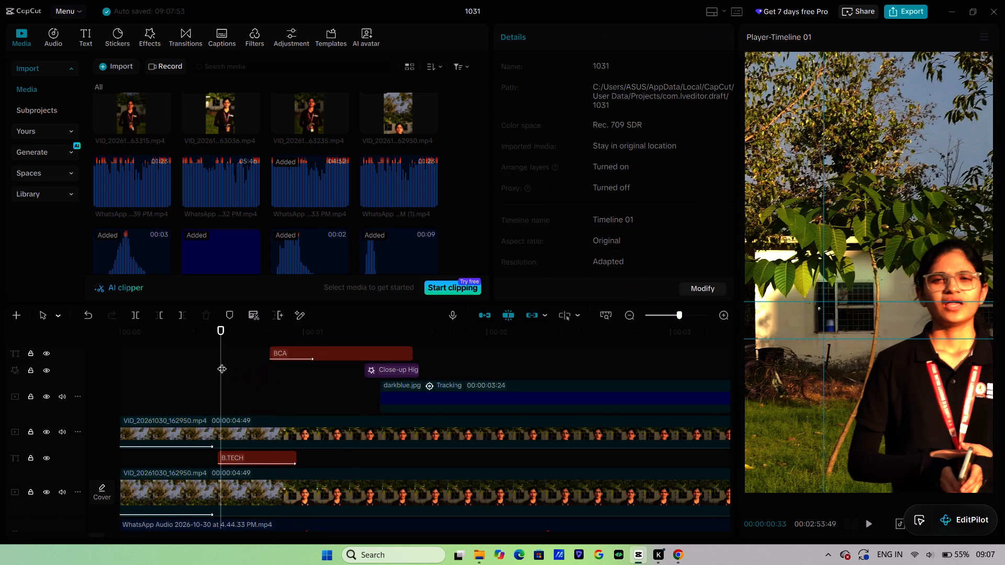
pyautogui.press('space')
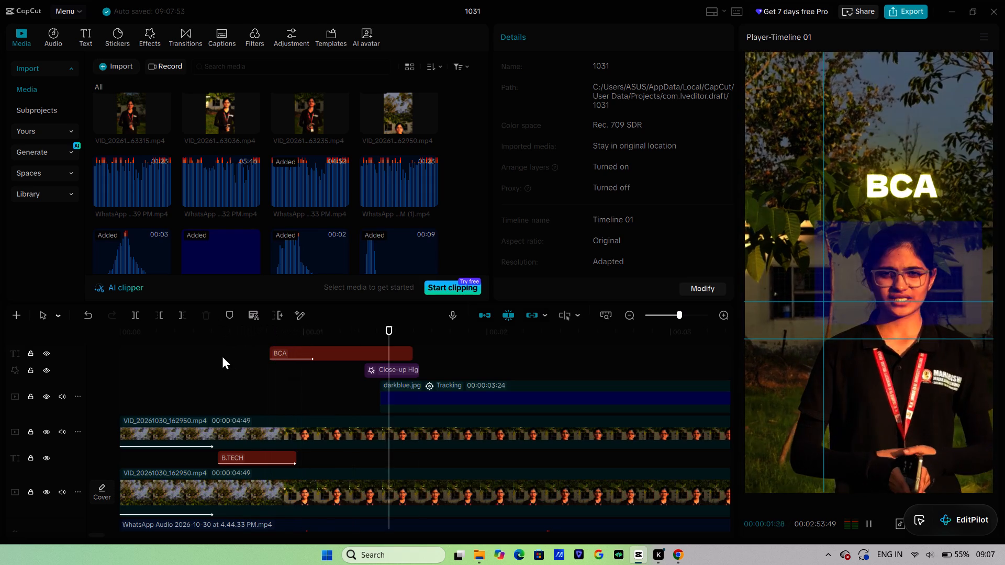
pyautogui.press('space')
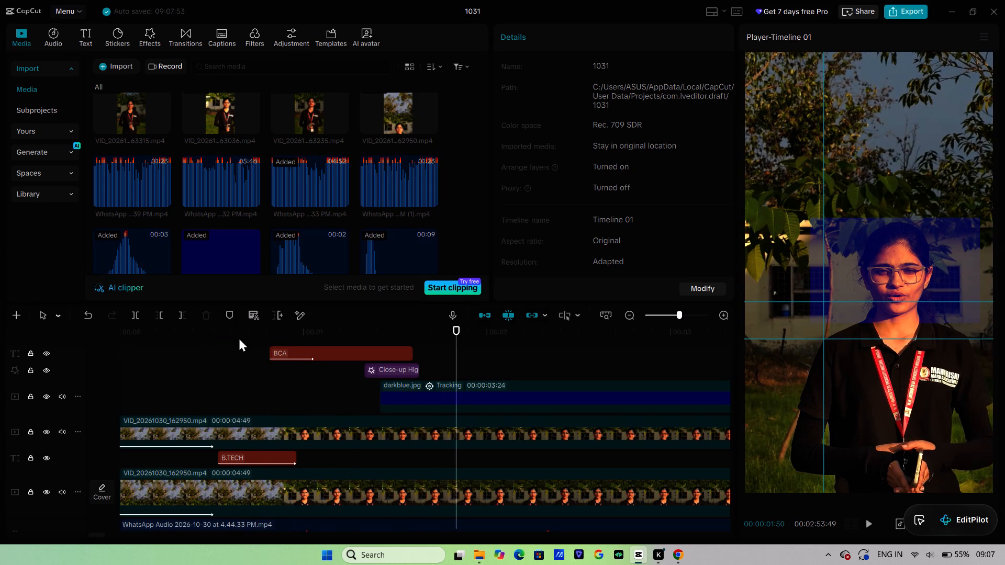
pyautogui.click(240, 364)
pyautogui.press('space')
pyautogui.click(229, 364)
pyautogui.press('space')
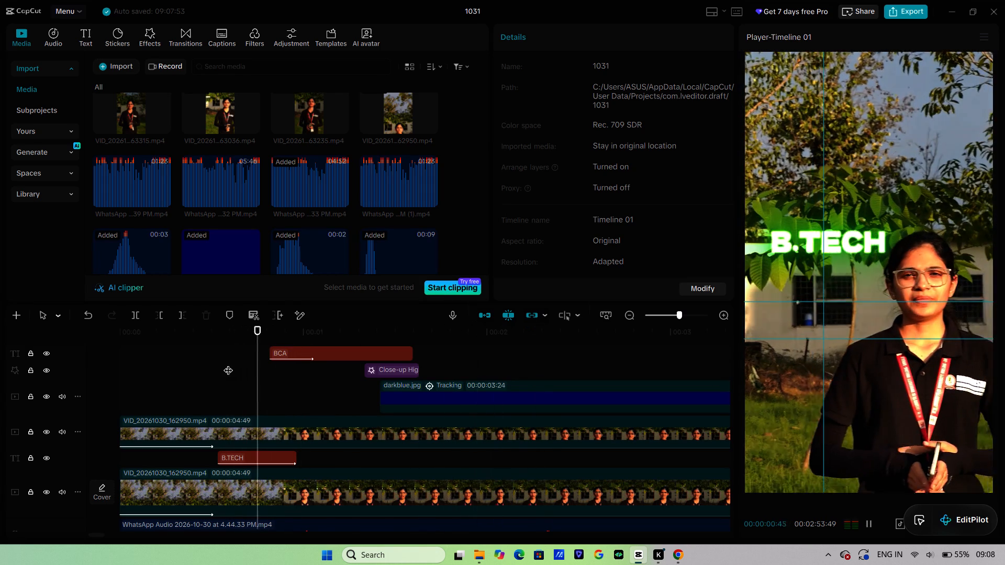
pyautogui.press('space')
# Trim the end of the BCA title clip back to where the Close-up effect begins, and replay the opening.
pyautogui.click(350, 352)
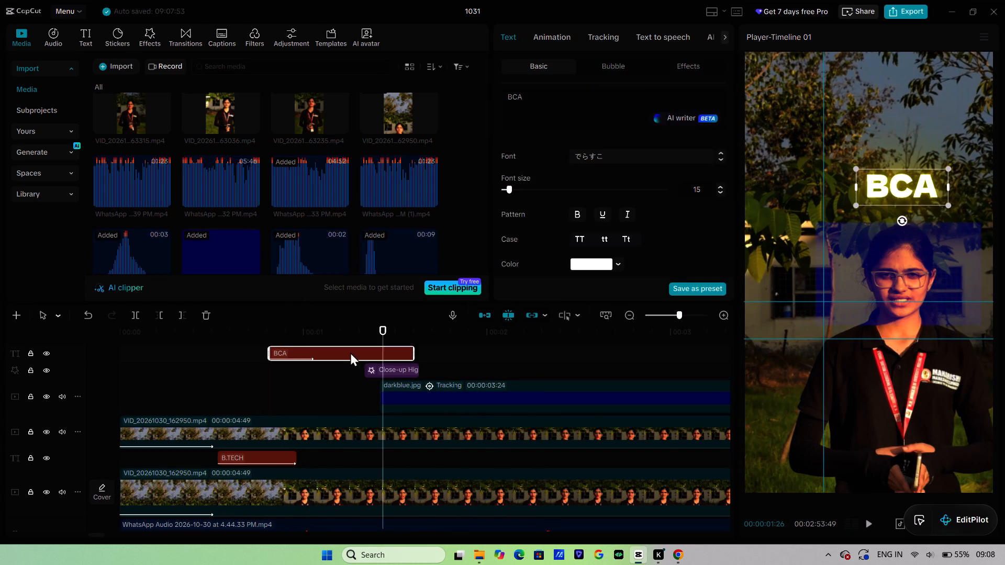
pyautogui.moveTo(414, 354); pyautogui.dragTo(395, 359)
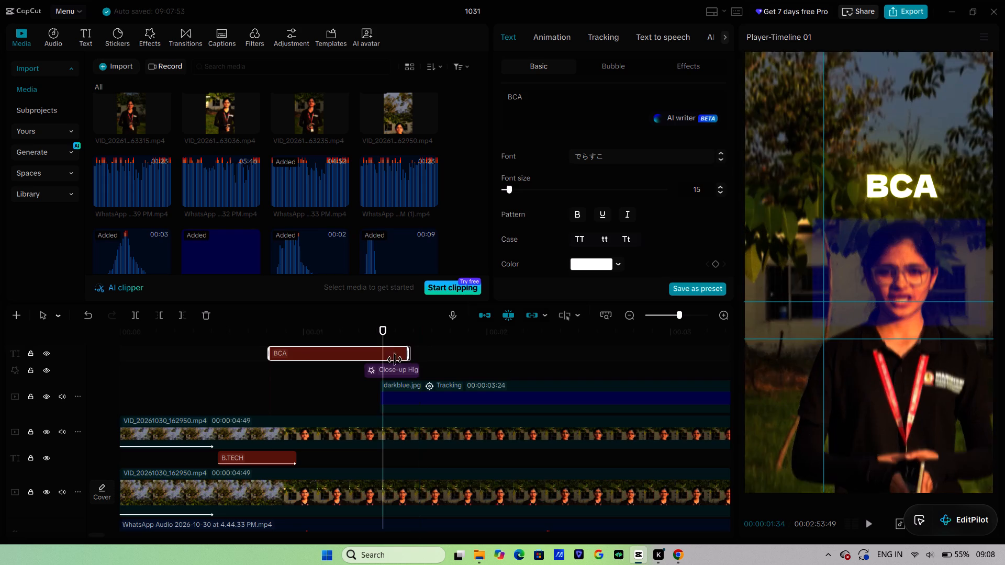
pyautogui.moveTo(395, 359); pyautogui.dragTo(363, 368)
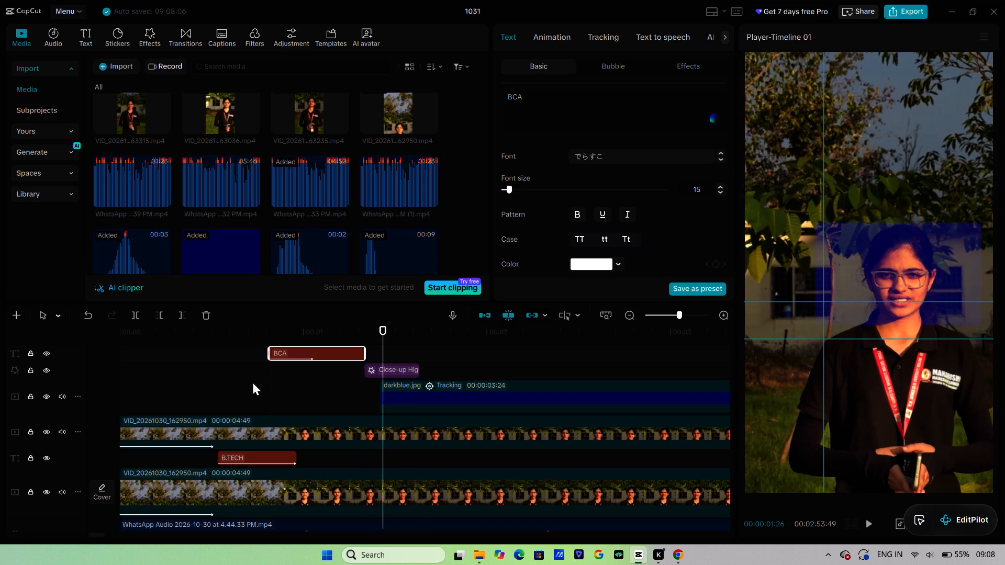
pyautogui.click(252, 381)
pyautogui.press('space')
pyautogui.press('space')
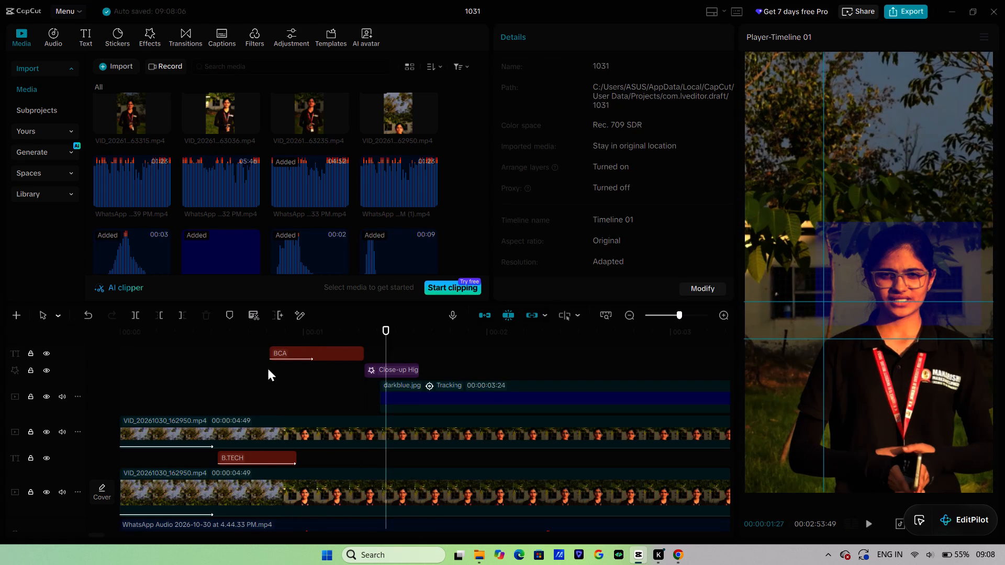
# Move the BCA title to a layer beneath the upper video clip, directly above the B.TECH title, and preview it.
pyautogui.moveTo(317, 354); pyautogui.dragTo(317, 365)
pyautogui.moveTo(317, 365); pyautogui.dragTo(316, 447)
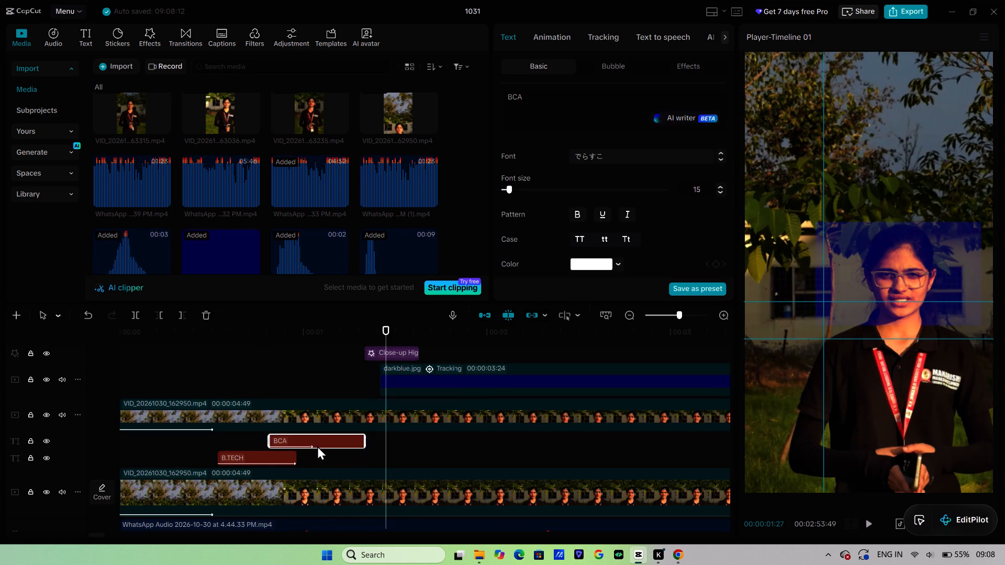
pyautogui.click(253, 442)
pyautogui.press('space')
pyautogui.press('space')
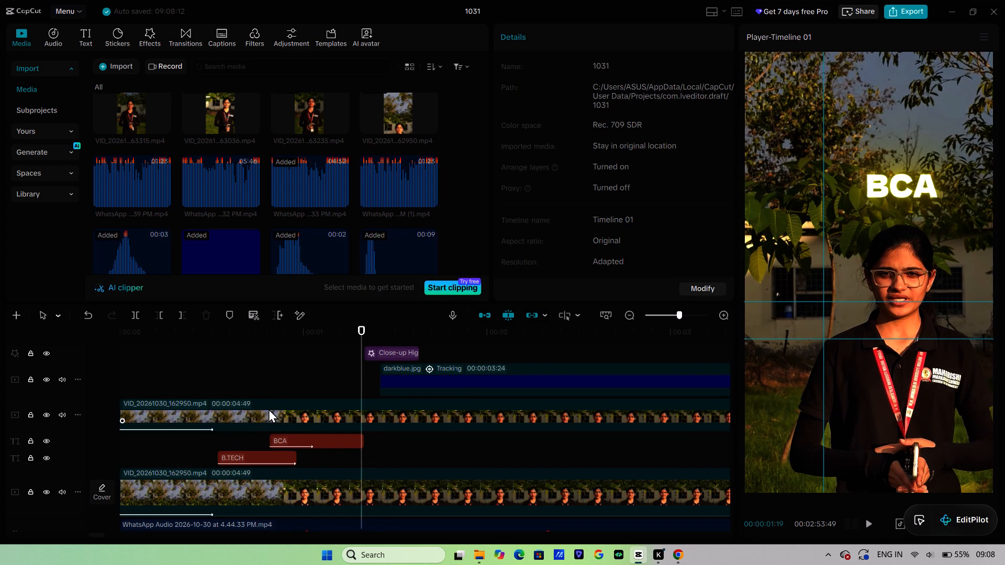
pyautogui.click(275, 378)
pyautogui.press('space')
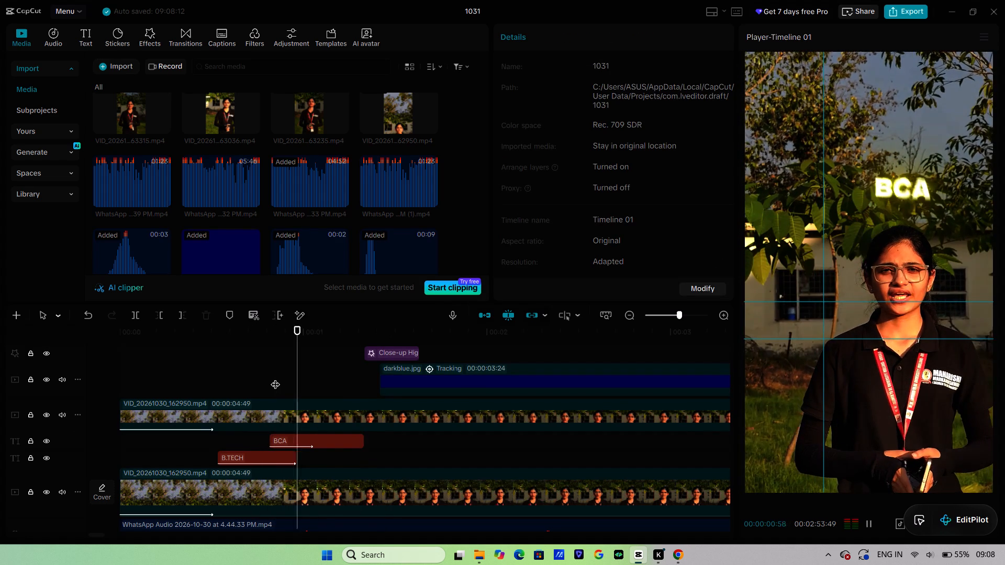
pyautogui.press('space')
# Set the BCA title's entrance animation to None.
pyautogui.click(302, 436)
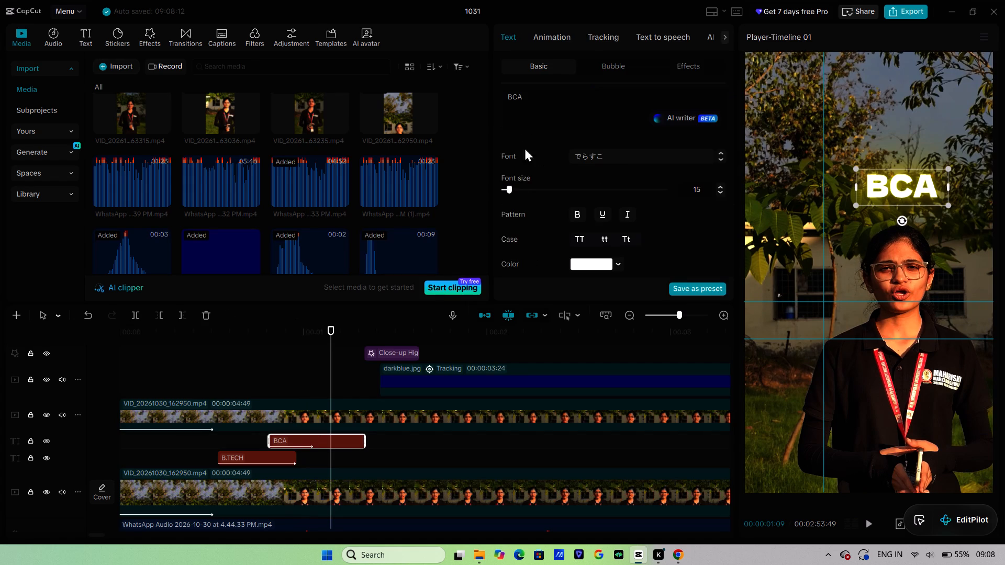
pyautogui.click(563, 36)
pyautogui.click(520, 159)
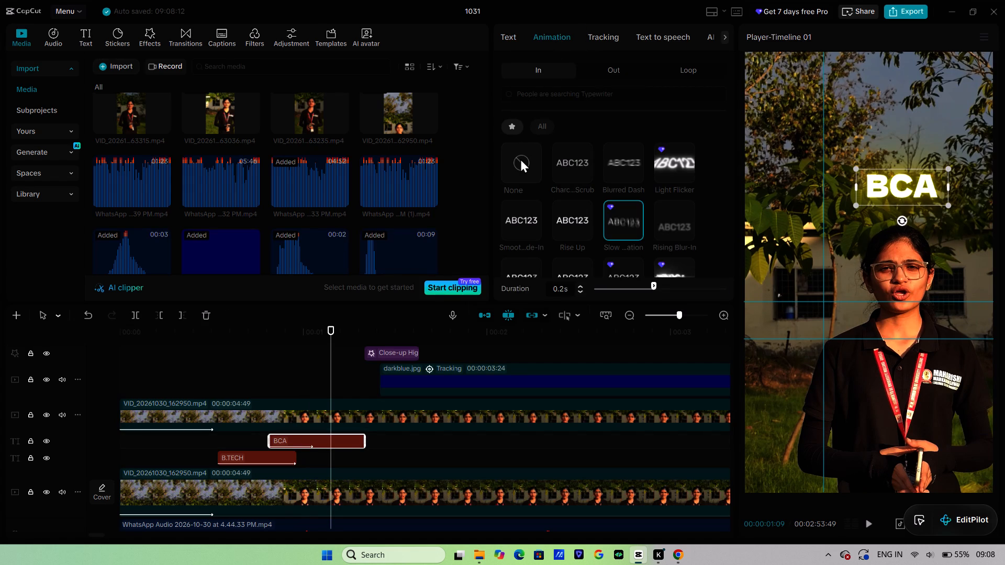
# Browse the loop animations for the BCA title, looking for a suitable slow or flickering style.
pyautogui.click(666, 69)
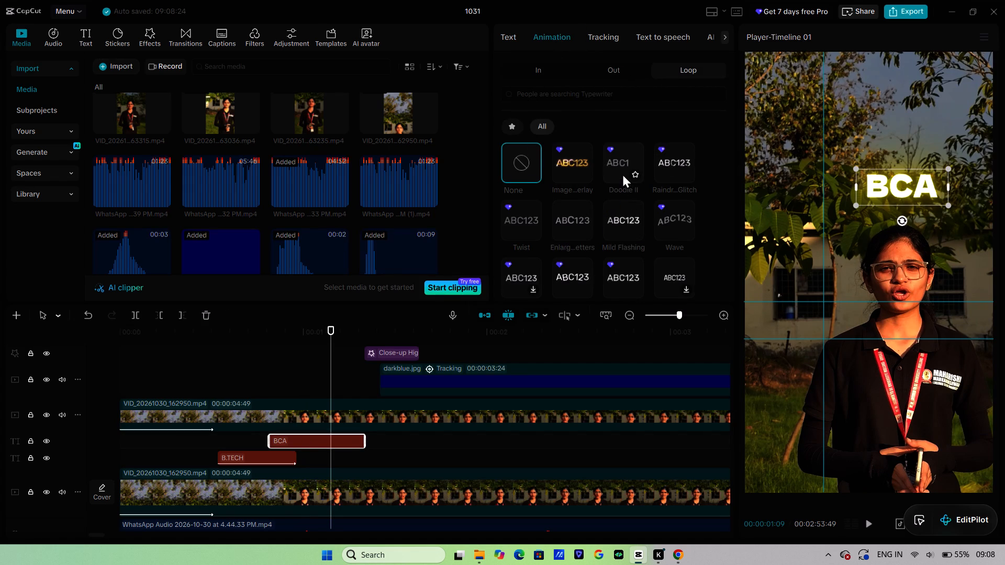
pyautogui.scroll(-1, 627, 221)
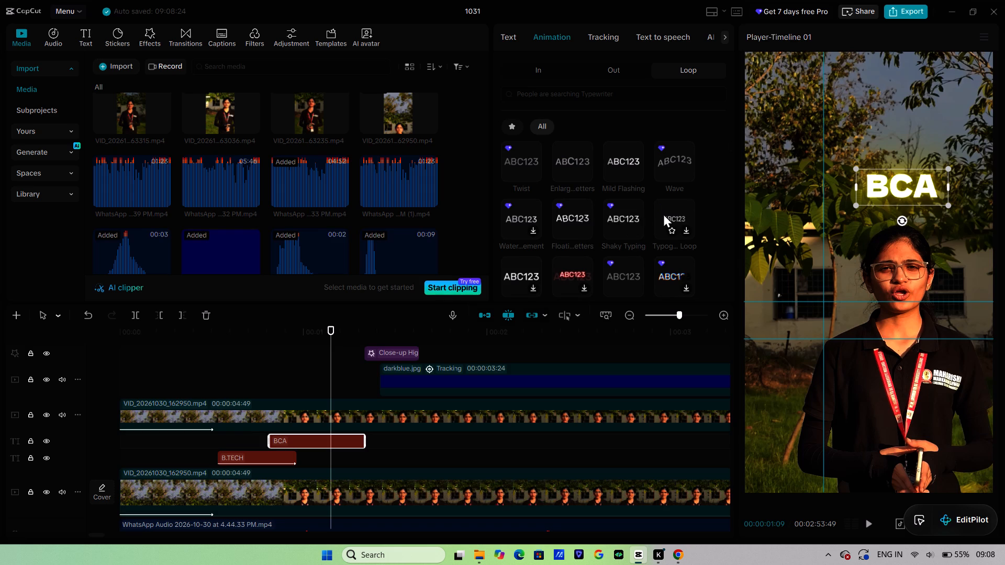
pyautogui.scroll(-2, 574, 216)
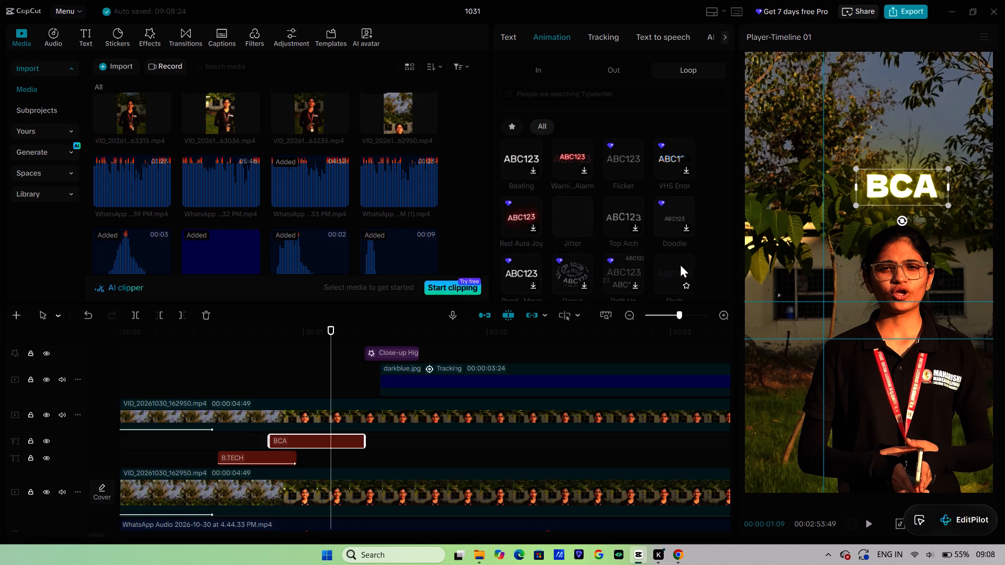
pyautogui.scroll(-2, 680, 264)
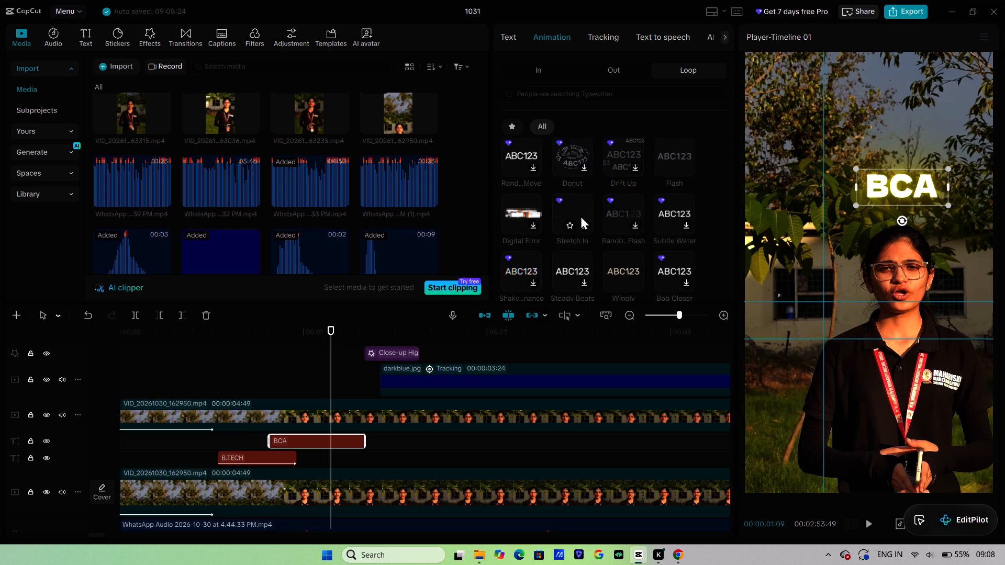
pyautogui.scroll(-1, 571, 223)
pyautogui.scroll(-2, 619, 263)
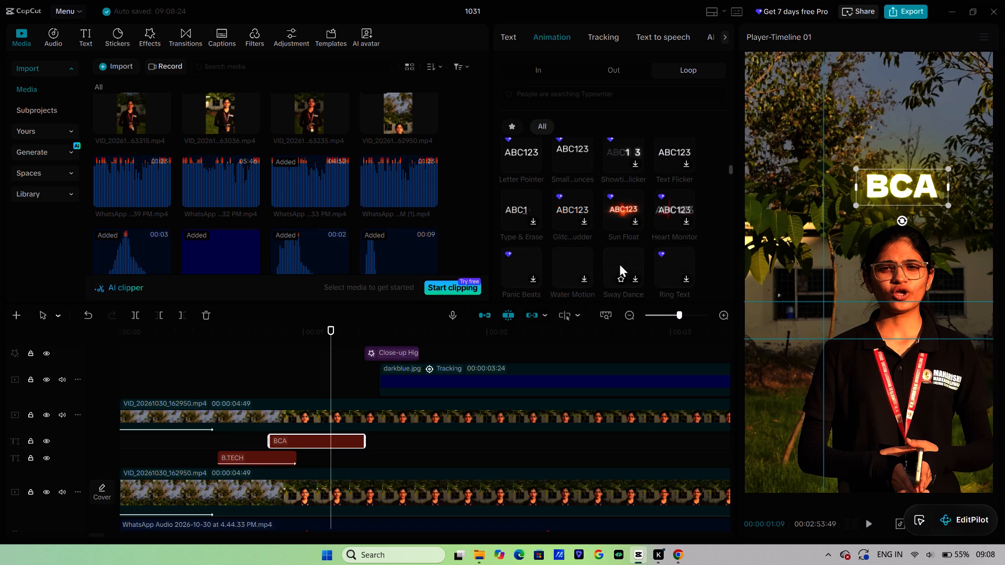
pyautogui.scroll(-1, 627, 256)
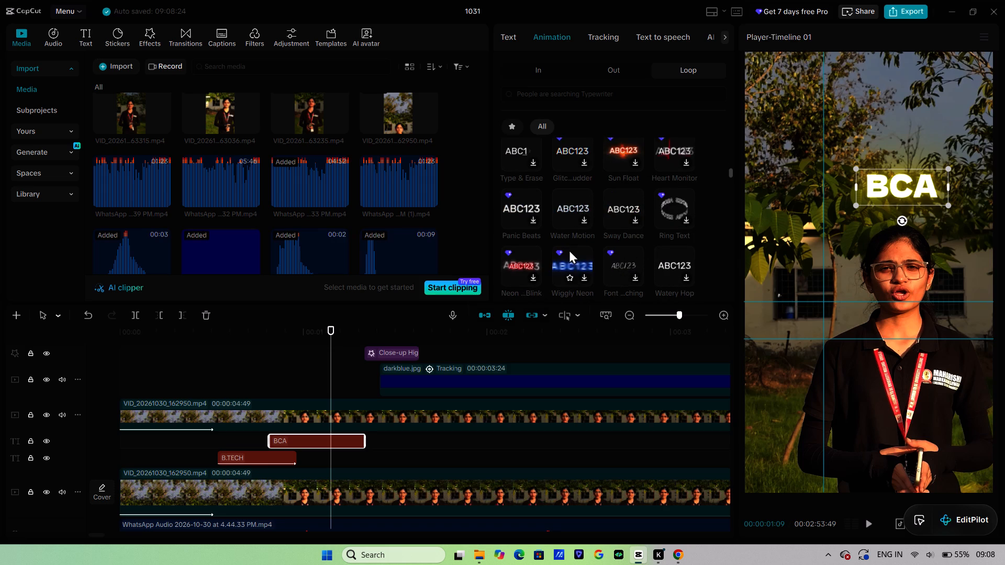
pyautogui.scroll(-1, 615, 251)
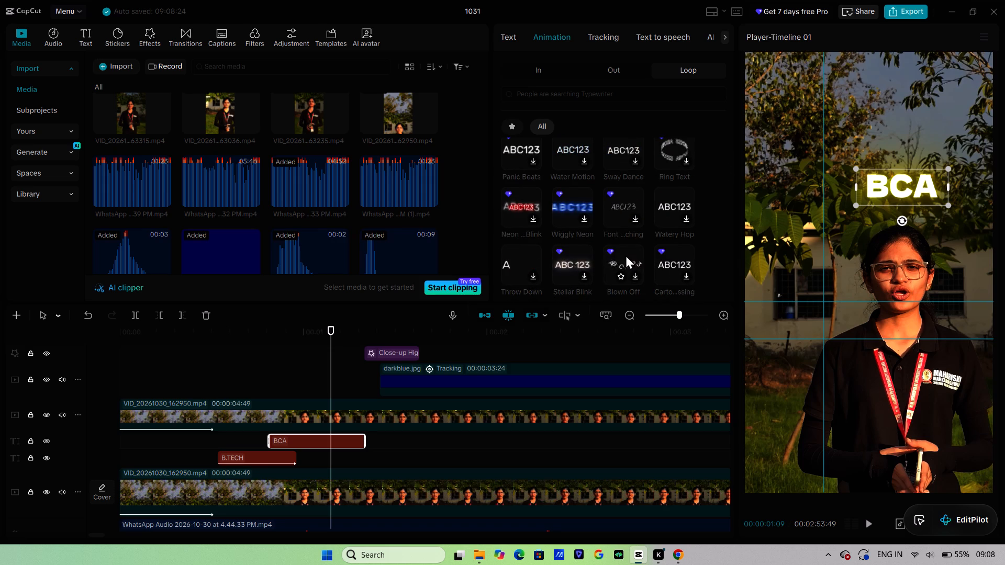
pyautogui.scroll(-3, 626, 255)
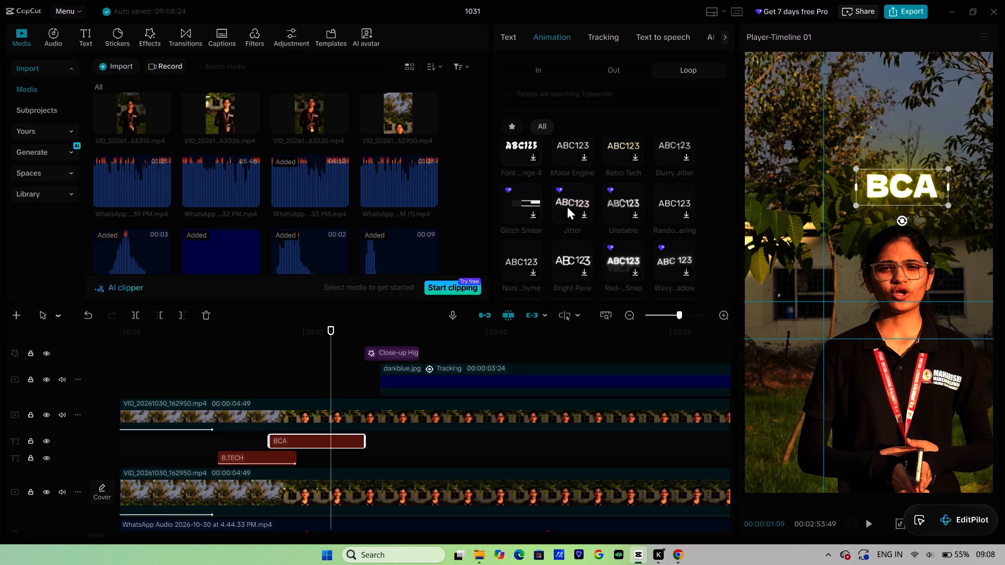
pyautogui.scroll(-2, 567, 206)
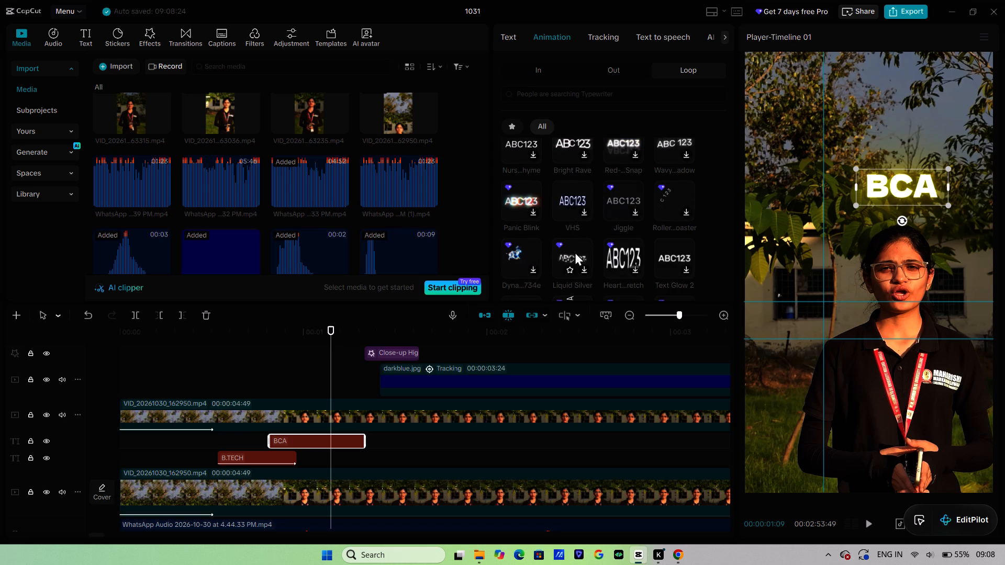
pyautogui.scroll(-3, 575, 252)
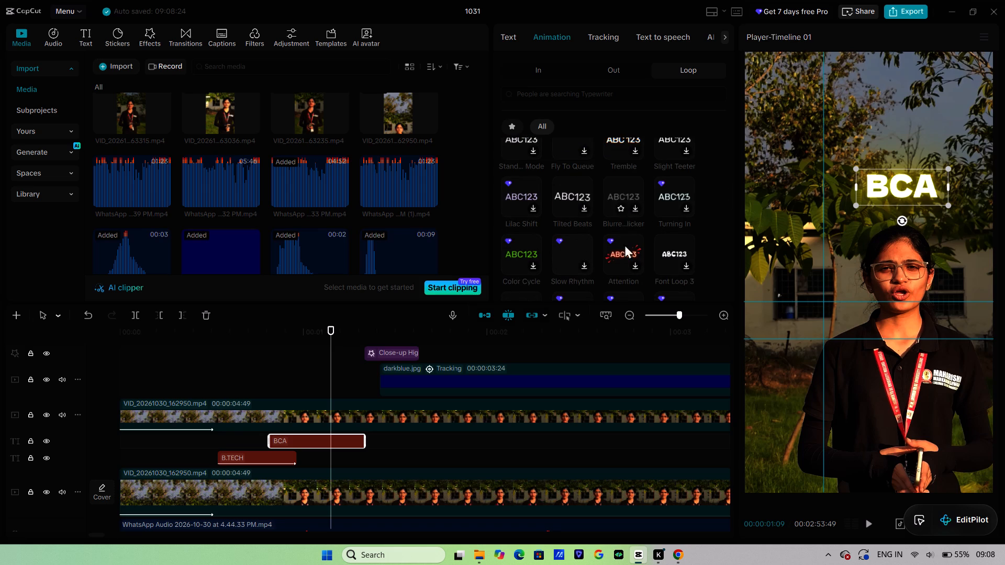
pyautogui.scroll(-1, 672, 248)
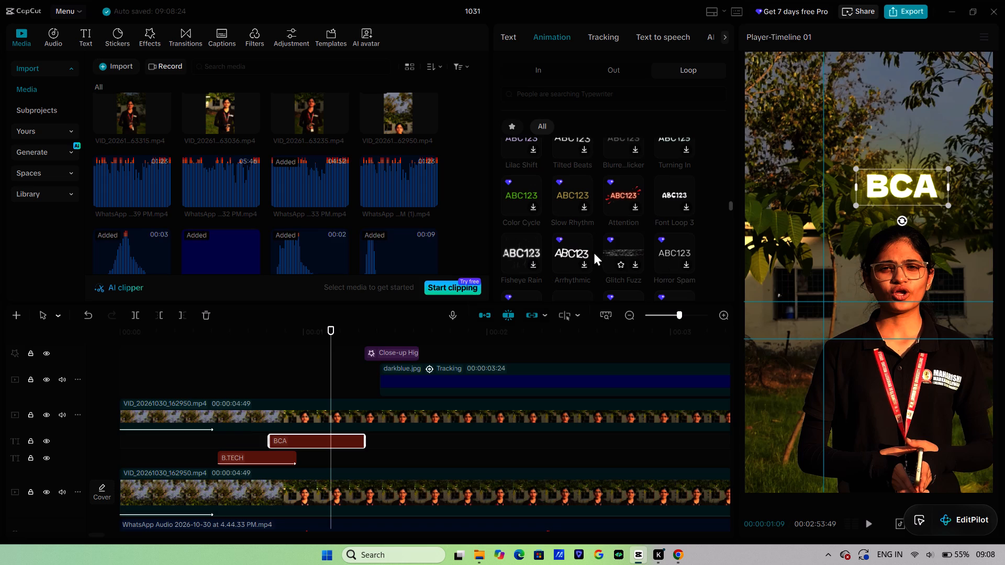
pyautogui.scroll(-3, 530, 244)
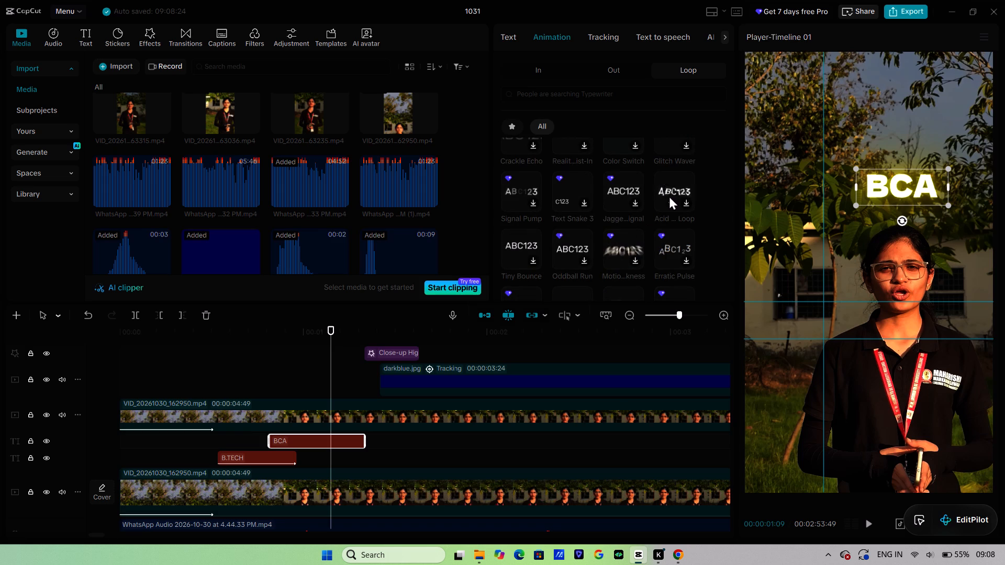
pyautogui.scroll(-4, 568, 214)
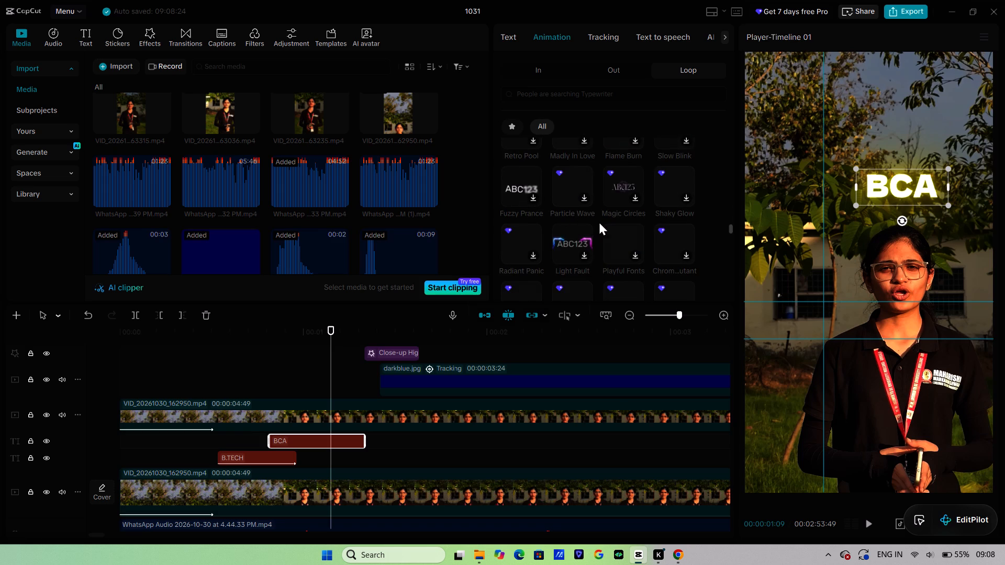
pyautogui.scroll(-3, 605, 221)
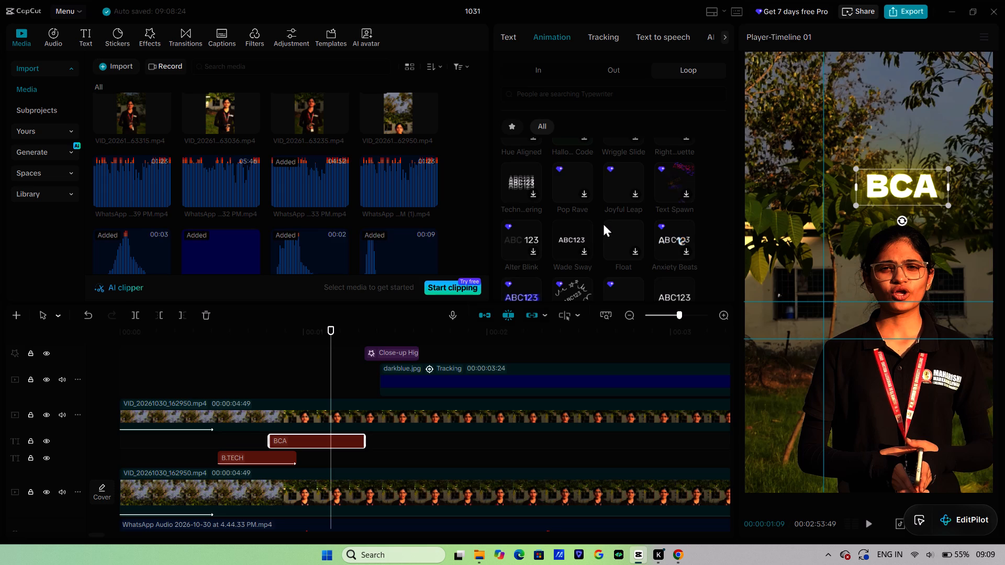
pyautogui.scroll(7, 603, 223)
pyautogui.click(536, 75)
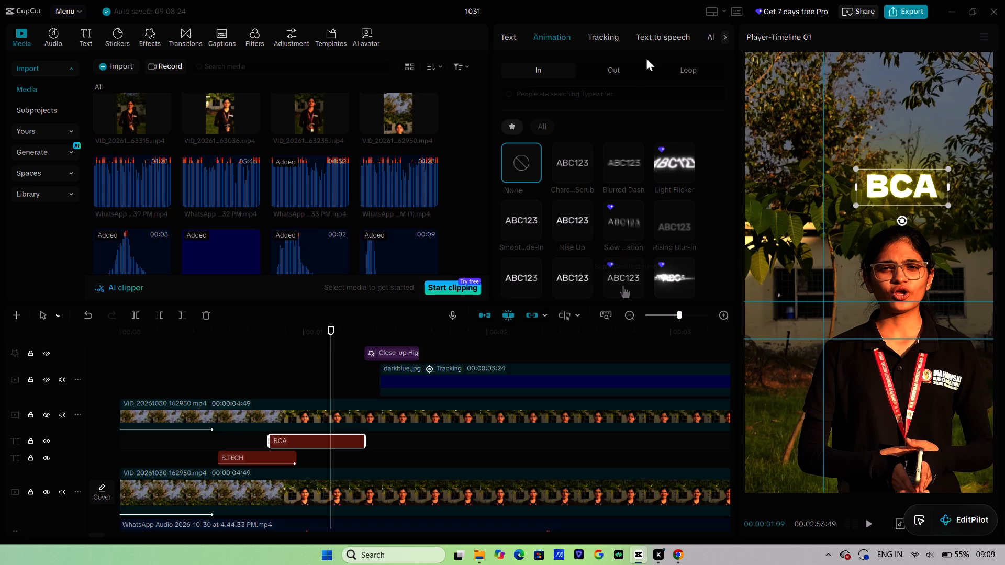
# Search the text loop animations for "slow menacing".
pyautogui.click(681, 67)
pyautogui.click(588, 100)
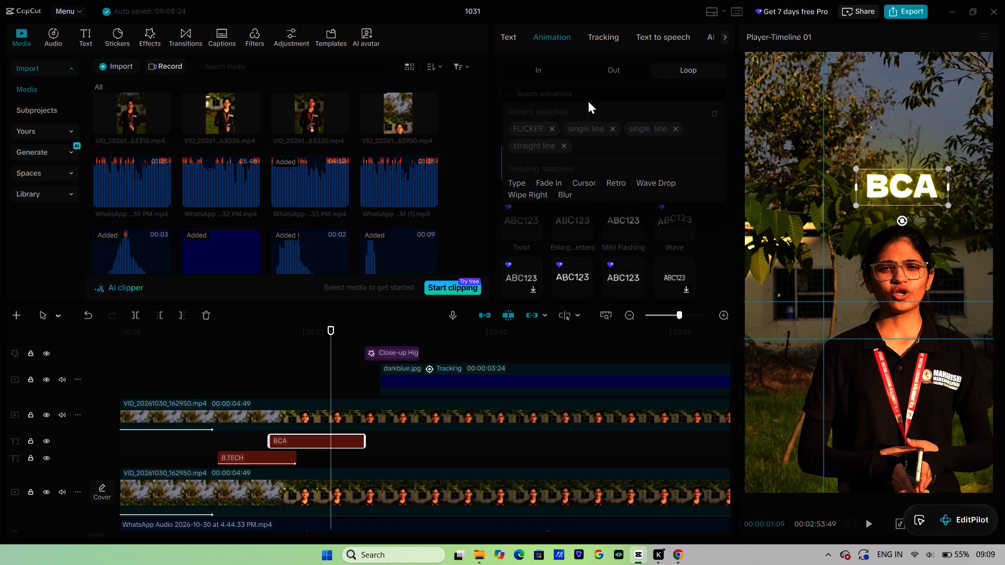
pyautogui.write('SLOW')
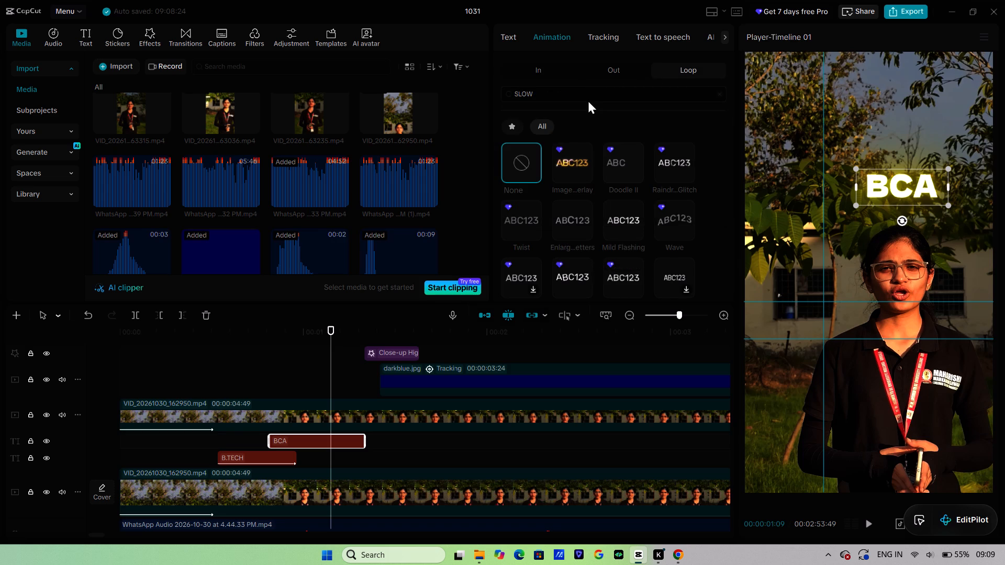
pyautogui.press('space')
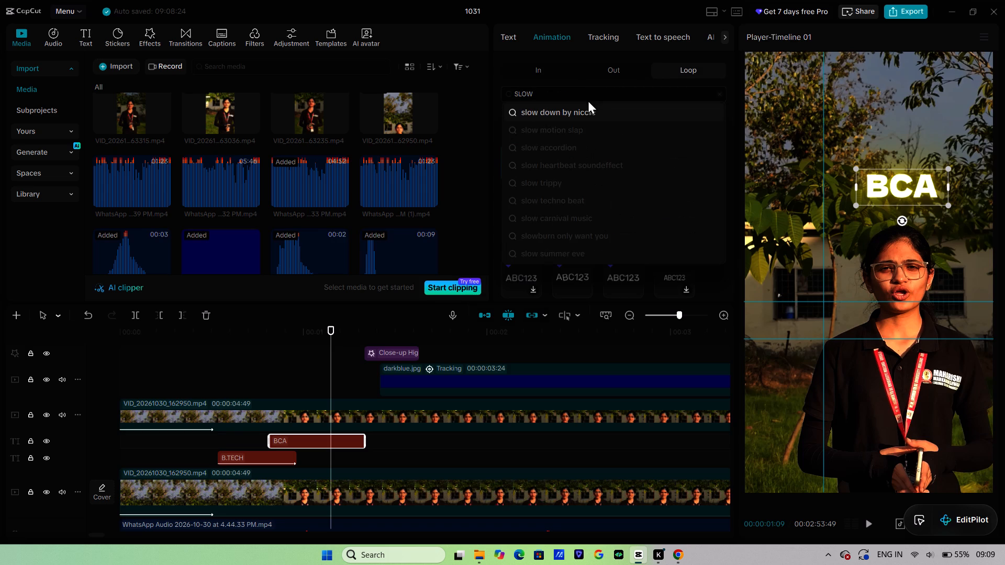
pyautogui.write('ME')
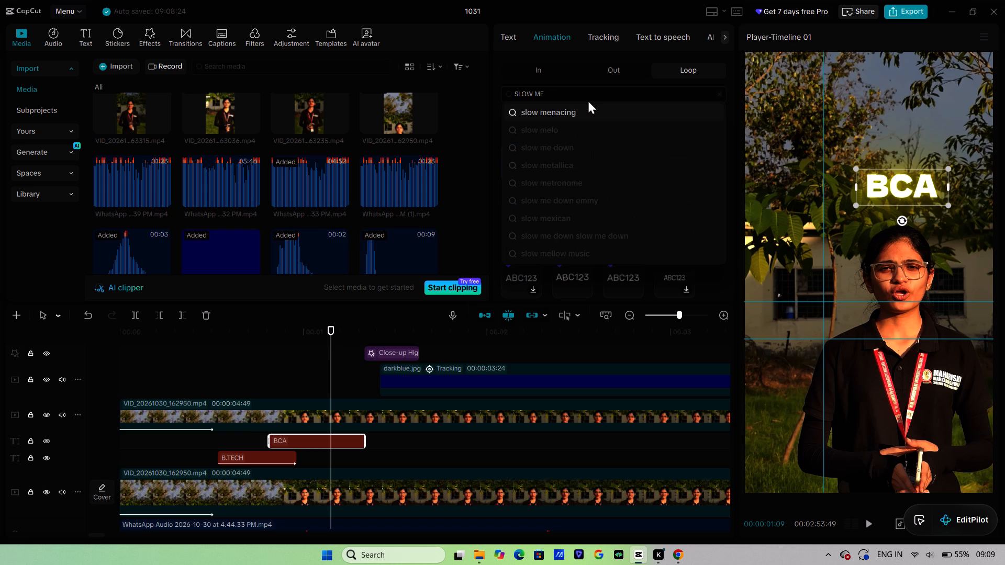
pyautogui.press('n')
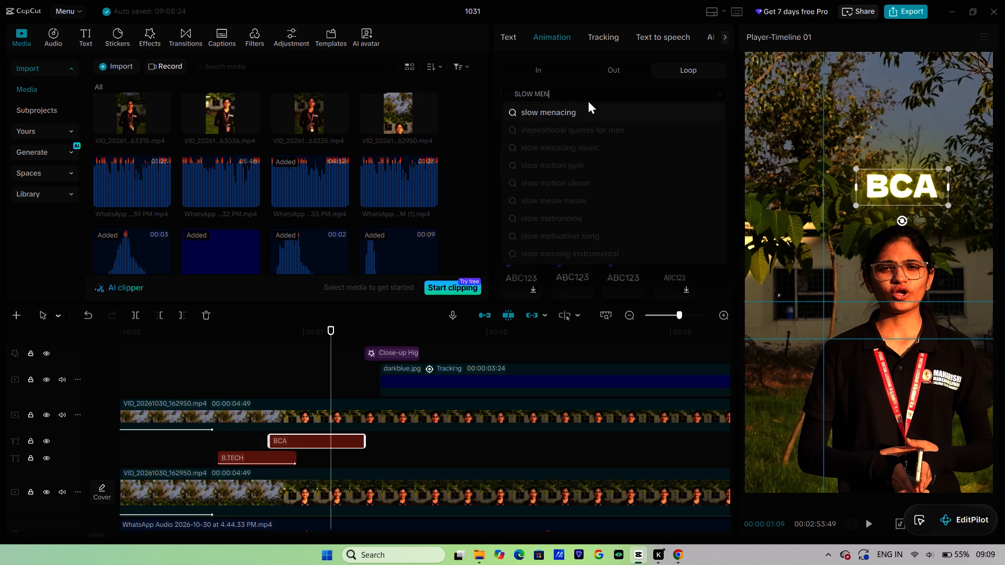
pyautogui.click(582, 108)
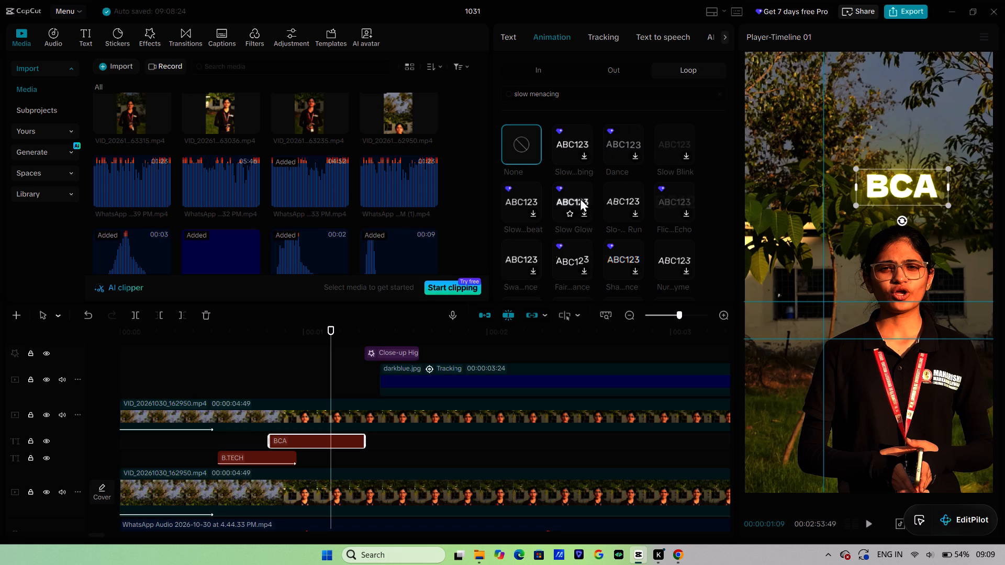
# Change the loop animation search to "slow manifestation" and reload the results.
pyautogui.doubleClick(579, 103)
pyautogui.click(584, 92)
pyautogui.press('BackSpace')
pyautogui.press('BackSpace')
pyautogui.press('BackSpace')
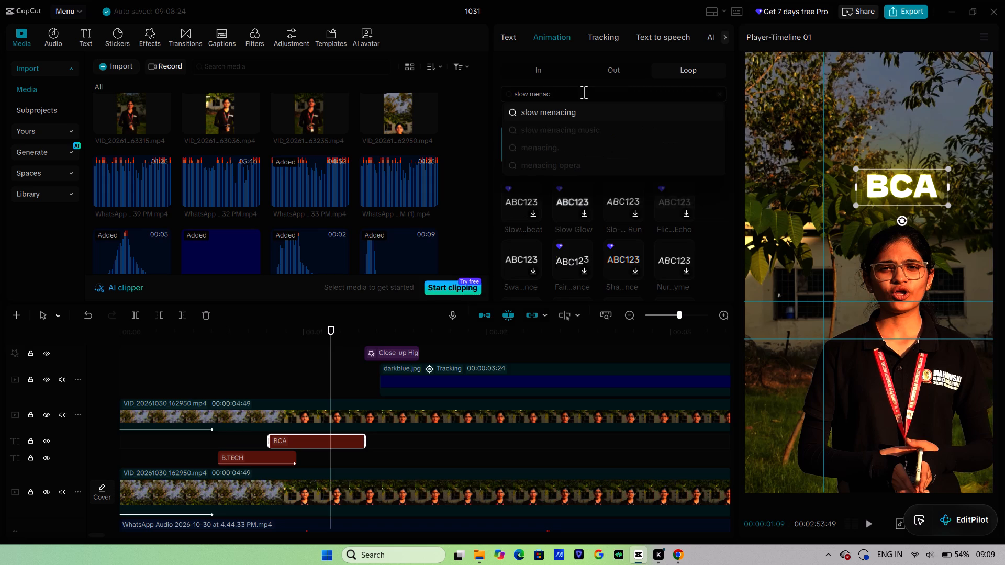
pyautogui.press('BackSpace')
pyautogui.press('BackSpace')
pyautogui.press('BackSpace')
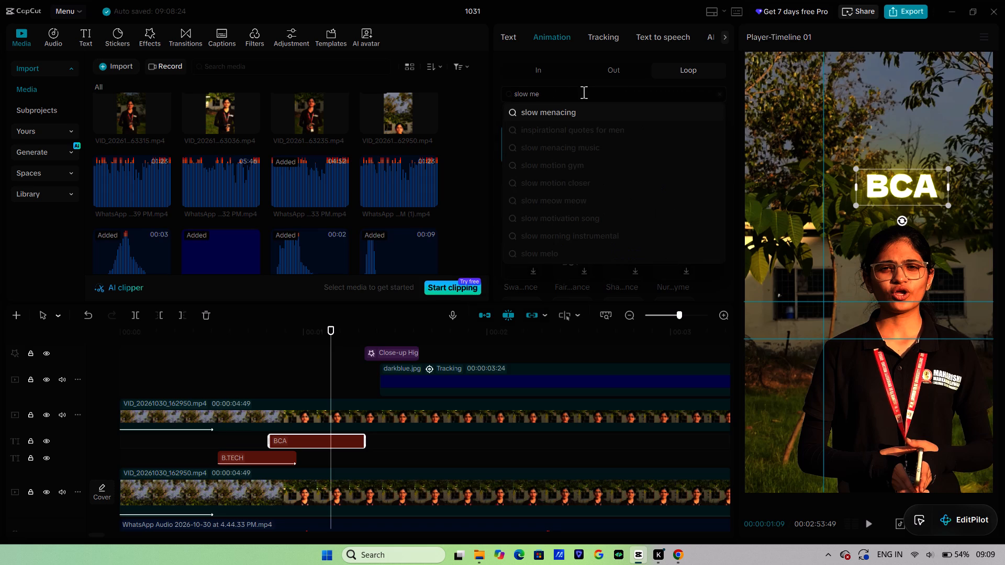
pyautogui.write('NIFESTATION')
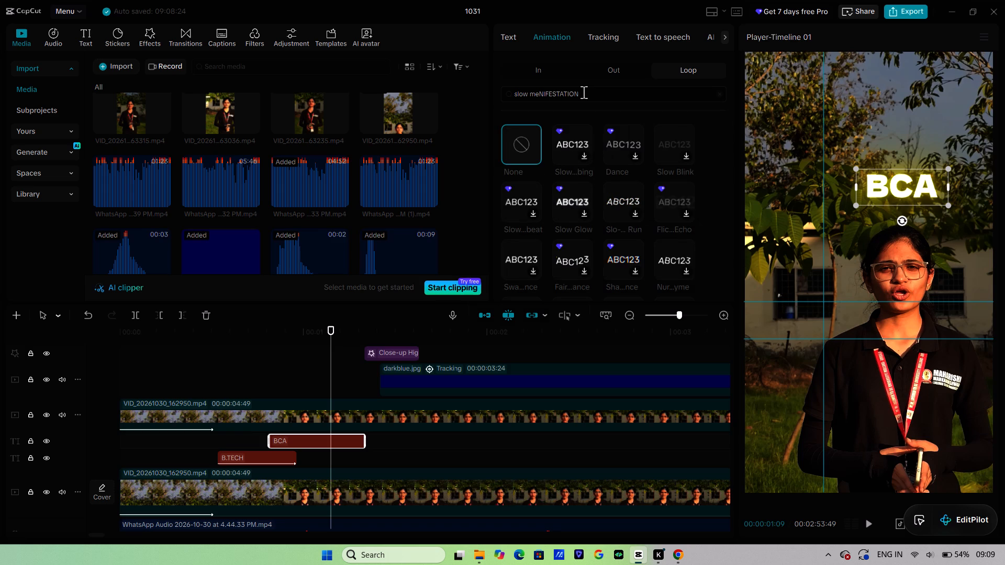
pyautogui.click(540, 94)
pyautogui.press('BackSpace')
pyautogui.press('a')
pyautogui.press('Return')
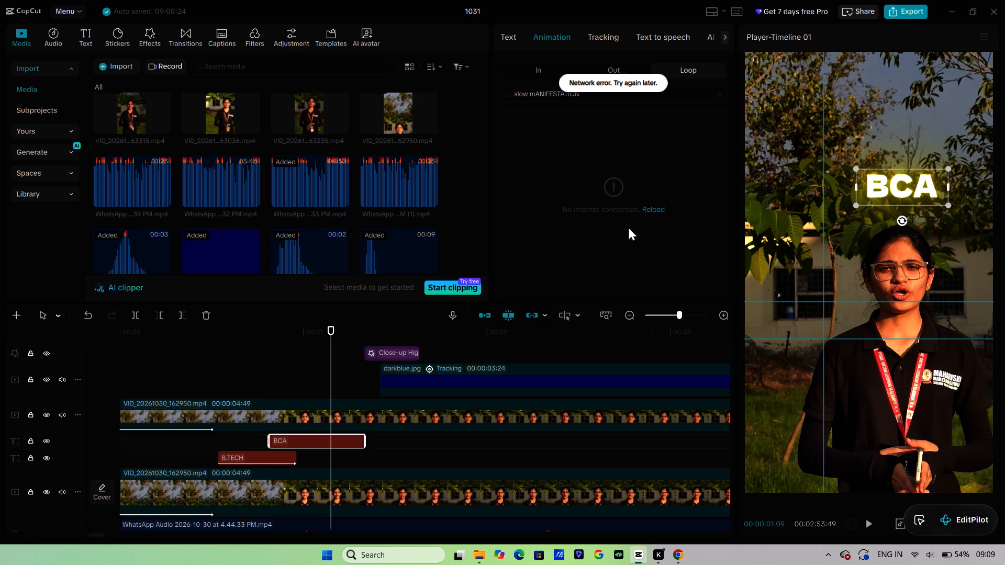
pyautogui.click(642, 199)
pyautogui.click(646, 210)
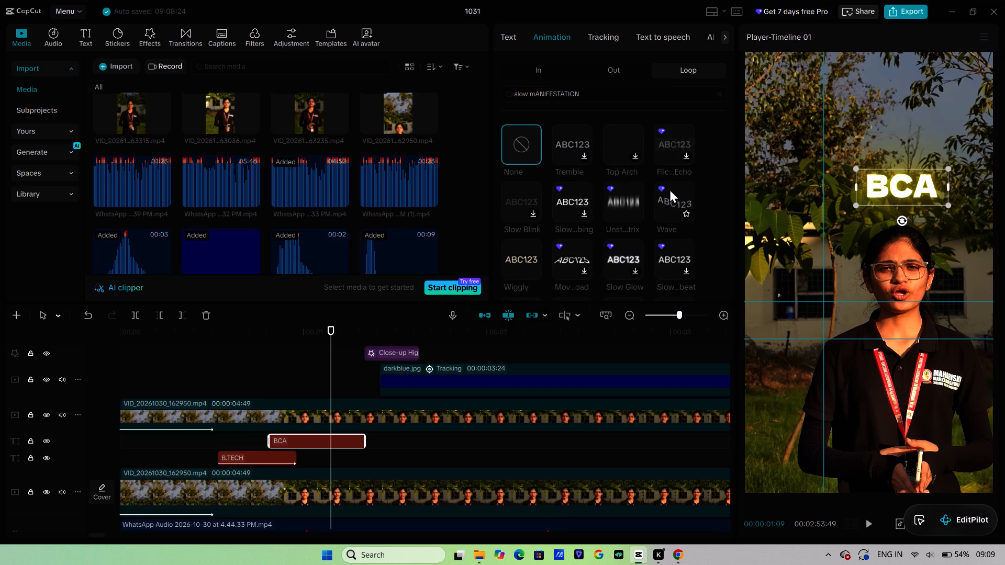
# Apply the "Unst...trix" loop animation to the BCA title, set its speed to 0.2 s, and play back the opening.
pyautogui.doubleClick(608, 205)
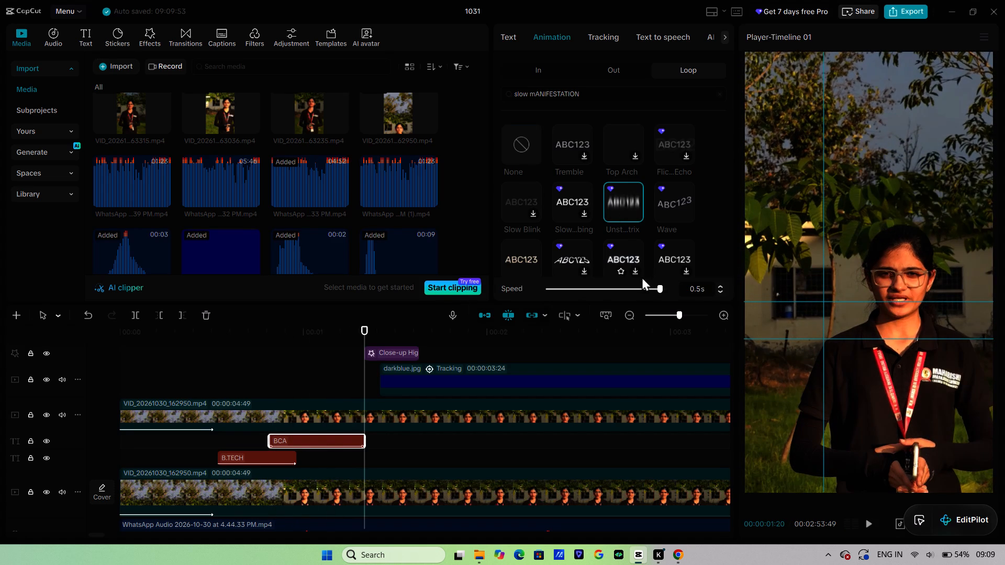
pyautogui.moveTo(644, 286); pyautogui.dragTo(584, 291)
pyautogui.click(584, 291)
pyautogui.click(260, 381)
pyautogui.press('space')
pyautogui.press('space')
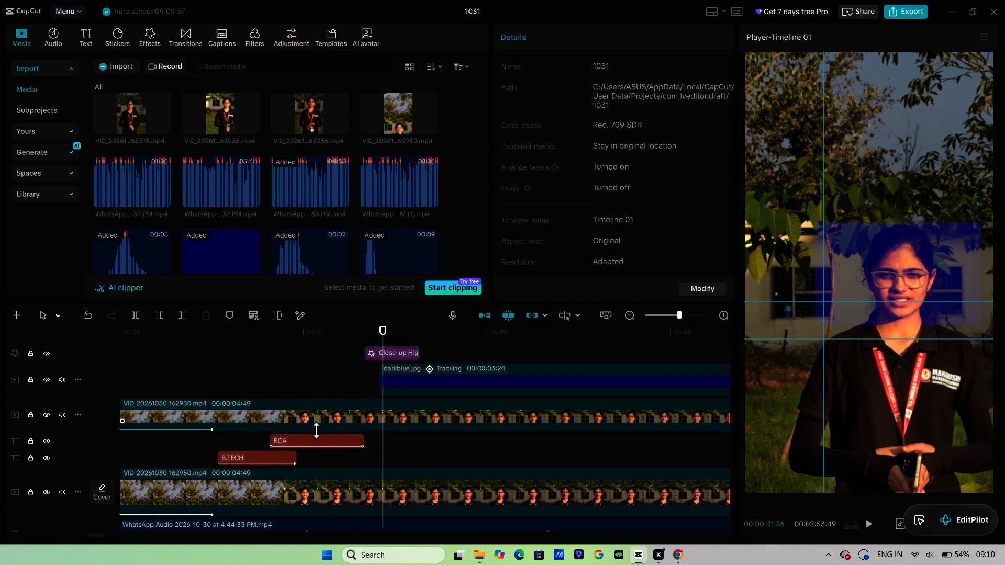
# Replace the BCA title's loop animation with Slow Glow.
pyautogui.doubleClick(317, 432)
pyautogui.click(319, 437)
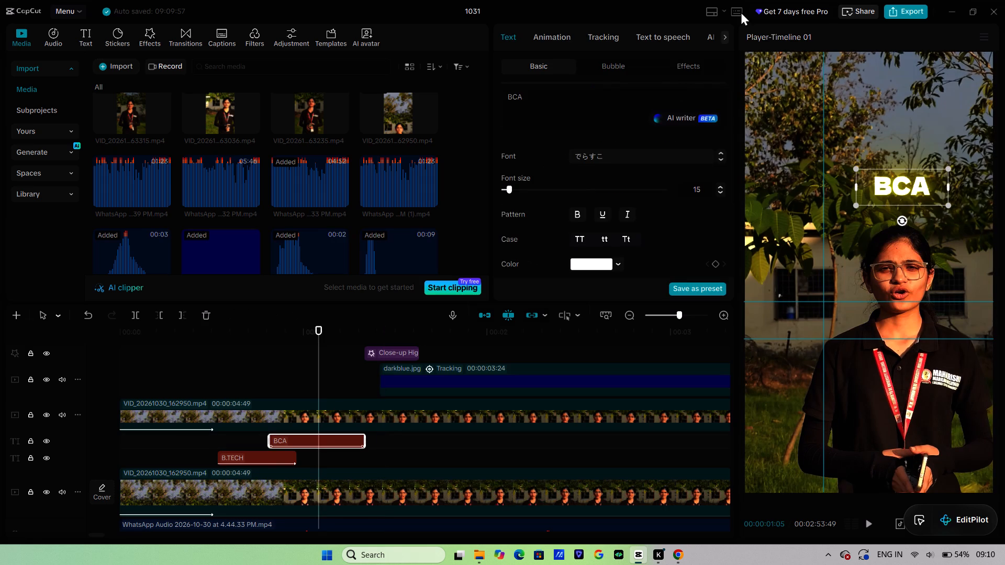
pyautogui.click(563, 36)
pyautogui.scroll(-1, 549, 133)
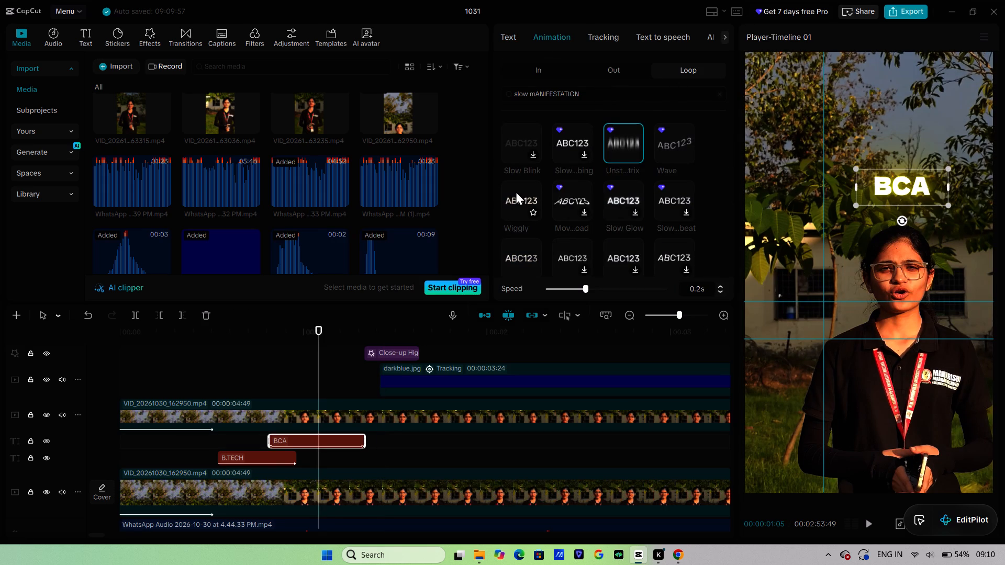
pyautogui.click(631, 189)
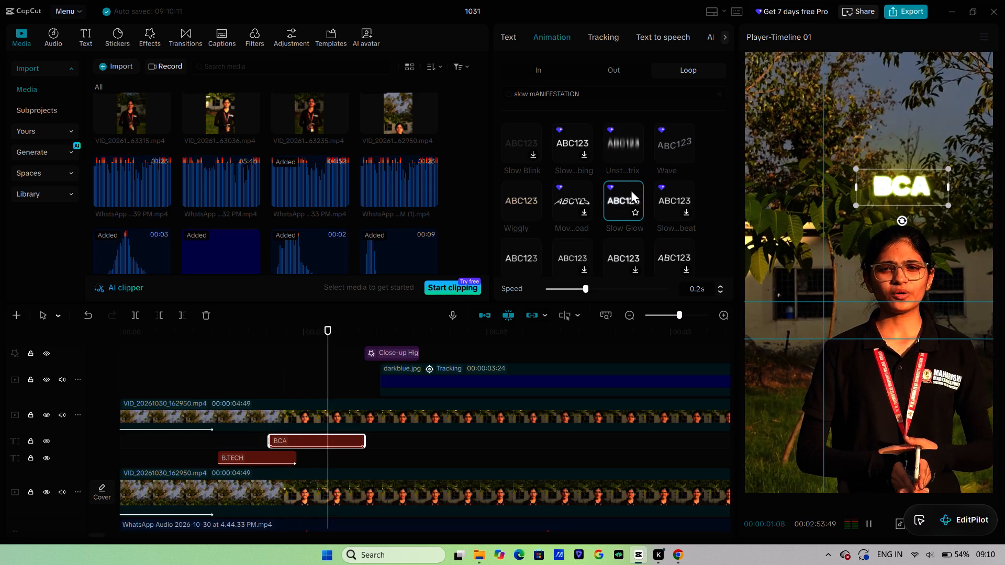
# Replace the BCA title's loop animation with "Obli...lide" and play back the opening.
pyautogui.scroll(-2, 631, 189)
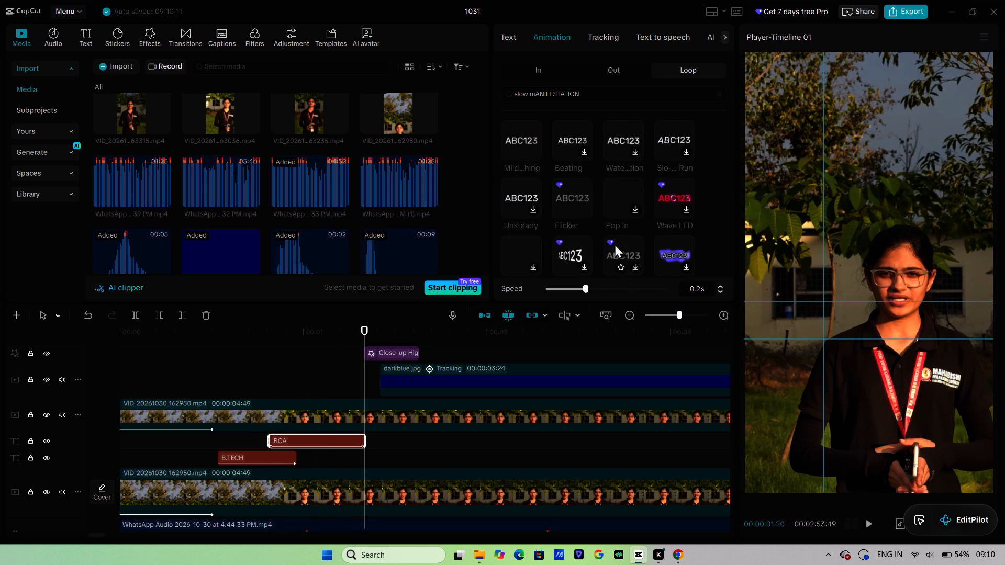
pyautogui.scroll(-2, 561, 242)
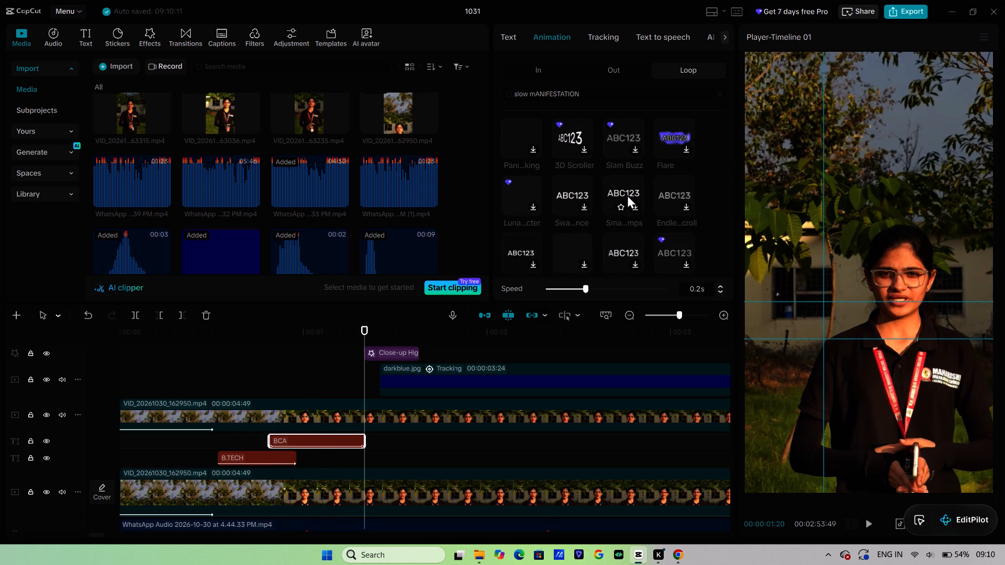
pyautogui.scroll(-1, 576, 235)
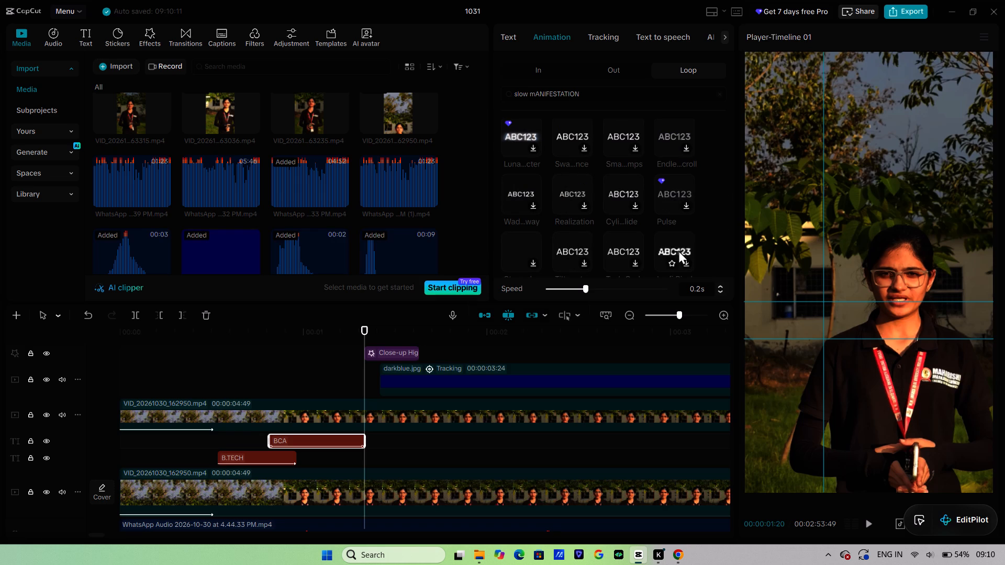
pyautogui.scroll(-1, 628, 244)
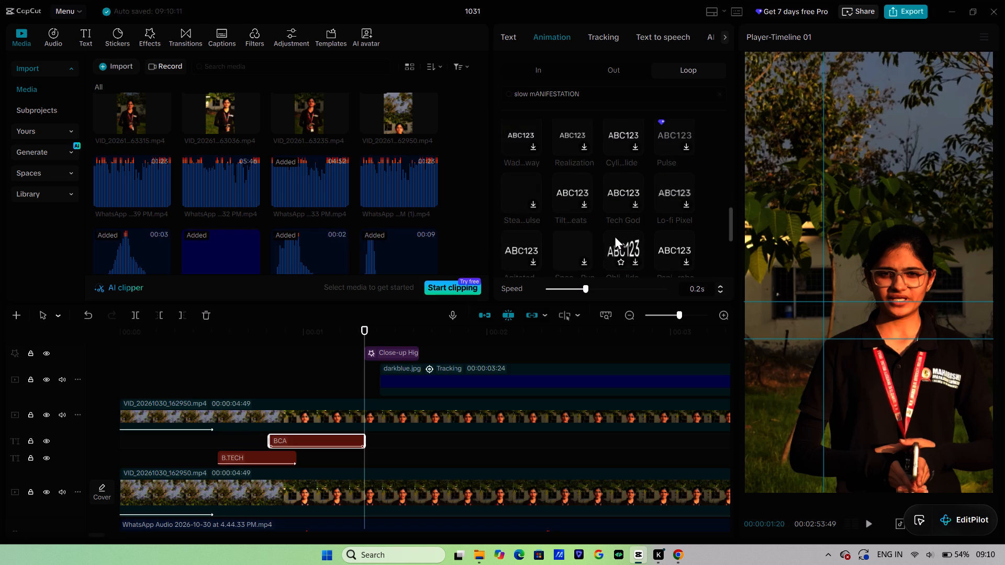
pyautogui.click(618, 242)
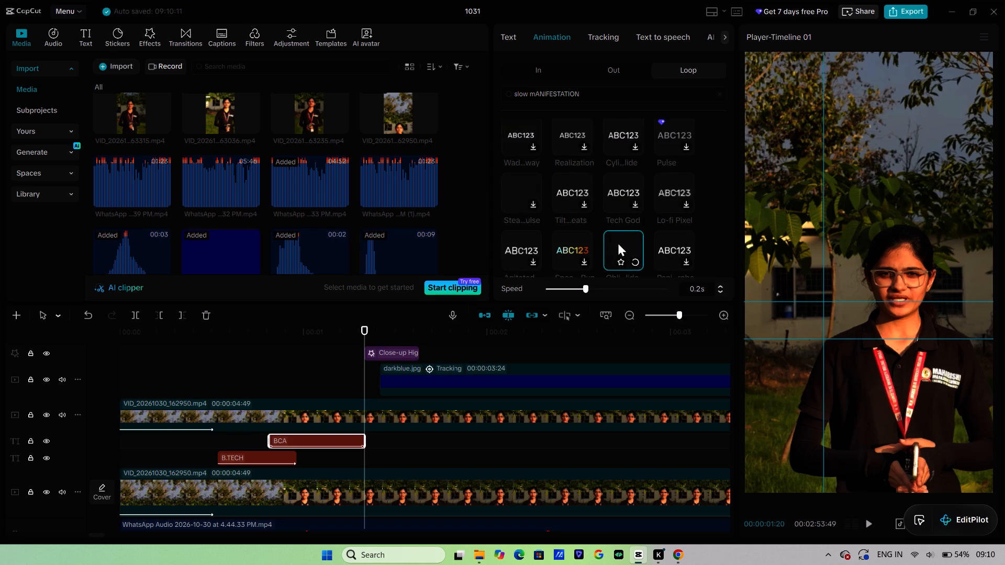
pyautogui.press('space')
pyautogui.press('space')
pyautogui.press('space')
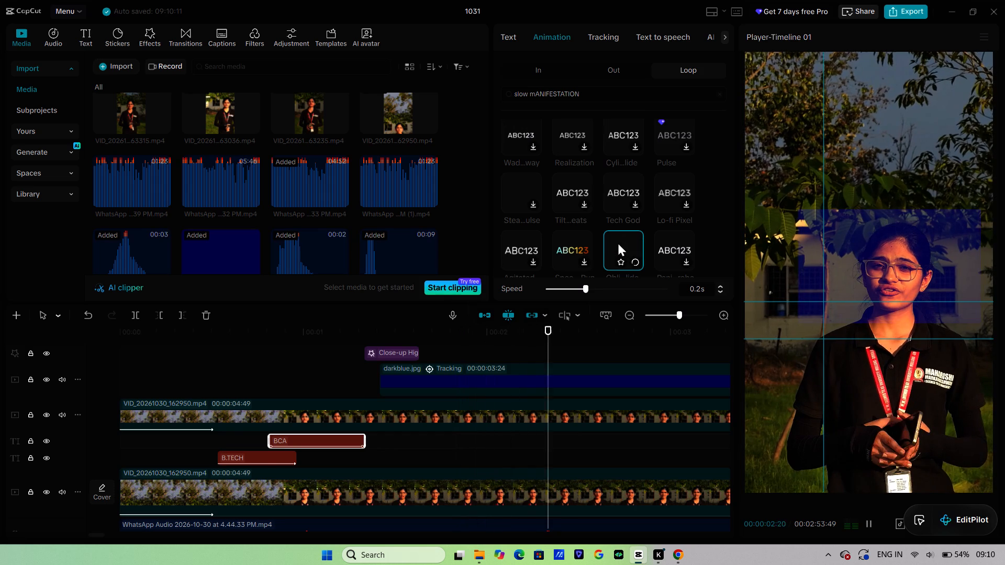
pyautogui.press('space')
pyautogui.press('space')
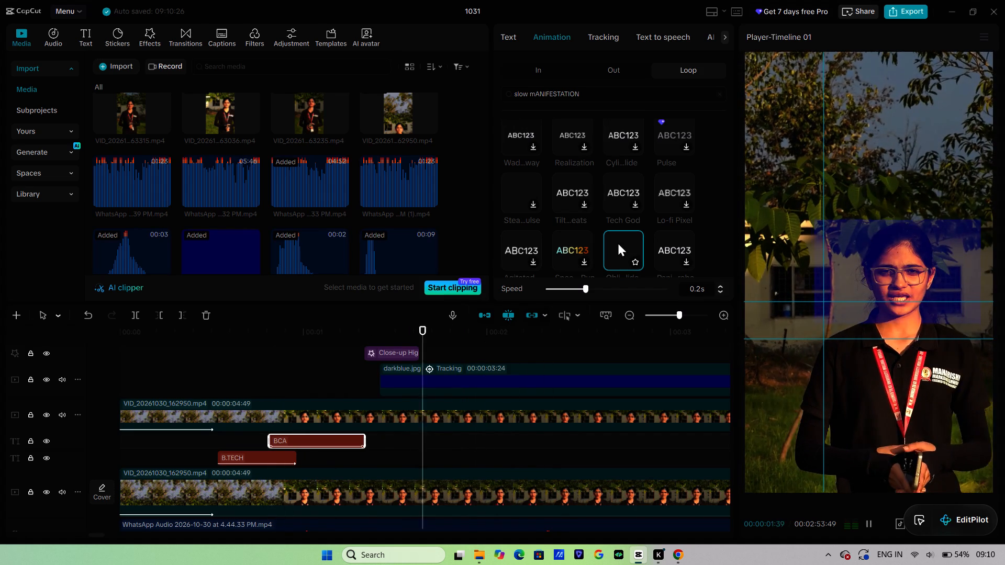
pyautogui.press('space')
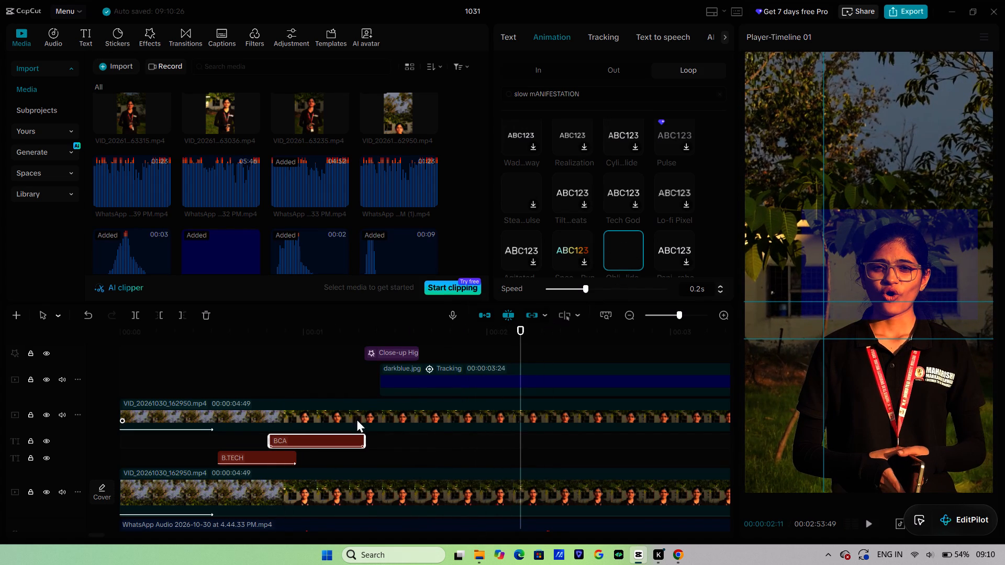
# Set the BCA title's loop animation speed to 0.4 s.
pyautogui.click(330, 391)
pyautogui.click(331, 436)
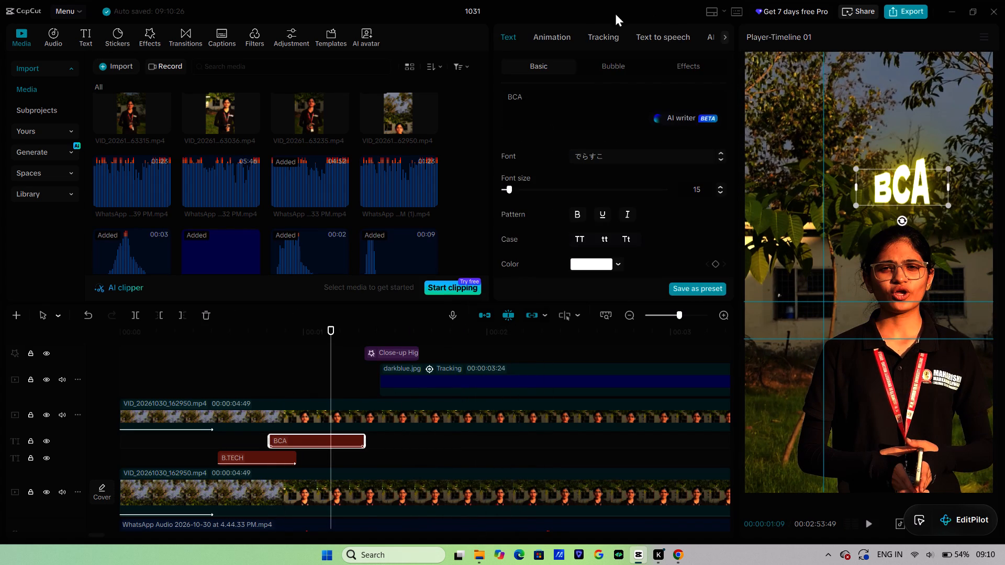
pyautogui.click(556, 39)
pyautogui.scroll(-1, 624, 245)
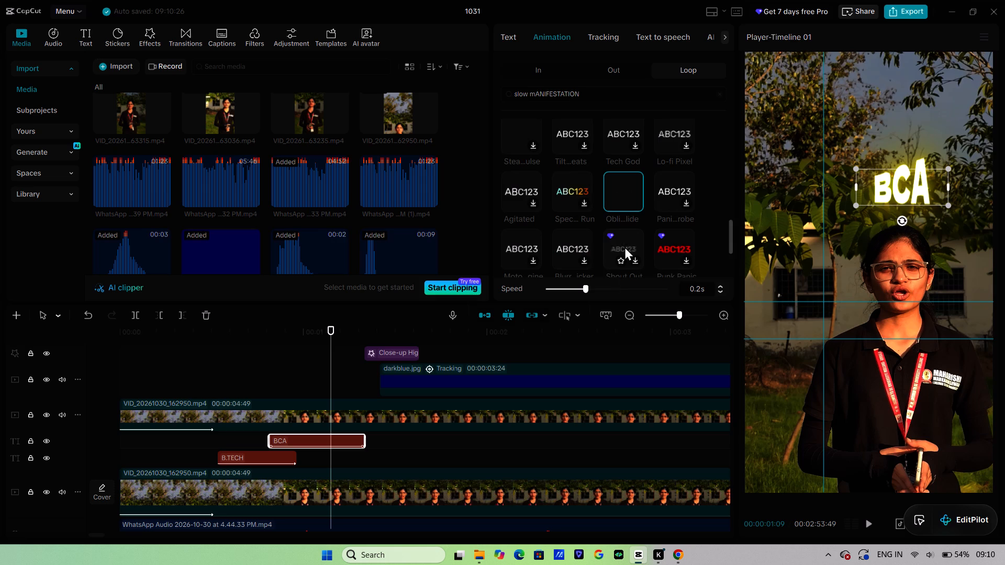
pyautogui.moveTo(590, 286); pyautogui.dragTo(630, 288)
# Widen the BCA title's text box across the full frame width, move it slightly higher, and play back the title.
pyautogui.moveTo(856, 188); pyautogui.dragTo(777, 195)
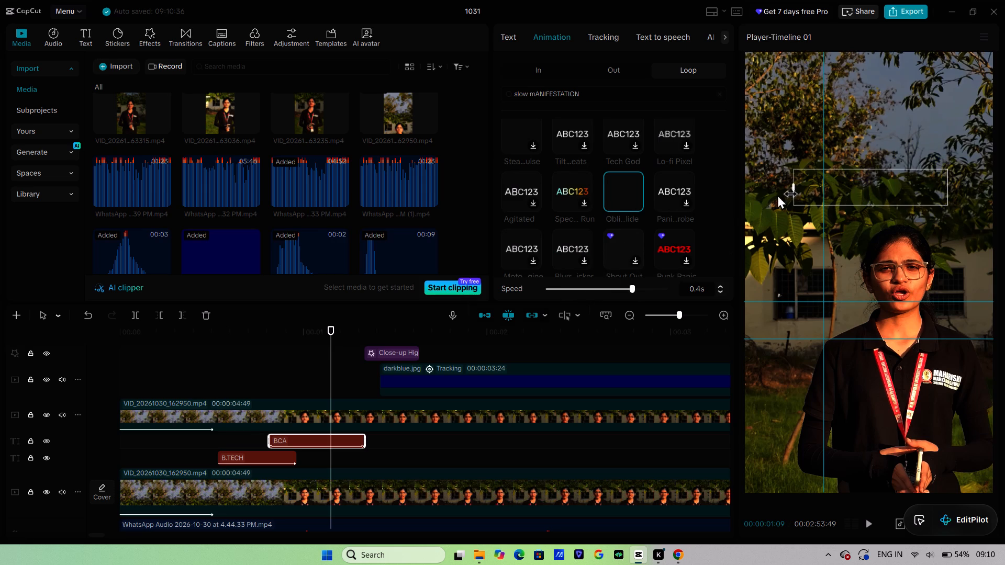
pyautogui.moveTo(777, 195); pyautogui.dragTo(741, 197)
pyautogui.click(947, 188)
pyautogui.moveTo(947, 188); pyautogui.dragTo(996, 190)
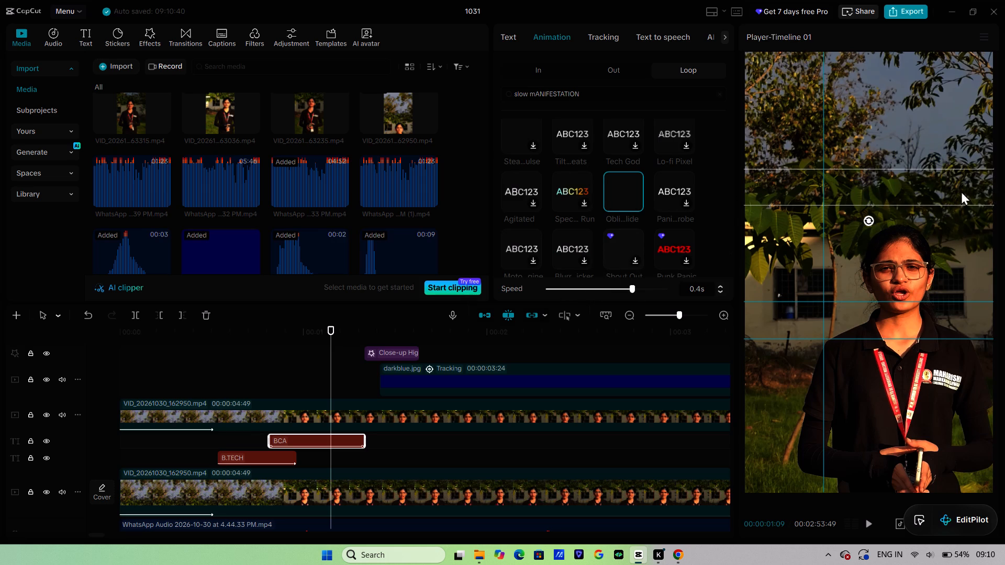
pyautogui.moveTo(928, 187); pyautogui.dragTo(928, 173)
pyautogui.click(928, 173)
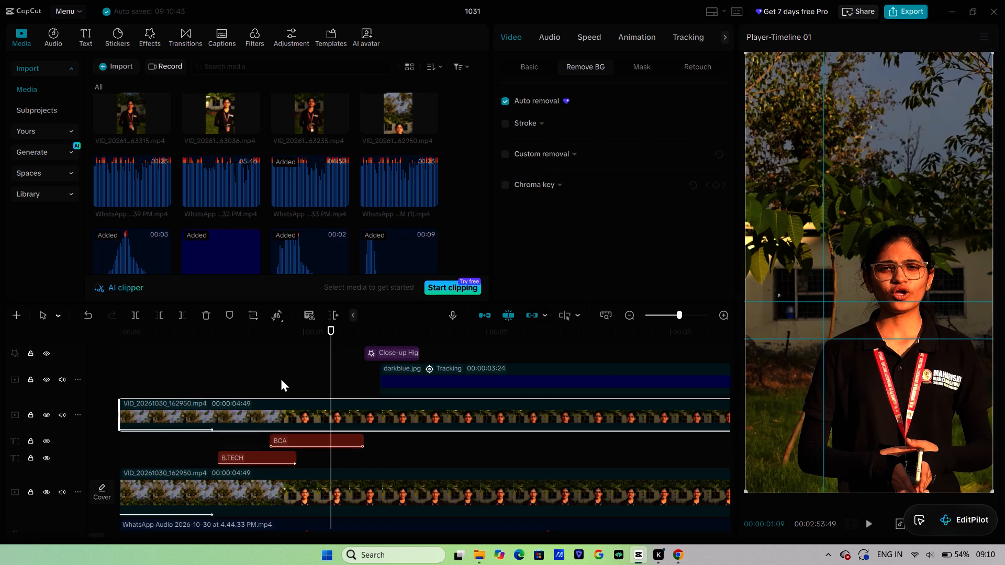
pyautogui.click(281, 377)
pyautogui.moveTo(275, 372); pyautogui.dragTo(260, 379)
pyautogui.click(263, 379)
pyautogui.press('space')
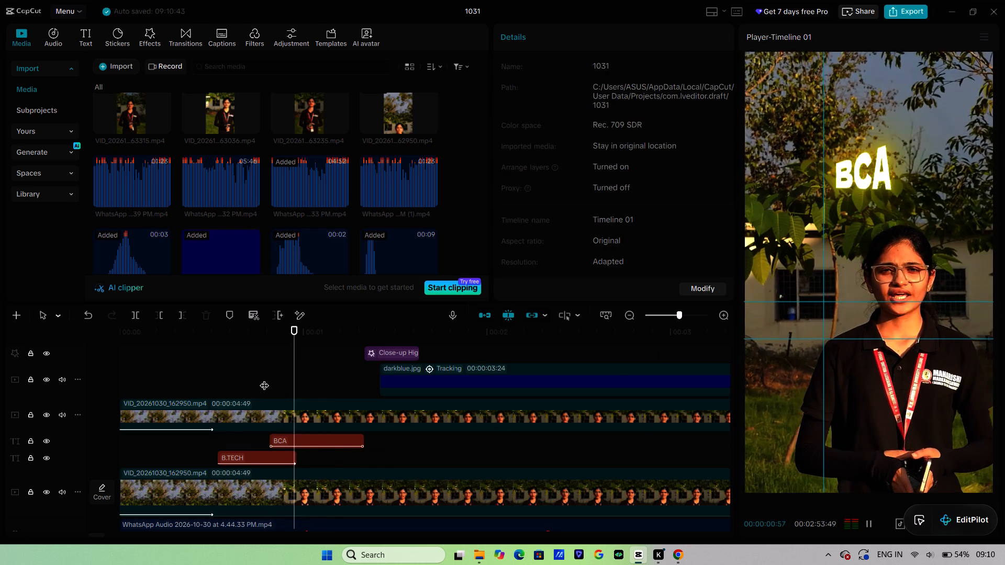
pyautogui.press('space')
pyautogui.click(288, 380)
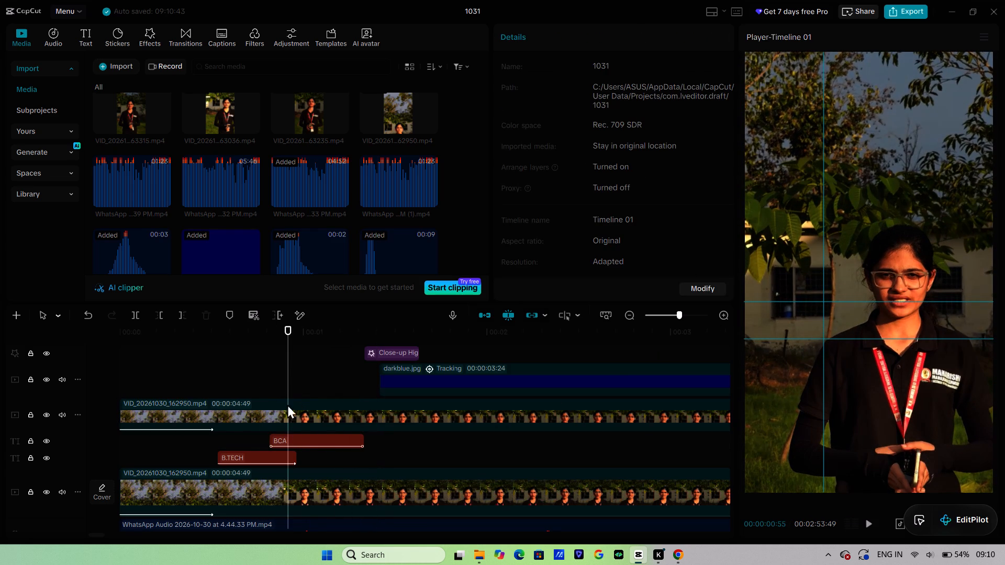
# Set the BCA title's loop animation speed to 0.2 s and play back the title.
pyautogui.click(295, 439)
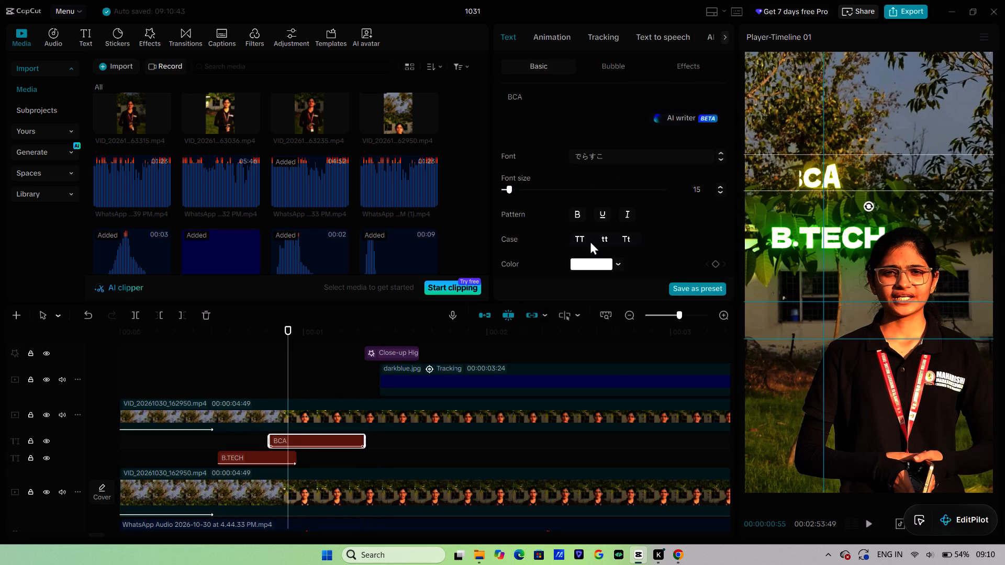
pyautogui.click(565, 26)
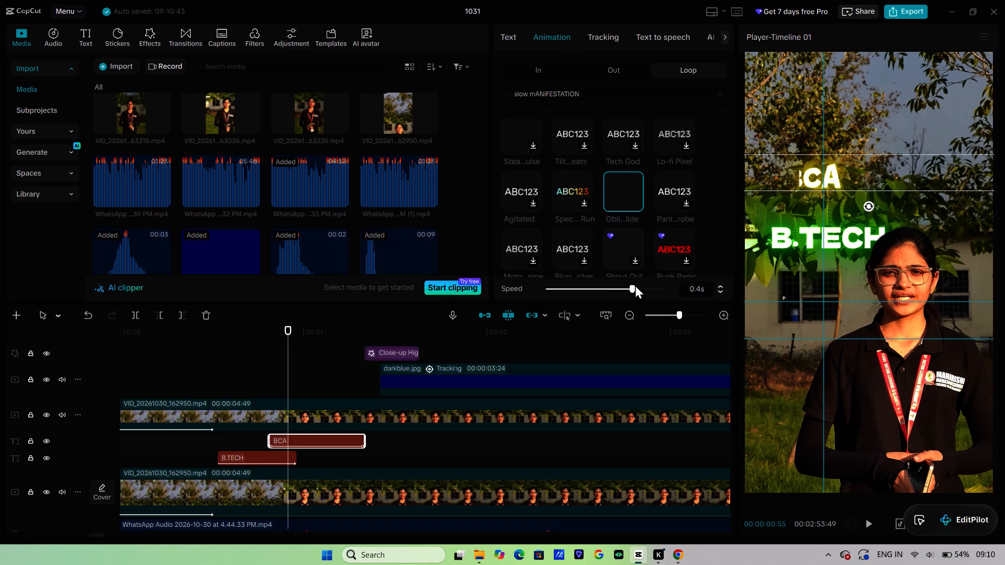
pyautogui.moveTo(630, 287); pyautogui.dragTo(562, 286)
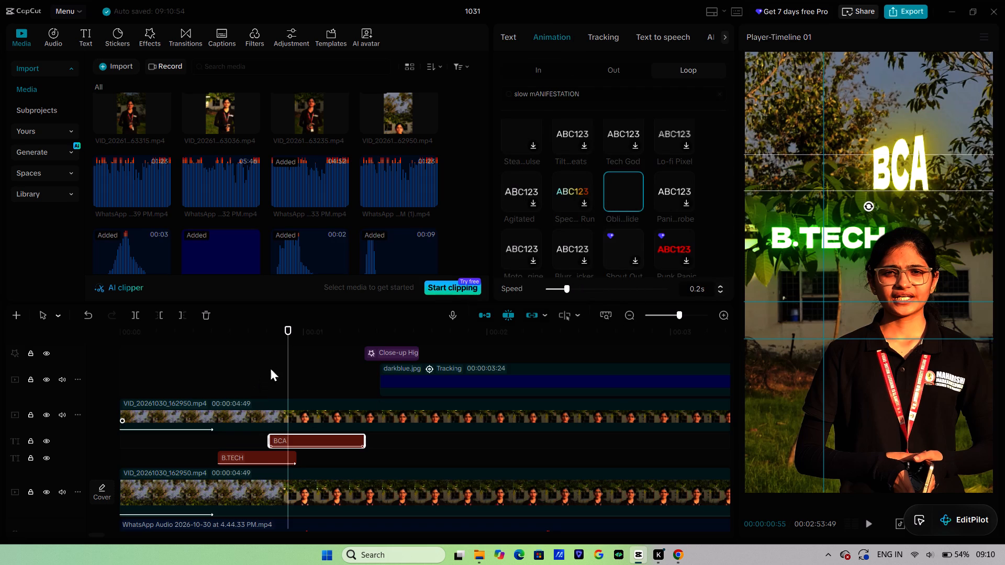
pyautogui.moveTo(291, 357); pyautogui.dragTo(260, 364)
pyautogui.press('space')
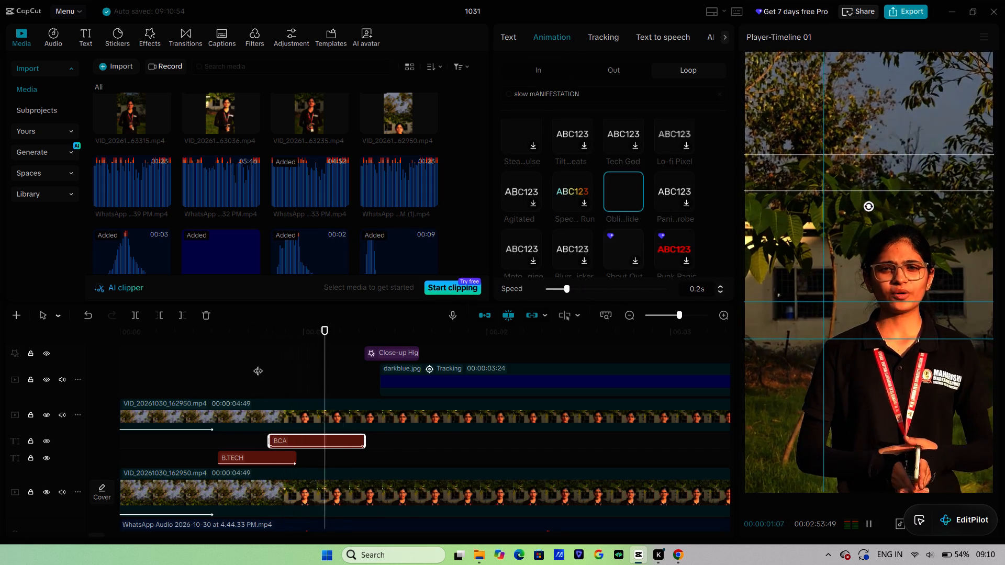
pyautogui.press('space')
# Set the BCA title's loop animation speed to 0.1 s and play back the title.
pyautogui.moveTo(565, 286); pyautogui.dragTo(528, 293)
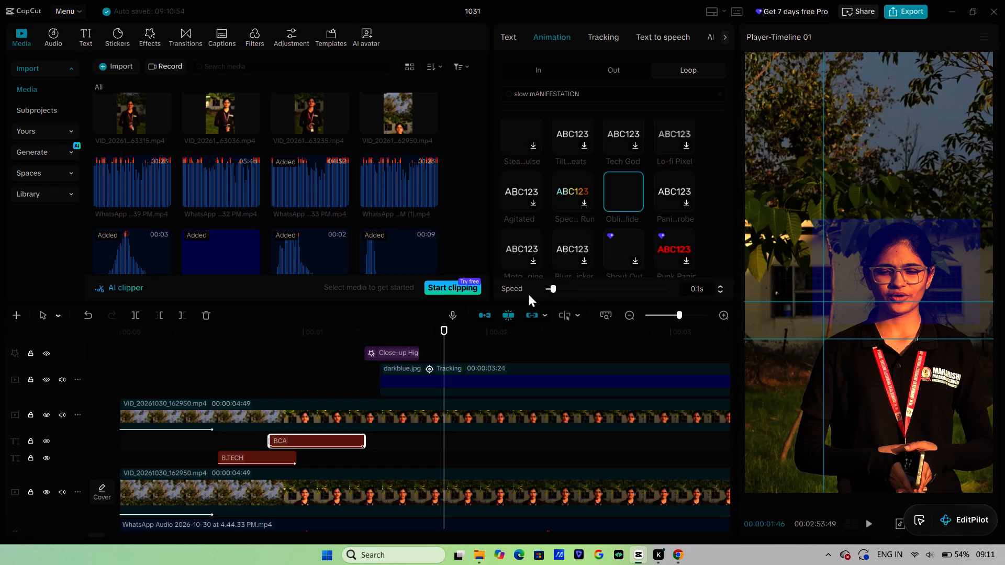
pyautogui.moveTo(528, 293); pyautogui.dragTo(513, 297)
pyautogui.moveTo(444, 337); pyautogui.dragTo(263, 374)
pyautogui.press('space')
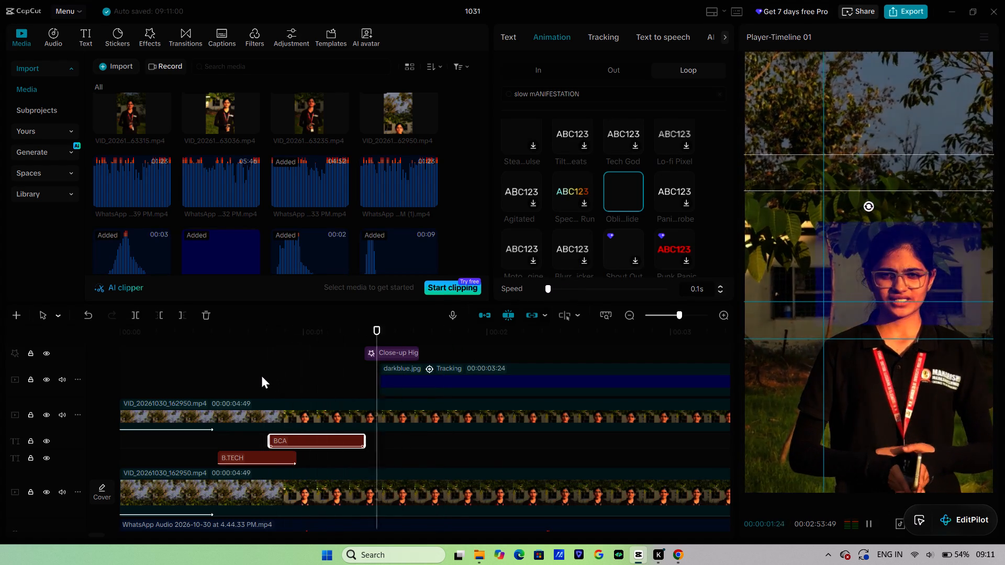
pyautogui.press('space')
# Set the BCA title's loop animation speed to 0.5 s and play back the opening from before the title.
pyautogui.moveTo(605, 282); pyautogui.dragTo(775, 284)
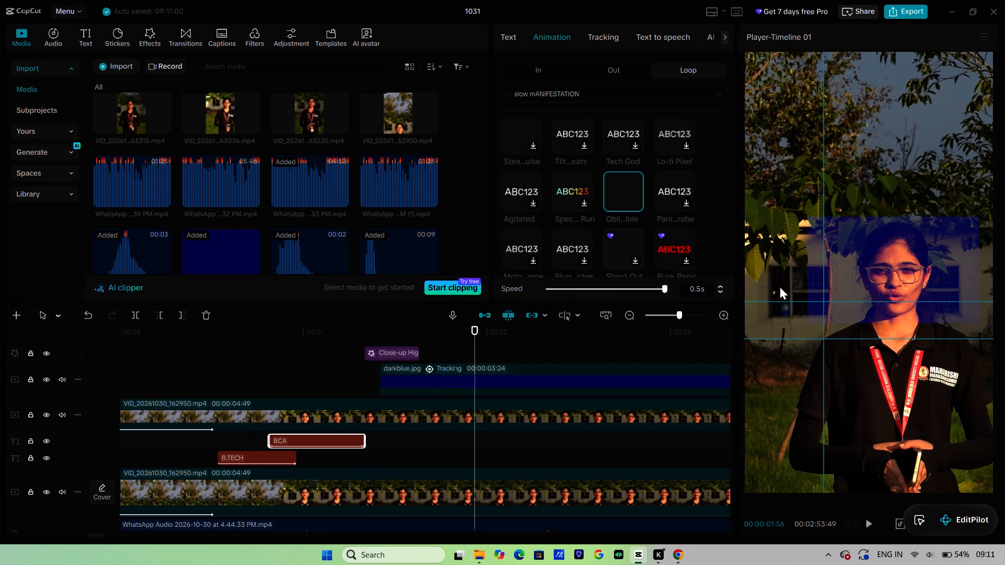
pyautogui.moveTo(474, 333); pyautogui.dragTo(292, 374)
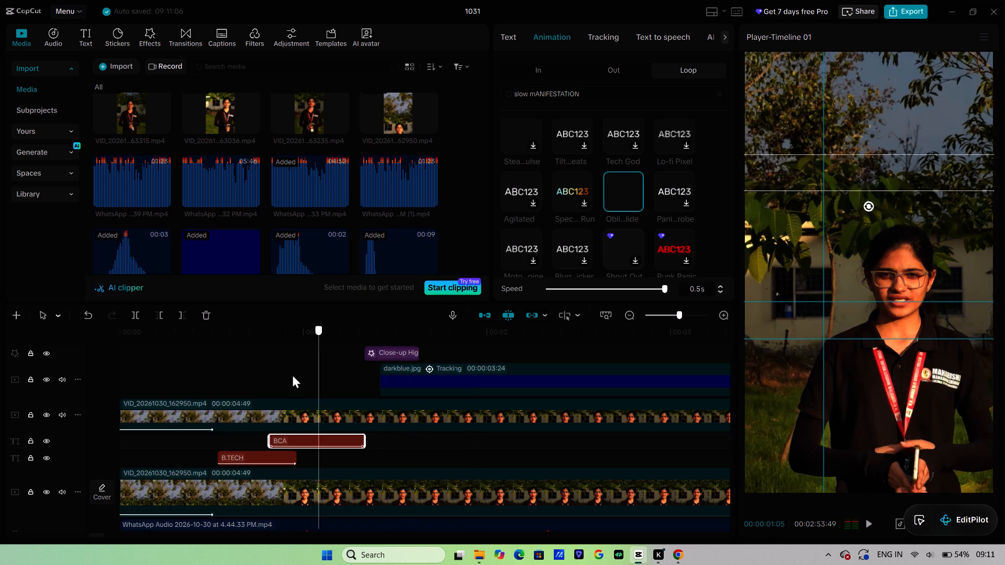
pyautogui.moveTo(292, 374); pyautogui.dragTo(239, 382)
pyautogui.press('space')
pyautogui.press('space')
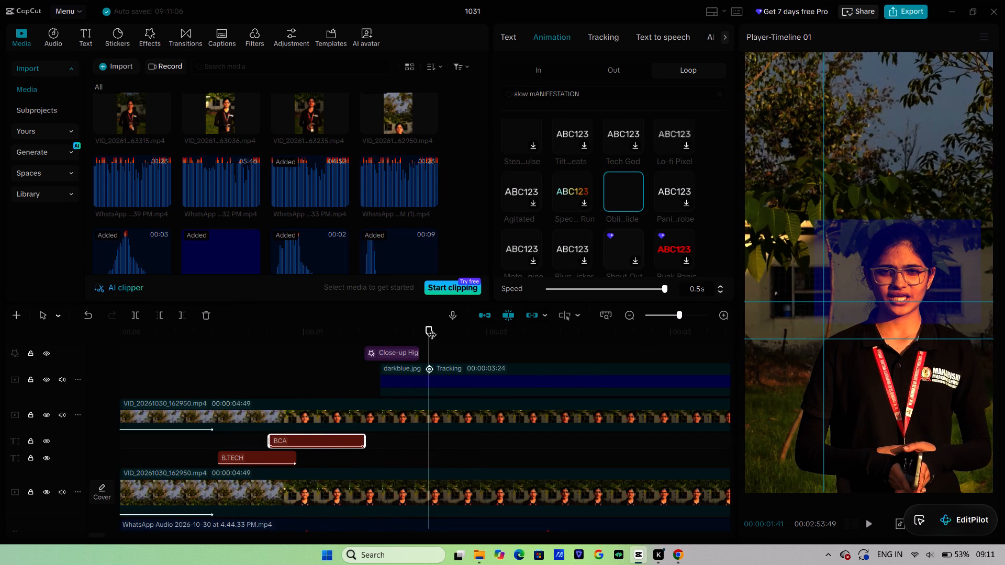
# Enlarge the BCA title and reposition it above the B.TECH title's spot, over the trees above the speaker's head.
pyautogui.moveTo(430, 328); pyautogui.dragTo(302, 353)
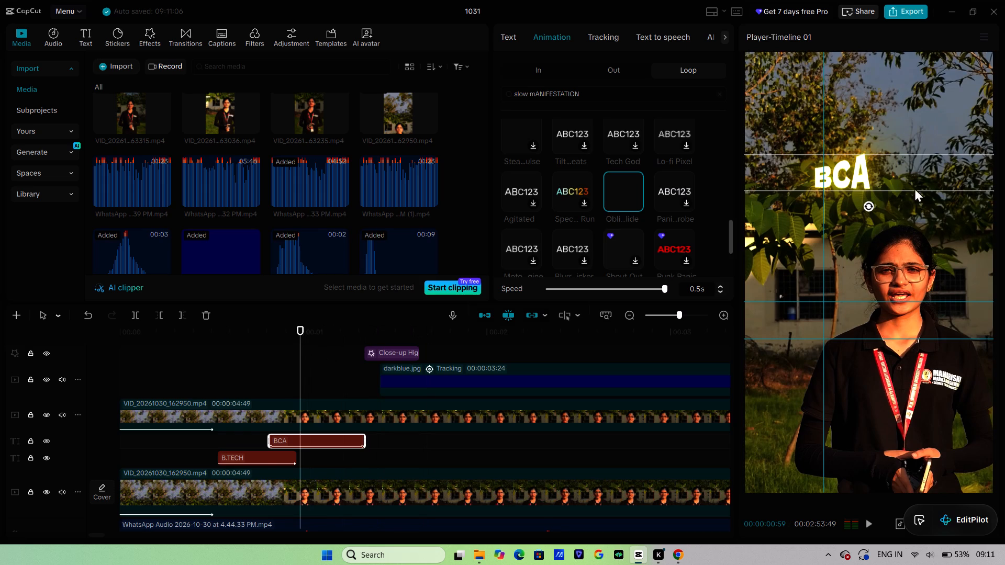
pyautogui.moveTo(883, 180); pyautogui.dragTo(833, 174)
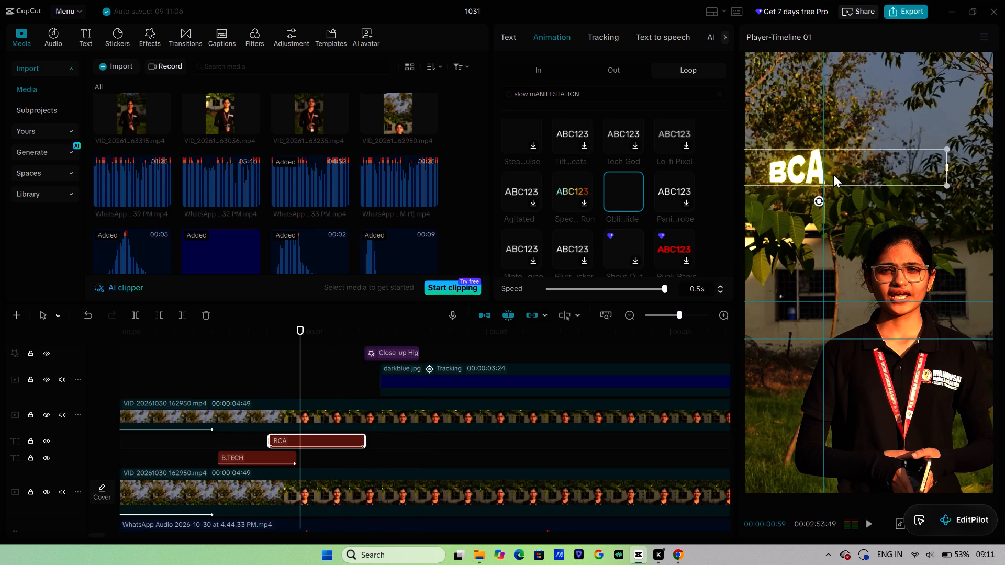
pyautogui.moveTo(833, 174); pyautogui.dragTo(853, 156)
pyautogui.moveTo(964, 167); pyautogui.dragTo(998, 226)
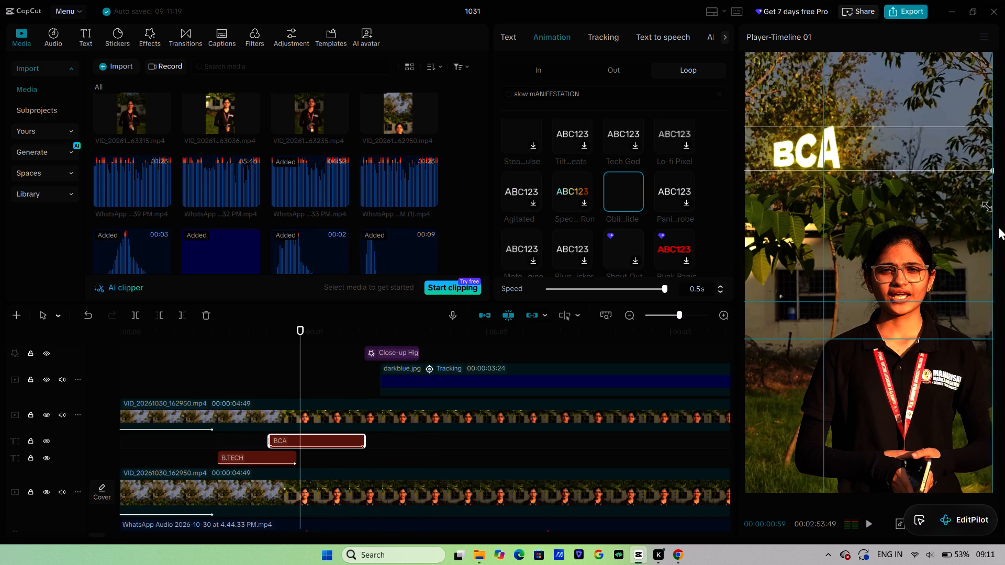
pyautogui.moveTo(998, 226); pyautogui.dragTo(1004, 362)
pyautogui.moveTo(788, 128); pyautogui.dragTo(853, 146)
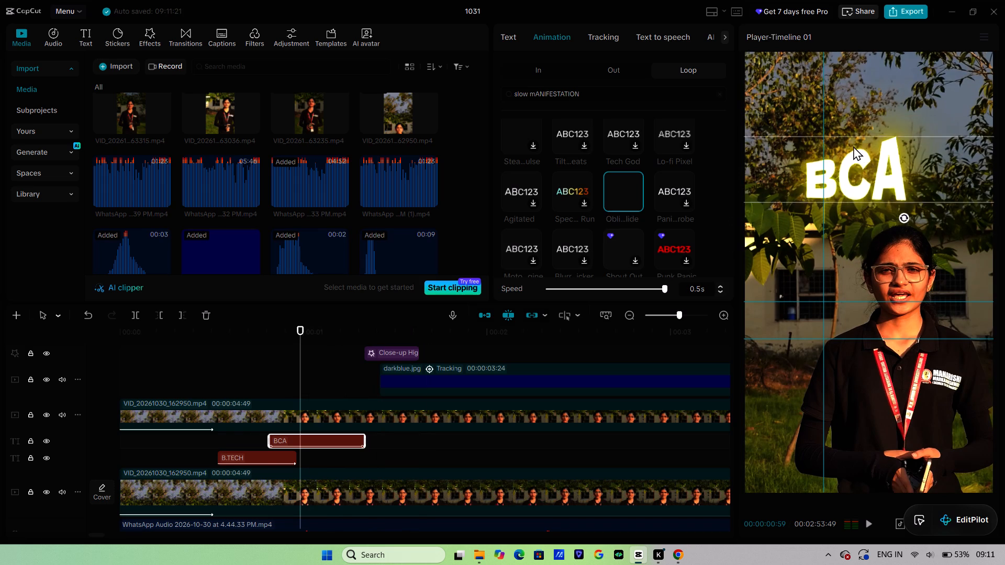
pyautogui.moveTo(853, 146); pyautogui.dragTo(865, 135)
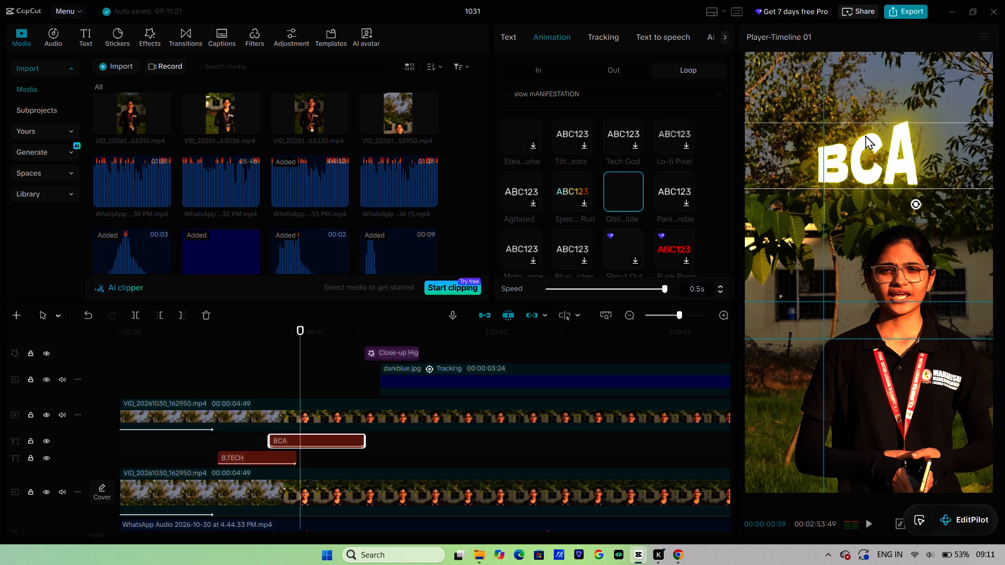
pyautogui.moveTo(865, 135); pyautogui.dragTo(823, 134)
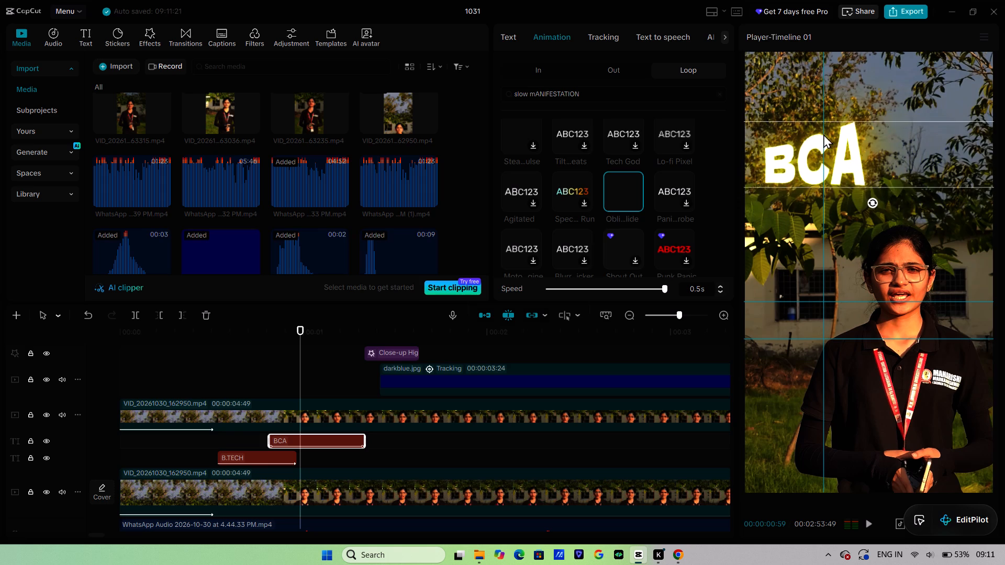
pyautogui.moveTo(823, 134); pyautogui.dragTo(816, 140)
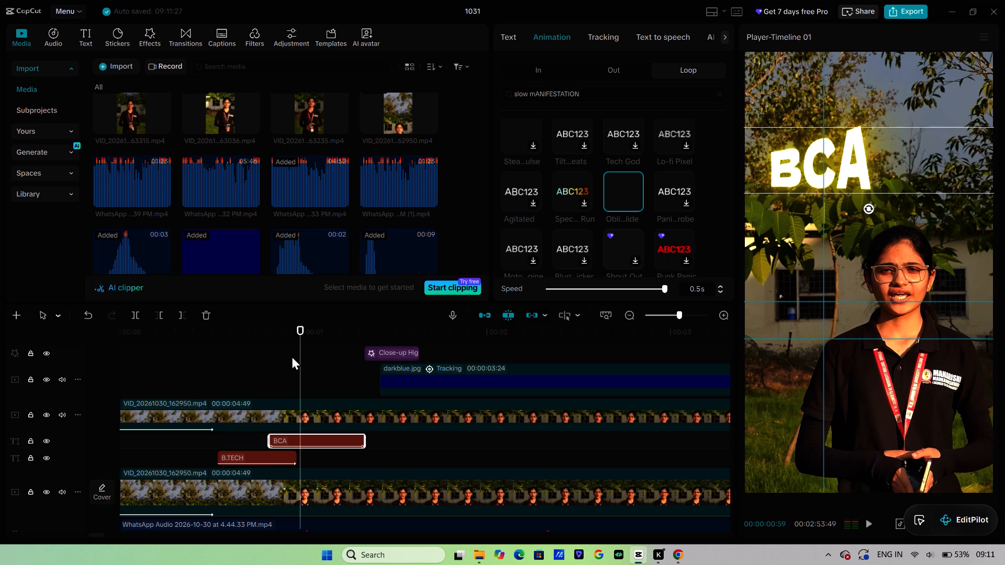
# Play back the opening through the B.TECH and BCA titles and return the playhead to the timeline start.
pyautogui.moveTo(300, 353); pyautogui.dragTo(234, 360)
pyautogui.press('space')
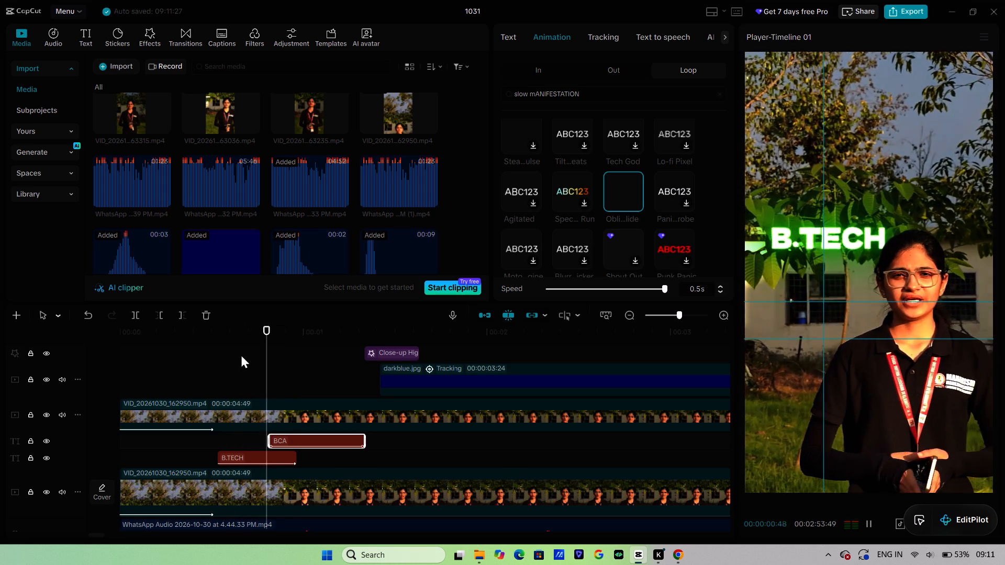
pyautogui.press('space')
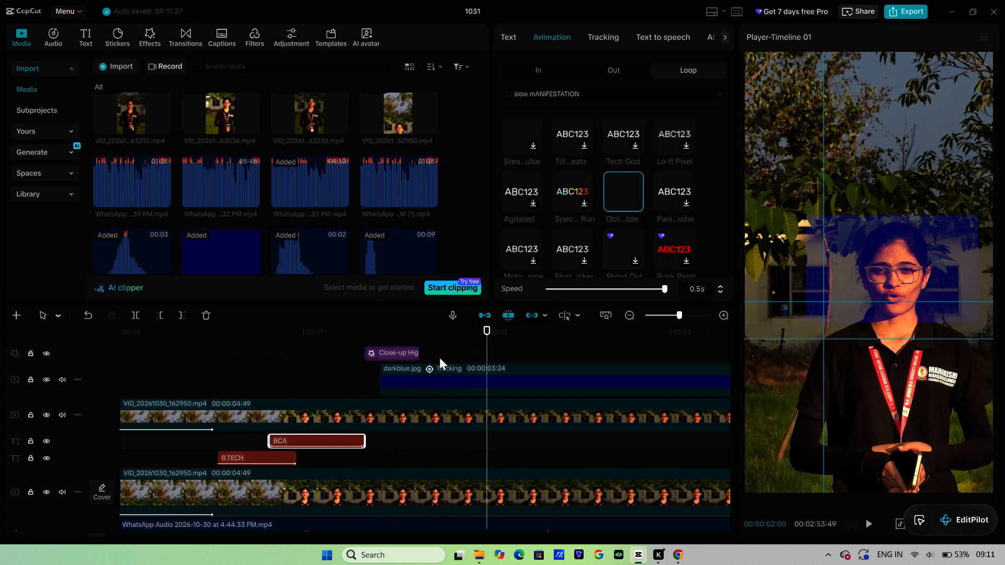
pyautogui.moveTo(485, 331); pyautogui.dragTo(99, 391)
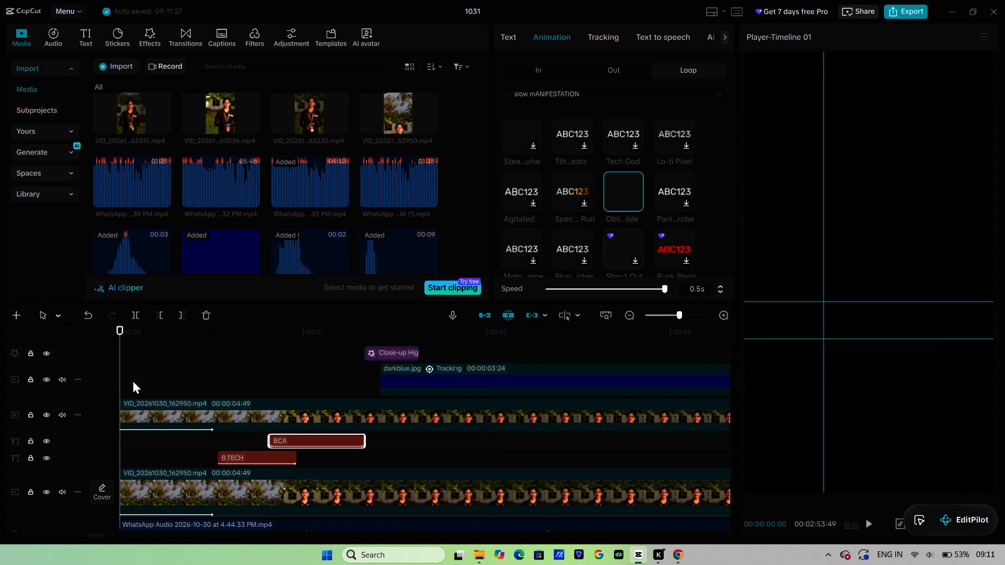
# Play back the opening from the timeline start and scrub back through the B.TECH and BCA titles.
pyautogui.press('space')
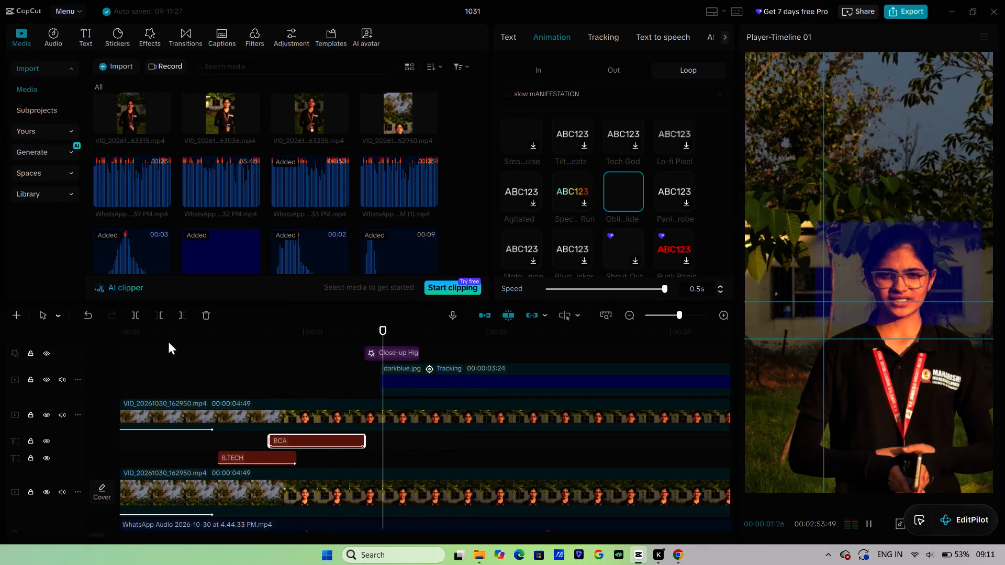
pyautogui.press('space')
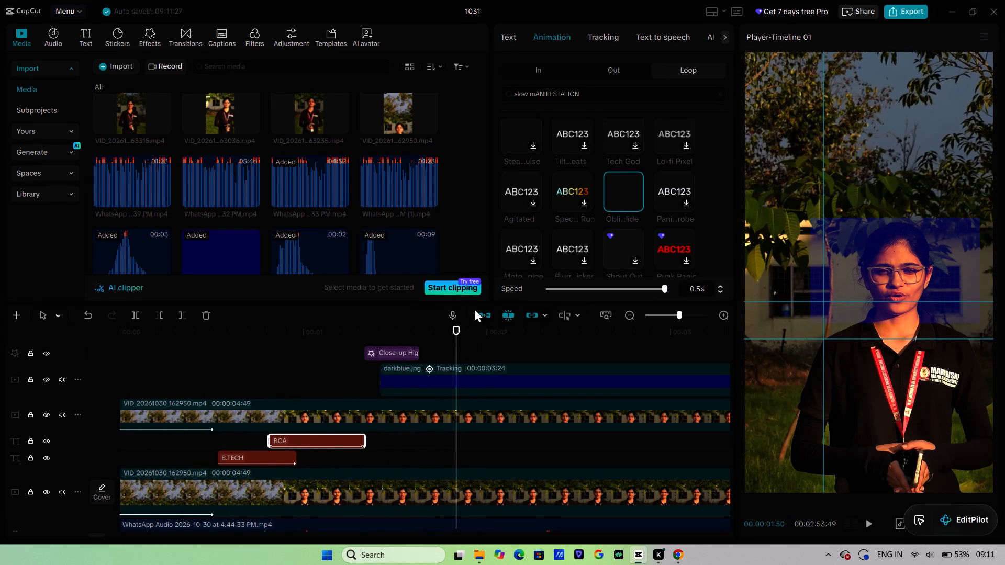
pyautogui.moveTo(455, 331); pyautogui.dragTo(228, 379)
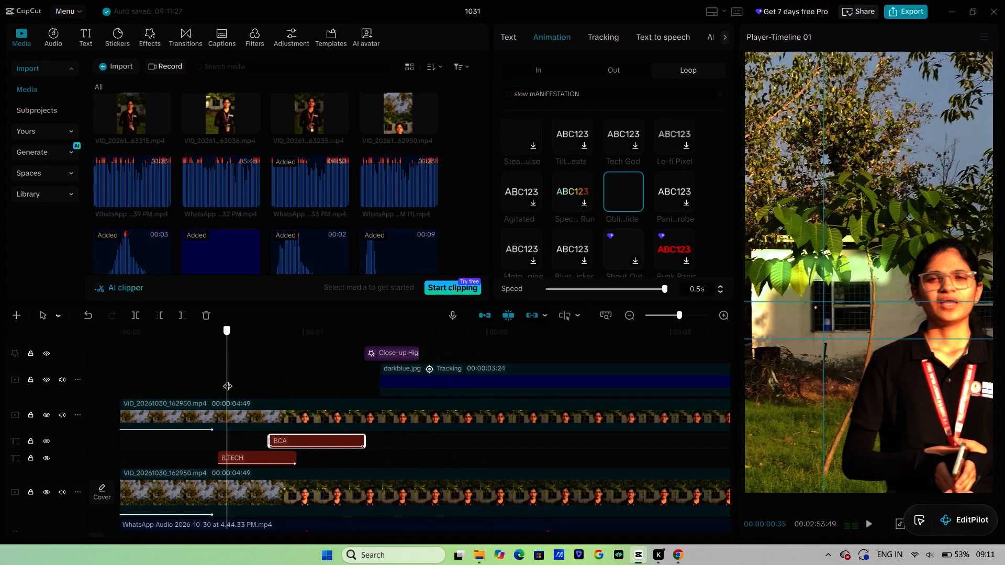
pyautogui.moveTo(228, 379); pyautogui.dragTo(303, 388)
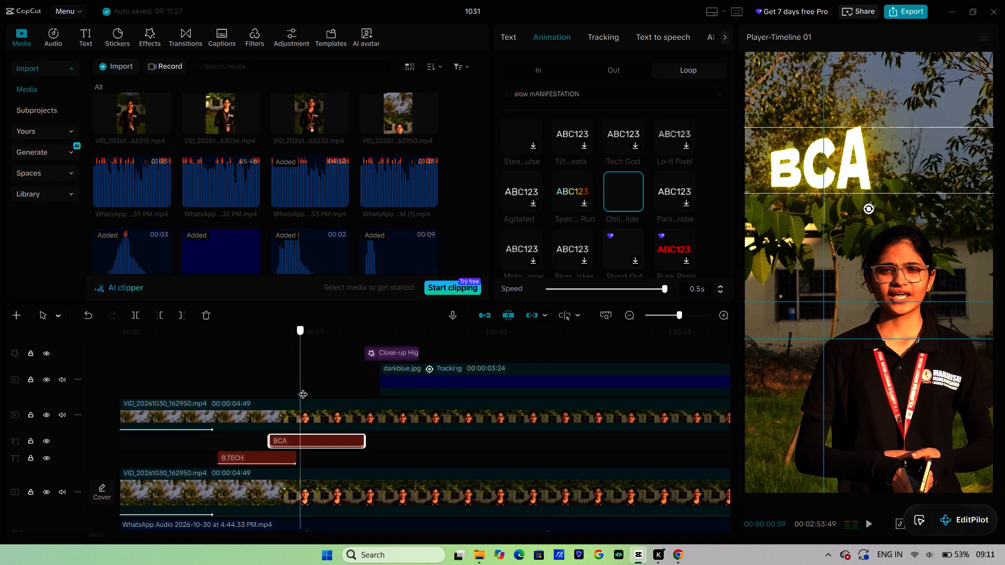
pyautogui.moveTo(303, 388); pyautogui.dragTo(306, 388)
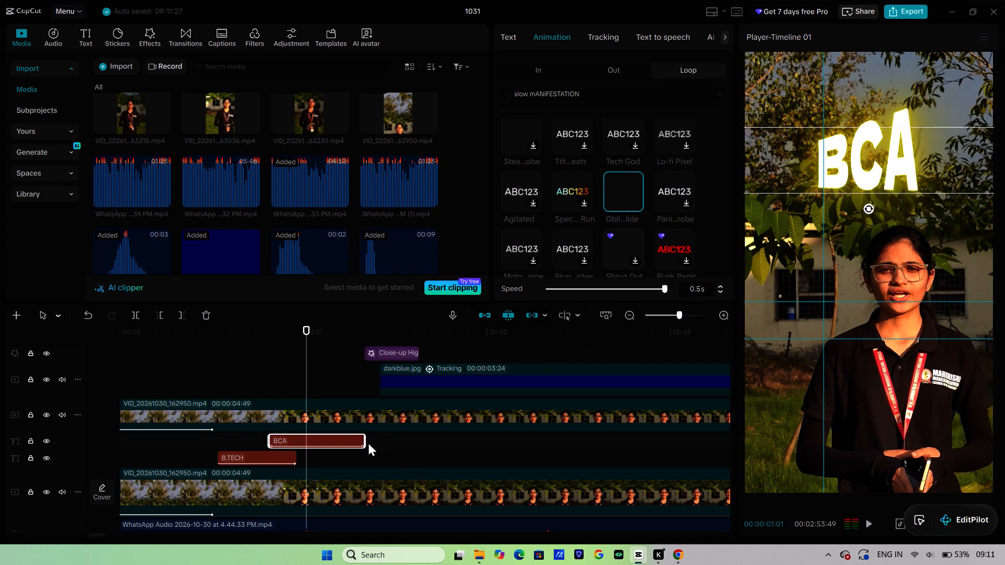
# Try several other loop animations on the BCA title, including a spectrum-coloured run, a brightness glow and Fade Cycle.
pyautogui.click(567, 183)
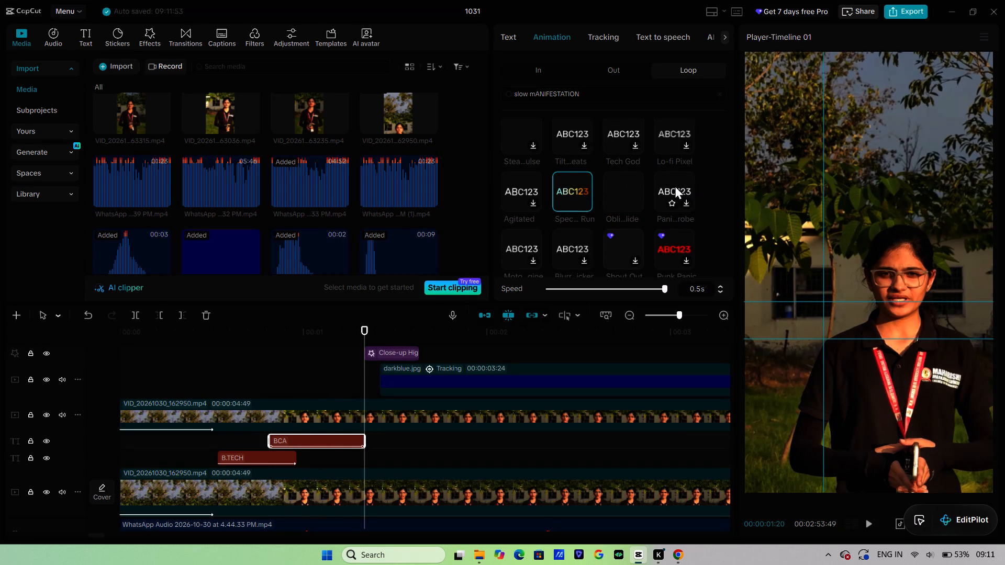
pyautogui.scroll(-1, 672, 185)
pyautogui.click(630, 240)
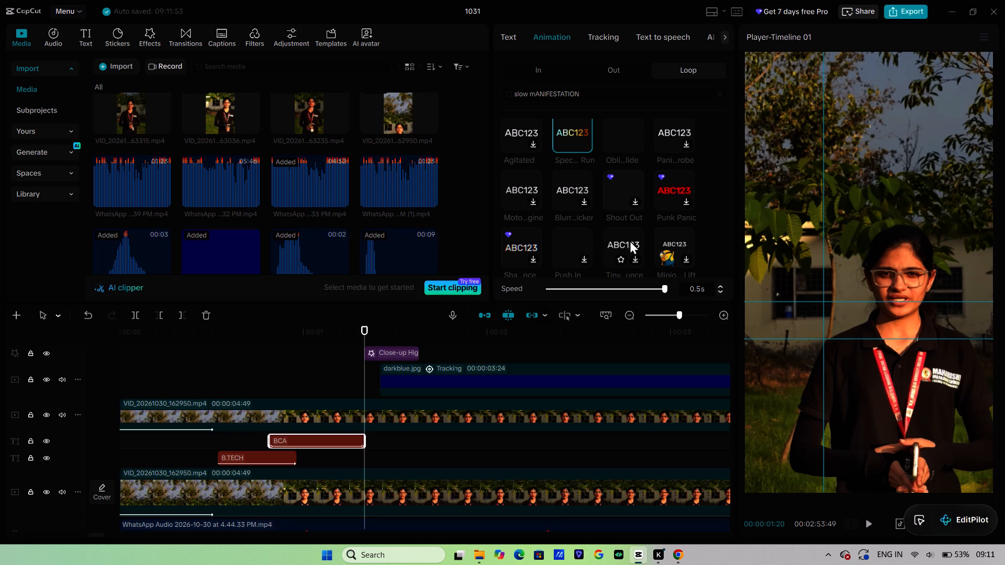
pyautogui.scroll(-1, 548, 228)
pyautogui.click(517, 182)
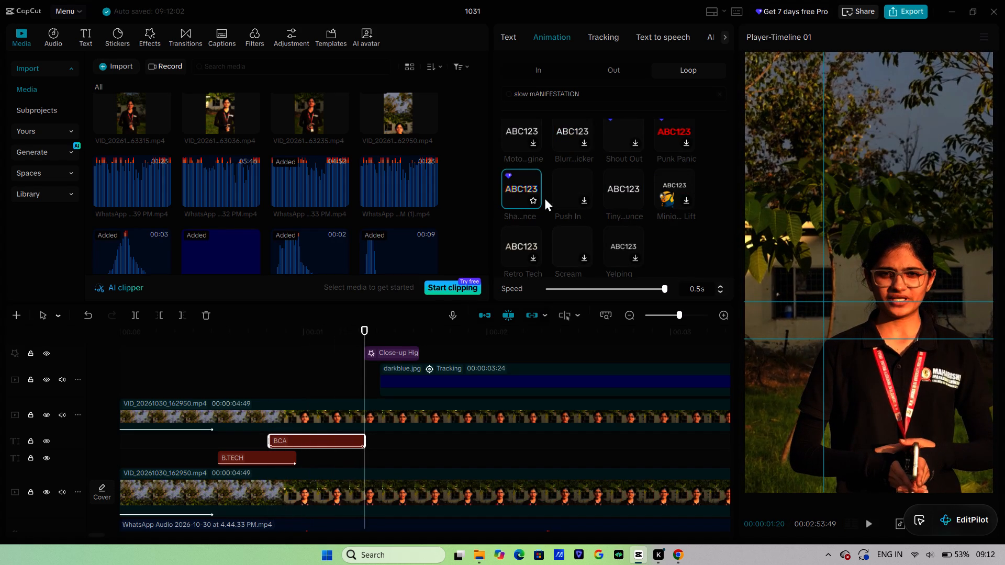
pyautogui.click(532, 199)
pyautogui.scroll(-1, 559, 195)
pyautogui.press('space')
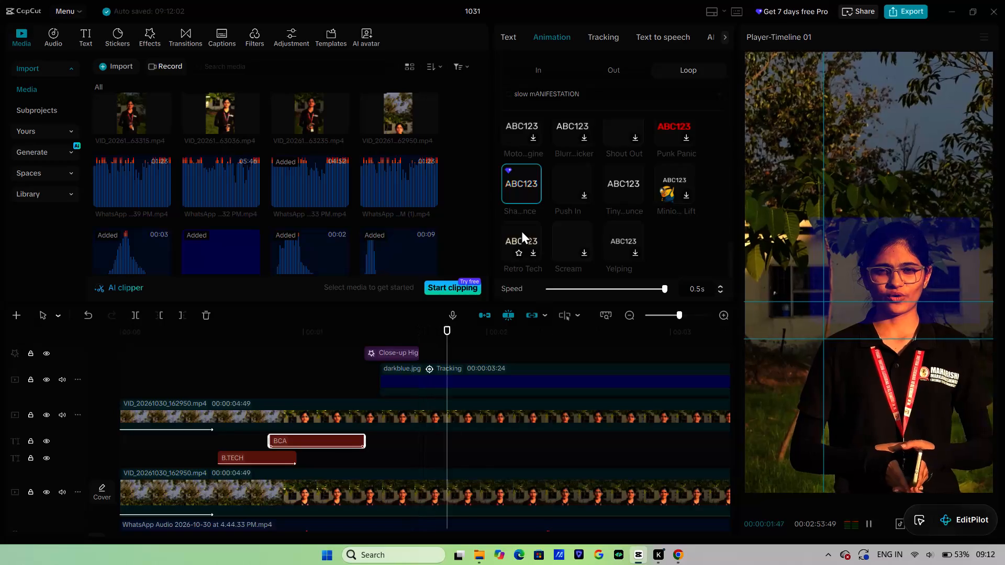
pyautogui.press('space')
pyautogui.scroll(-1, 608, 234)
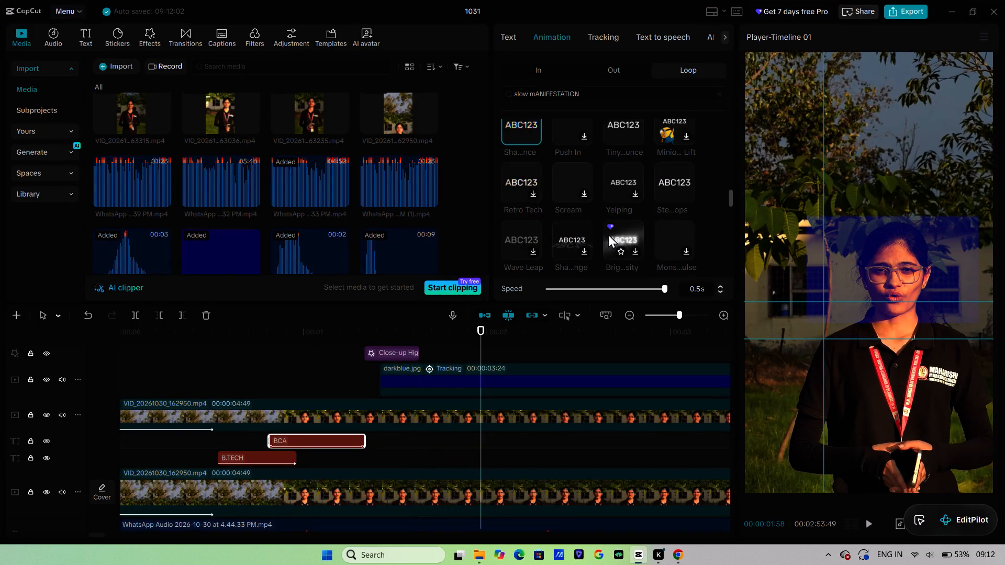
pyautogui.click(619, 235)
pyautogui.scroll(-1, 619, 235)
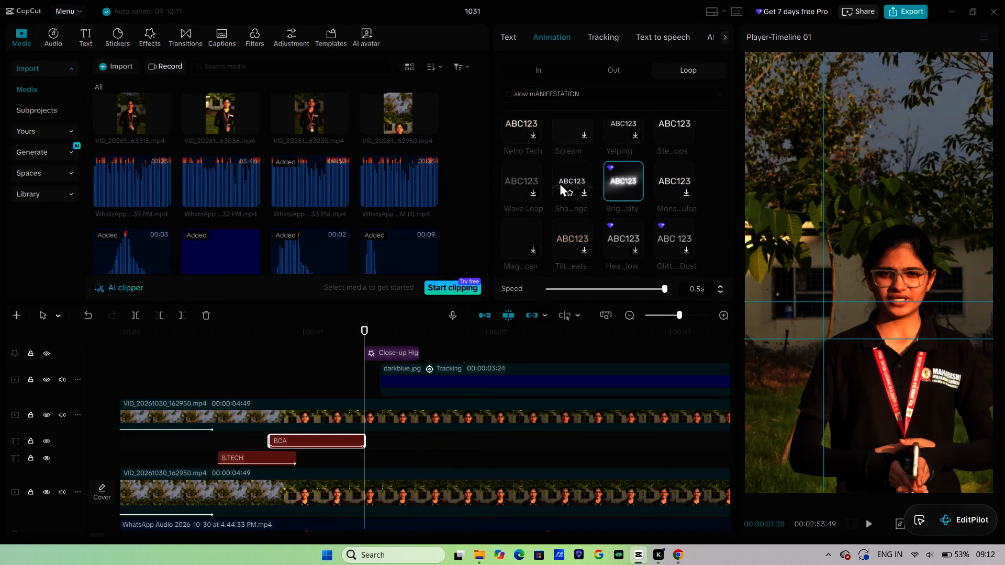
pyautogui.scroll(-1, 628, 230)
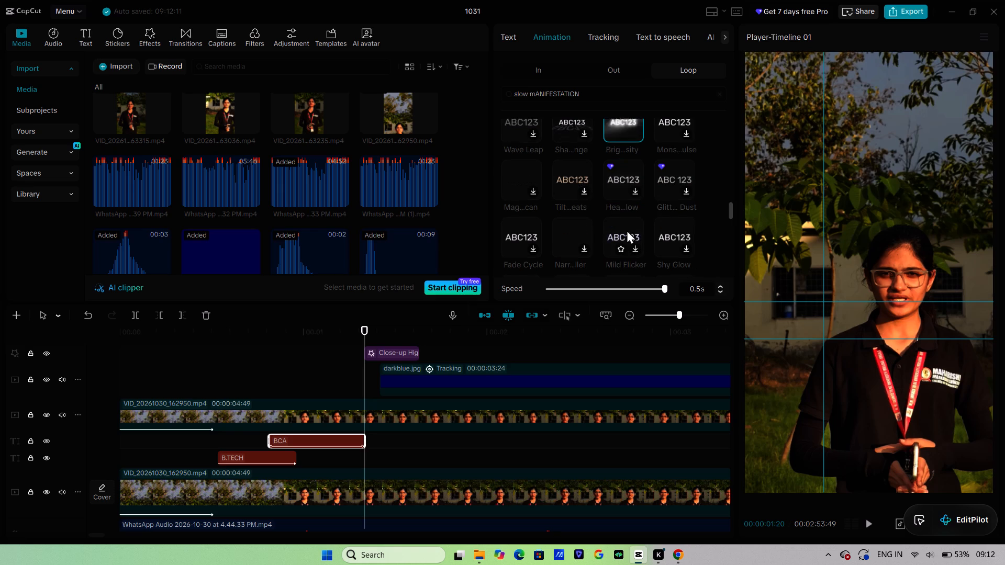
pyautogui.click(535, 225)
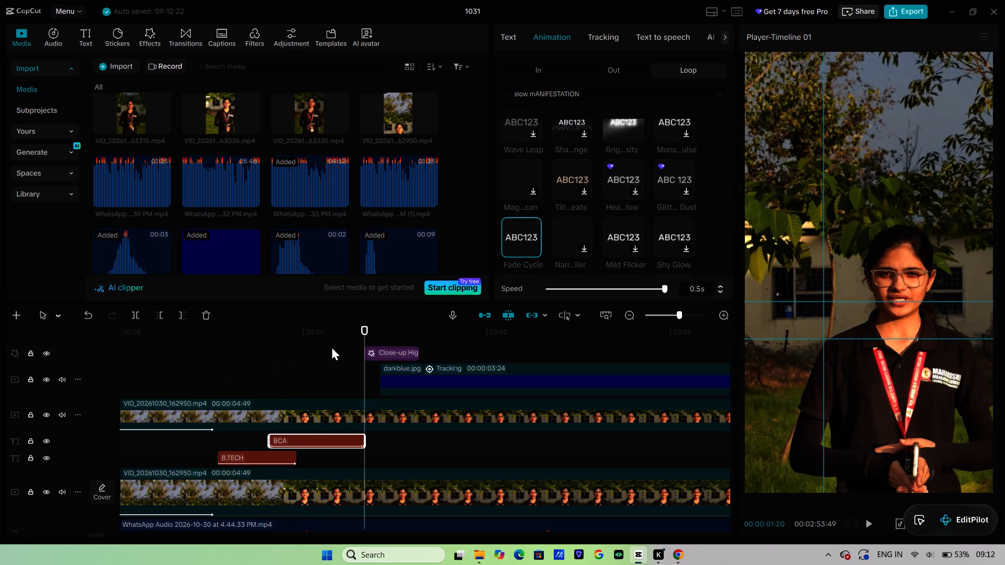
# Set the BCA title's loop animation to None and return to its basic text settings.
pyautogui.scroll(20, 521, 228)
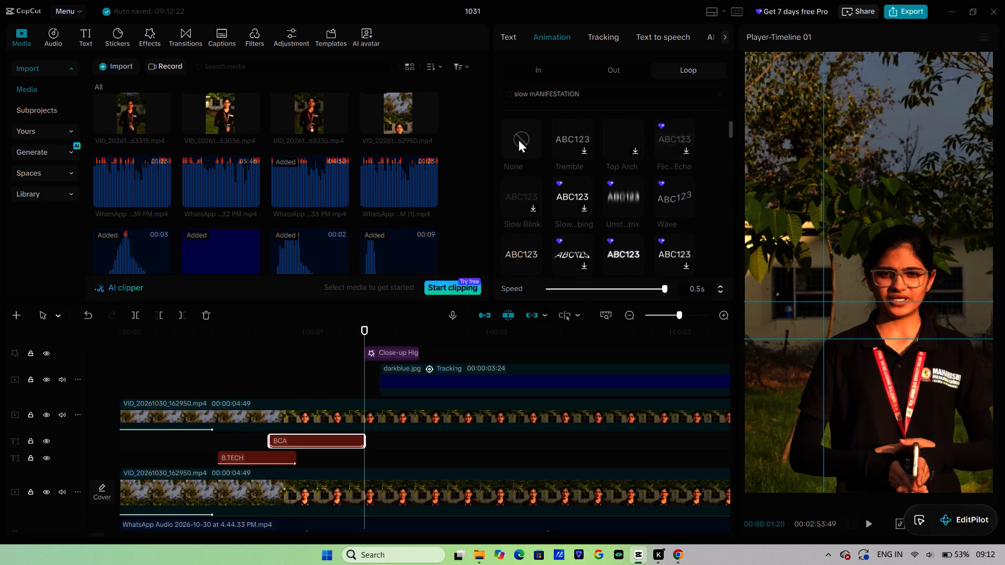
pyautogui.click(518, 139)
pyautogui.click(534, 72)
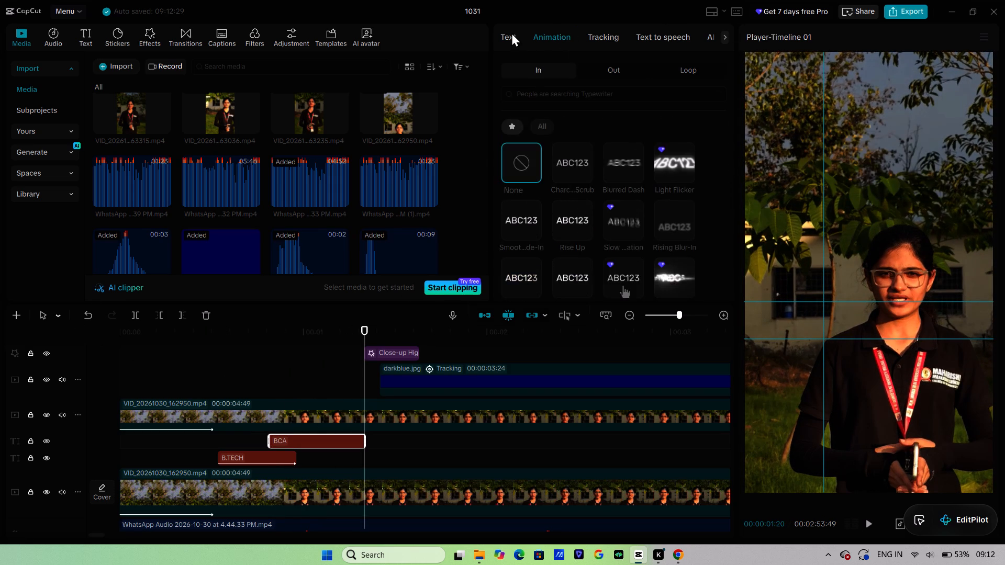
pyautogui.click(511, 32)
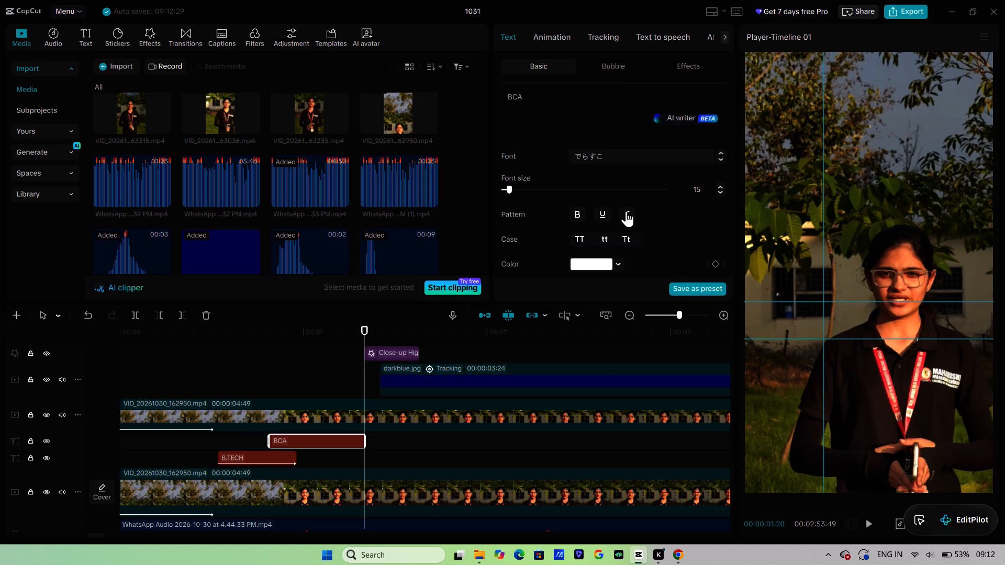
# Scrub back to the B.TECH title and play back through the BCA title without its animation.
pyautogui.moveTo(365, 372); pyautogui.dragTo(314, 381)
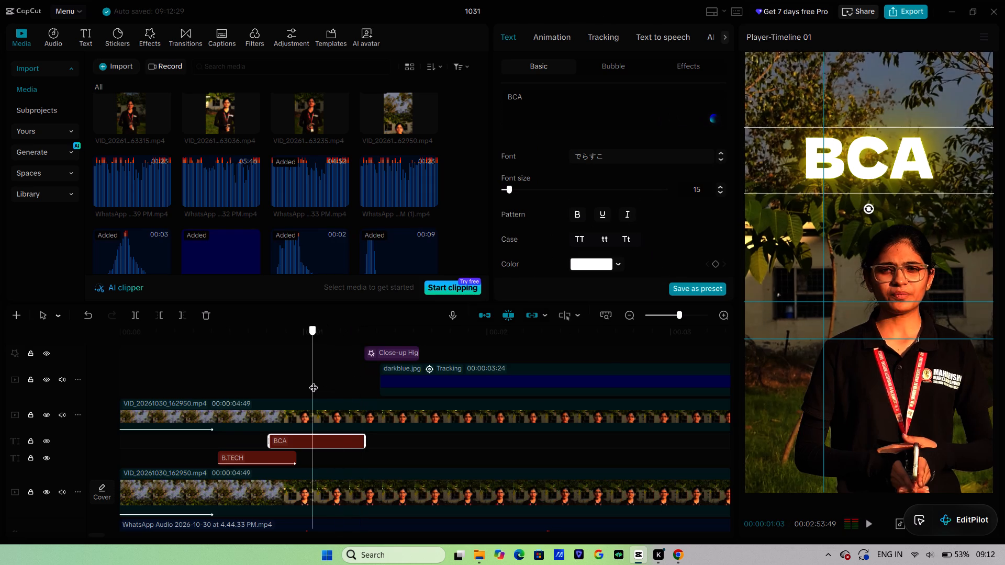
pyautogui.moveTo(314, 381); pyautogui.dragTo(313, 381)
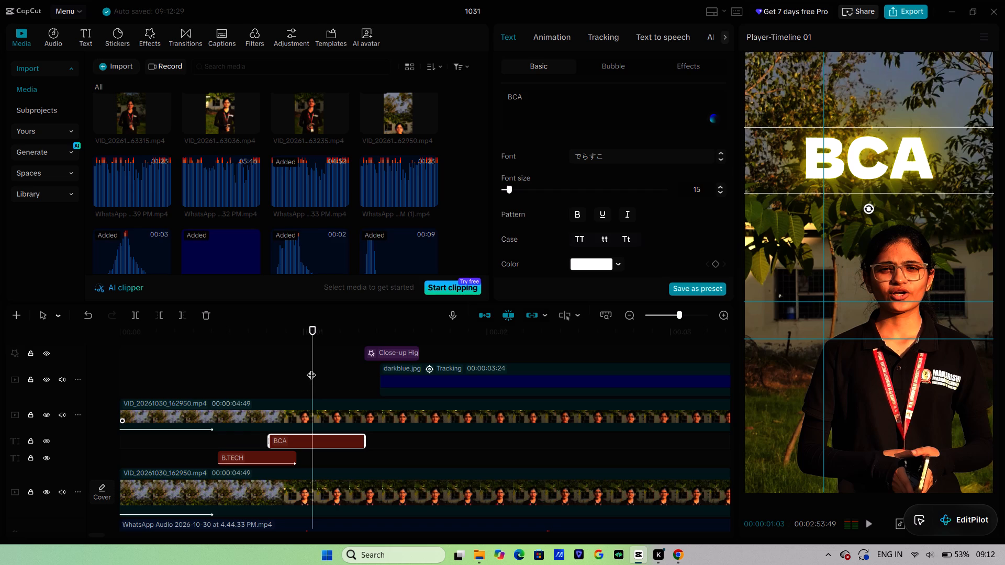
pyautogui.moveTo(311, 368); pyautogui.dragTo(241, 386)
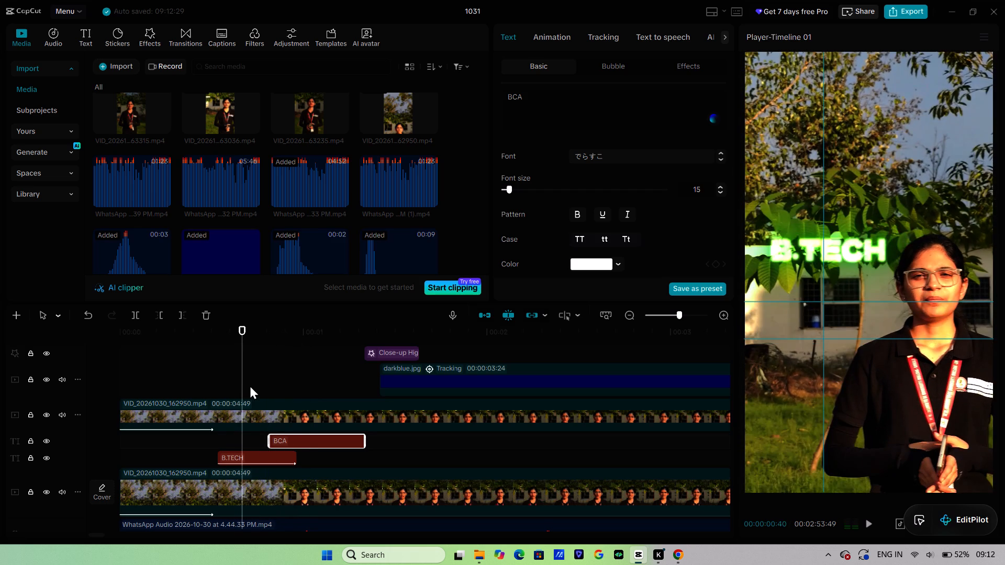
pyautogui.press('space')
pyautogui.press('space')
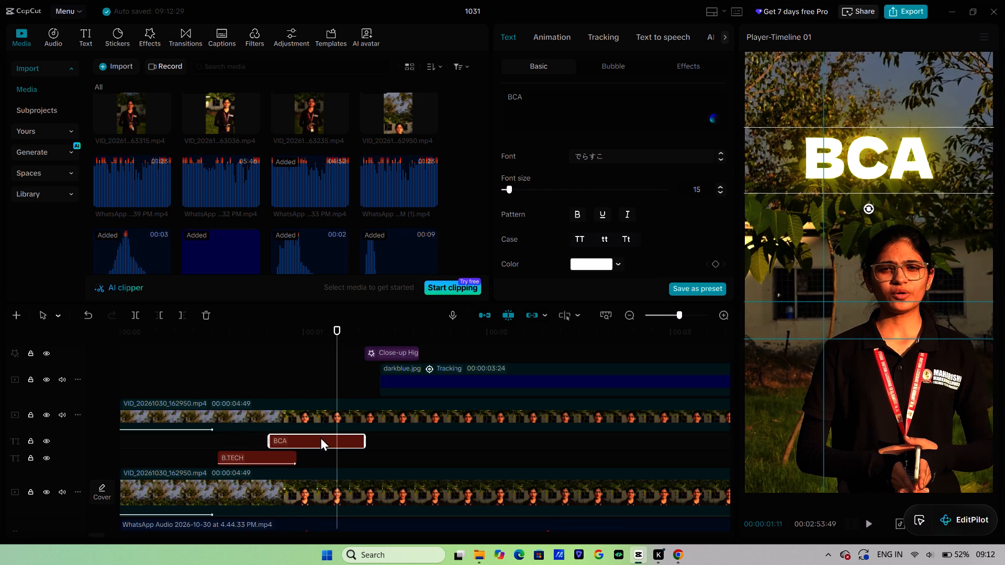
# Shift the BCA title clip slightly later on the timeline.
pyautogui.moveTo(320, 436); pyautogui.dragTo(331, 437)
# Add Transform and Blend keyframes to the BCA title at 00:00:01:07.
pyautogui.moveTo(333, 381); pyautogui.dragTo(320, 384)
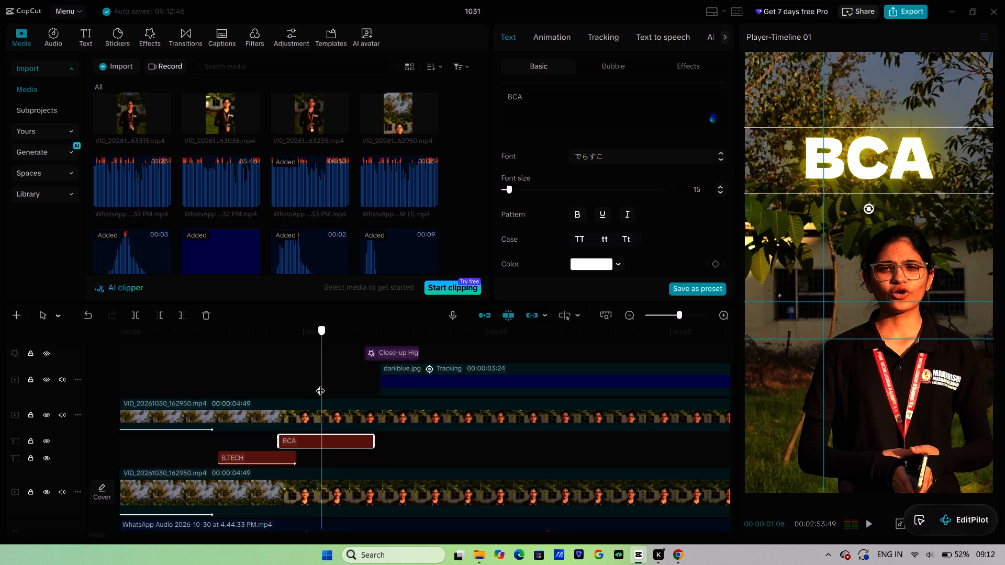
pyautogui.moveTo(320, 384); pyautogui.dragTo(324, 390)
pyautogui.scroll(-11, 585, 105)
pyautogui.scroll(-5, 617, 191)
pyautogui.click(720, 125)
pyautogui.click(714, 130)
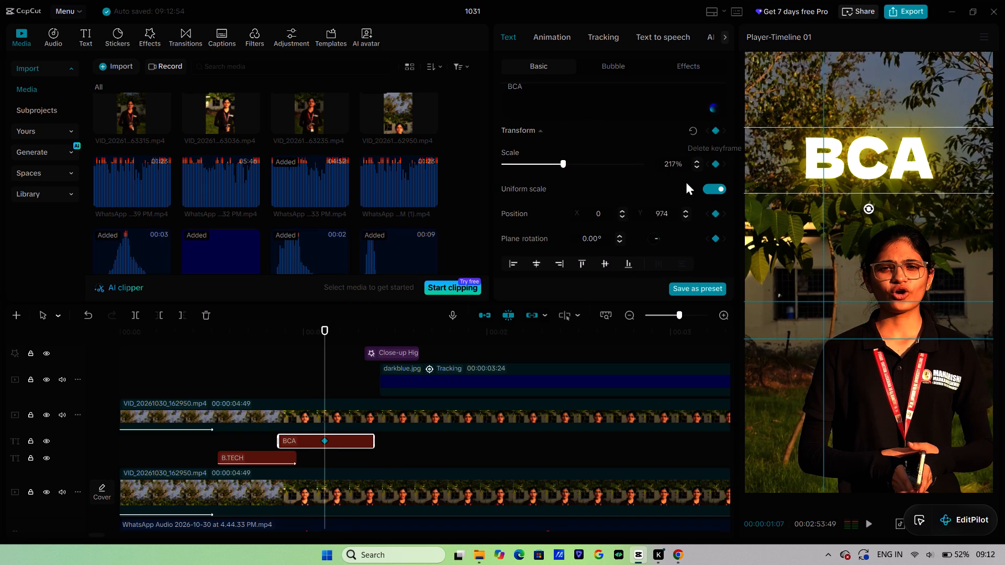
pyautogui.scroll(-3, 683, 182)
pyautogui.click(716, 195)
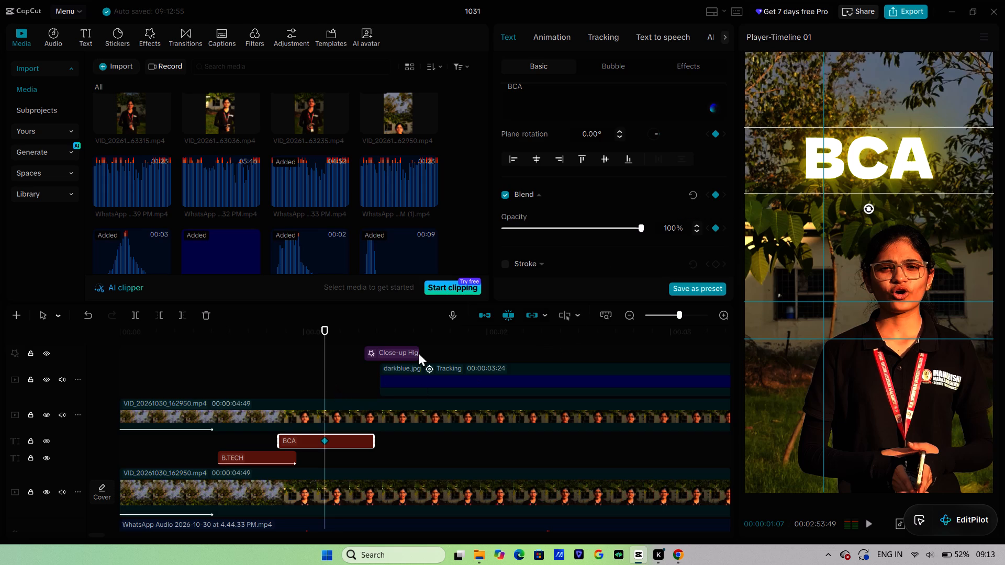
# Shrink the BCA title at the keyframe and move it down behind the speaker's head at face level.
pyautogui.moveTo(965, 176); pyautogui.dragTo(836, 180)
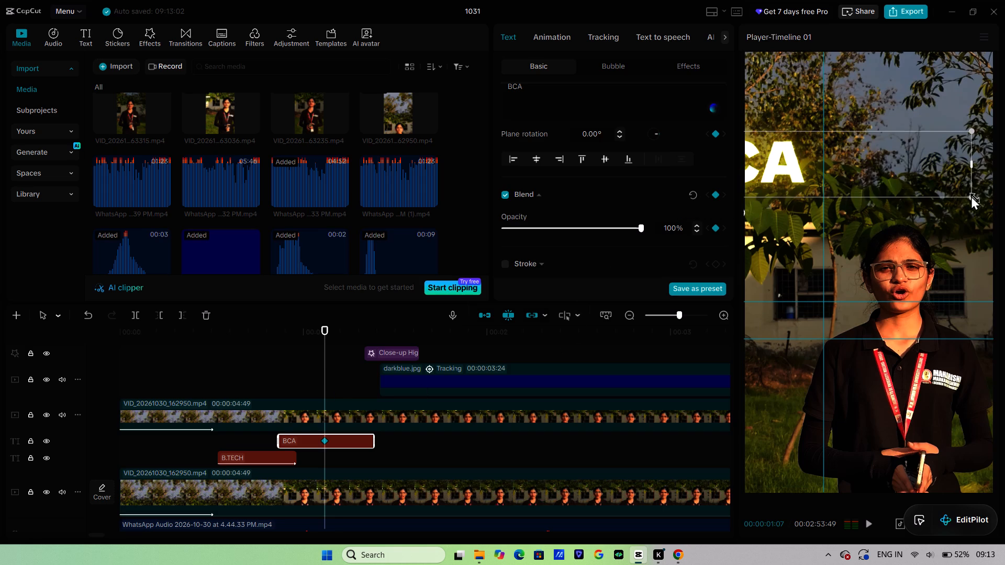
pyautogui.moveTo(971, 196); pyautogui.dragTo(793, 149)
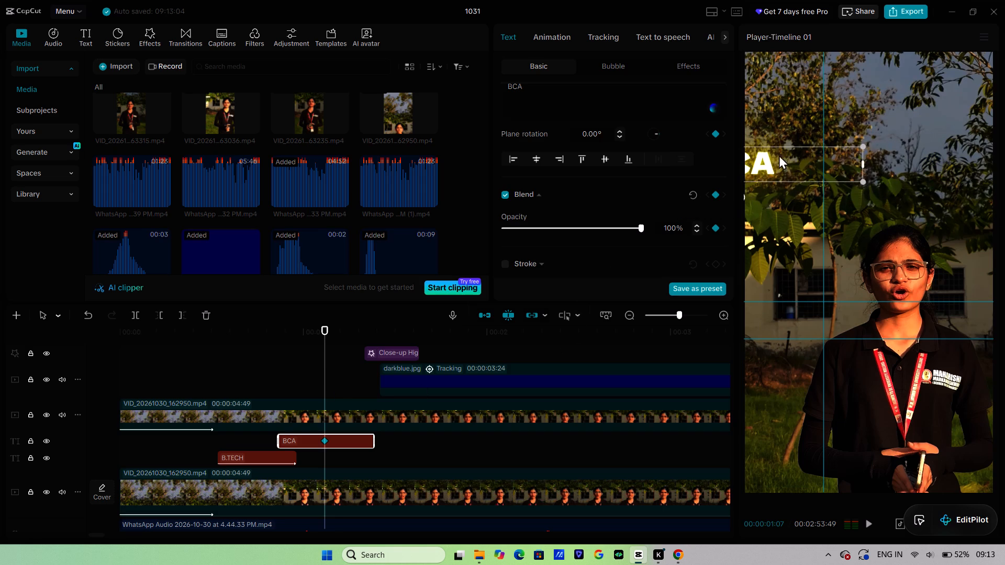
pyautogui.moveTo(764, 163); pyautogui.dragTo(881, 185)
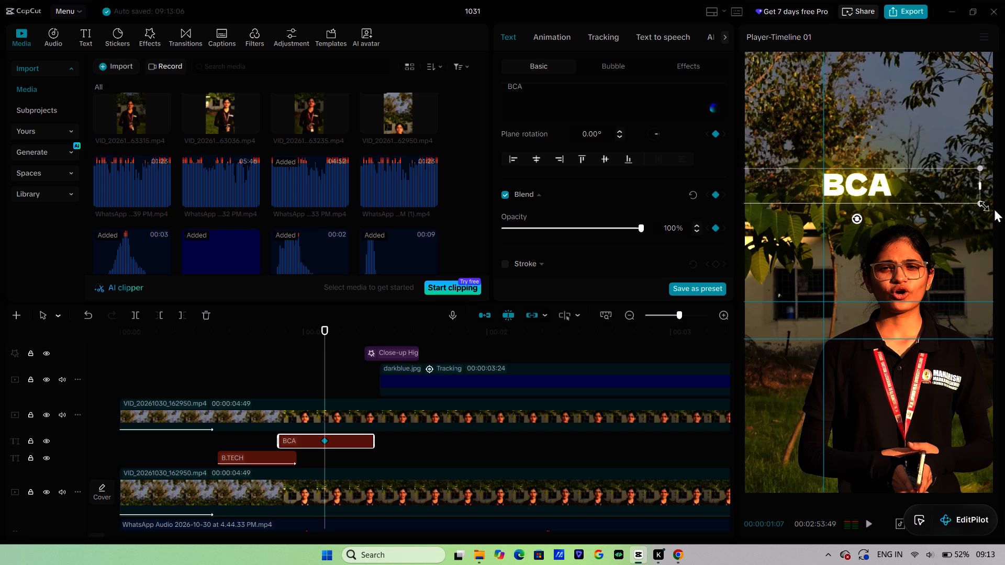
pyautogui.moveTo(981, 203); pyautogui.dragTo(997, 220)
pyautogui.moveTo(885, 192); pyautogui.dragTo(909, 198)
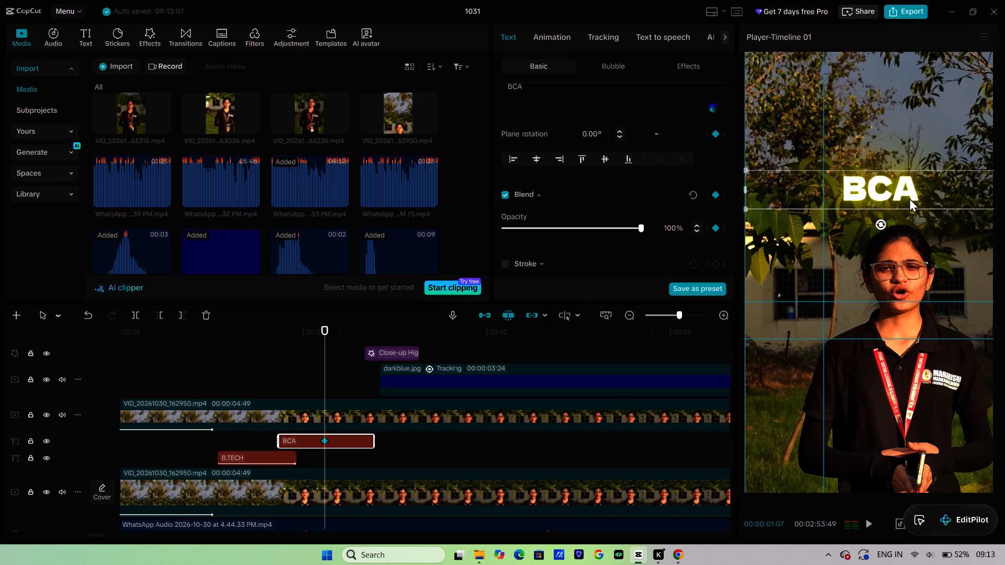
pyautogui.moveTo(909, 198); pyautogui.dragTo(944, 304)
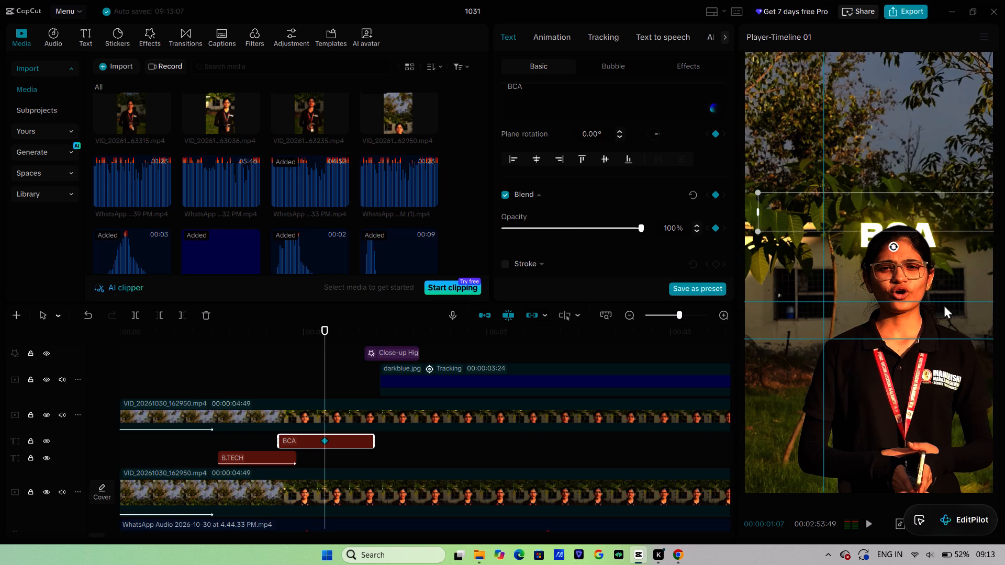
pyautogui.moveTo(944, 304); pyautogui.dragTo(908, 300)
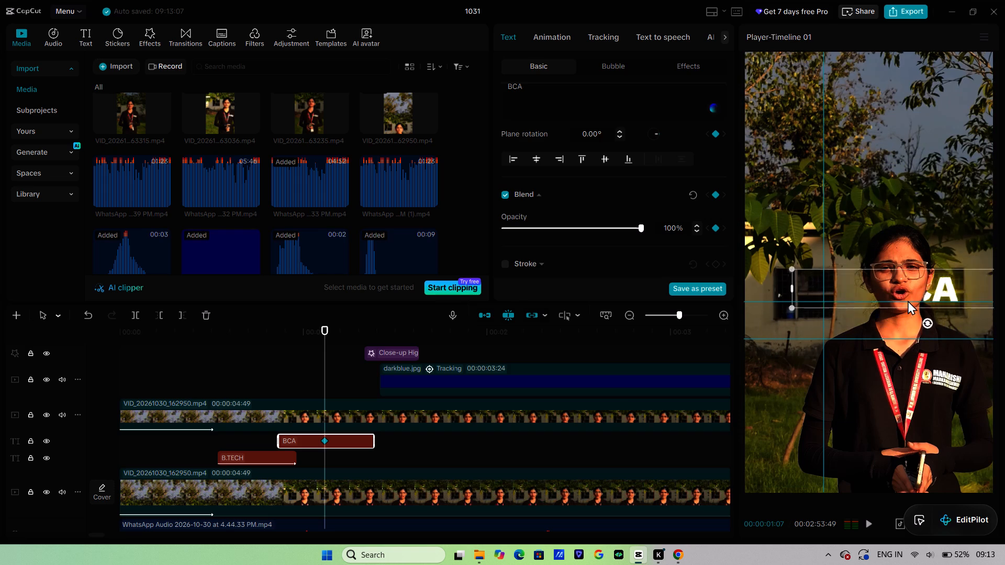
pyautogui.moveTo(908, 300); pyautogui.dragTo(925, 288)
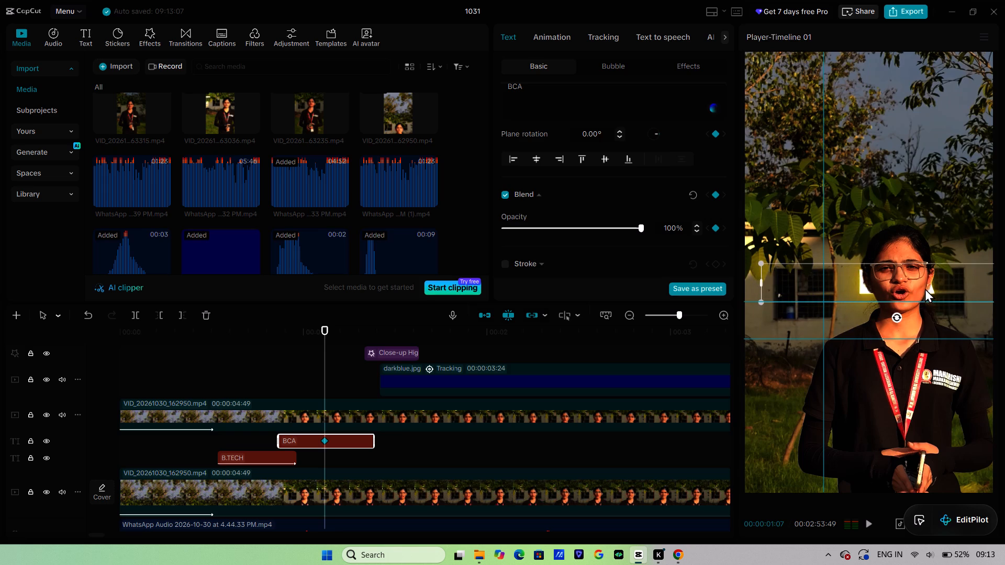
pyautogui.moveTo(925, 288); pyautogui.dragTo(927, 293)
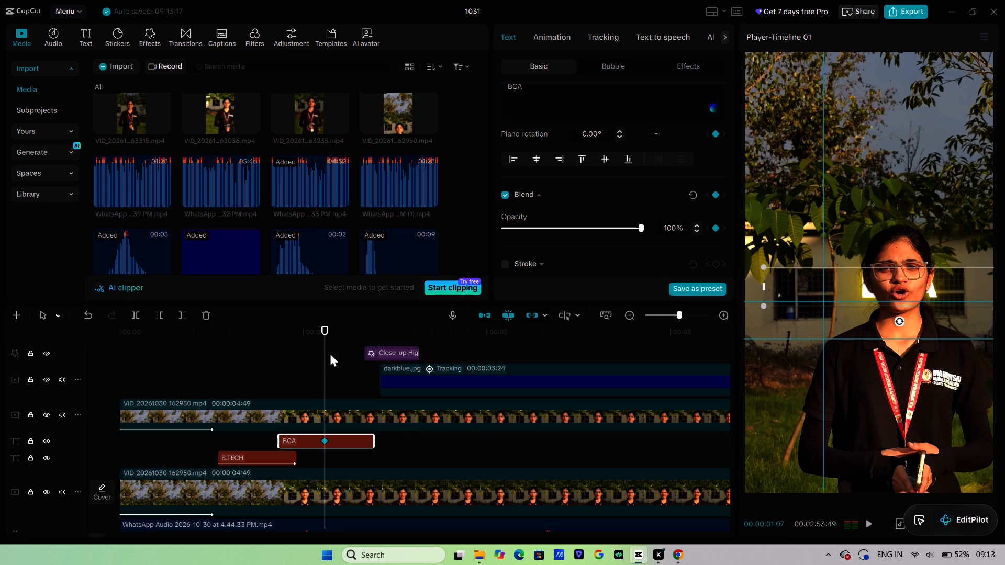
# Add a default text clip to the B.TECH title's track, starting directly after the existing B.TECH clip.
pyautogui.moveTo(325, 355); pyautogui.dragTo(289, 366)
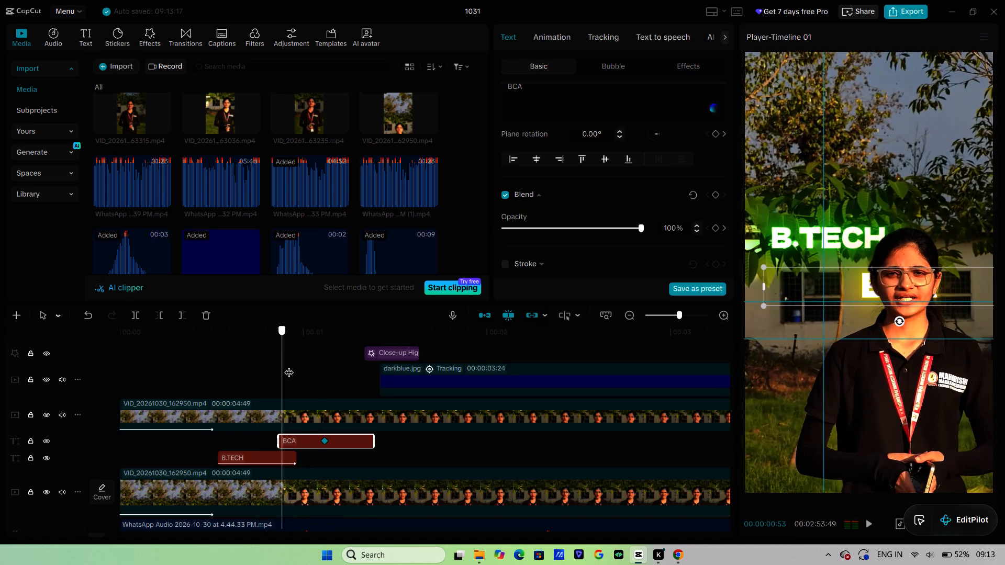
pyautogui.moveTo(289, 366); pyautogui.dragTo(316, 368)
pyautogui.scroll(-2, 308, 404)
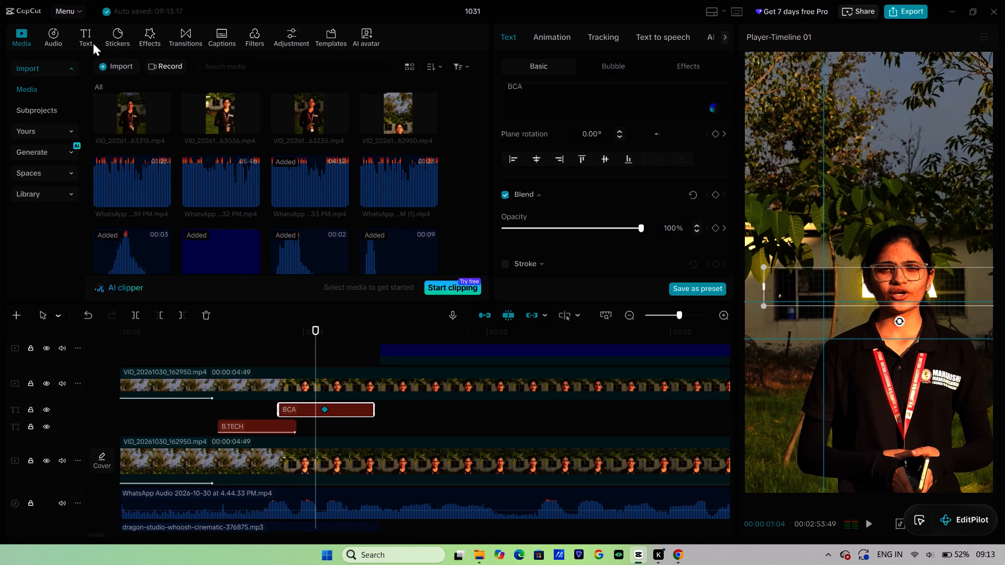
pyautogui.click(80, 37)
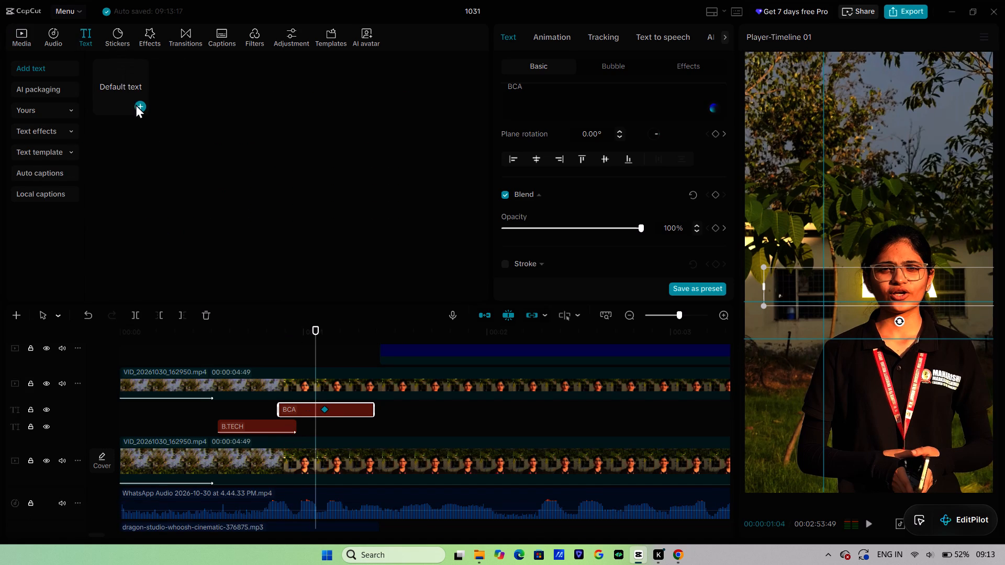
pyautogui.click(137, 104)
pyautogui.moveTo(379, 423); pyautogui.dragTo(363, 422)
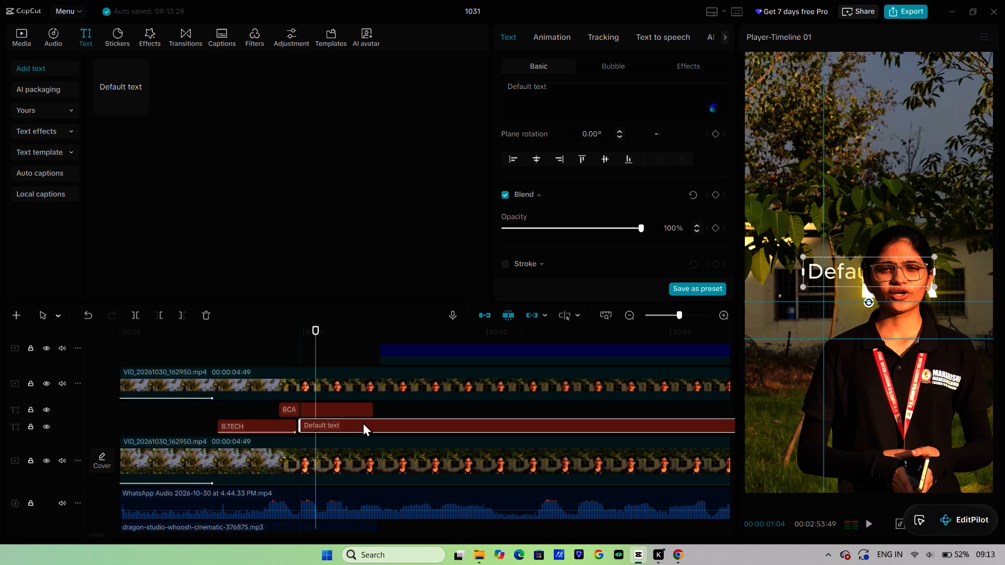
pyautogui.moveTo(363, 422); pyautogui.dragTo(359, 424)
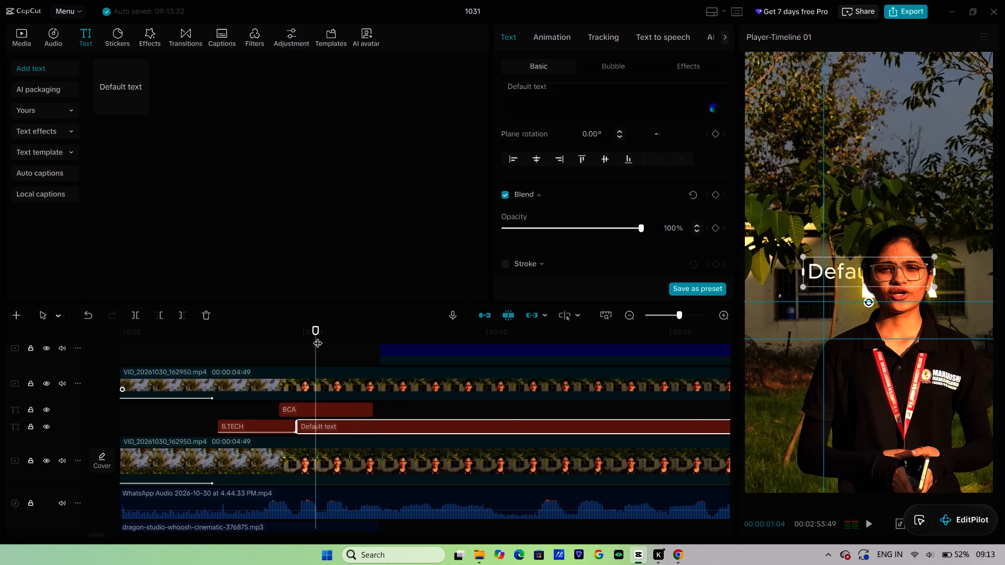
# Trim the new text clip's end to line up with the end of the BCA title clip.
pyautogui.moveTo(318, 336); pyautogui.dragTo(337, 342)
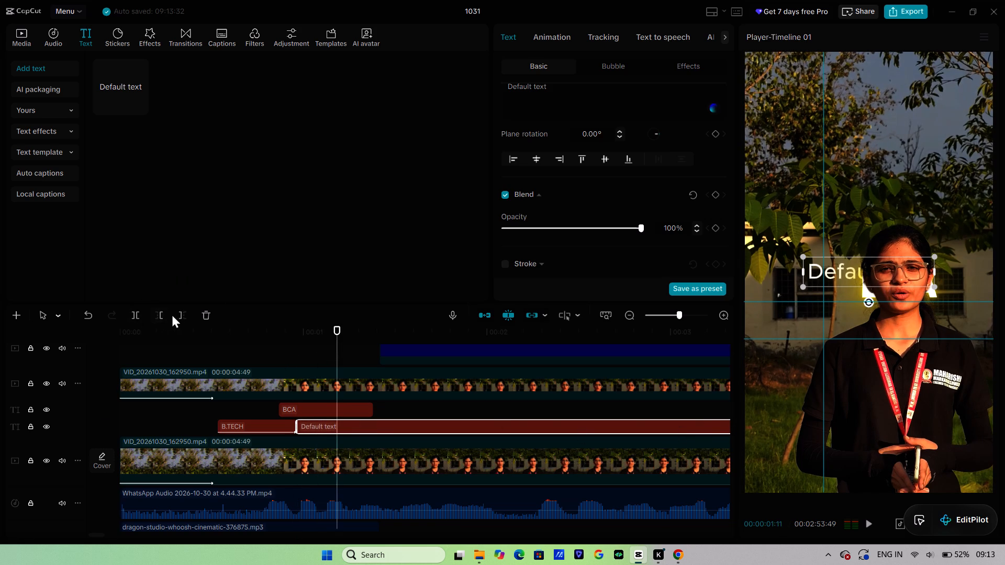
pyautogui.click(176, 312)
pyautogui.moveTo(338, 421); pyautogui.dragTo(346, 423)
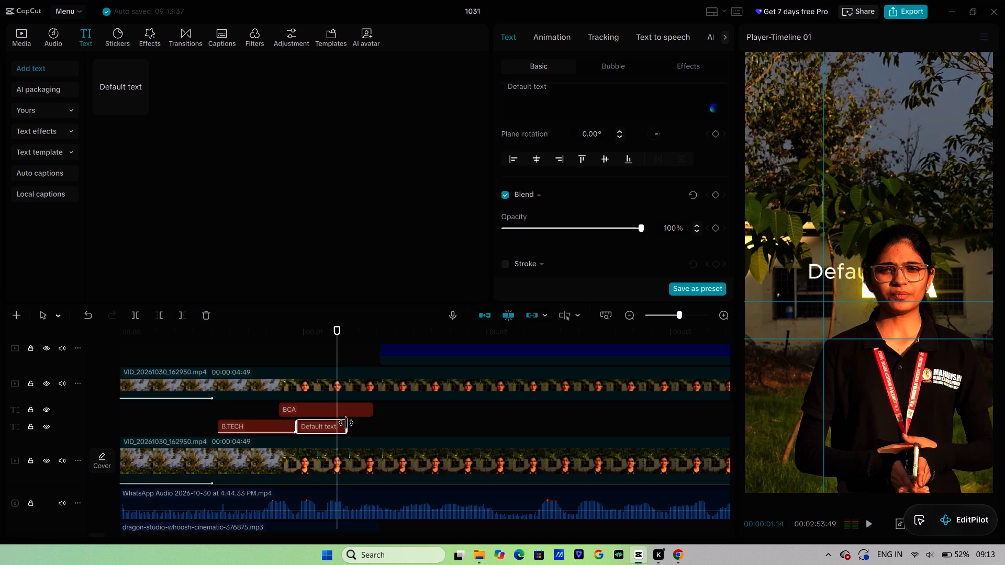
pyautogui.moveTo(346, 423); pyautogui.dragTo(368, 424)
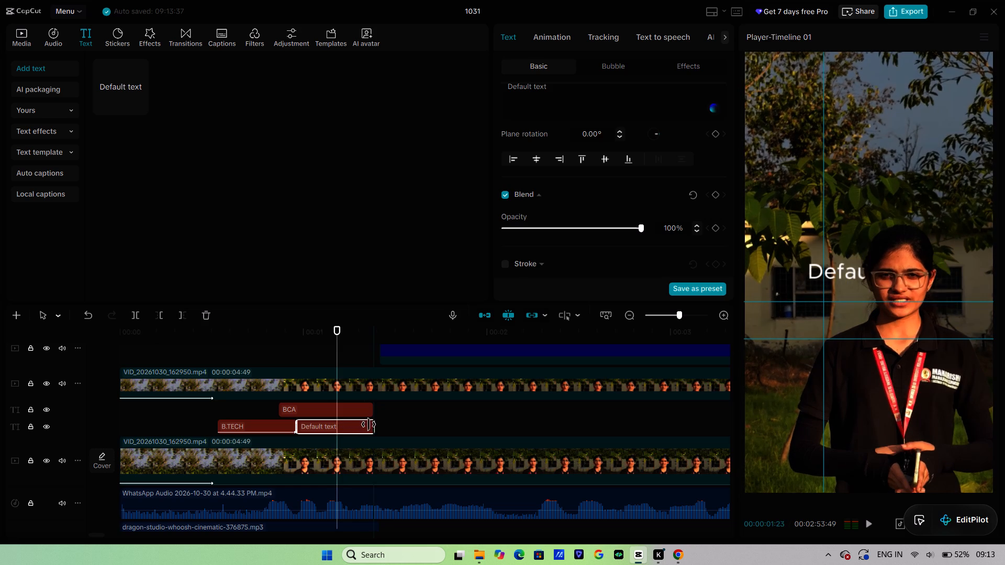
pyautogui.moveTo(368, 424); pyautogui.dragTo(368, 426)
# Replace the new clip's default text with B.TECH.
pyautogui.moveTo(561, 86); pyautogui.dragTo(478, 67)
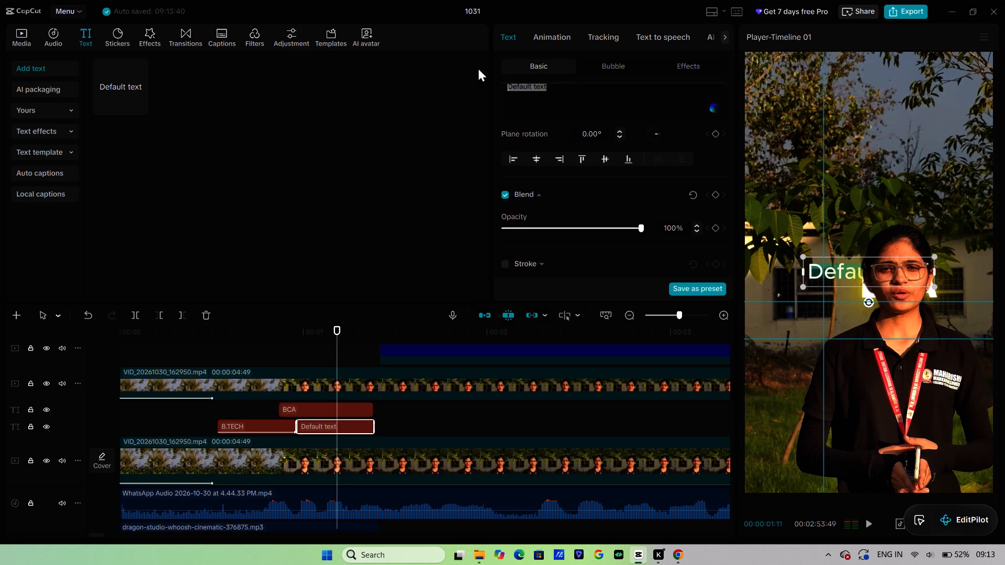
pyautogui.press('BackSpace')
pyautogui.write('B.TECH')
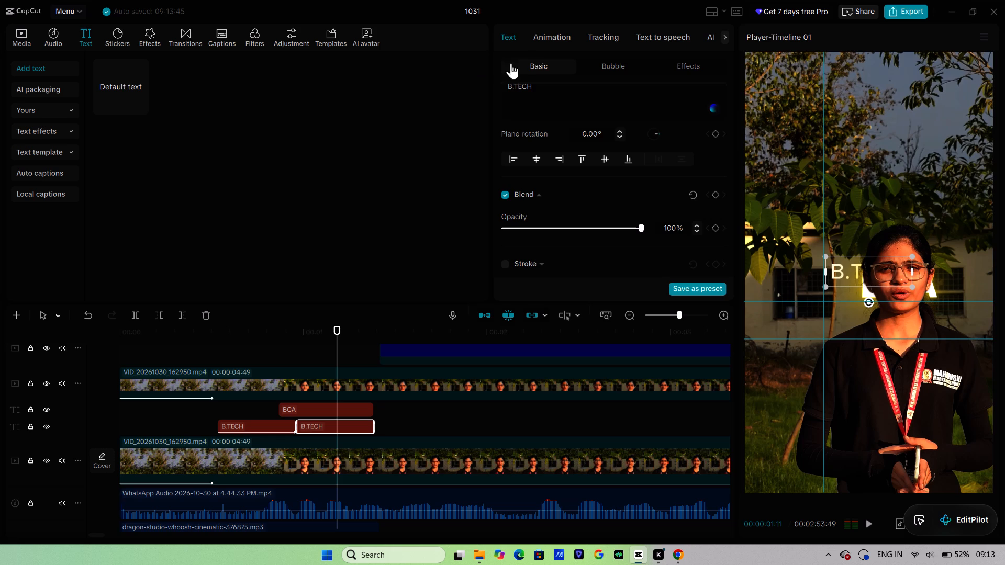
# Style the new B.TECH title with the white-on-green glow preset and the でらすこ font.
pyautogui.scroll(-2, 662, 251)
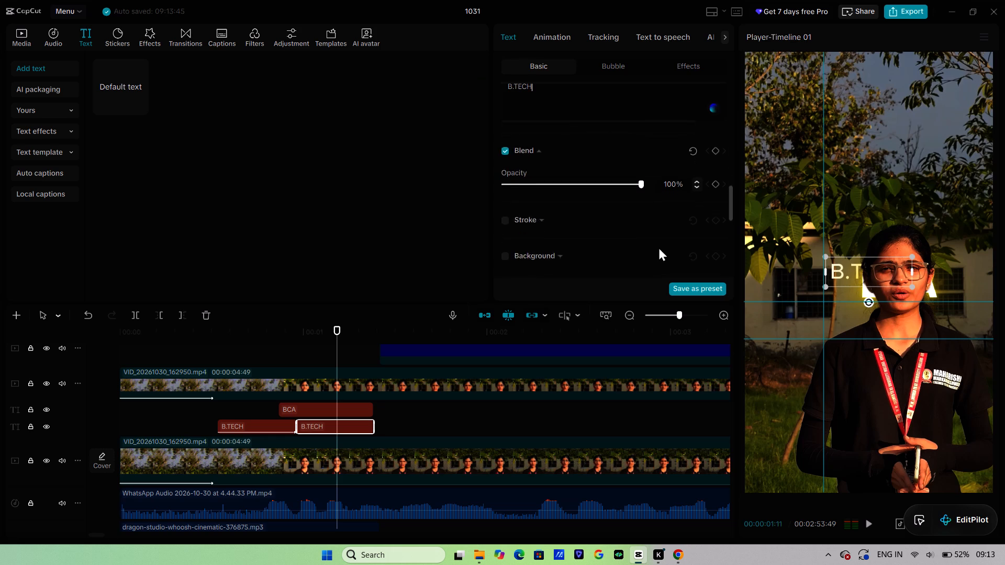
pyautogui.scroll(-4, 658, 247)
pyautogui.scroll(15, 606, 212)
pyautogui.scroll(1, 555, 201)
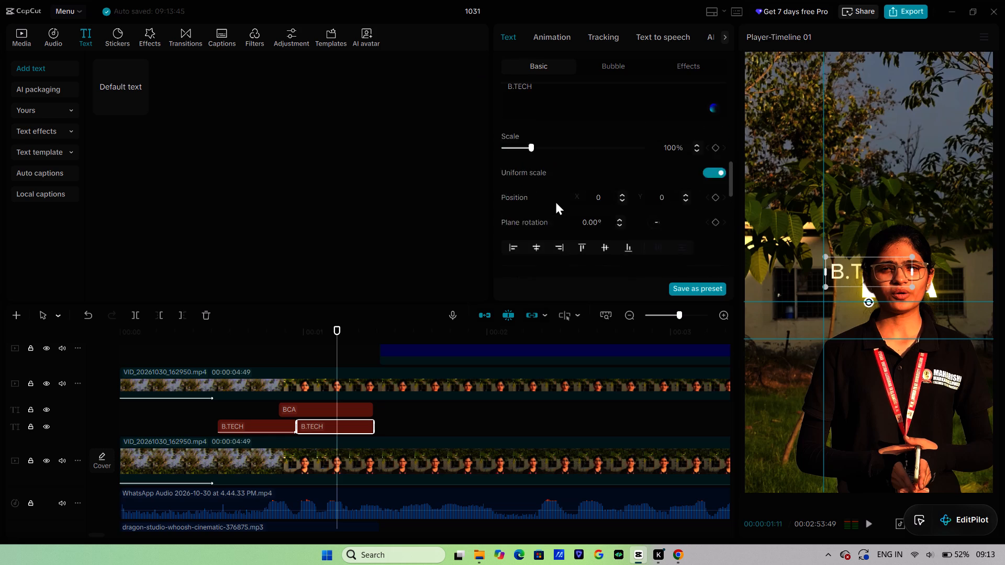
pyautogui.scroll(5, 555, 201)
pyautogui.click(558, 223)
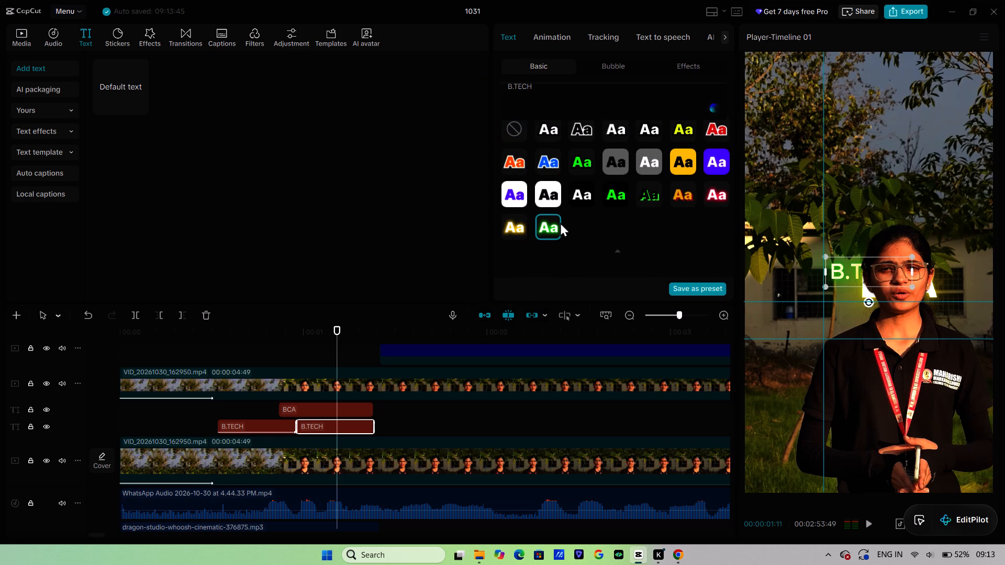
pyautogui.scroll(9, 593, 169)
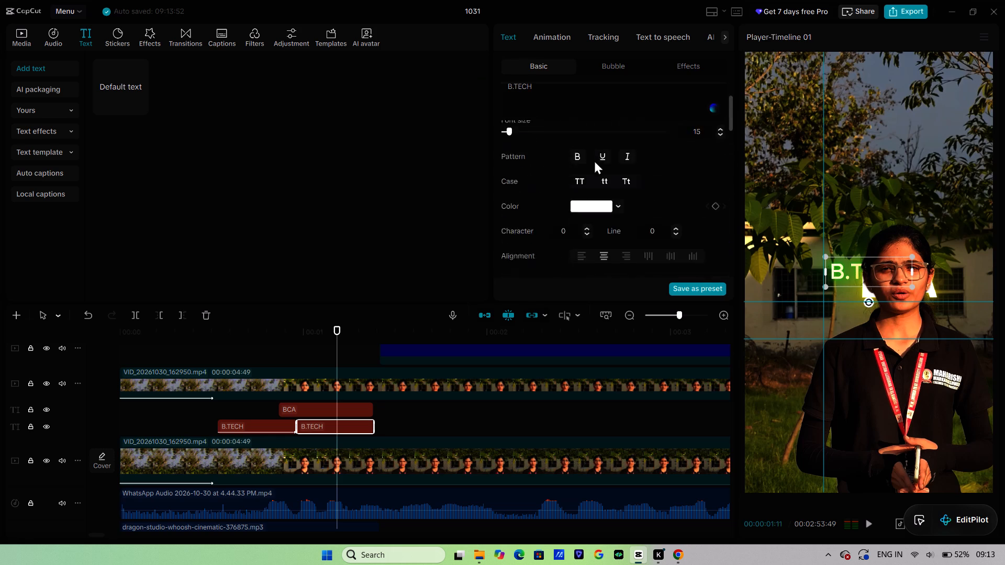
pyautogui.scroll(9, 594, 160)
pyautogui.click(600, 158)
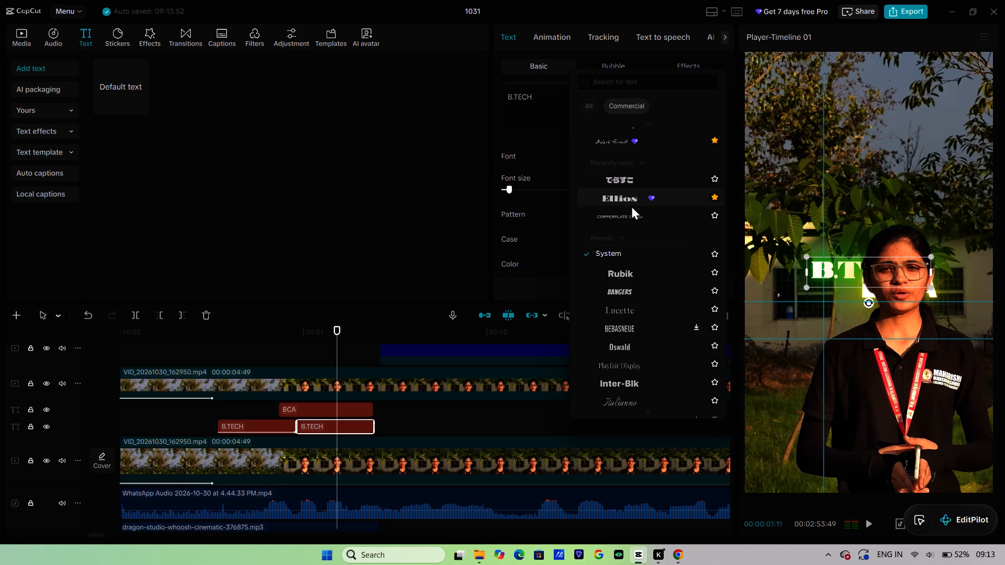
pyautogui.click(634, 176)
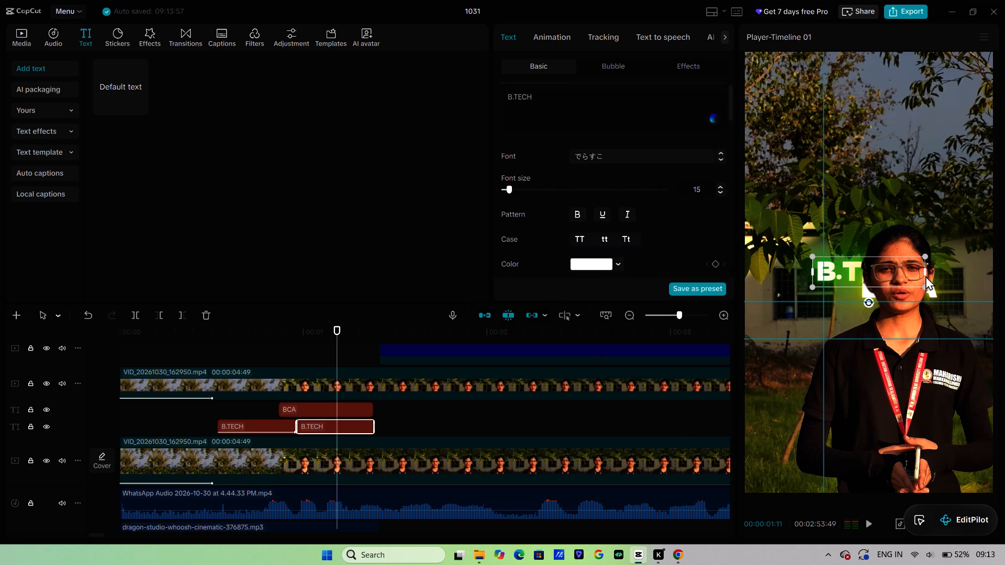
# Move the new B.TECH clip onto its own track between BCA and the original, starting slightly before the BCA clip.
pyautogui.moveTo(333, 349); pyautogui.dragTo(273, 357)
pyautogui.moveTo(318, 421); pyautogui.dragTo(299, 434)
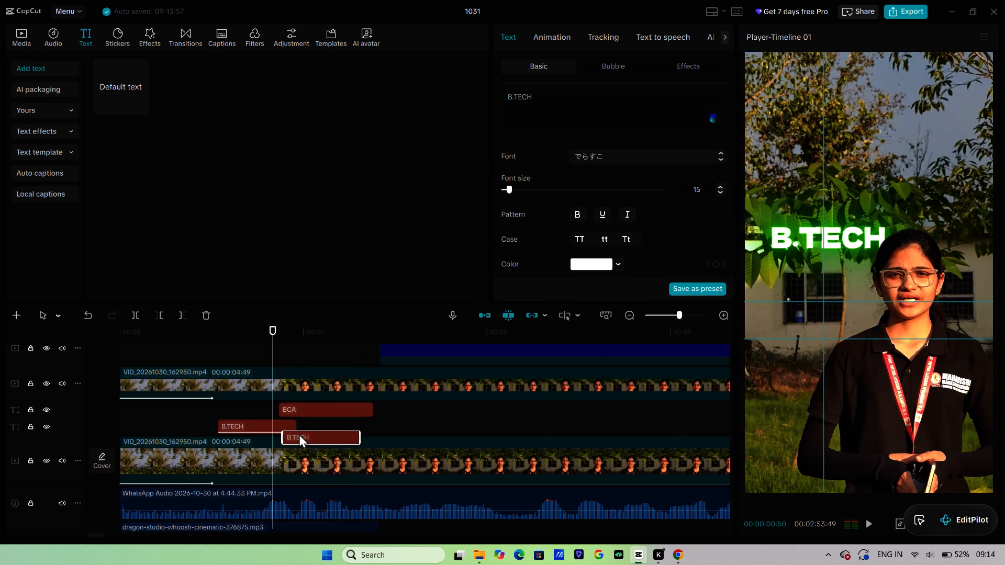
pyautogui.moveTo(299, 434); pyautogui.dragTo(287, 430)
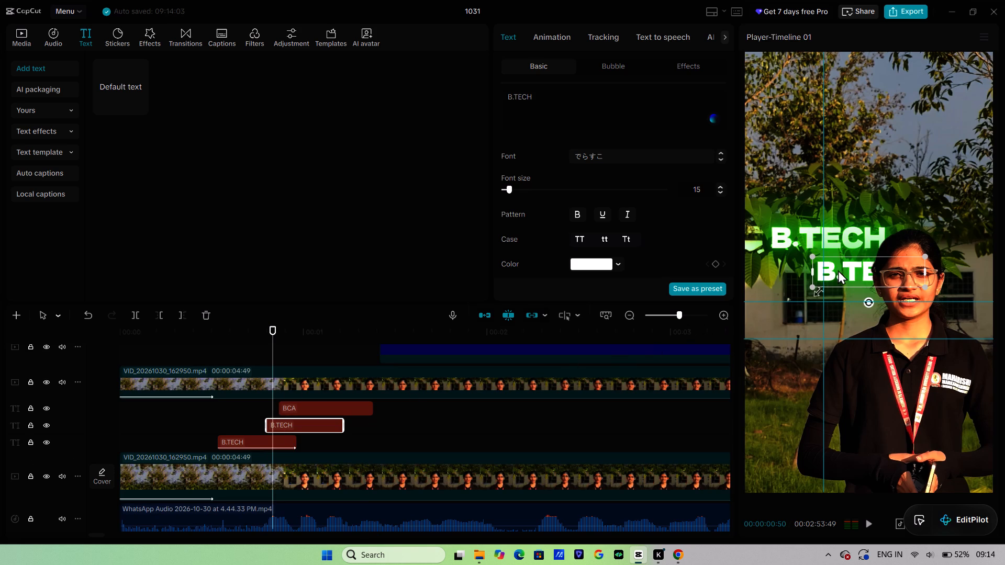
# Position and slightly enlarge the new B.TECH title so it exactly overlaps the original B.TECH title beside the speaker.
pyautogui.moveTo(841, 267); pyautogui.dragTo(794, 235)
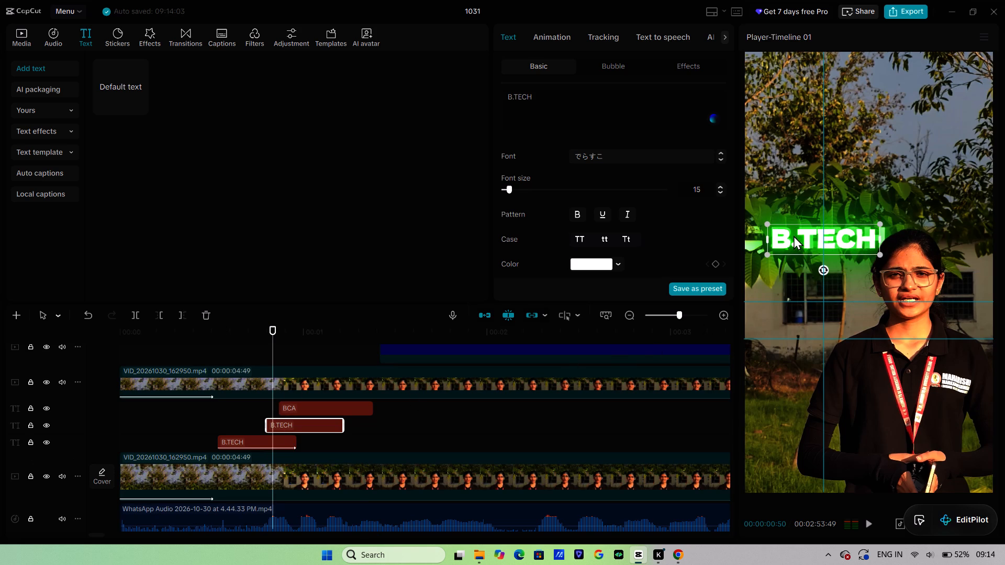
pyautogui.moveTo(794, 235); pyautogui.dragTo(801, 234)
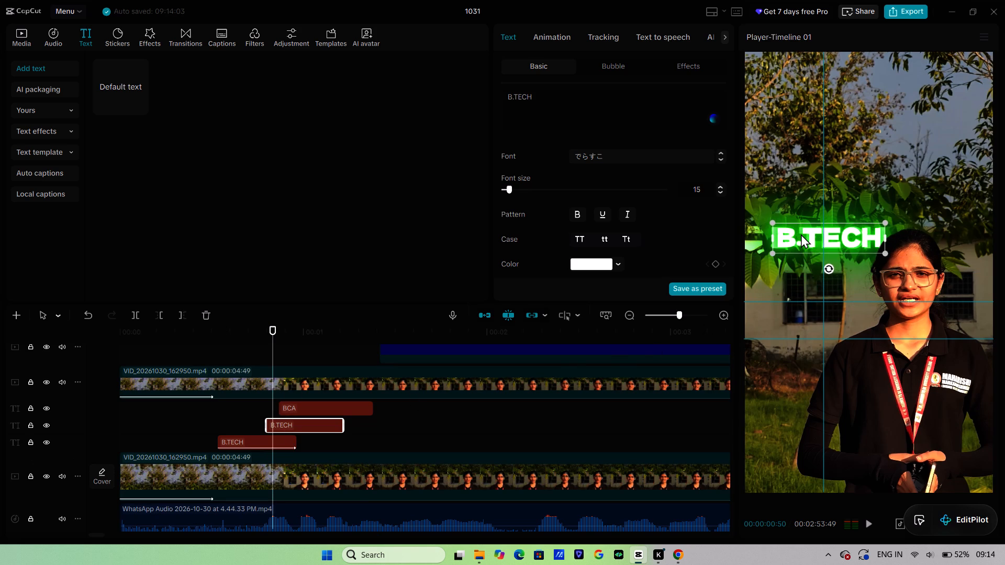
pyautogui.moveTo(801, 234); pyautogui.dragTo(794, 278)
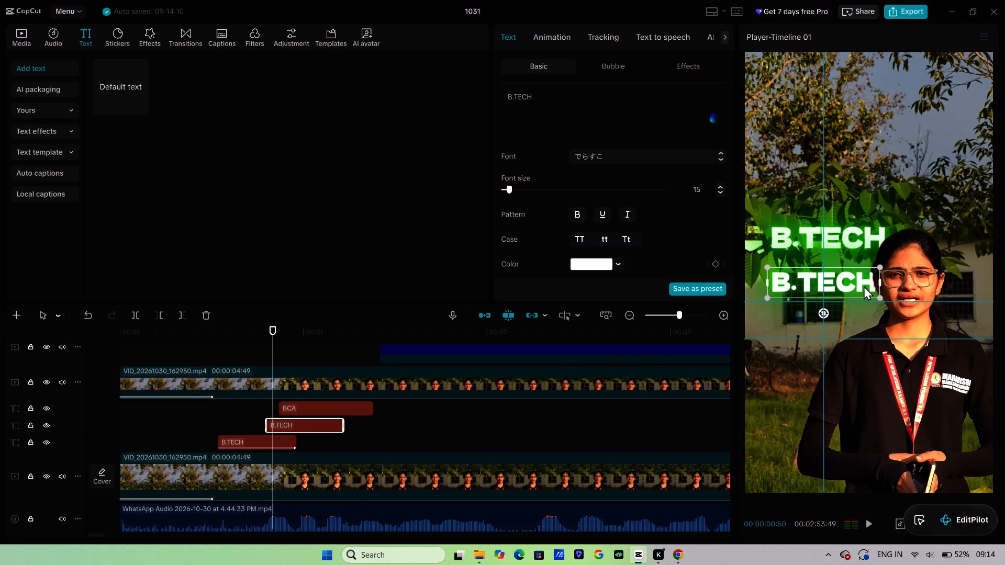
pyautogui.moveTo(881, 297); pyautogui.dragTo(885, 303)
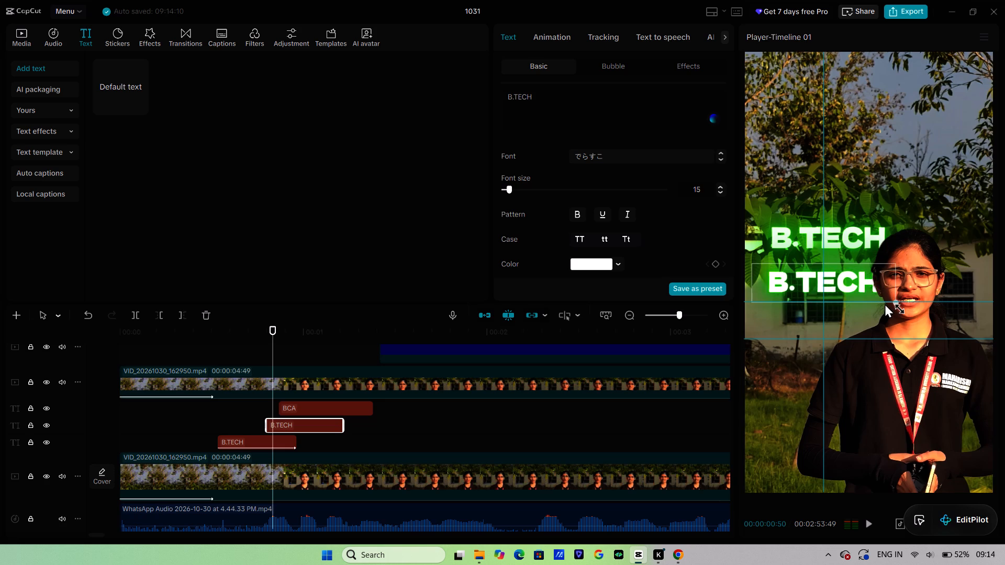
pyautogui.moveTo(885, 303); pyautogui.dragTo(879, 302)
pyautogui.moveTo(848, 296); pyautogui.dragTo(852, 276)
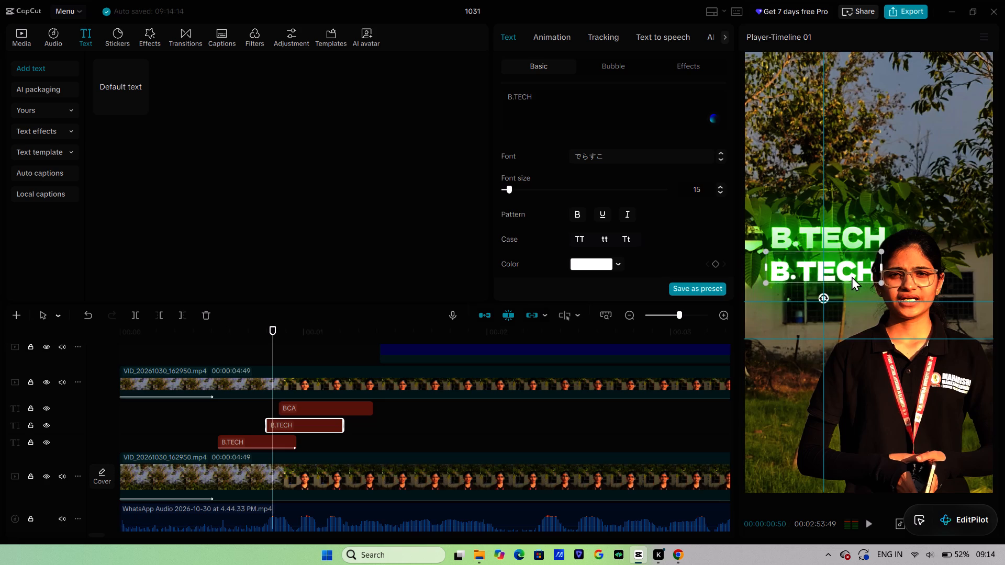
pyautogui.moveTo(852, 276); pyautogui.dragTo(851, 251)
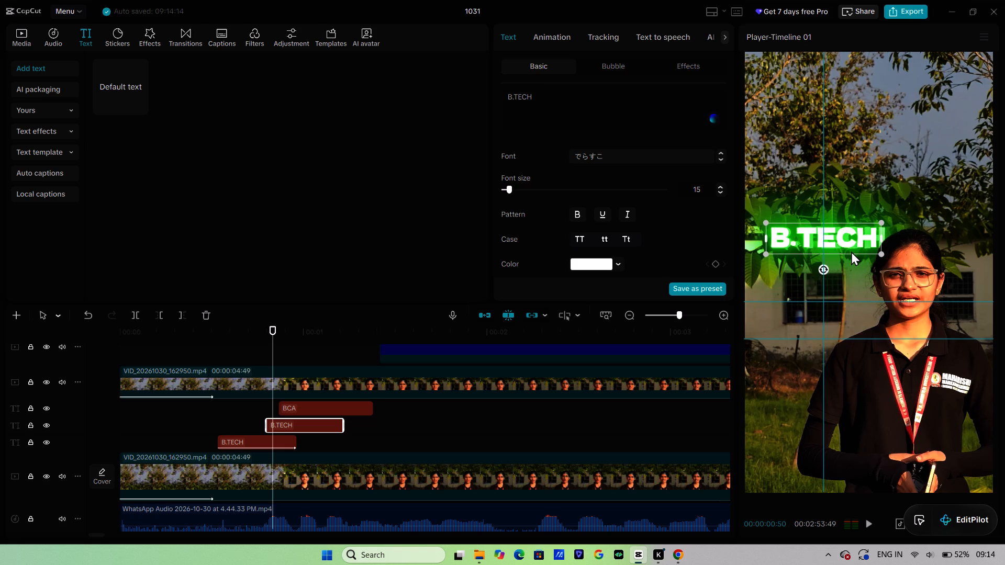
pyautogui.moveTo(851, 251); pyautogui.dragTo(854, 253)
pyautogui.moveTo(887, 259); pyautogui.dragTo(889, 262)
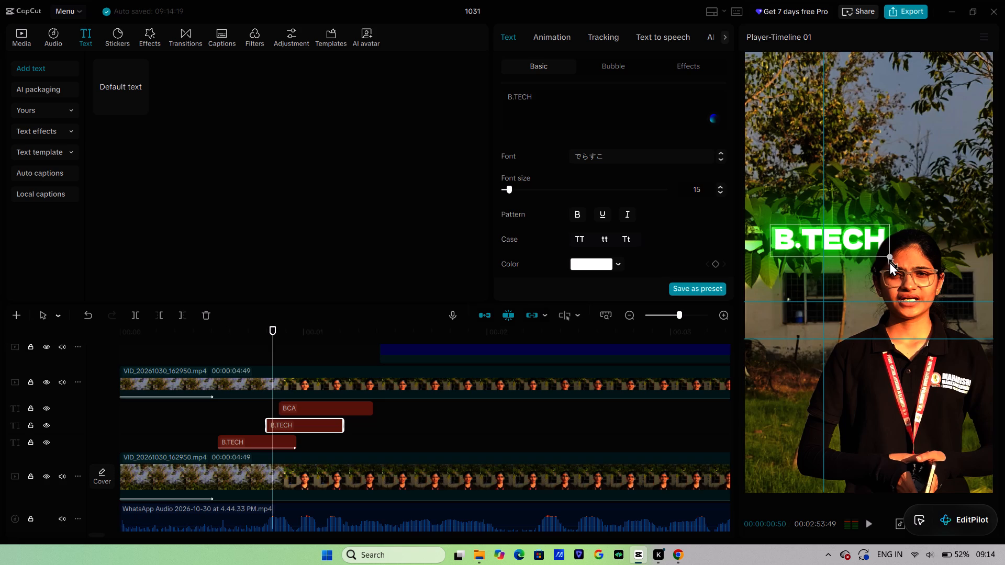
pyautogui.moveTo(889, 262); pyautogui.dragTo(892, 264)
pyautogui.click(857, 253)
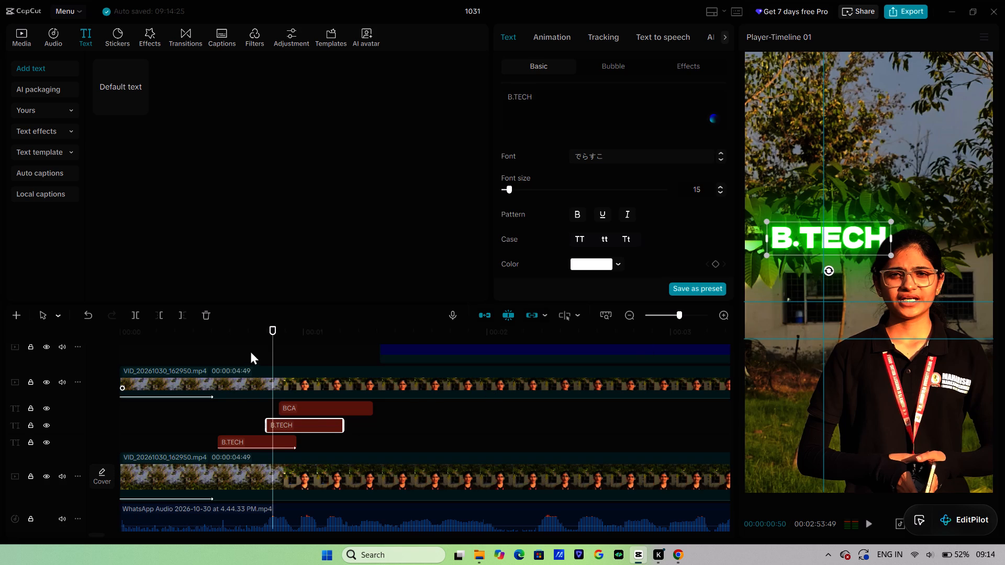
# Play back the opening repeatedly from before the B.TECH title through the blue image to check the title handover.
pyautogui.moveTo(274, 348); pyautogui.dragTo(220, 352)
pyautogui.press('space')
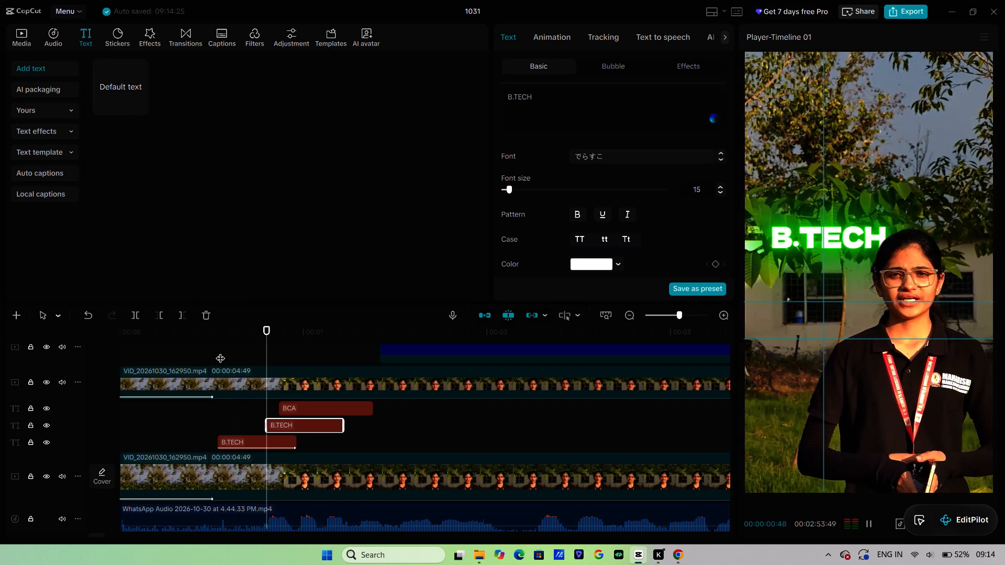
pyautogui.press('space')
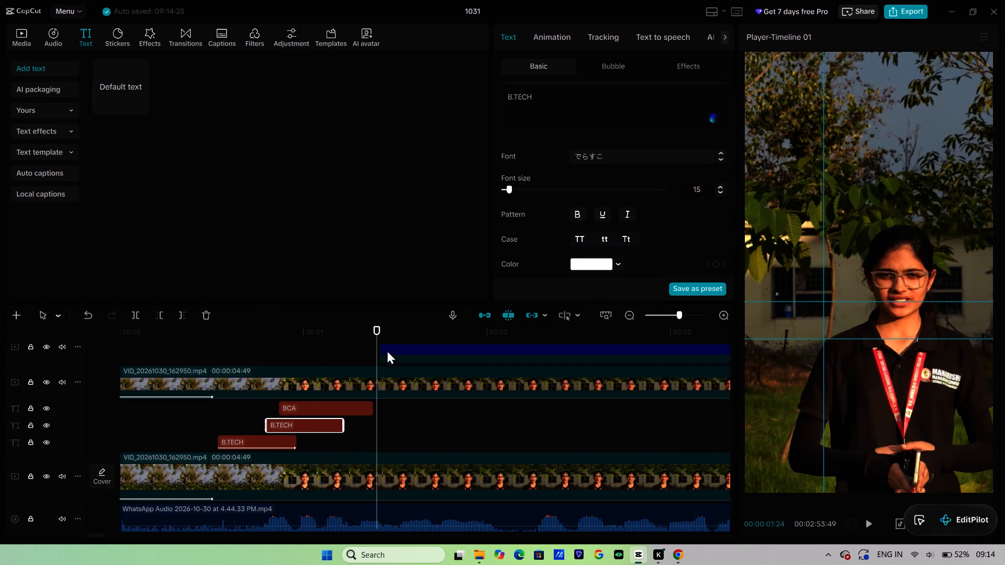
pyautogui.moveTo(376, 333); pyautogui.dragTo(194, 375)
pyautogui.press('space')
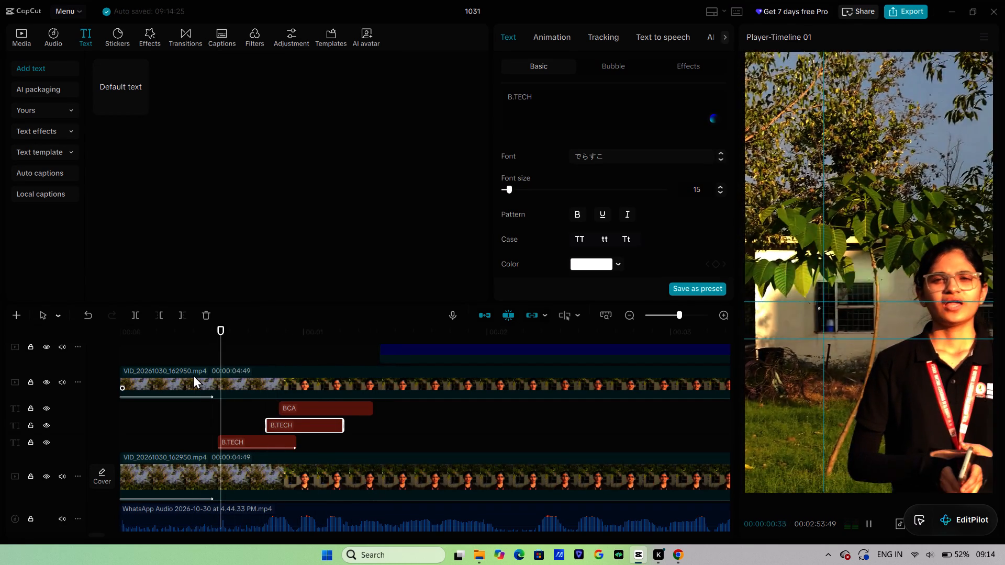
pyautogui.press('space')
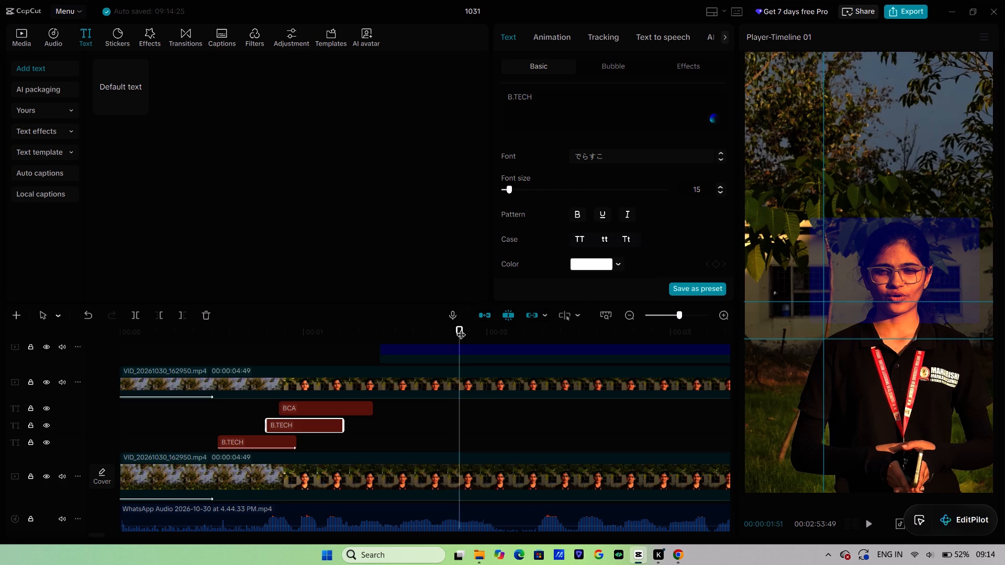
pyautogui.moveTo(461, 328); pyautogui.dragTo(219, 376)
pyautogui.click(219, 376)
pyautogui.press('space')
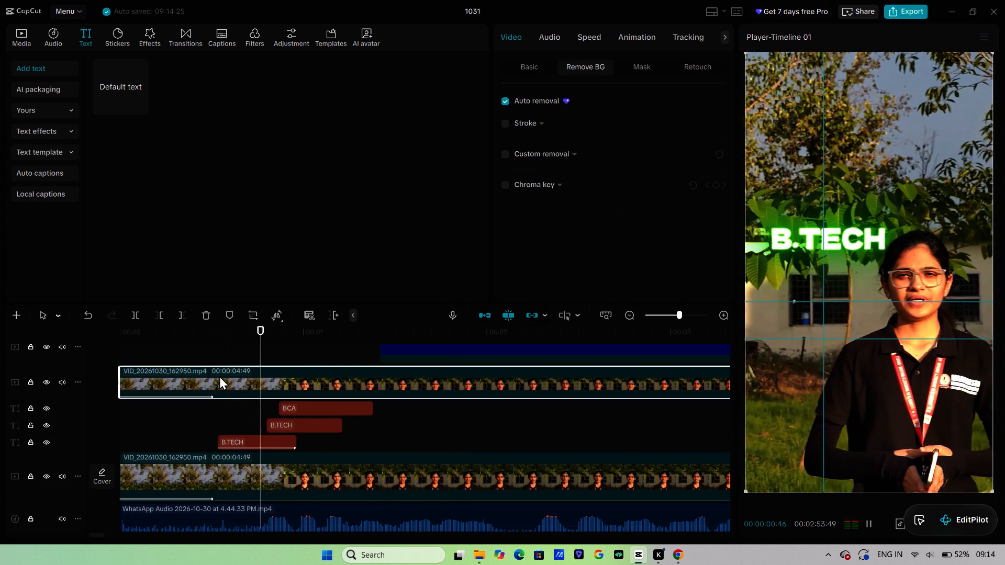
pyautogui.press('space')
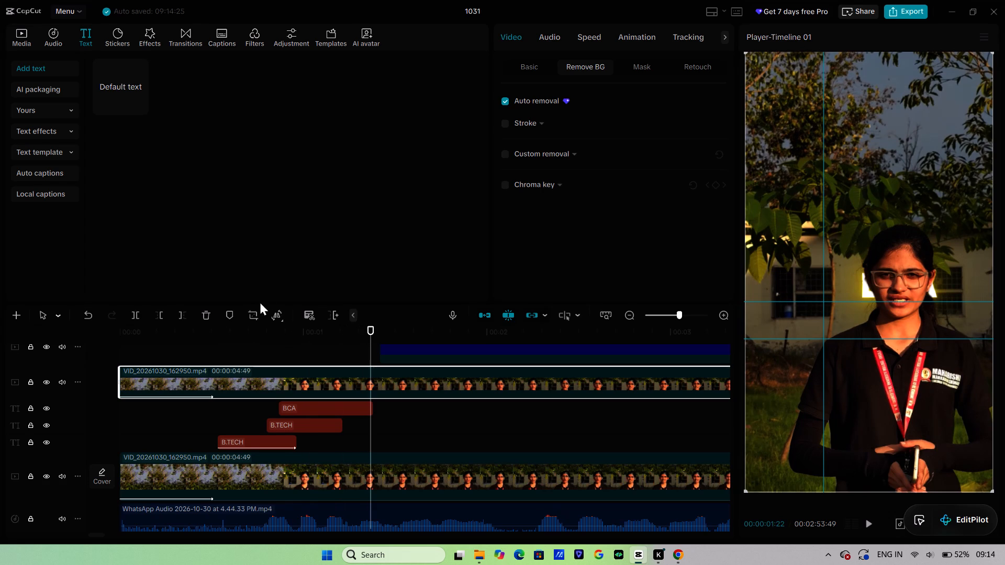
pyautogui.moveTo(369, 327); pyautogui.dragTo(229, 351)
pyautogui.press('space')
pyautogui.press('space')
pyautogui.press('space')
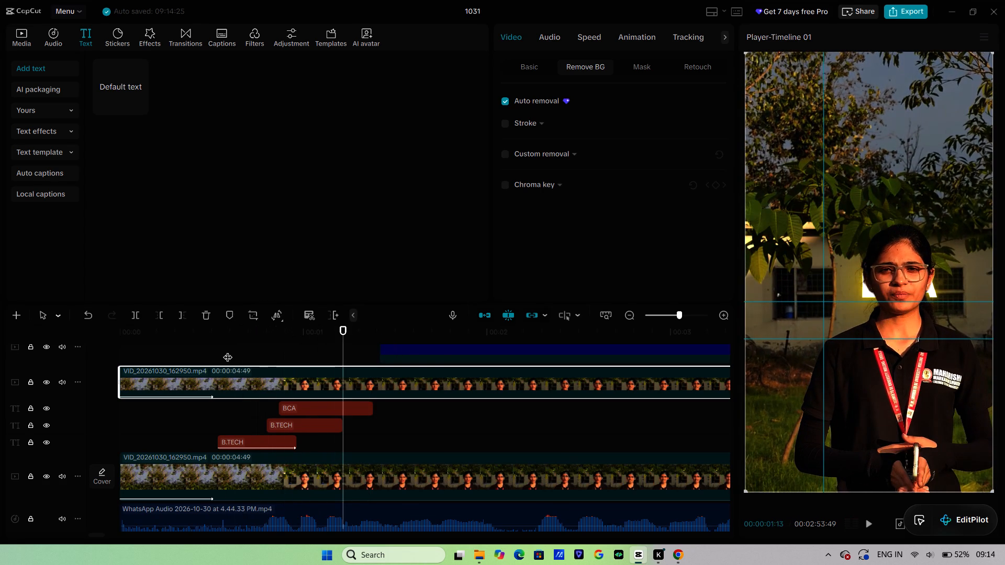
pyautogui.press('space')
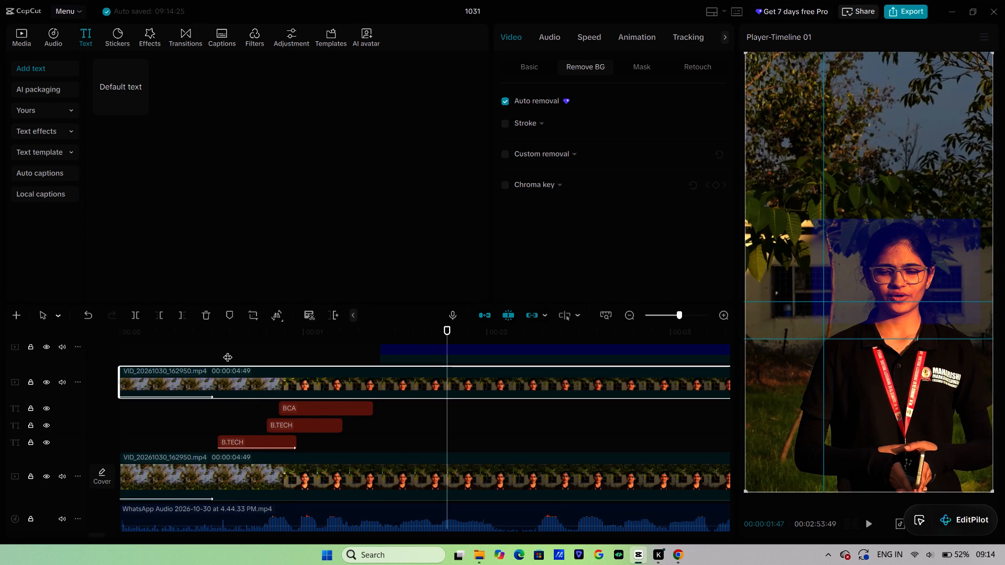
# At the BCA clip's existing keyframe, move the BCA title beside the speaker just below B.TECH, at about X -433, Y -165.
pyautogui.click(349, 408)
pyautogui.moveTo(449, 333); pyautogui.dragTo(428, 333)
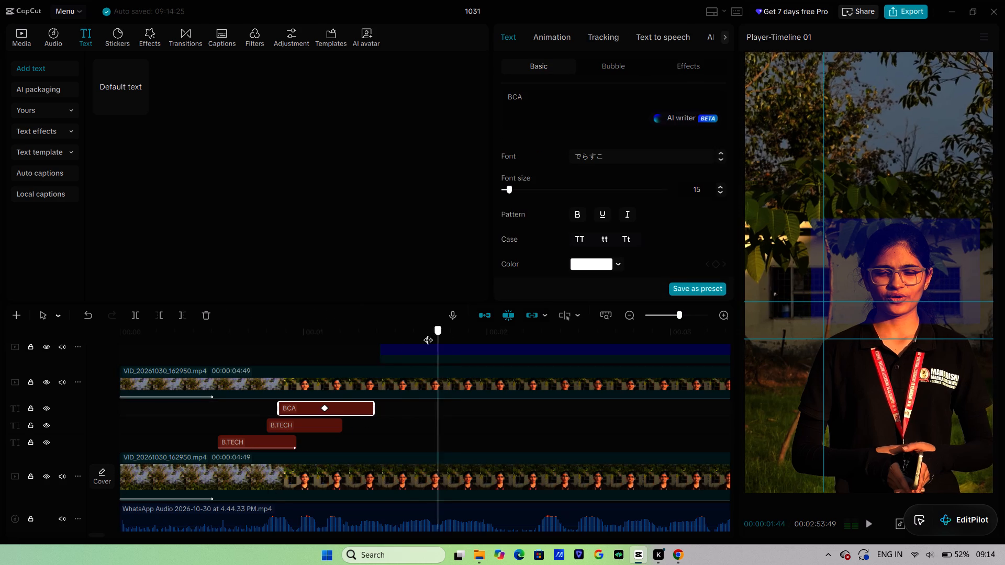
pyautogui.moveTo(428, 333); pyautogui.dragTo(325, 352)
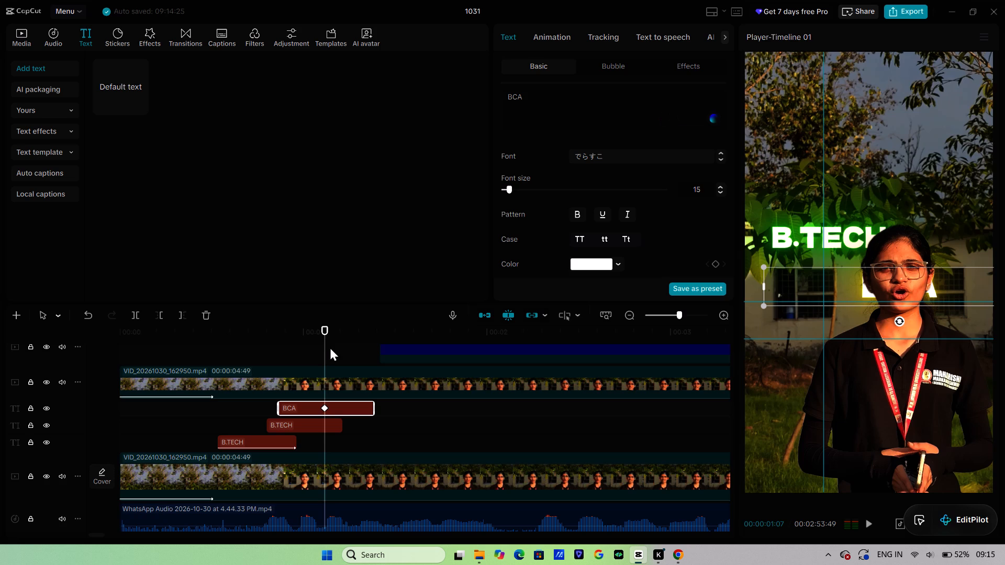
pyautogui.click(326, 408)
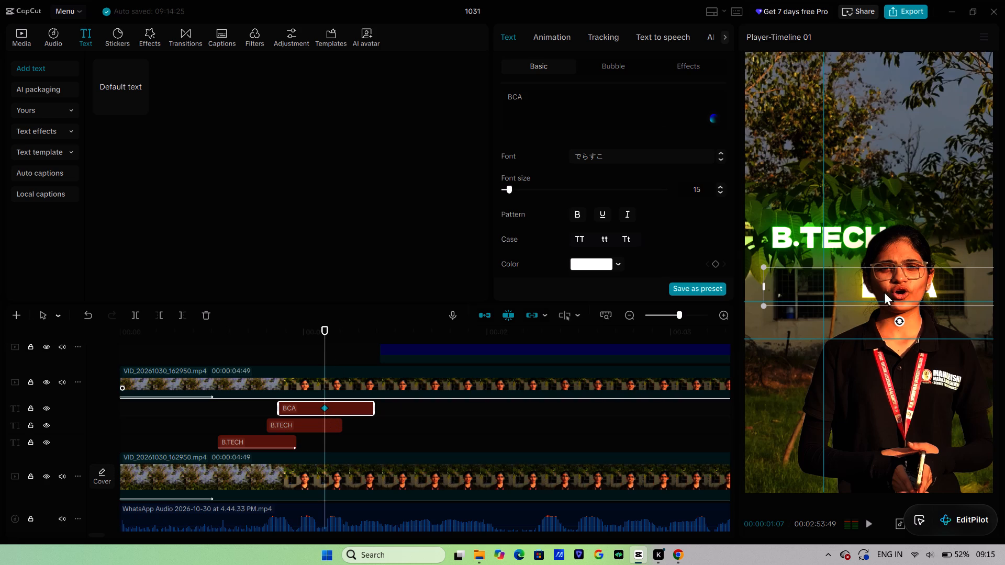
pyautogui.moveTo(855, 290); pyautogui.dragTo(756, 294)
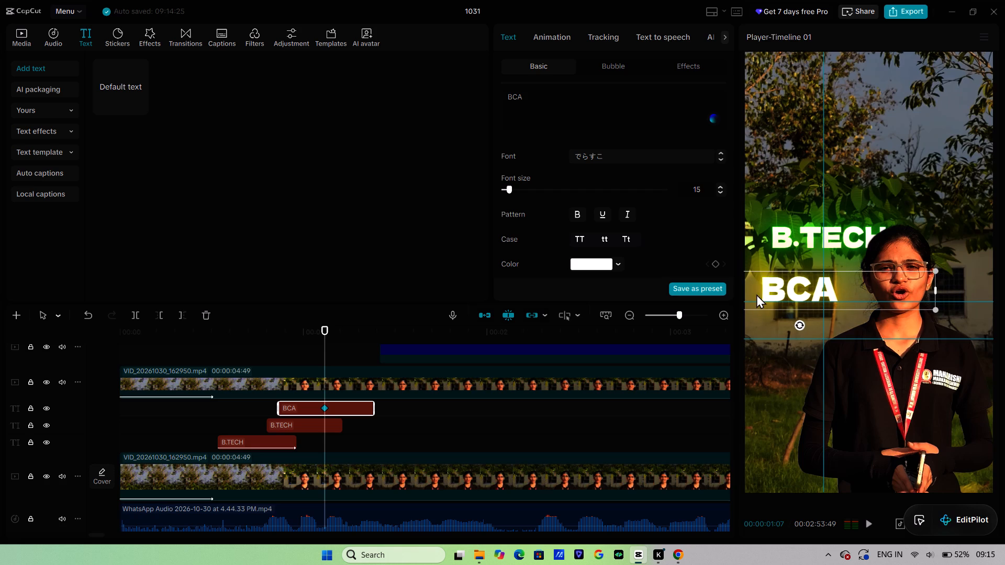
pyautogui.moveTo(756, 294); pyautogui.dragTo(773, 283)
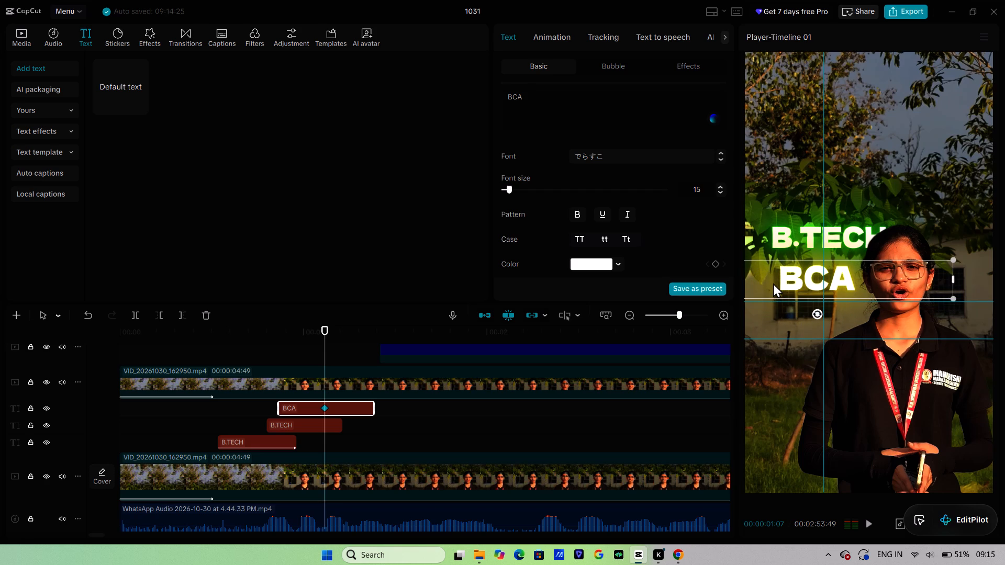
pyautogui.moveTo(773, 283); pyautogui.dragTo(775, 300)
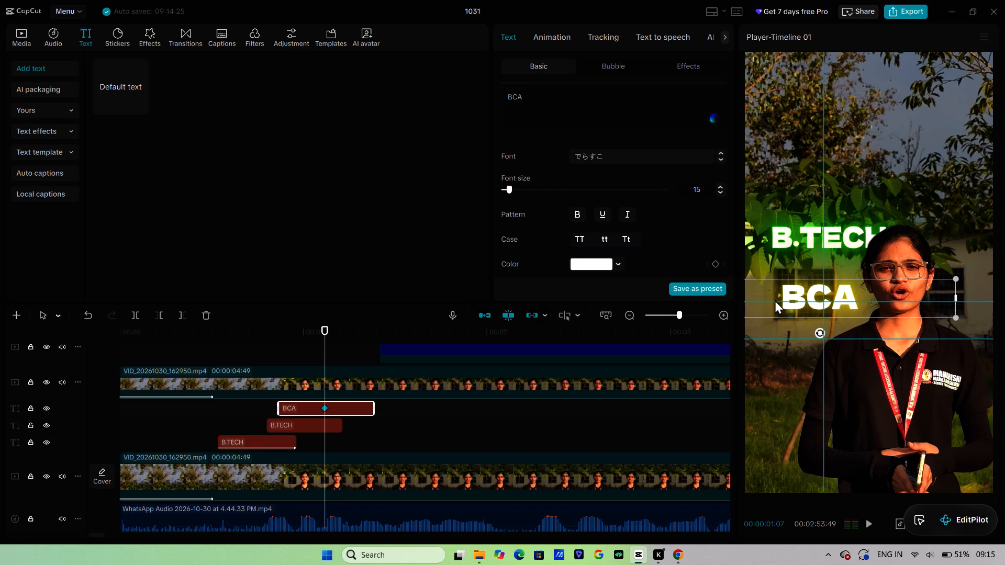
pyautogui.moveTo(775, 300); pyautogui.dragTo(775, 295)
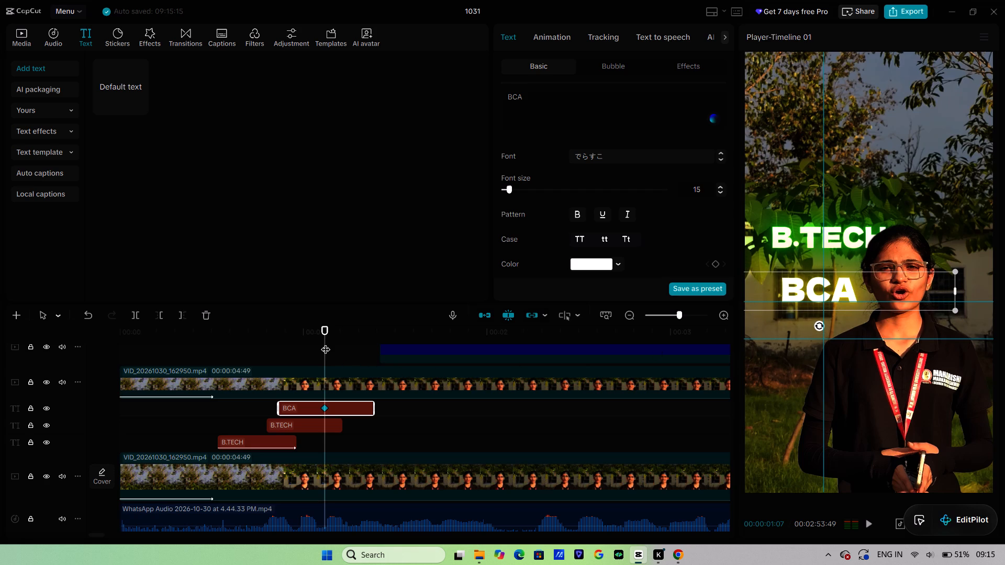
# Add Transform and Blend keyframes at the start of the BCA clip, around 00:00:00:52.
pyautogui.moveTo(326, 343); pyautogui.dragTo(291, 352)
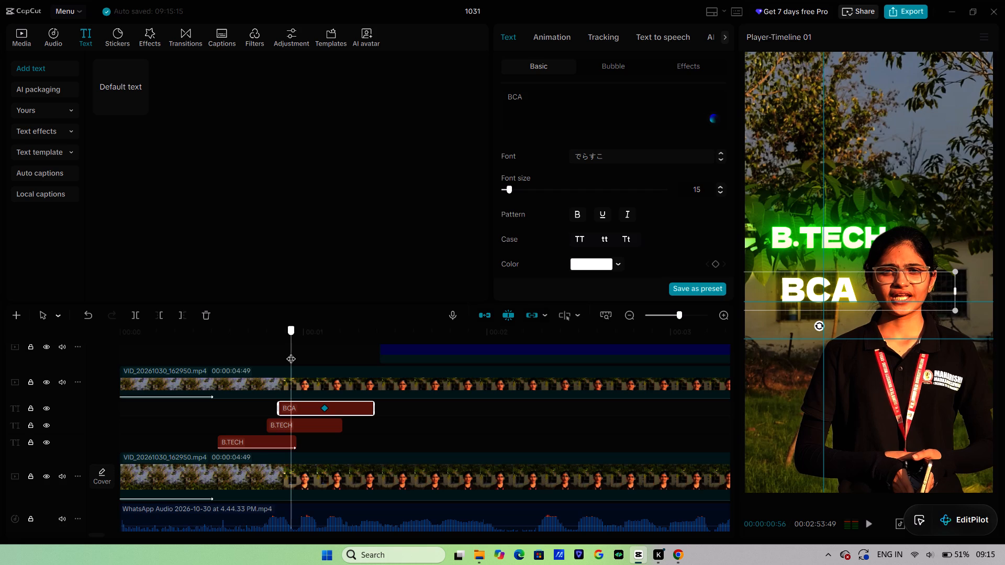
pyautogui.moveTo(291, 352); pyautogui.dragTo(284, 353)
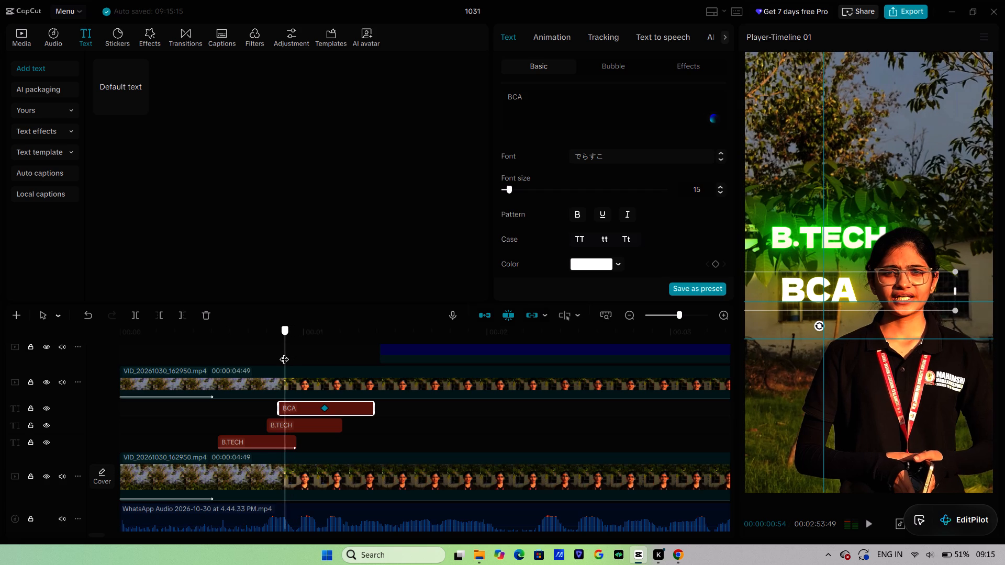
pyautogui.moveTo(284, 353); pyautogui.dragTo(280, 354)
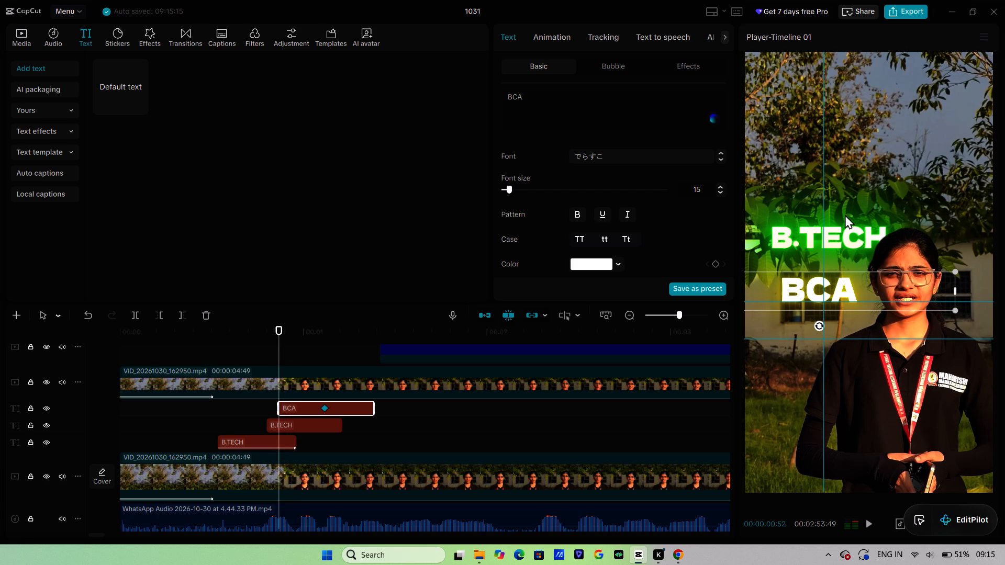
pyautogui.scroll(-5, 634, 197)
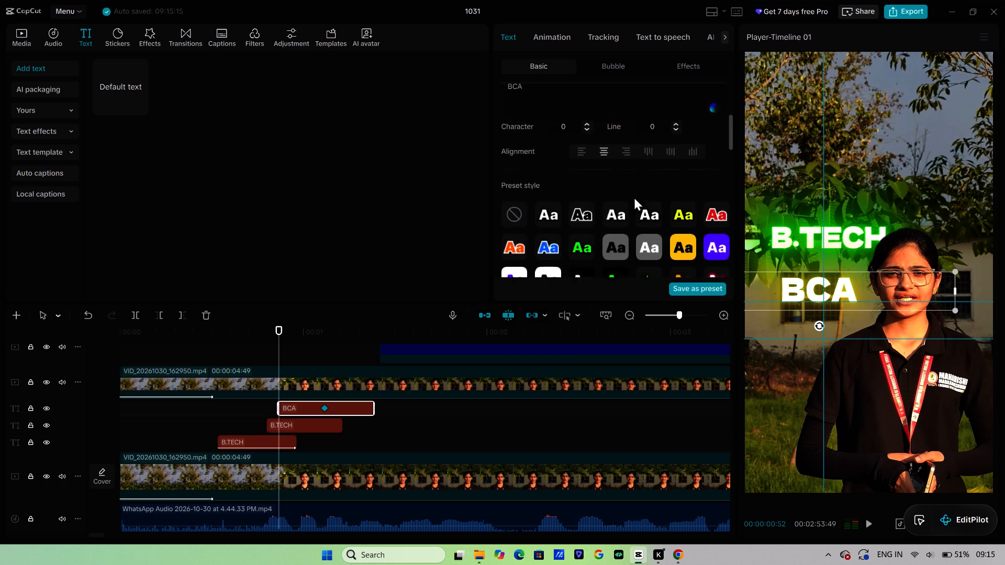
pyautogui.scroll(-10, 634, 197)
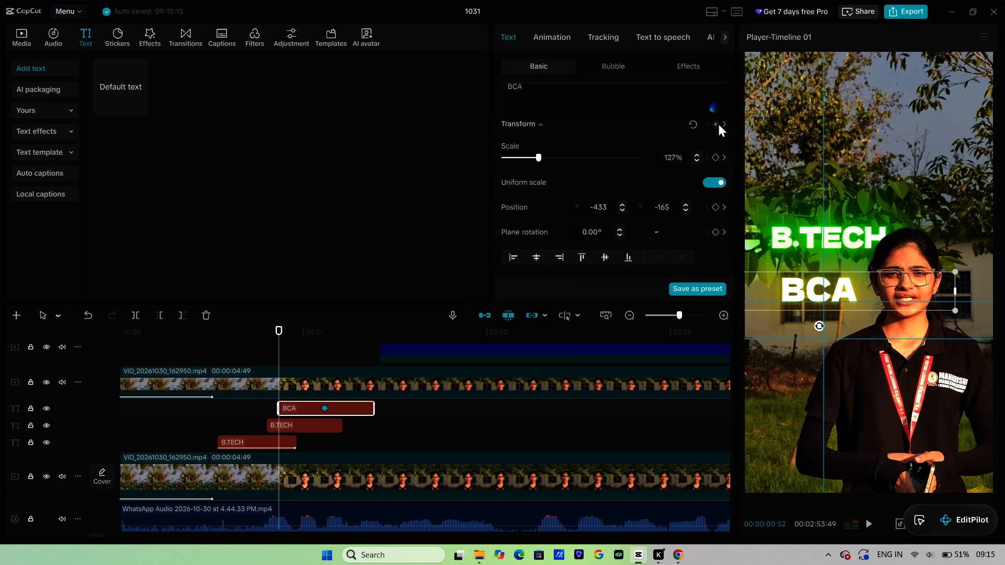
pyautogui.click(719, 123)
pyautogui.click(713, 126)
pyautogui.scroll(-2, 700, 166)
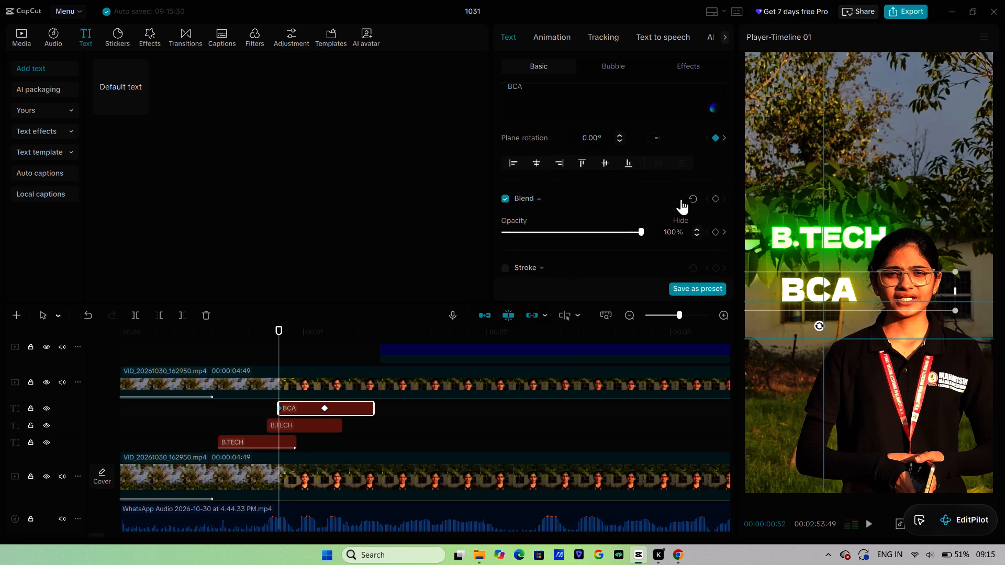
pyautogui.click(717, 200)
# At the BCA clip's starting keyframe, position the title behind the speaker's face, level with its end position, so it slides out.
pyautogui.moveTo(829, 295); pyautogui.dragTo(952, 287)
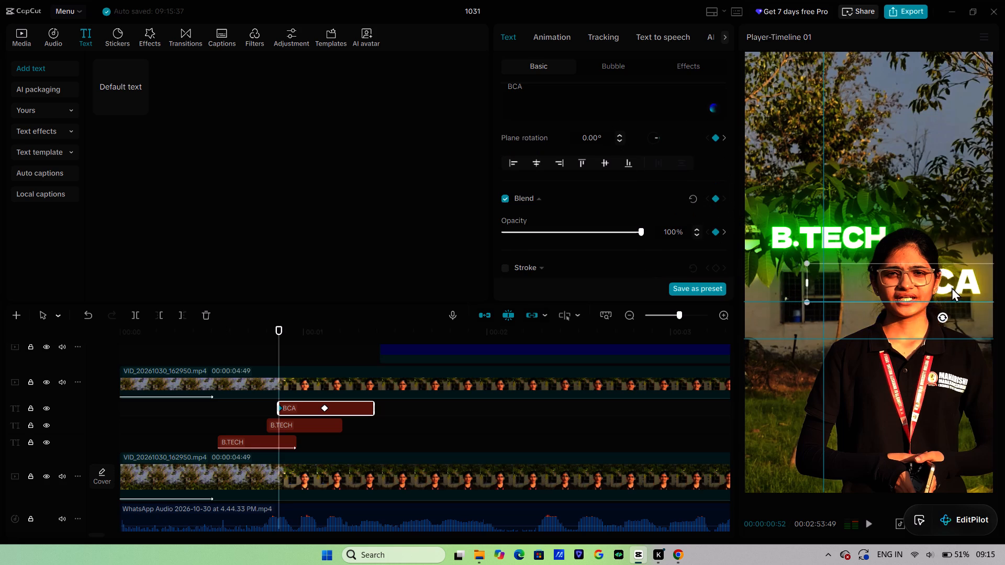
pyautogui.moveTo(952, 287); pyautogui.dragTo(913, 290)
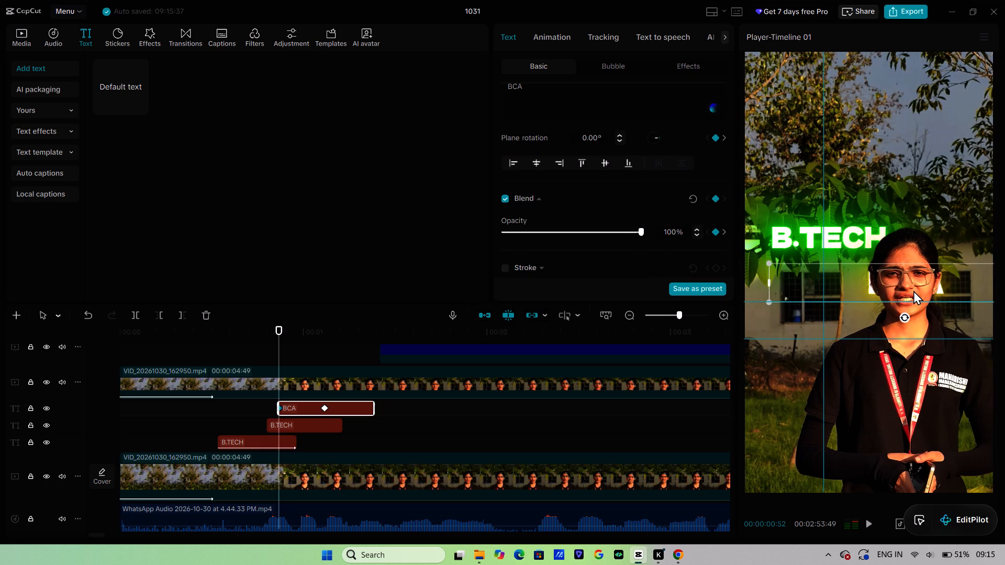
pyautogui.moveTo(913, 290); pyautogui.dragTo(918, 290)
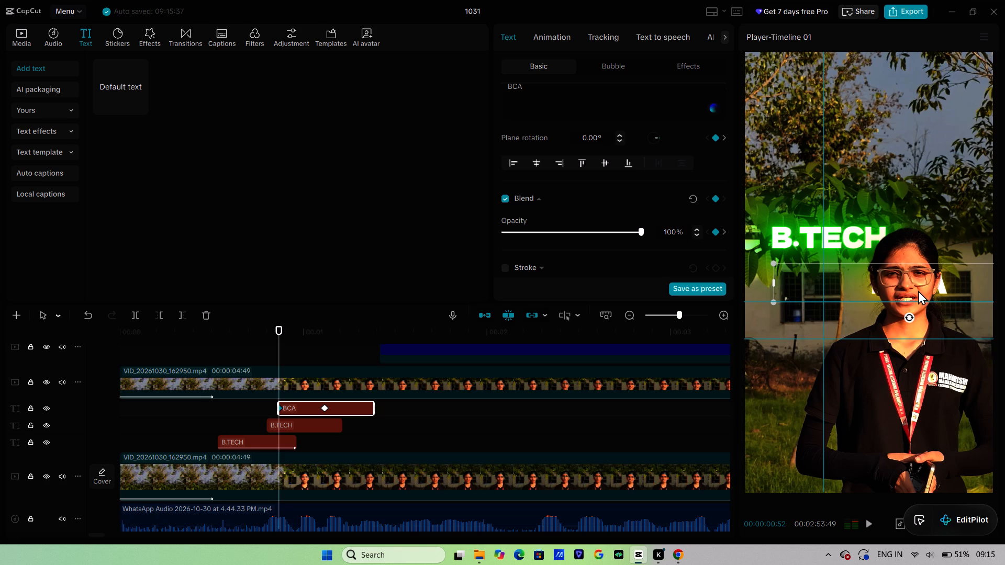
pyautogui.moveTo(918, 290); pyautogui.dragTo(915, 285)
pyautogui.moveTo(906, 280); pyautogui.dragTo(907, 292)
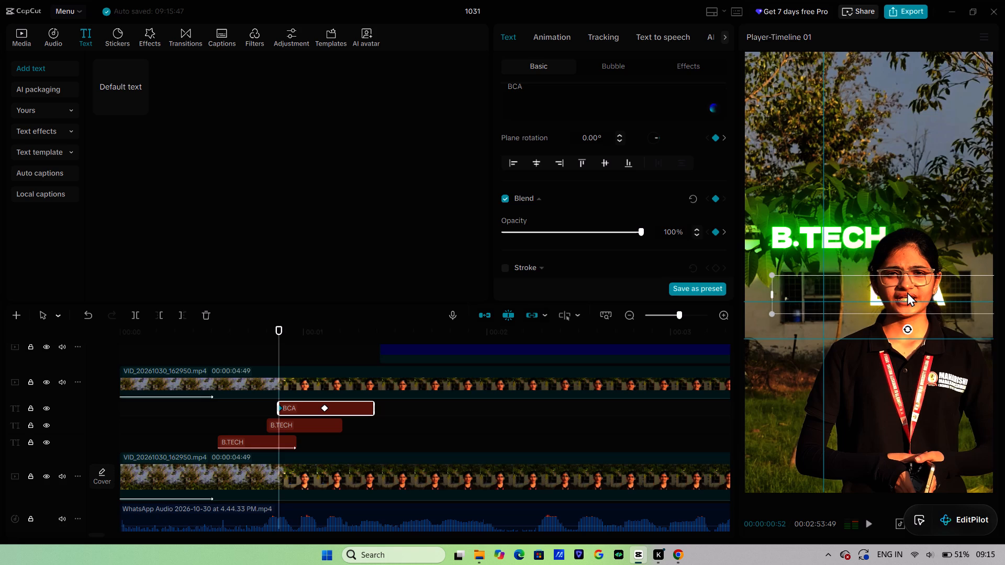
pyautogui.moveTo(907, 292); pyautogui.dragTo(907, 290)
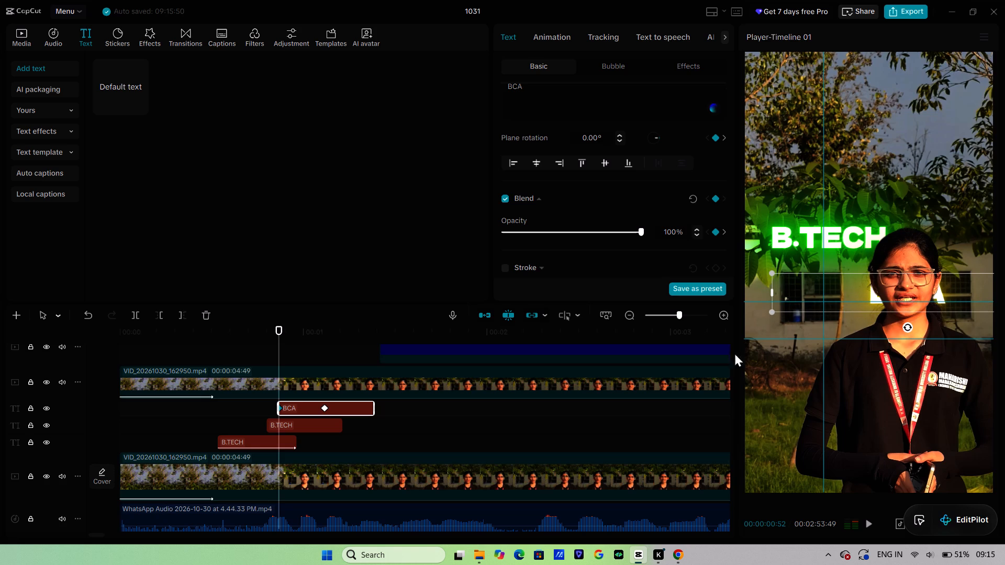
# Trim the BCA clip to end at about 00:00:01:18 and extend the new B.TECH clip to the same end point.
pyautogui.moveTo(277, 347); pyautogui.dragTo(321, 349)
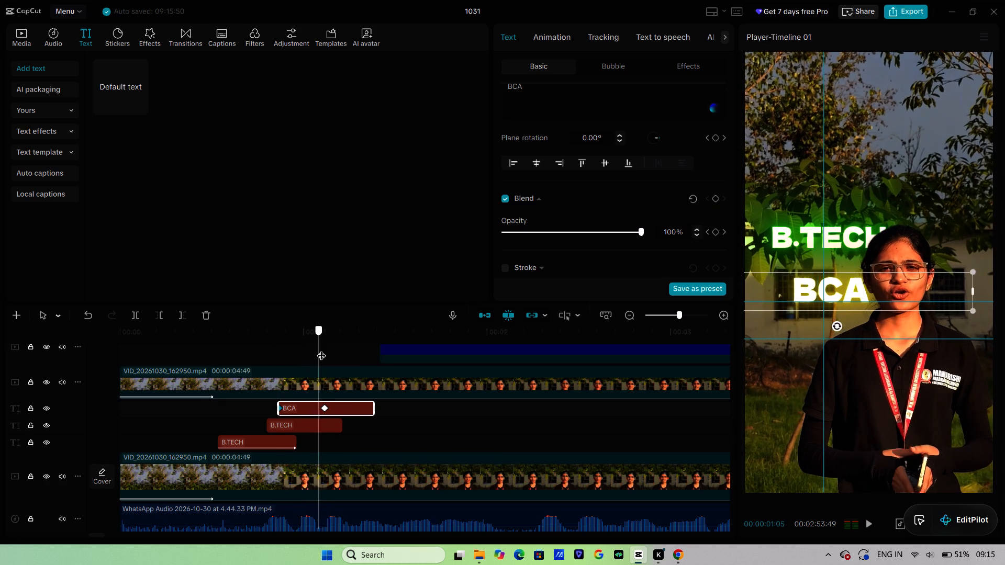
pyautogui.moveTo(321, 349); pyautogui.dragTo(344, 358)
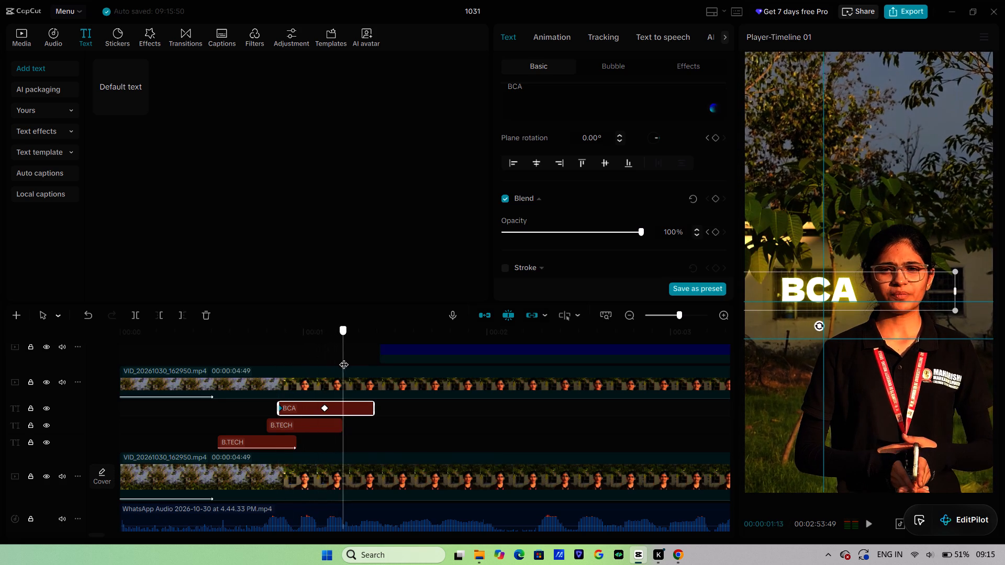
pyautogui.moveTo(344, 358); pyautogui.dragTo(360, 358)
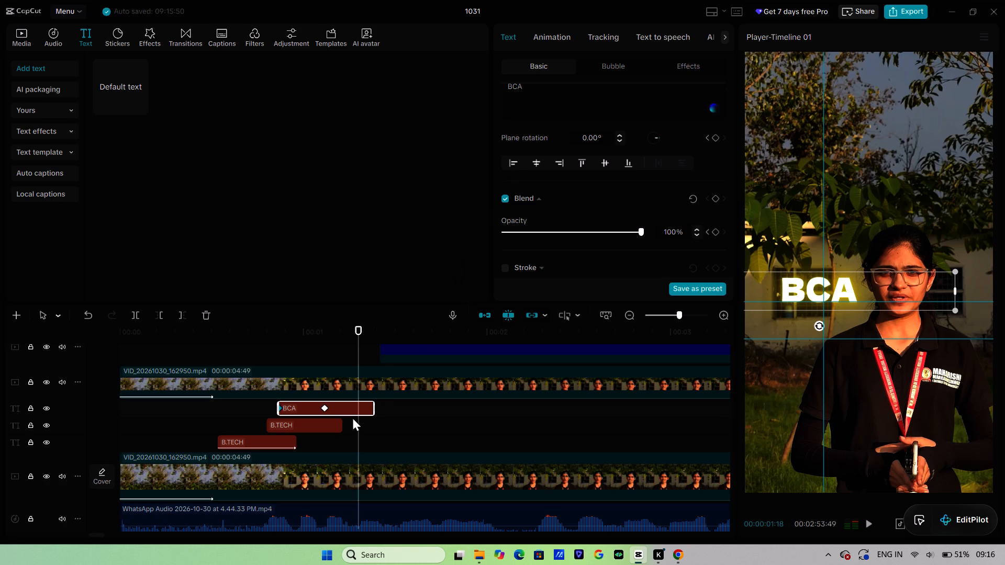
pyautogui.moveTo(375, 405); pyautogui.dragTo(366, 406)
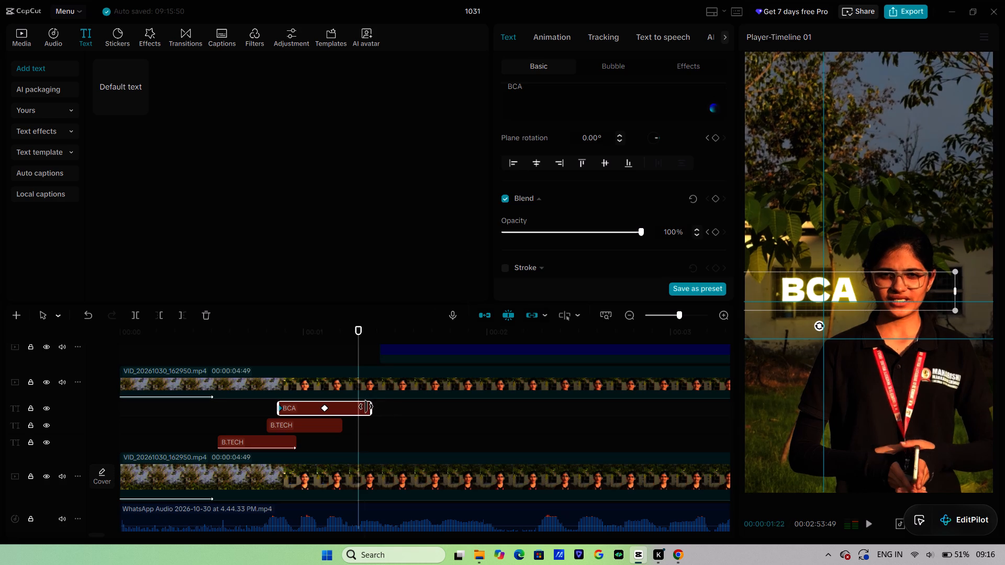
pyautogui.moveTo(366, 406); pyautogui.dragTo(355, 412)
pyautogui.click(334, 433)
pyautogui.click(343, 428)
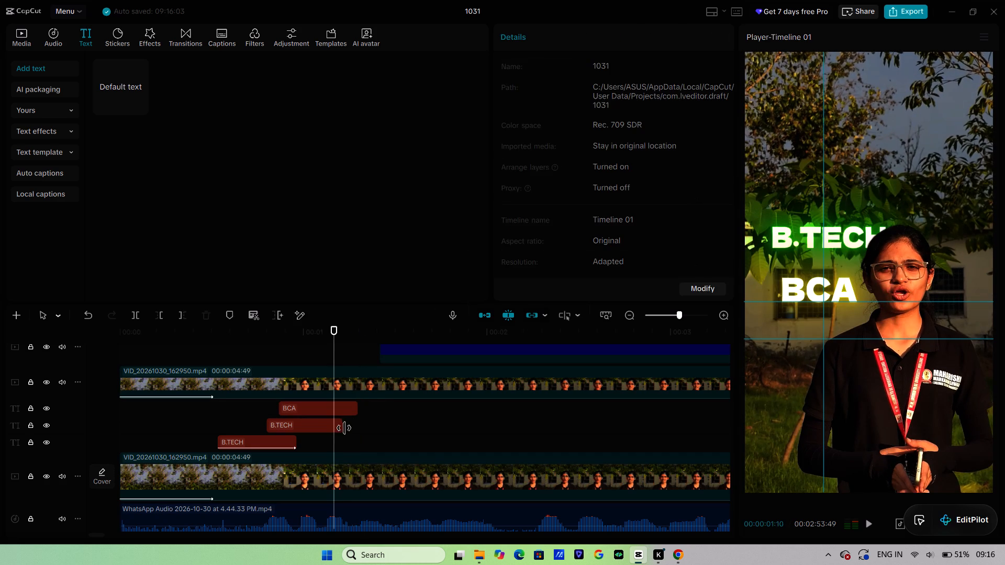
pyautogui.moveTo(345, 428); pyautogui.dragTo(353, 431)
# Apply a Fade Out exit animation of 0.1 s to the BCA title and play back the ending.
pyautogui.click(343, 405)
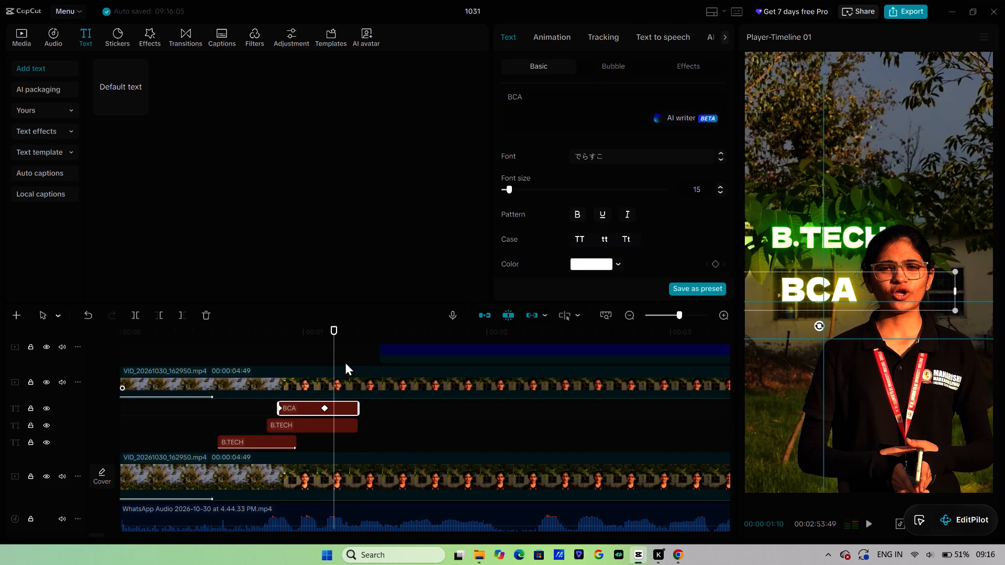
pyautogui.click(562, 37)
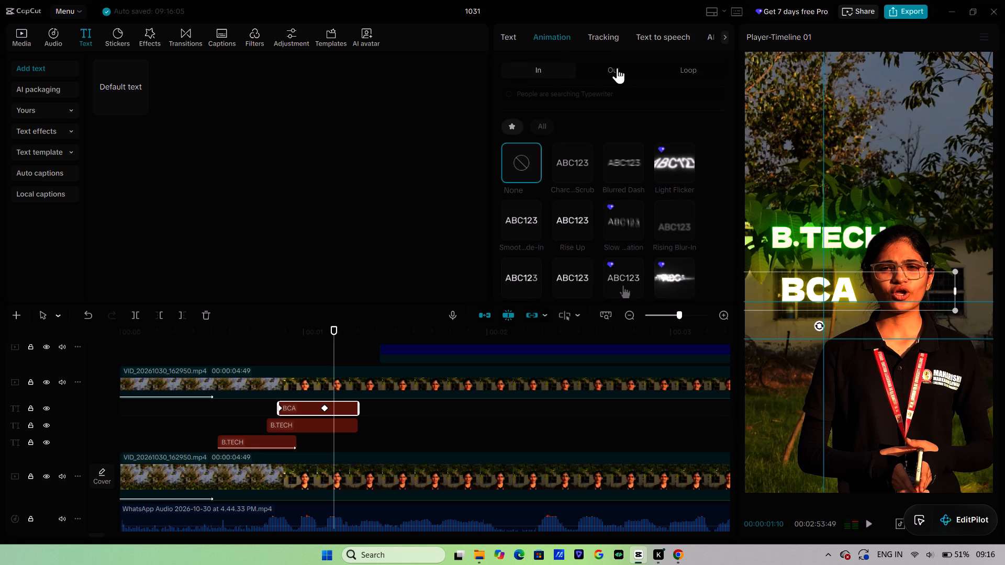
pyautogui.click(629, 67)
pyautogui.click(576, 160)
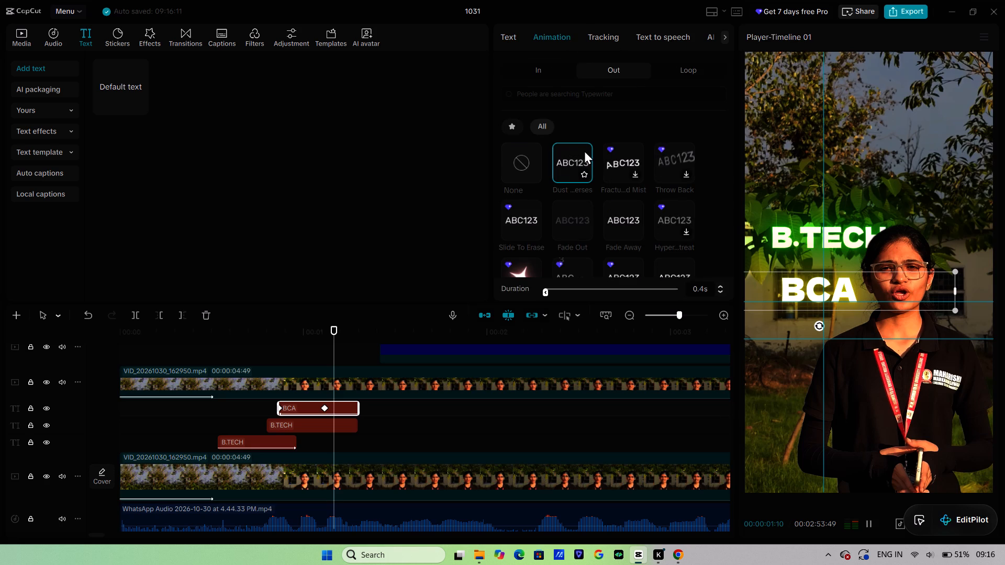
pyautogui.click(578, 211)
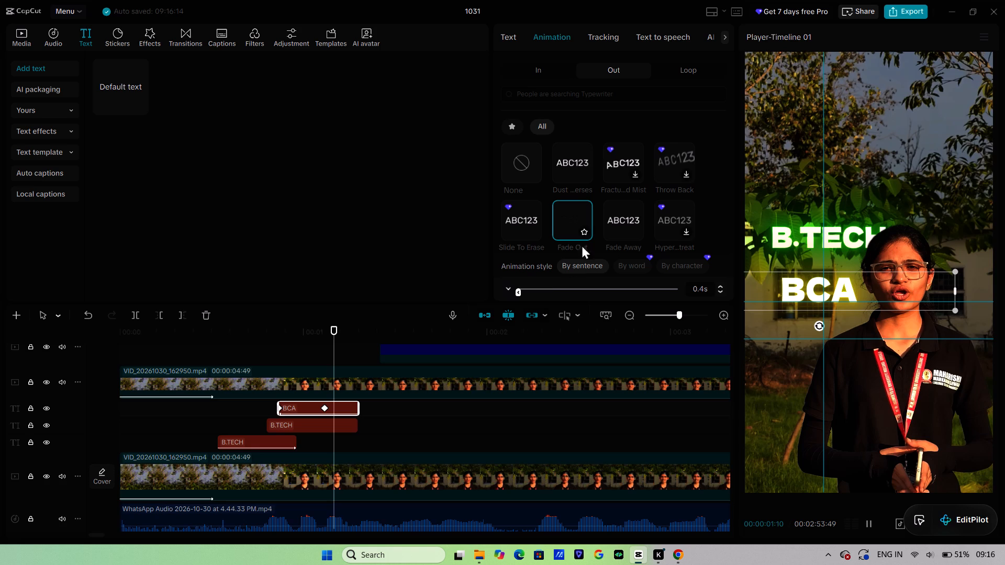
pyautogui.moveTo(510, 295); pyautogui.dragTo(516, 295)
pyautogui.moveTo(518, 294); pyautogui.dragTo(657, 309)
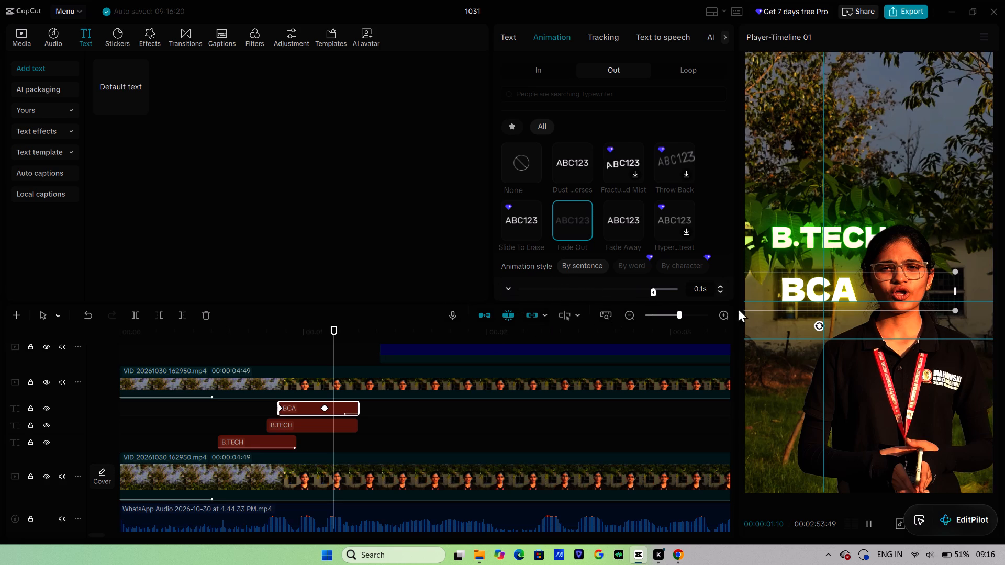
pyautogui.click(873, 526)
pyautogui.click(873, 526)
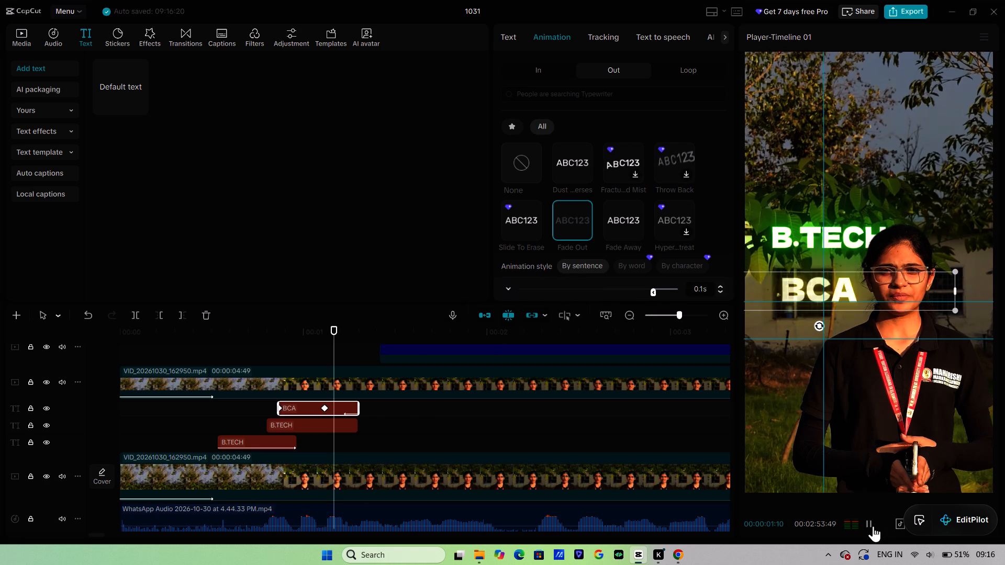
pyautogui.click(873, 526)
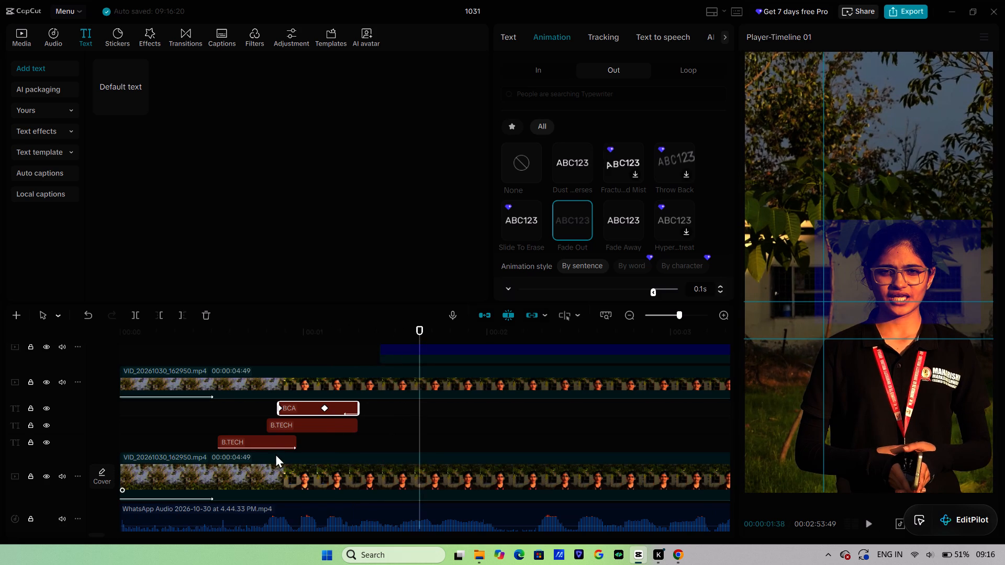
# Apply a Fade Out exit animation of 0.1 s to the newer B.TECH title beneath BCA and play back the titles.
pyautogui.click(353, 425)
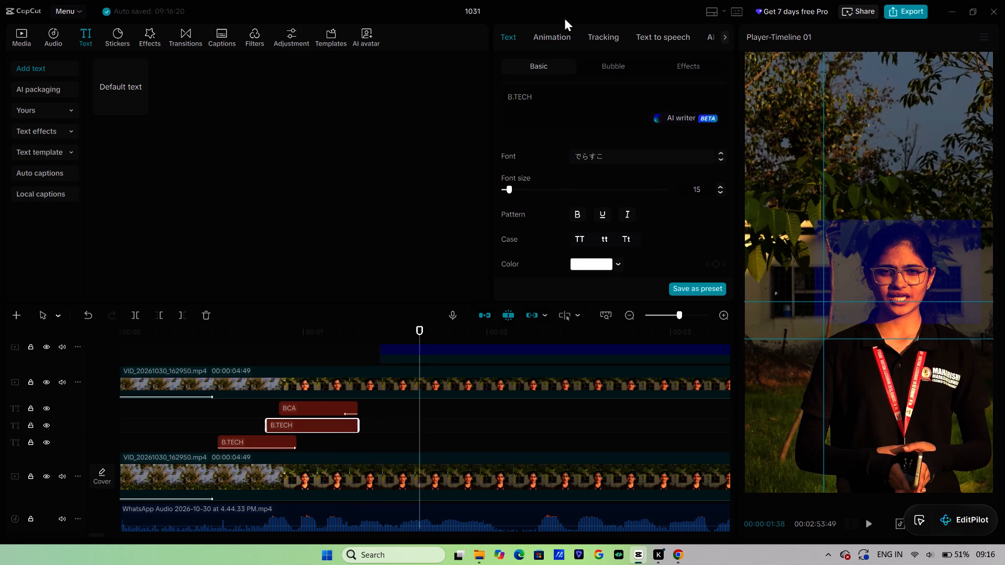
pyautogui.click(553, 33)
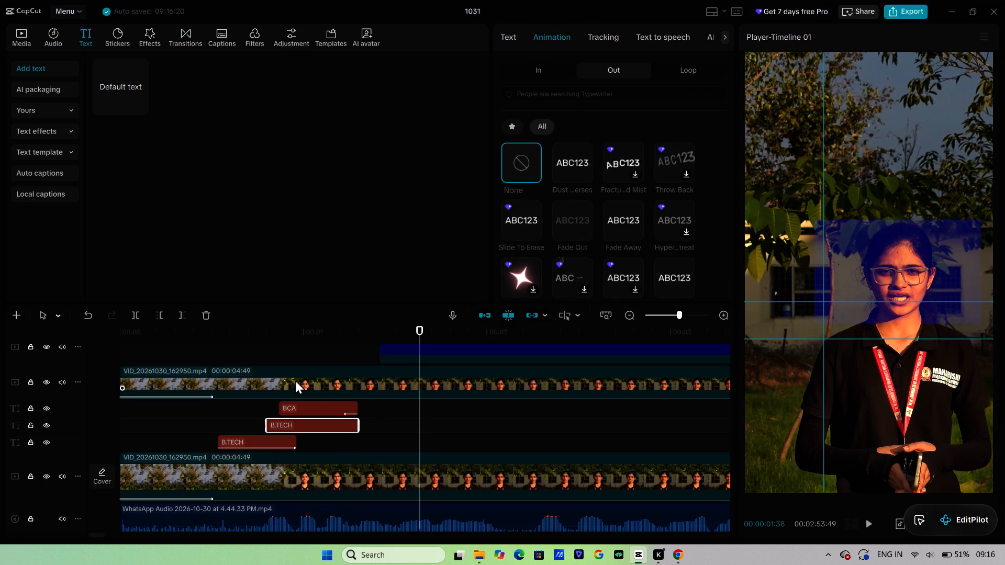
pyautogui.click(341, 408)
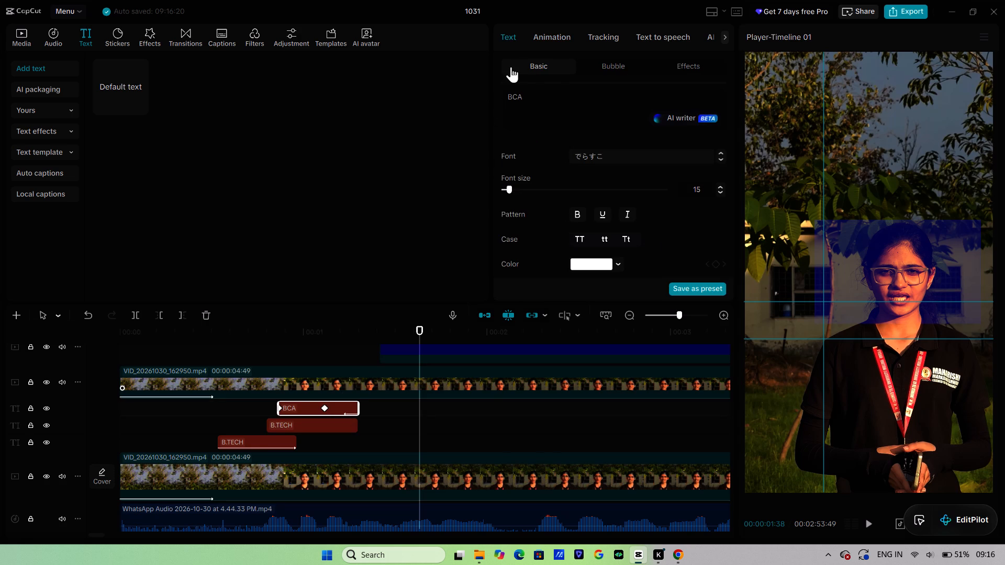
pyautogui.click(540, 38)
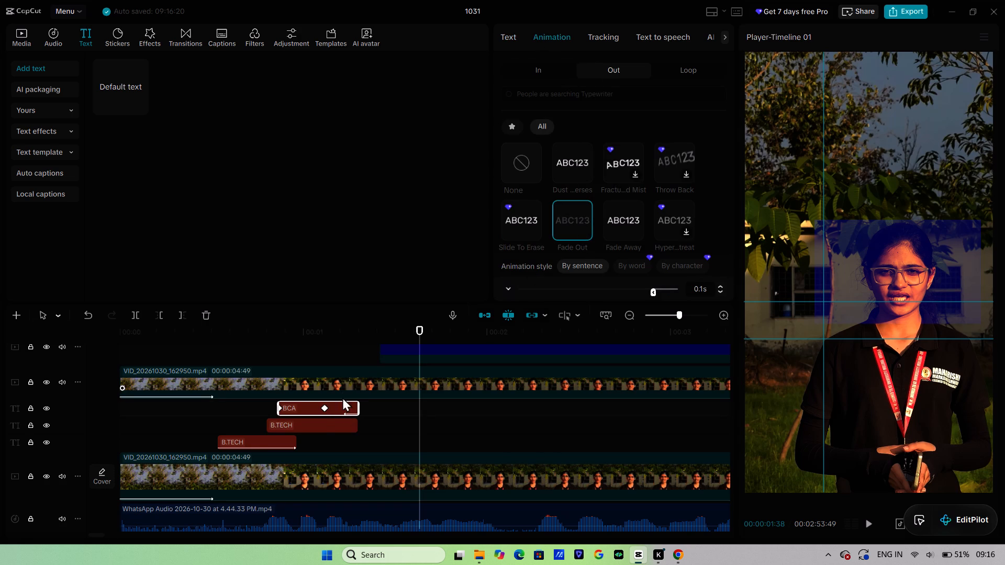
pyautogui.click(349, 420)
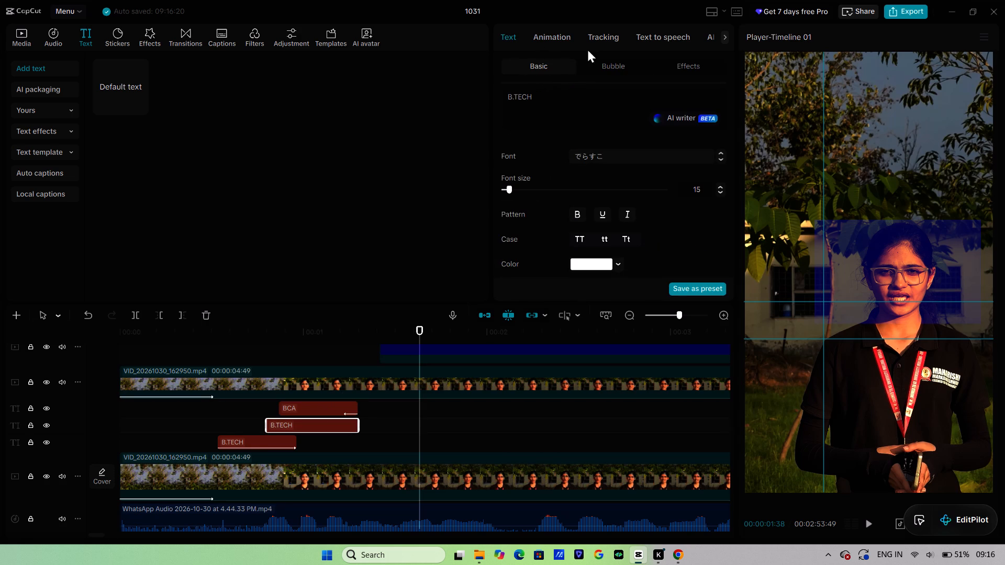
pyautogui.click(564, 29)
pyautogui.click(574, 221)
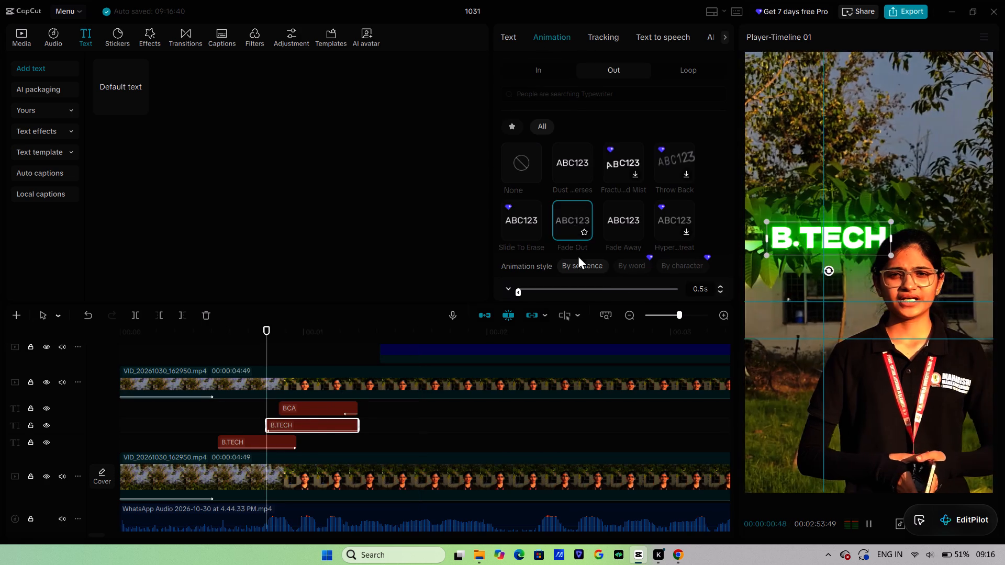
pyautogui.click(632, 292)
pyautogui.click(643, 291)
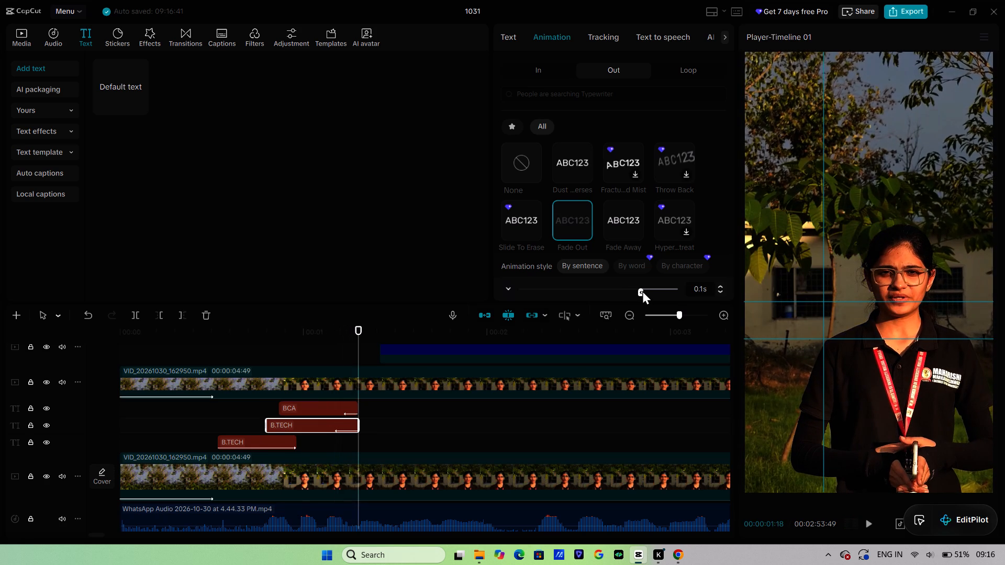
pyautogui.click(646, 285)
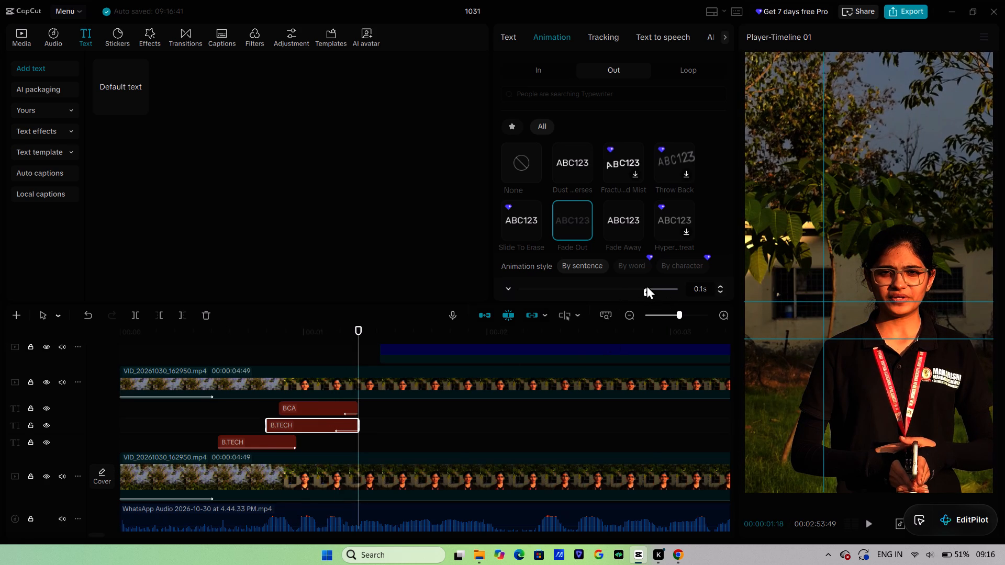
pyautogui.click(651, 285)
pyautogui.moveTo(355, 342); pyautogui.dragTo(246, 352)
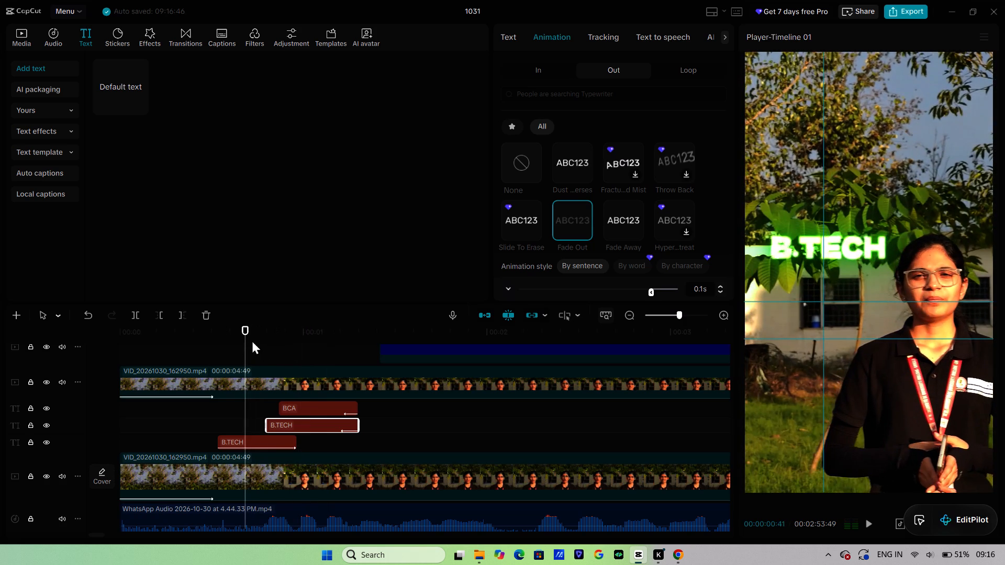
pyautogui.press('space')
pyautogui.press('space')
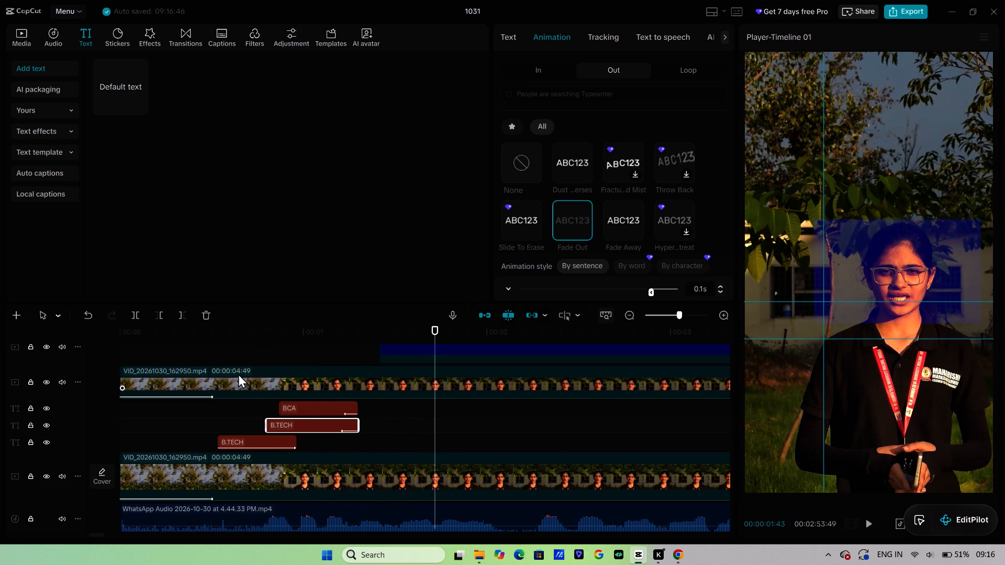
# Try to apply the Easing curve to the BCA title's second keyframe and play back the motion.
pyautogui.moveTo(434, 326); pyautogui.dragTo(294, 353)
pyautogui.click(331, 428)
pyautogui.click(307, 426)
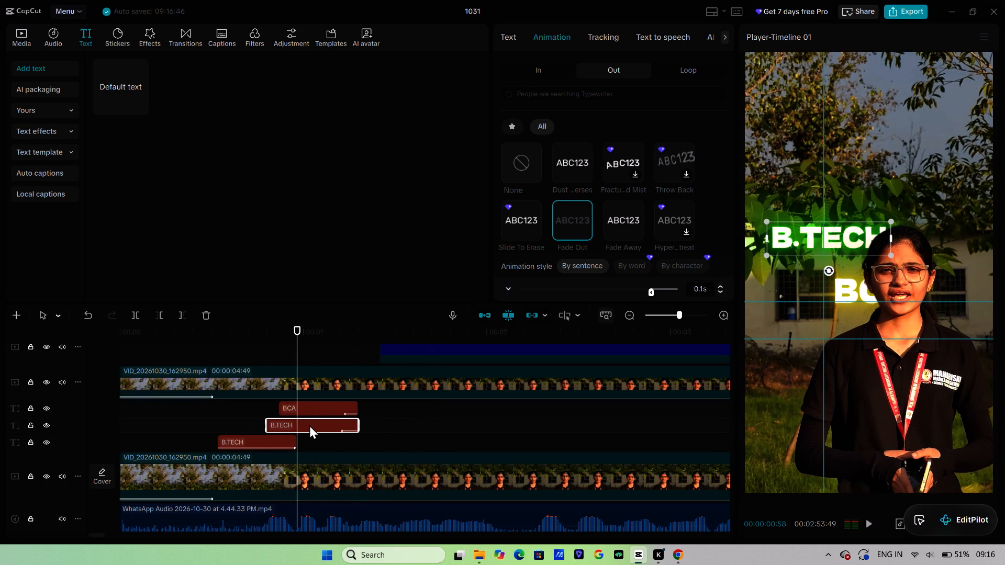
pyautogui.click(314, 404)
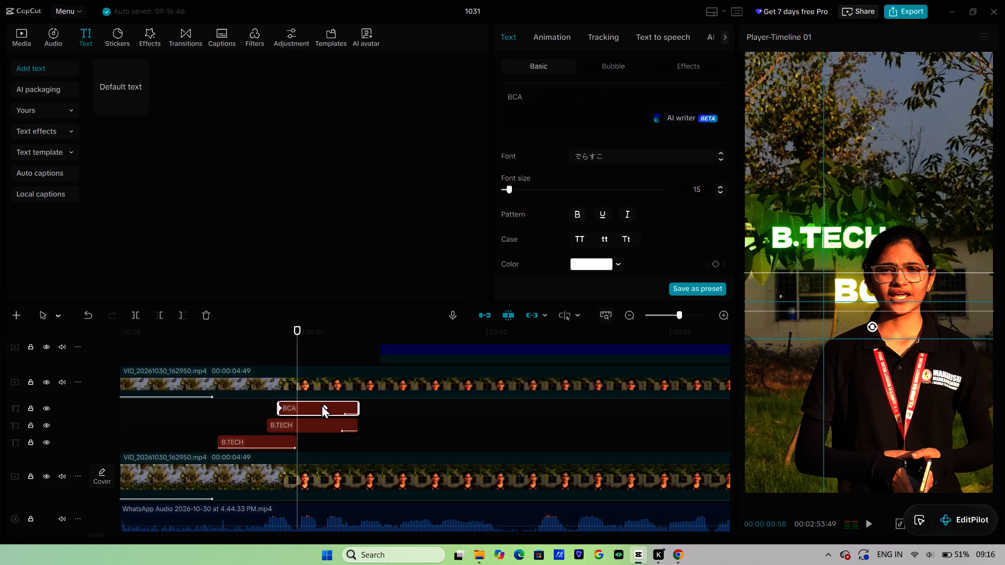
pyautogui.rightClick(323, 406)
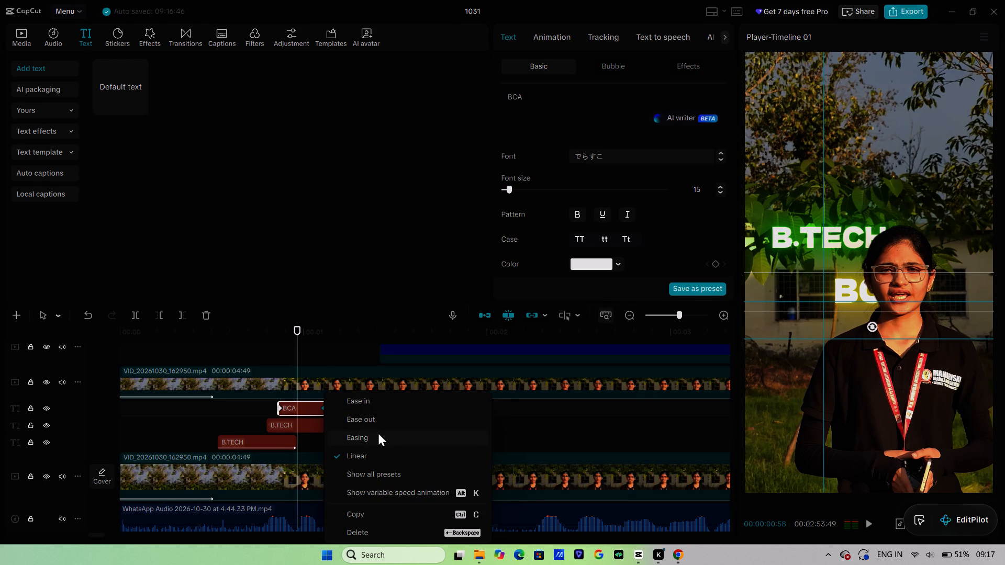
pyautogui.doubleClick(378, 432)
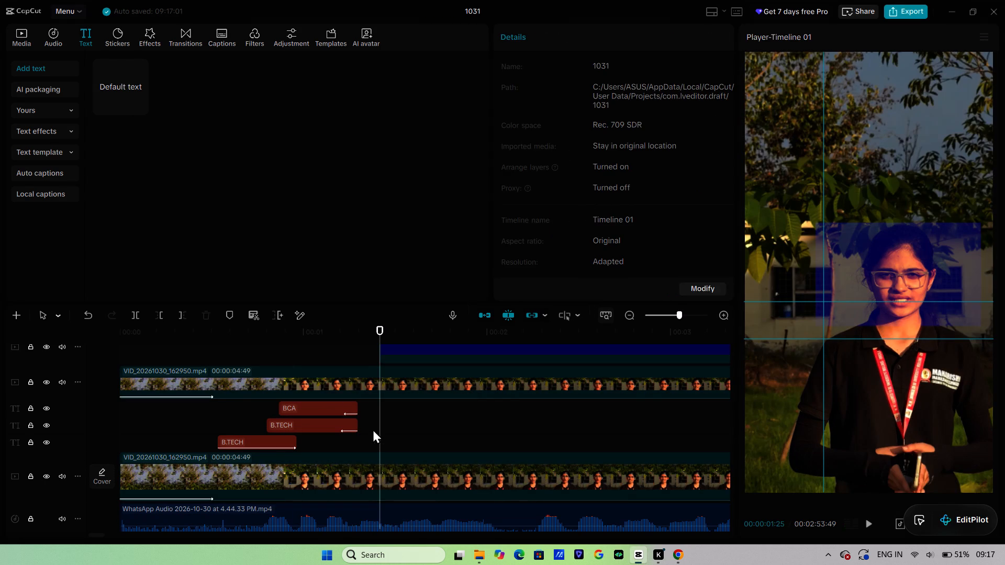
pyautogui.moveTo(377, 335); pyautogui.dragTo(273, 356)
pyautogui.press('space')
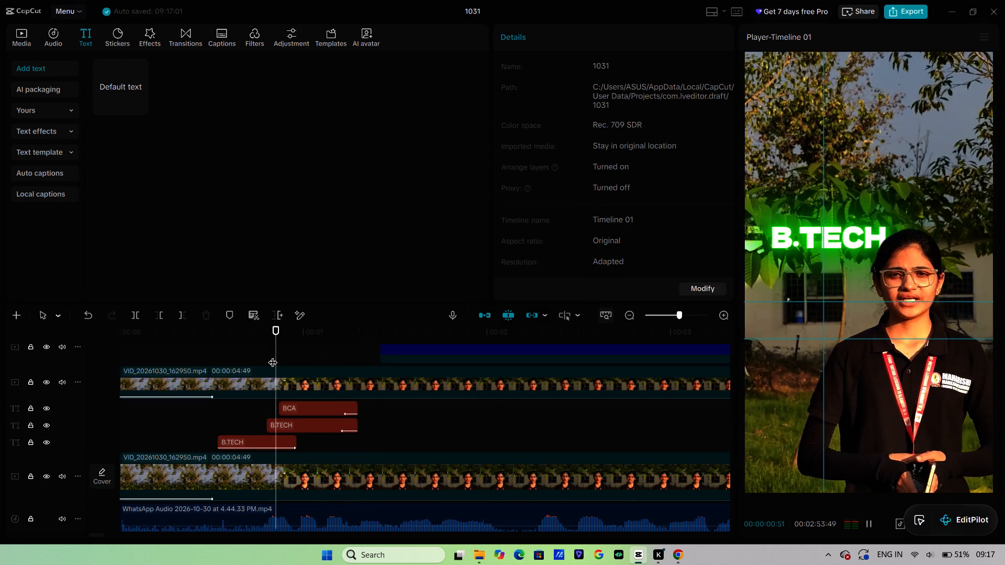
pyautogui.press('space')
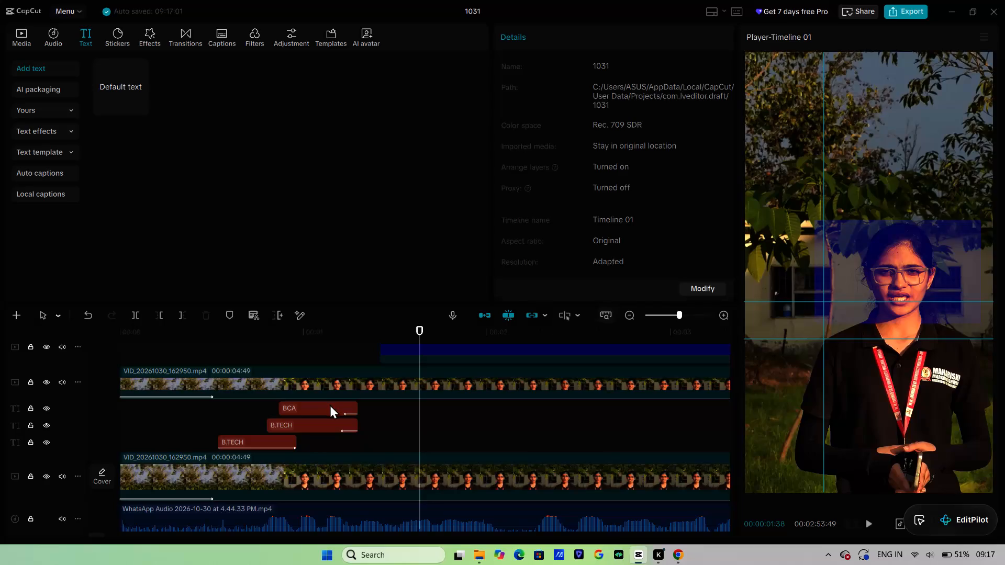
# Apply the Cubic Out preset curve to the BCA title's keyframe at 00:00:01:07 and preview the motion.
pyautogui.click(337, 408)
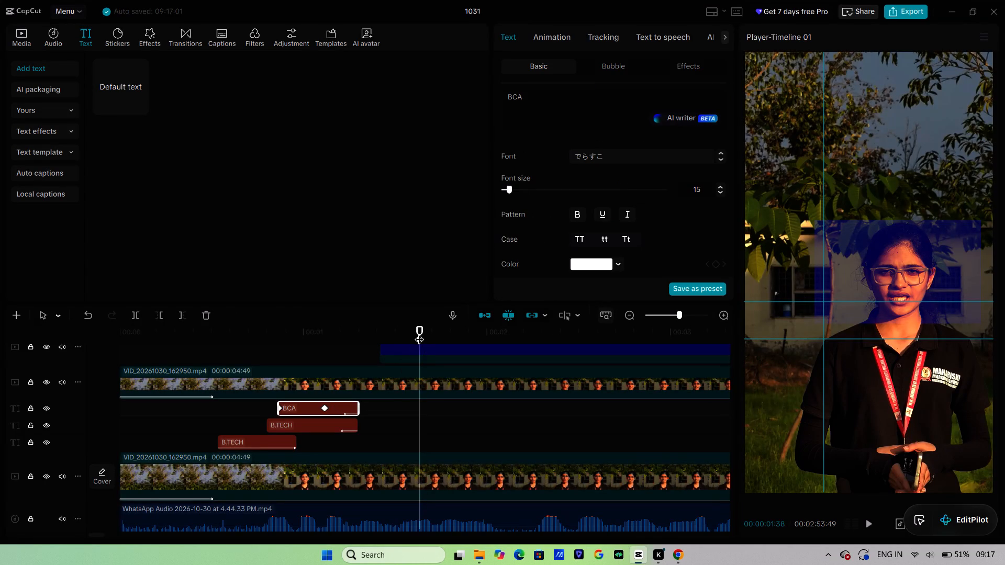
pyautogui.moveTo(418, 331); pyautogui.dragTo(341, 378)
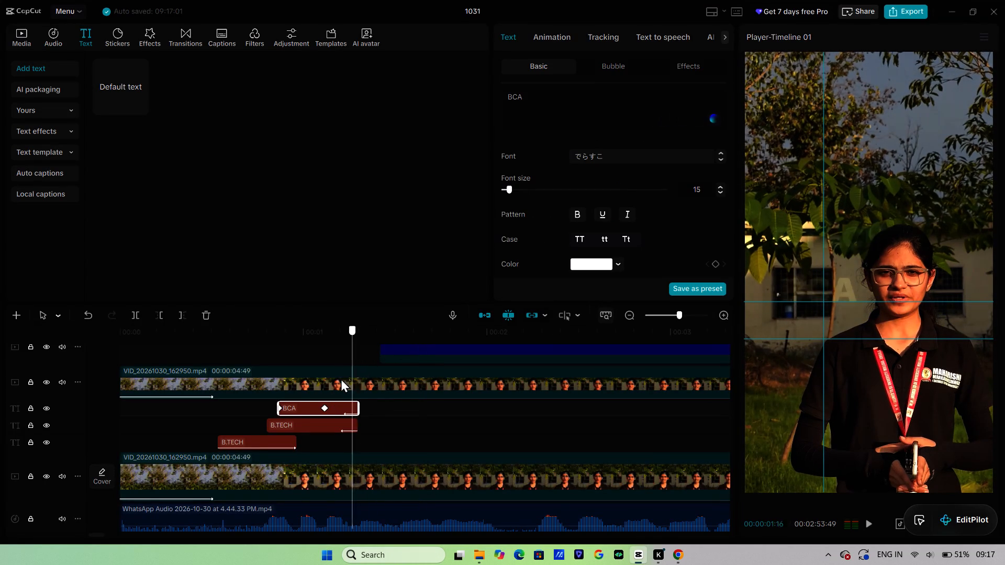
pyautogui.moveTo(341, 378); pyautogui.dragTo(319, 388)
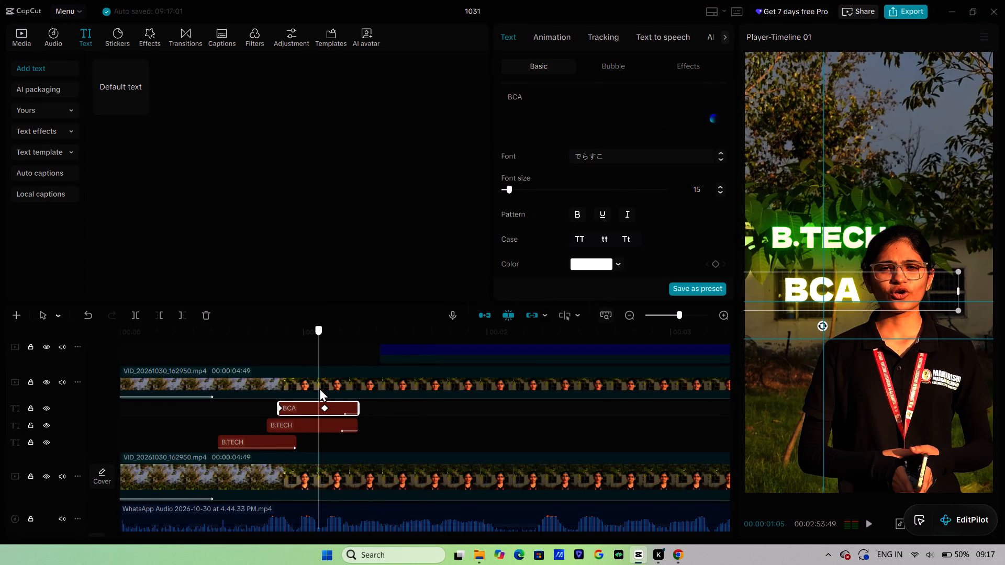
pyautogui.moveTo(319, 388); pyautogui.dragTo(327, 389)
pyautogui.click(325, 410)
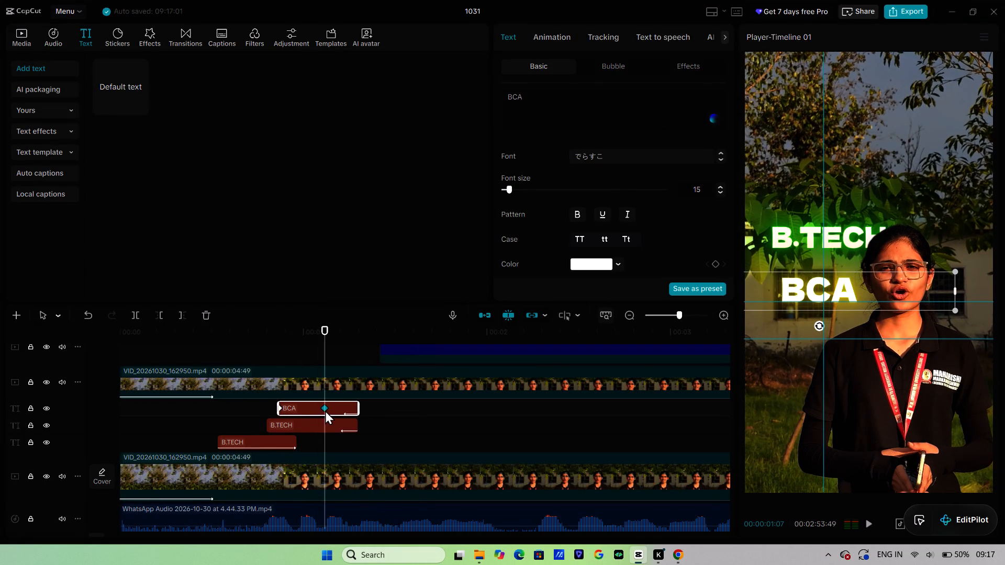
pyautogui.rightClick(325, 410)
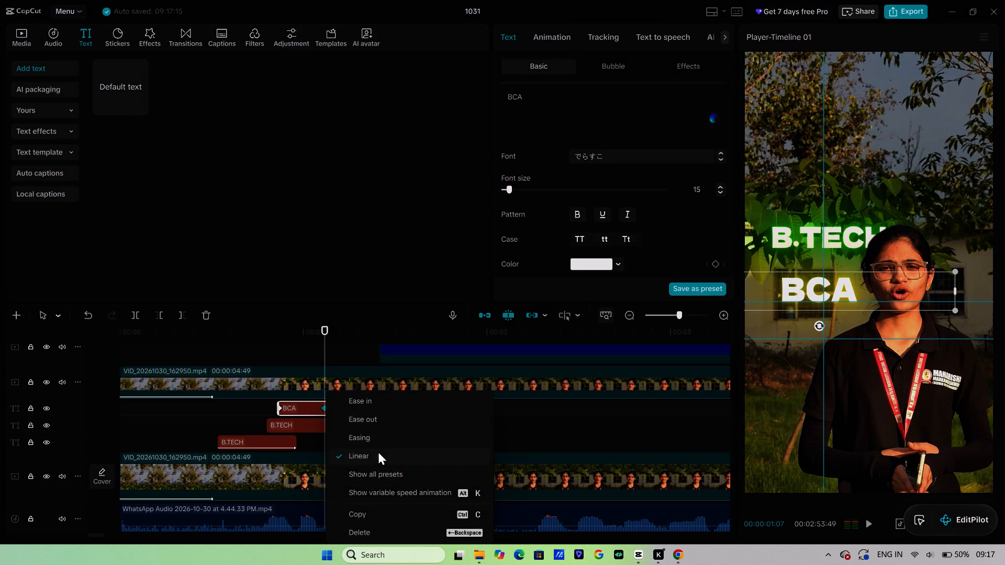
pyautogui.click(376, 471)
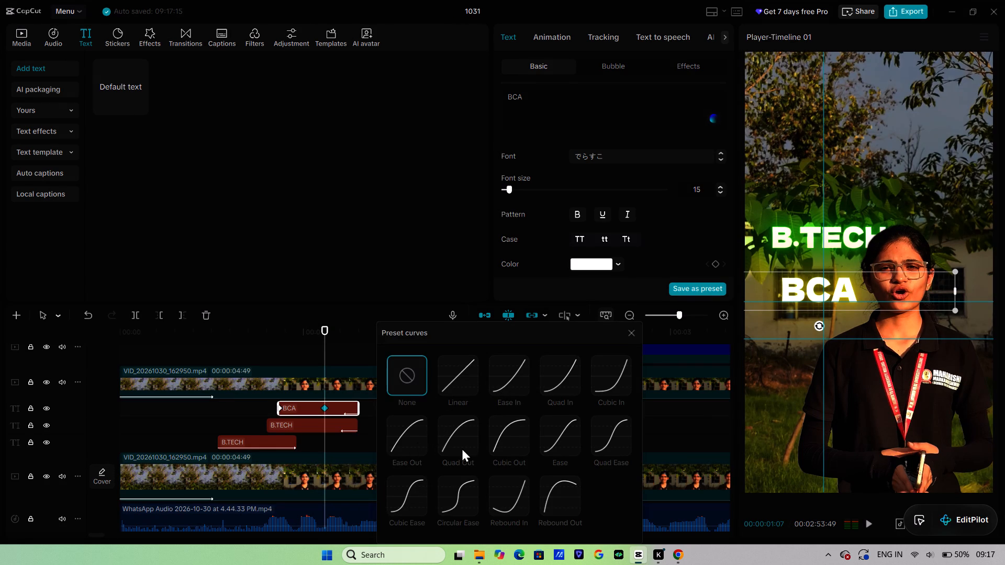
pyautogui.click(515, 424)
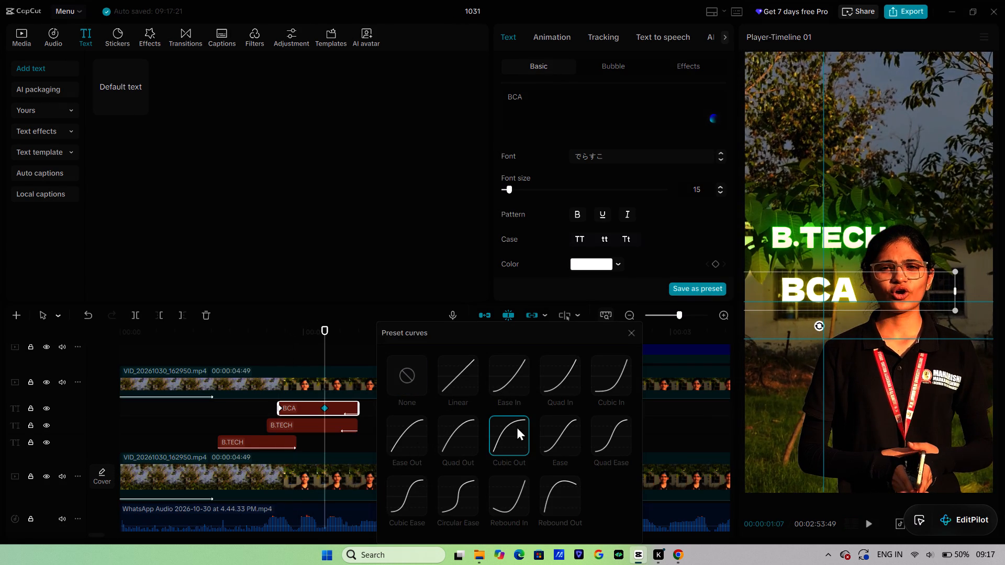
pyautogui.click(250, 411)
pyautogui.press('space')
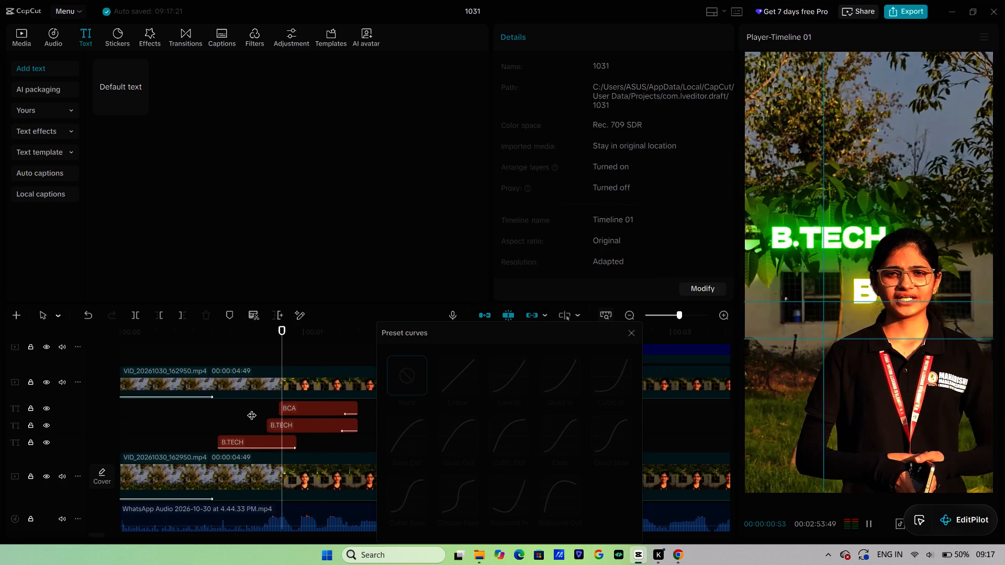
pyautogui.press('space')
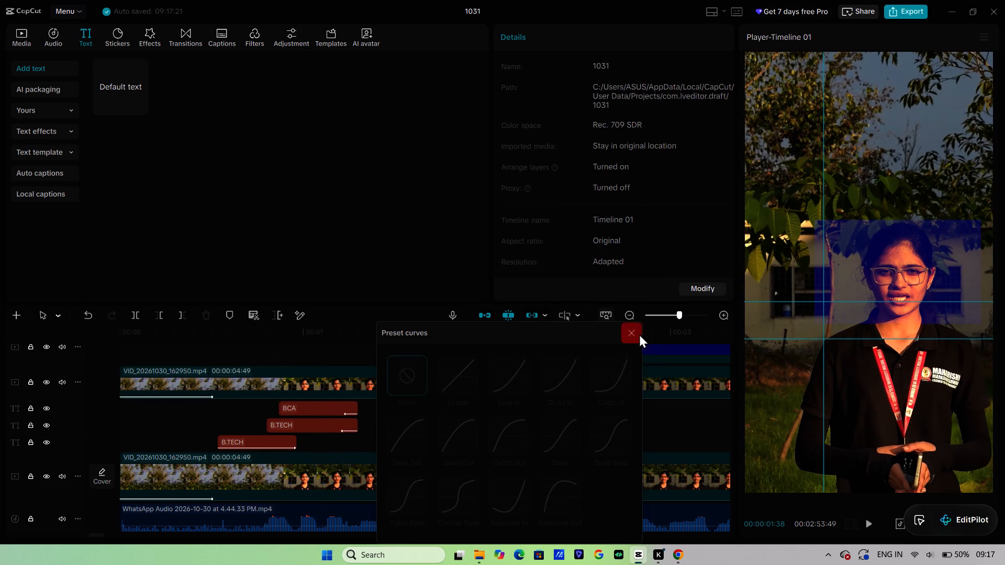
pyautogui.click(639, 334)
# Play back the opening repeatedly to examine the B.TECH and BCA title motion and the transition into the blue tracked image.
pyautogui.click(184, 414)
pyautogui.press('space')
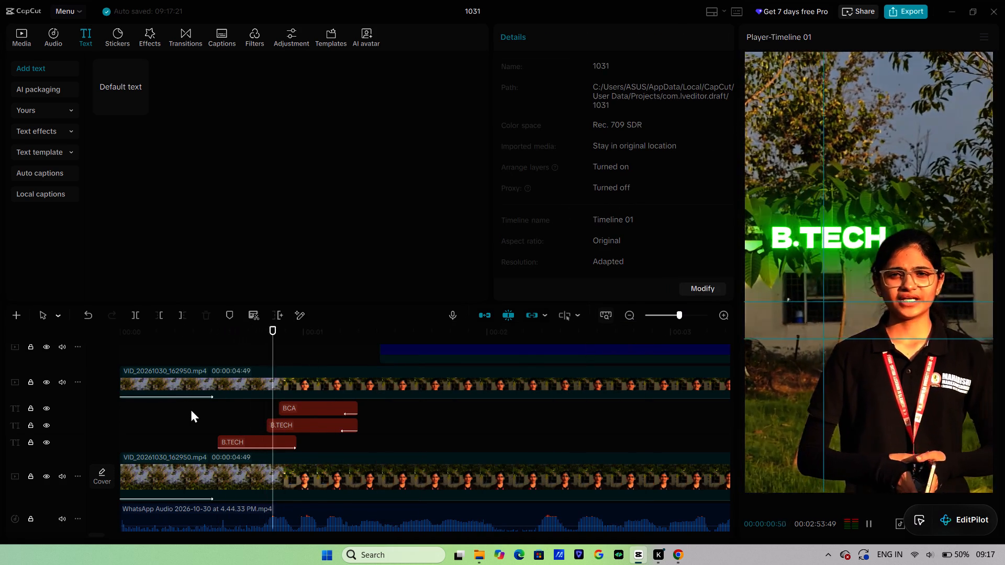
pyautogui.press('space')
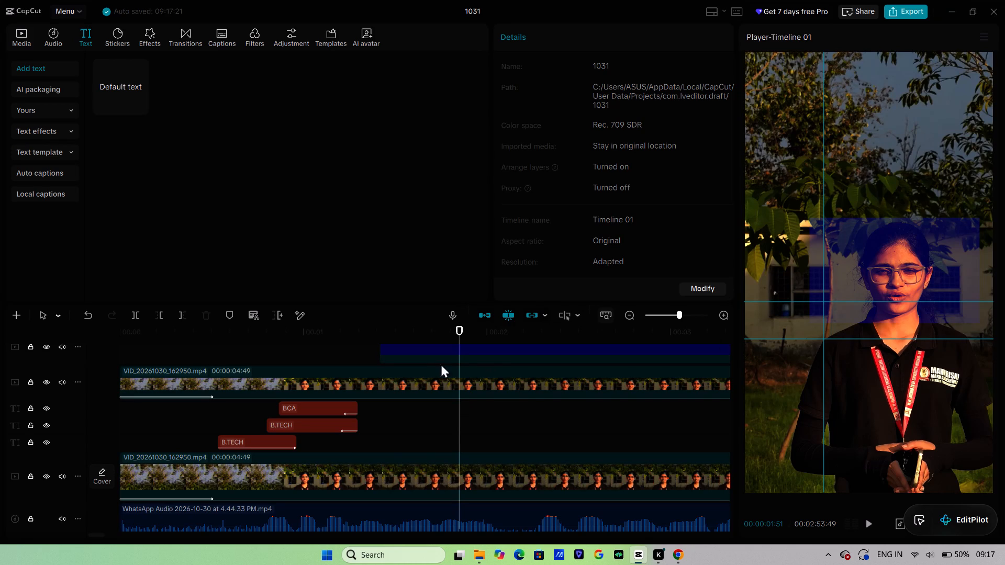
pyautogui.moveTo(461, 332); pyautogui.dragTo(292, 360)
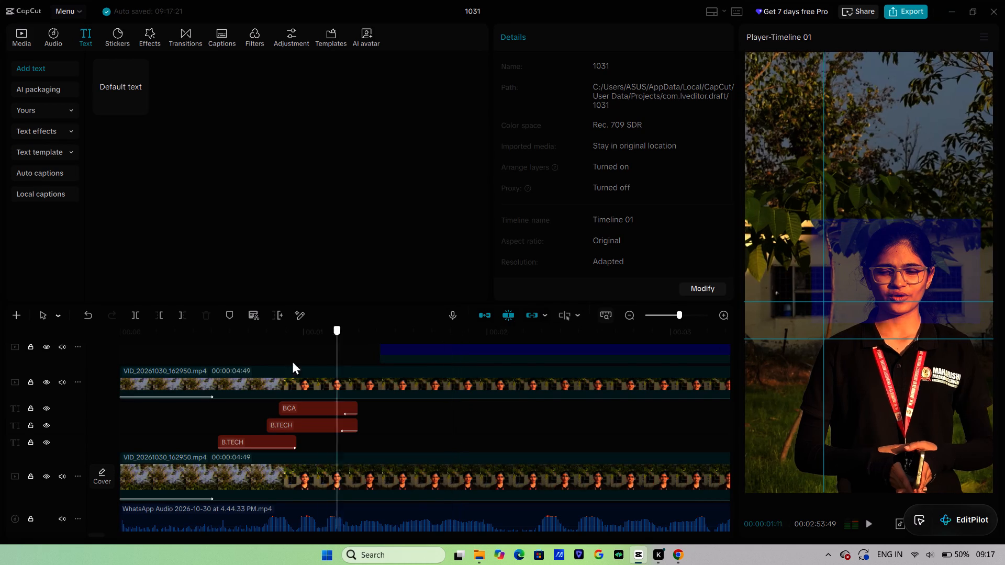
pyautogui.moveTo(292, 360); pyautogui.dragTo(248, 367)
pyautogui.press('space')
pyautogui.press('space')
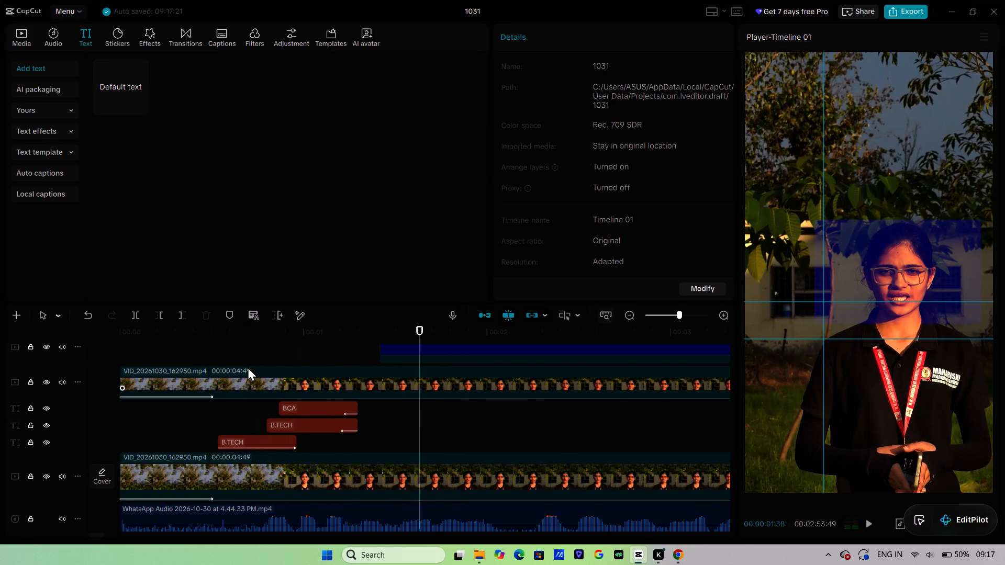
pyautogui.press('space')
pyautogui.press('space')
pyautogui.scroll(2, 415, 375)
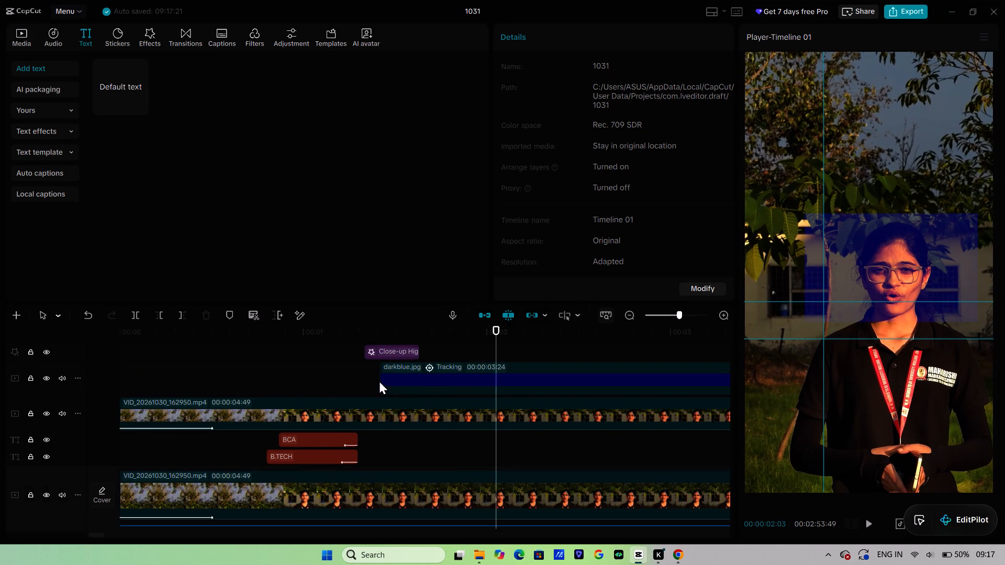
pyautogui.click(349, 376)
pyautogui.press('space')
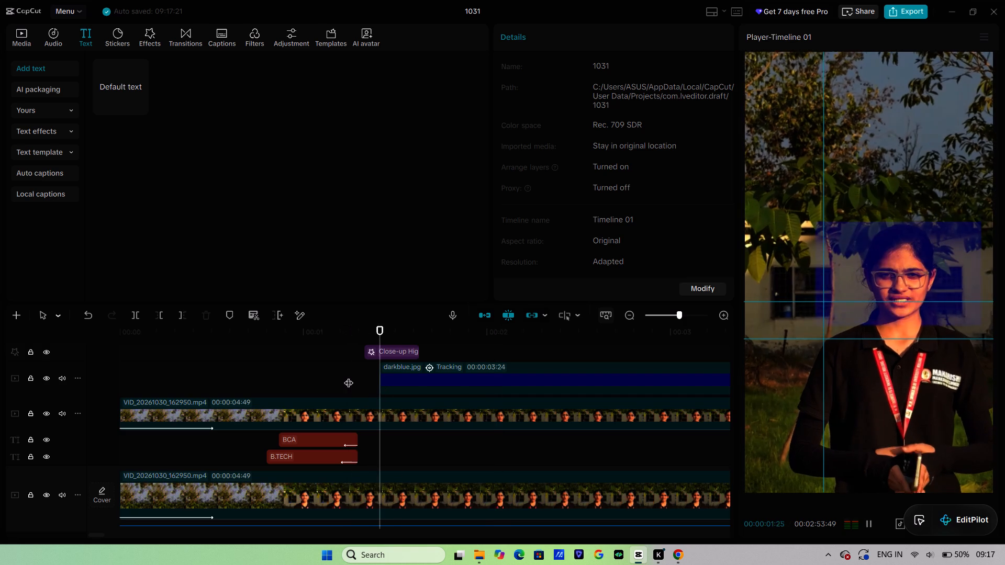
pyautogui.press('space')
pyautogui.click(283, 367)
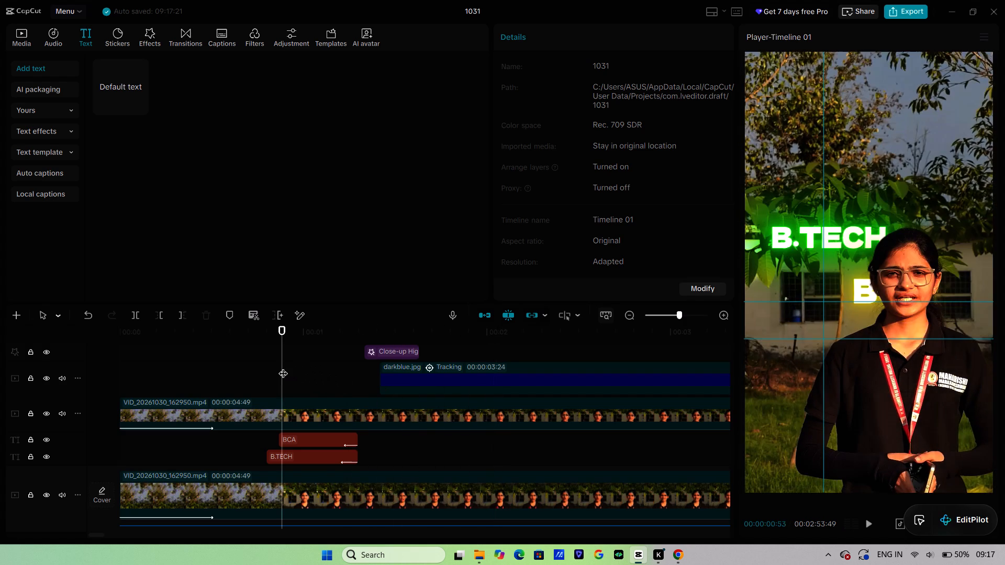
pyautogui.press('space')
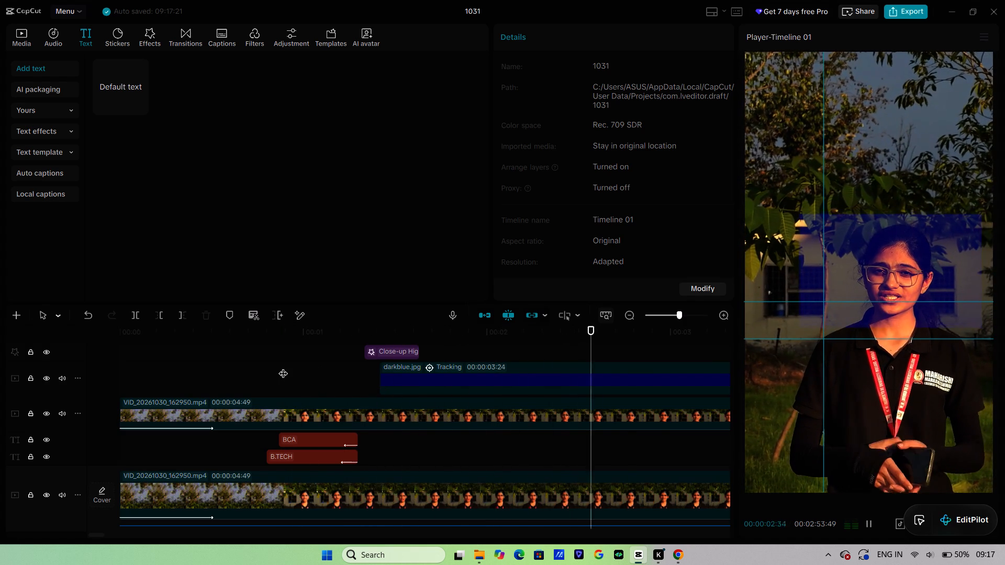
pyautogui.press('space')
pyautogui.click(367, 379)
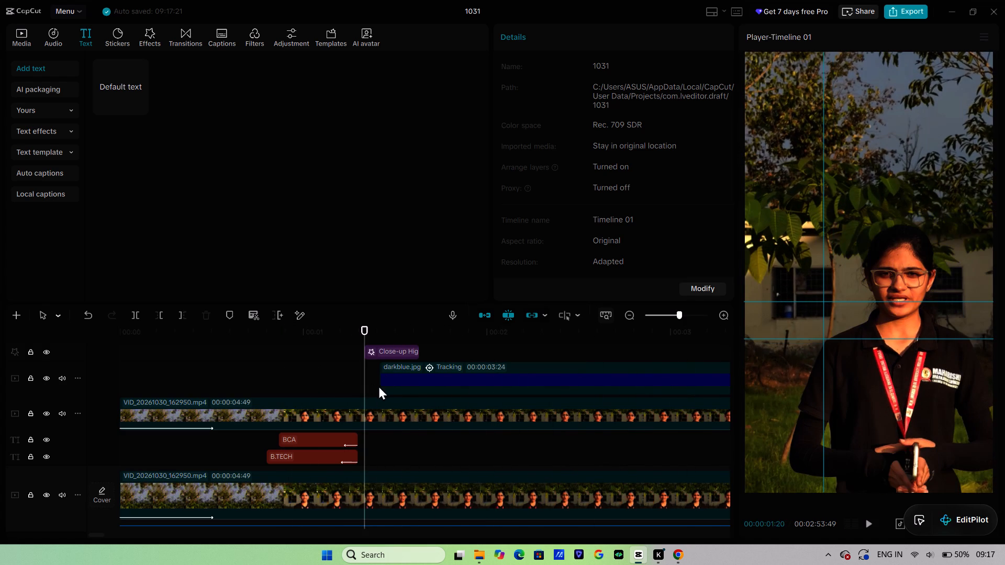
# Extend the start of the darkblue.jpg tracked clip back to the end of the BCA and B.TECH titles, at about 00:00:01:18.
pyautogui.click(378, 386)
pyautogui.press('space')
pyautogui.press('space')
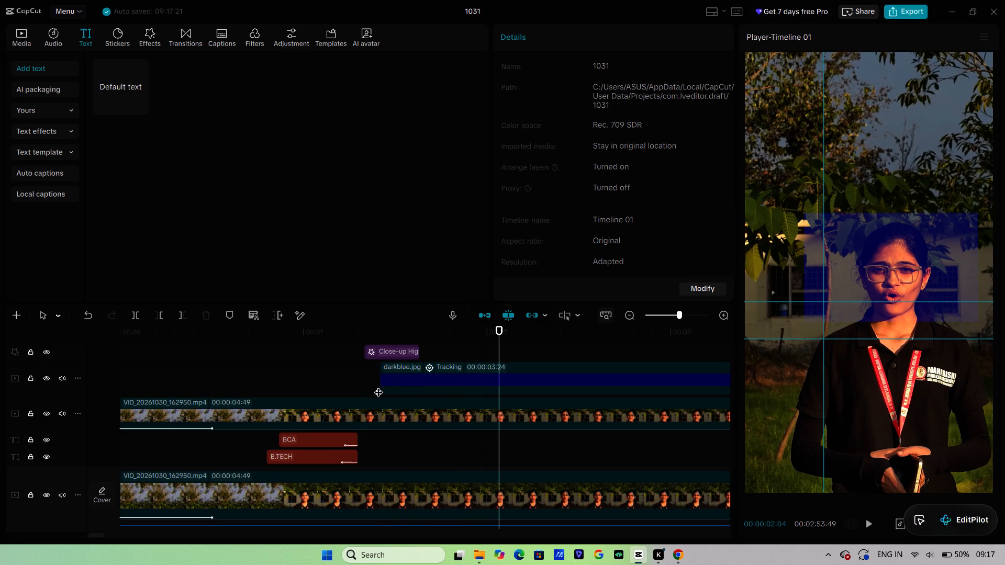
pyautogui.scroll(-10, 373, 391)
pyautogui.scroll(13, 359, 411)
pyautogui.click(380, 410)
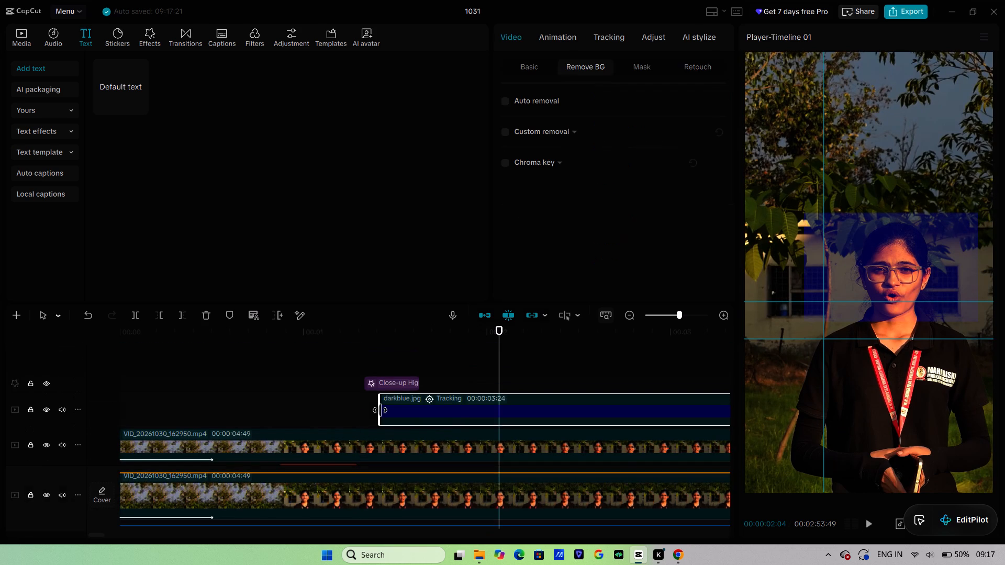
pyautogui.moveTo(380, 410); pyautogui.dragTo(359, 413)
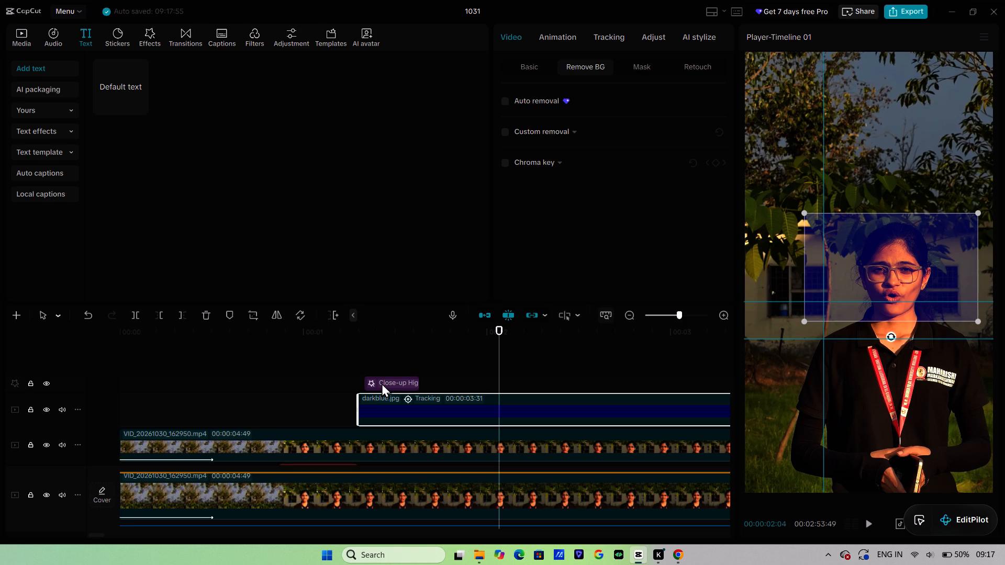
# Move the Close-up Highlight effect earlier so it overlaps the start of the darkblue.jpg clip.
pyautogui.moveTo(382, 383); pyautogui.dragTo(348, 384)
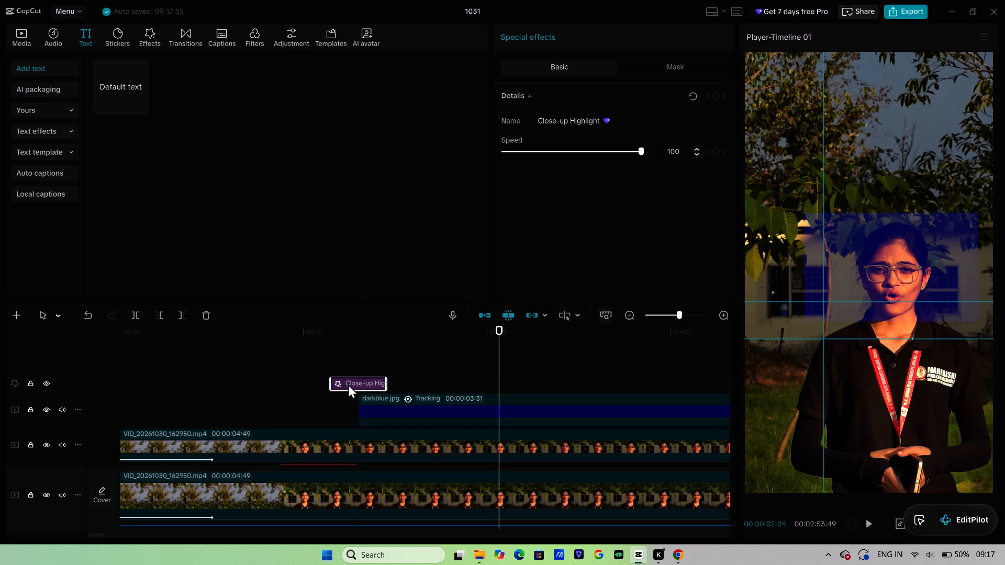
pyautogui.moveTo(348, 384); pyautogui.dragTo(352, 385)
# Play back the opening and move the alexzavesa-woosh-game-glitch sound earlier, starting at about 00:00:00:50.
pyautogui.scroll(-13, 352, 385)
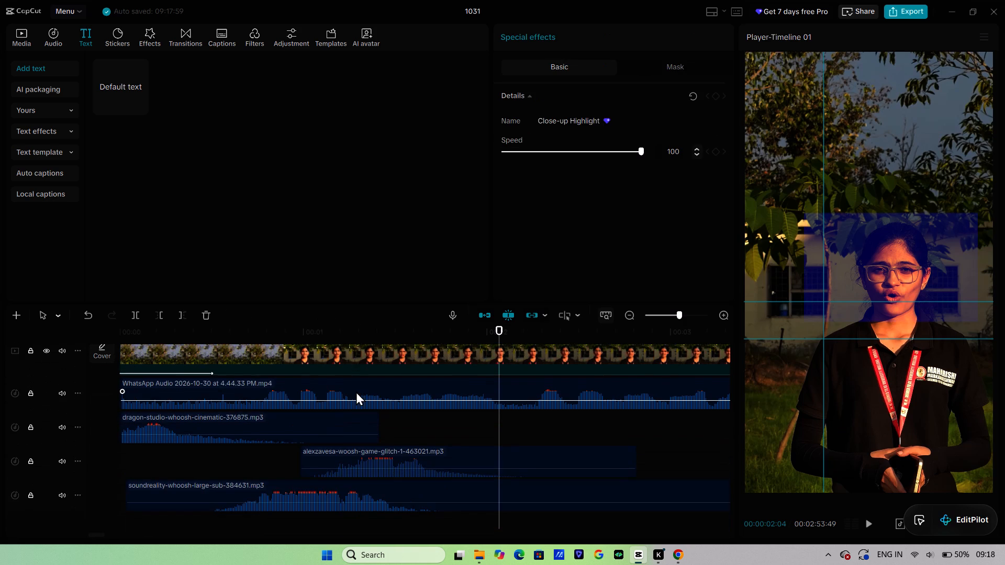
pyautogui.scroll(1, 356, 391)
pyautogui.scroll(-2, 356, 391)
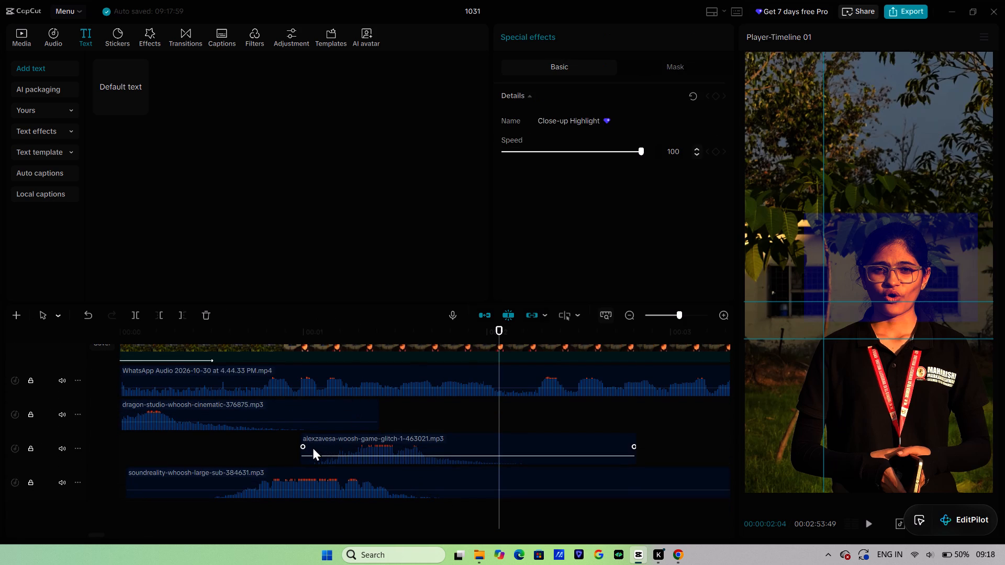
pyautogui.click(292, 447)
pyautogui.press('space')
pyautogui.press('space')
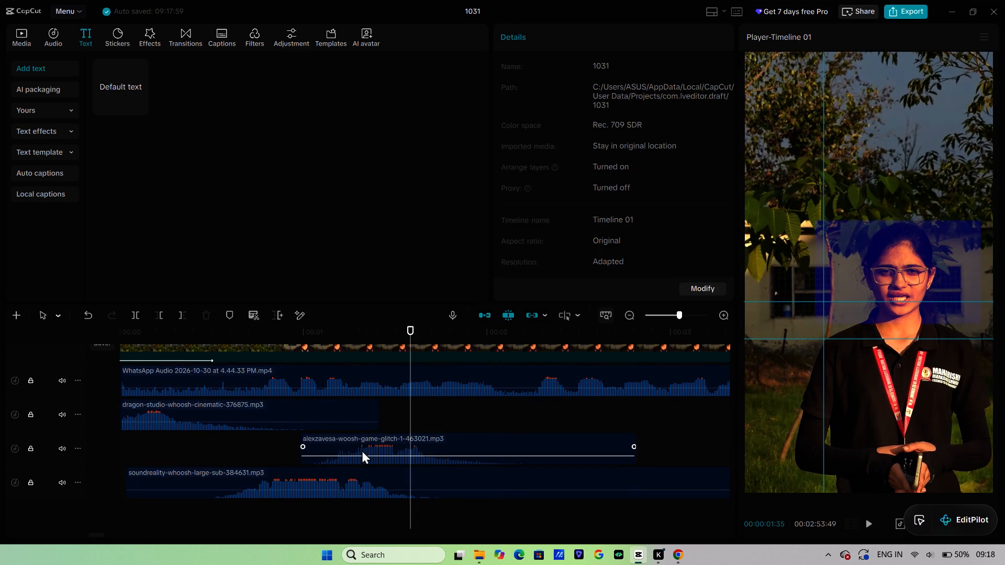
pyautogui.moveTo(371, 447); pyautogui.dragTo(340, 445)
# Align the game-glitch woosh's loudest part with the end of the titles at 00:00:01:18 and play back the result.
pyautogui.scroll(7, 337, 441)
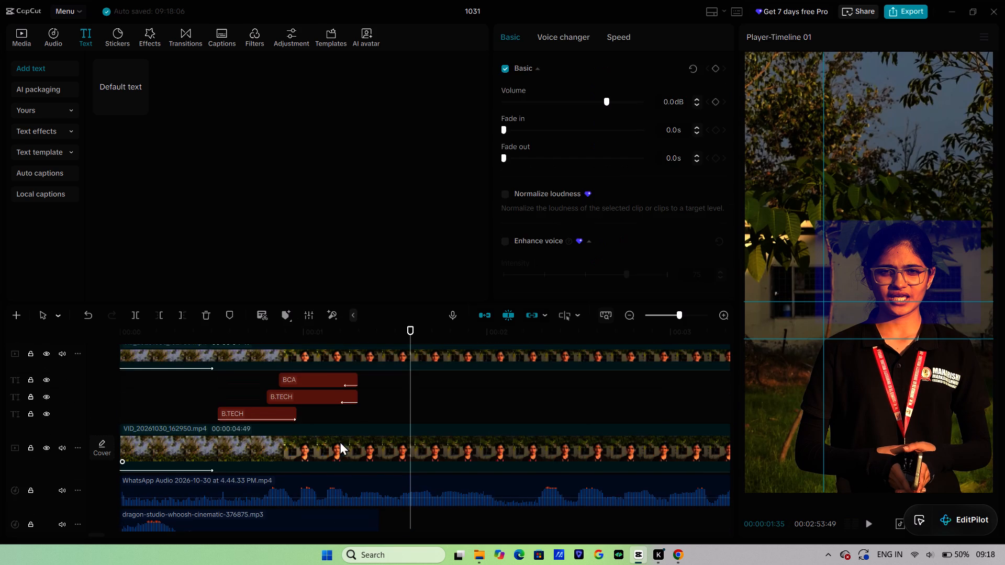
pyautogui.scroll(1, 353, 411)
pyautogui.click(354, 437)
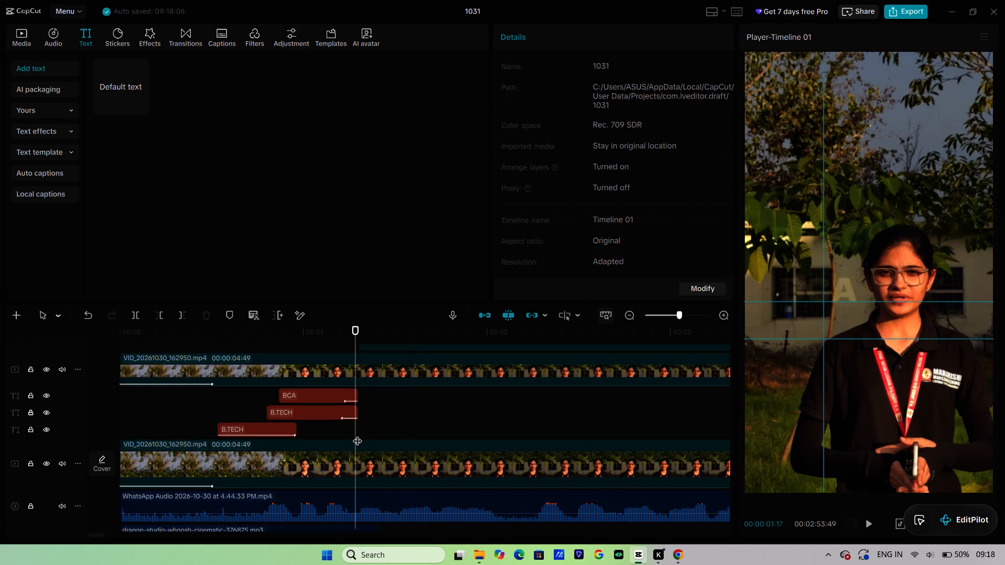
pyautogui.click(358, 434)
pyautogui.scroll(-10, 357, 434)
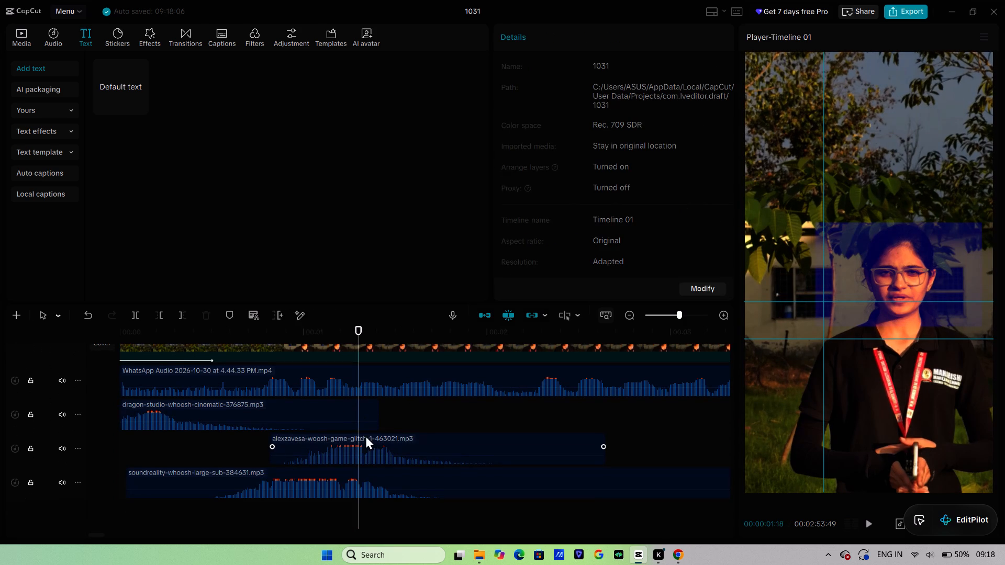
pyautogui.click(367, 439)
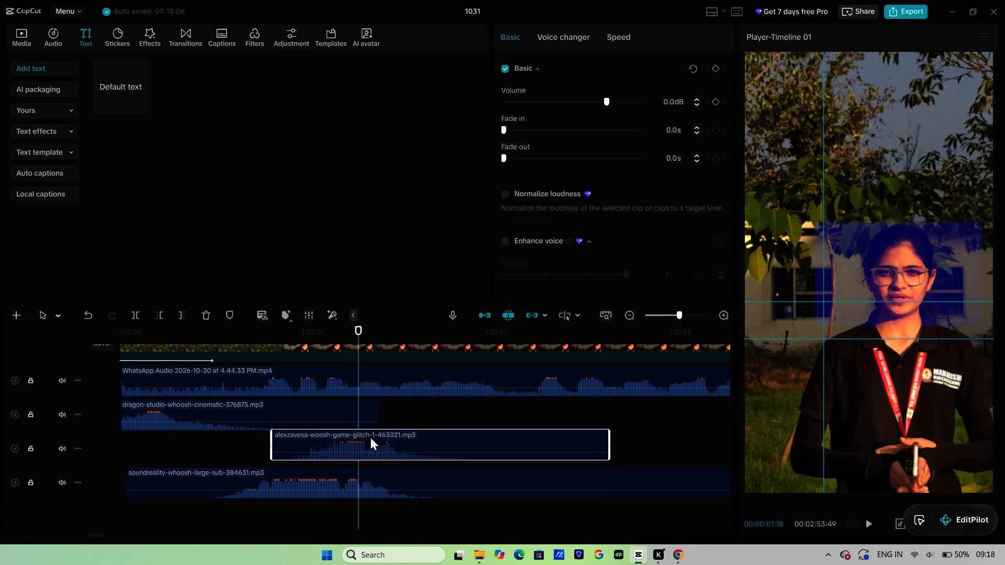
pyautogui.click(248, 448)
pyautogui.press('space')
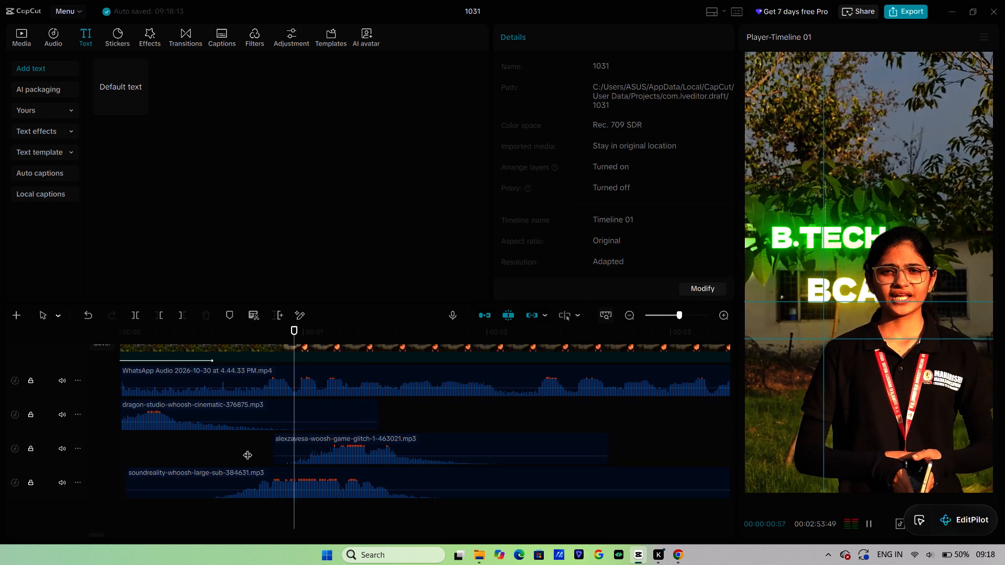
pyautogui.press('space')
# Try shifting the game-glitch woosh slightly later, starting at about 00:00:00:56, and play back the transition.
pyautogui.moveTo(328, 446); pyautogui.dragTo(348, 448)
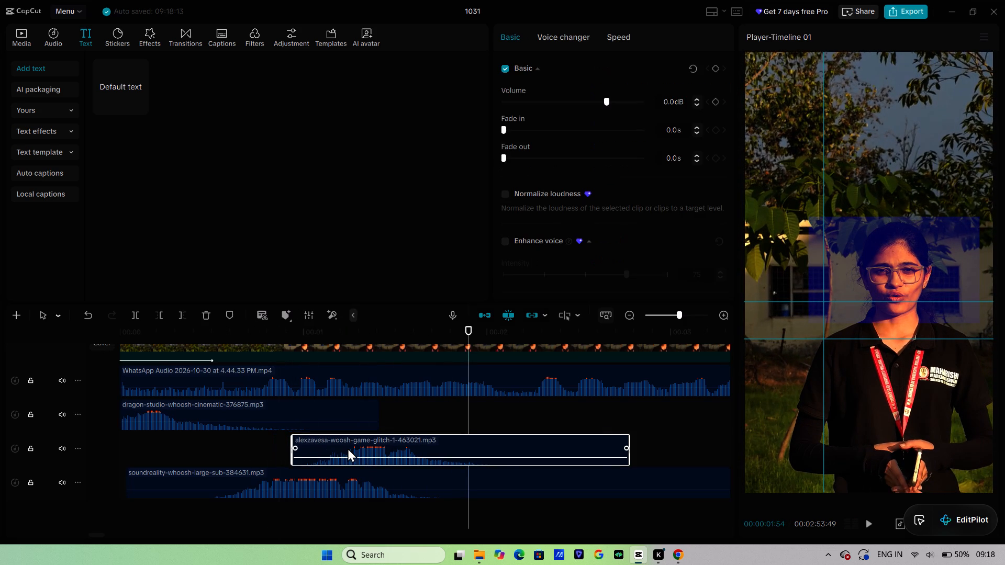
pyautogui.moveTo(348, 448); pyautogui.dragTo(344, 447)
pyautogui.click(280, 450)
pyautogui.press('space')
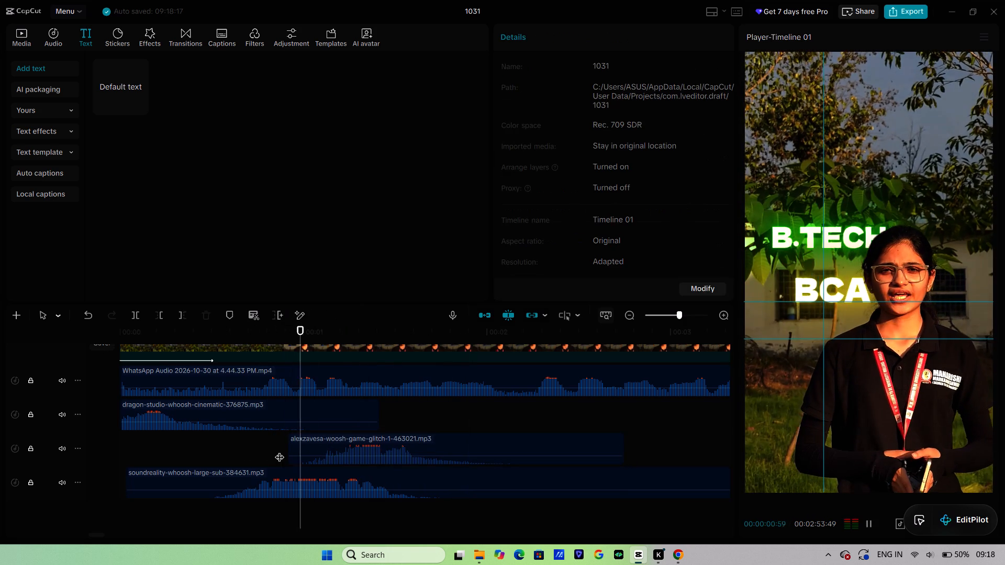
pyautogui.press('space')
# Shift the game-glitch woosh earlier in small moves to start at about 00:00:00:46, playing back the transition after each adjustment.
pyautogui.moveTo(341, 448); pyautogui.dragTo(324, 450)
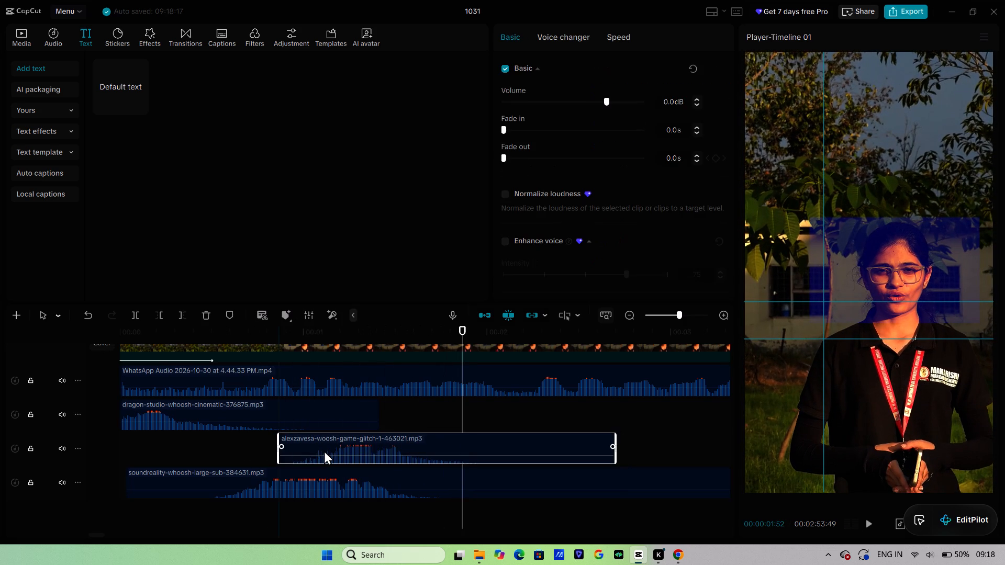
pyautogui.moveTo(324, 450); pyautogui.dragTo(318, 450)
pyautogui.click(258, 448)
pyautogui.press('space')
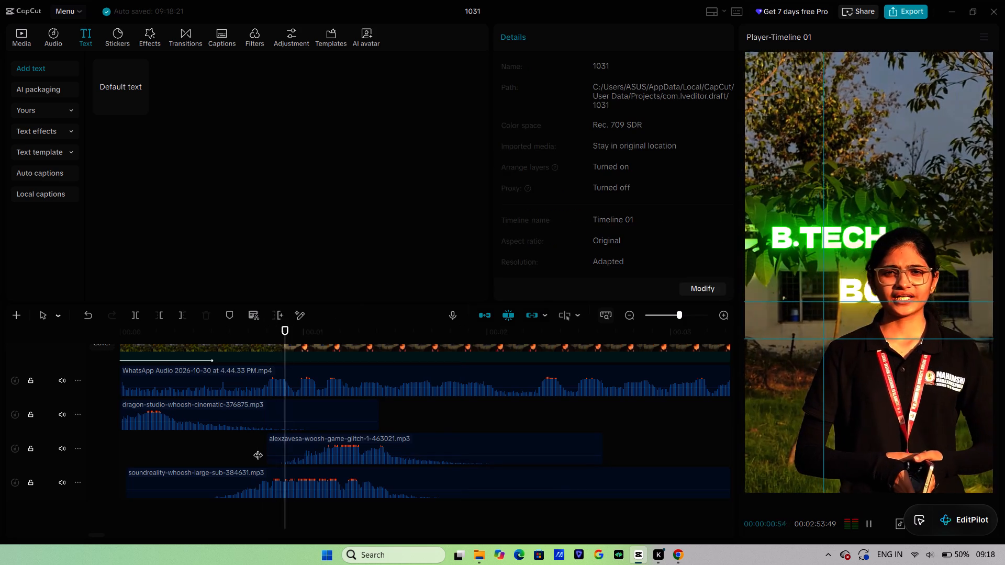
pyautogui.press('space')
pyautogui.moveTo(322, 446); pyautogui.dragTo(314, 447)
pyautogui.click(244, 446)
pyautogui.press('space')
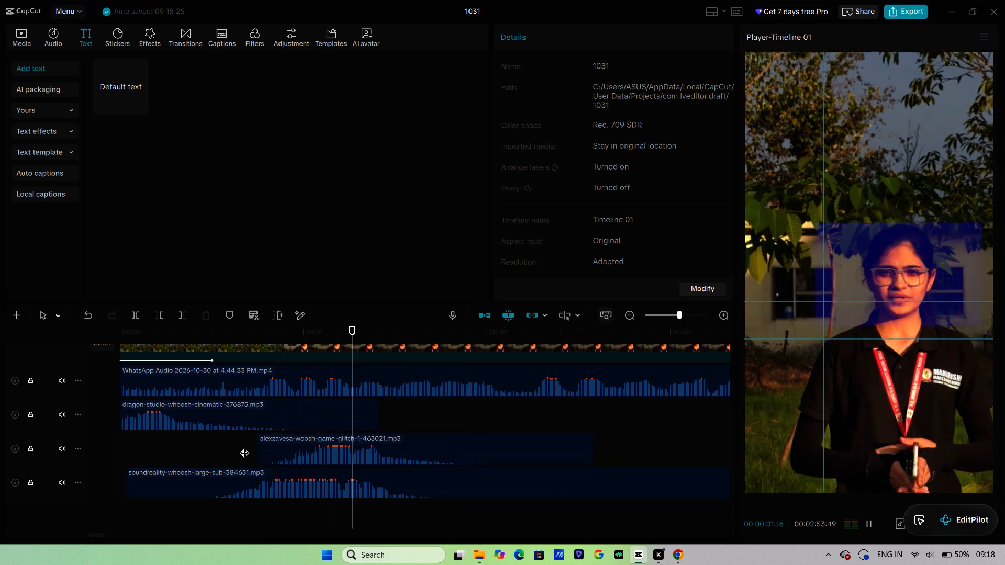
# Shift the alexzavesa-woosh-game-glitch sound effect later so it starts around the one-second mark, checking the timing in playback.
pyautogui.press('space')
pyautogui.moveTo(304, 446); pyautogui.dragTo(353, 440)
pyautogui.click(303, 446)
pyautogui.press('space')
pyautogui.click(298, 448)
pyautogui.press('space')
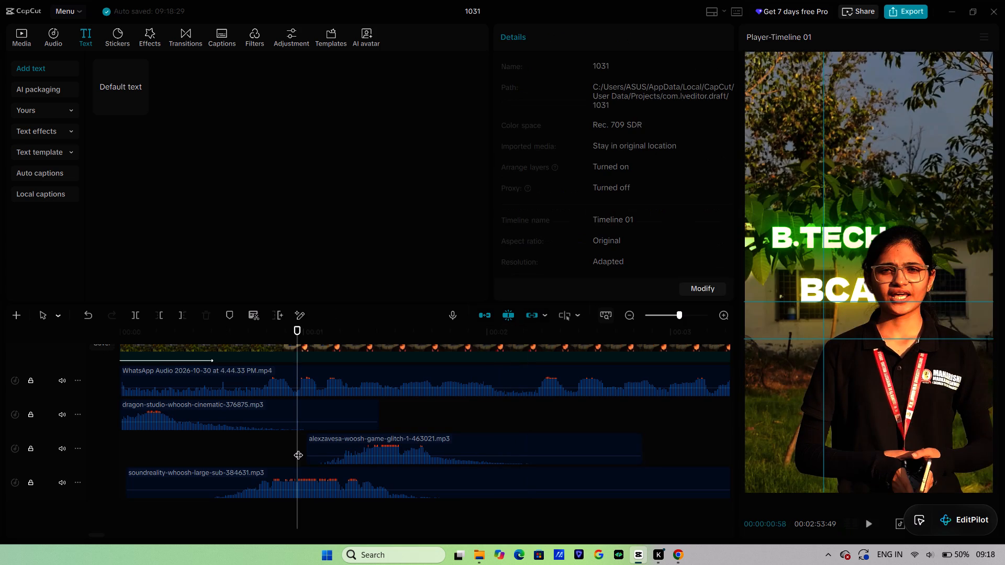
pyautogui.press('space')
pyautogui.press('space')
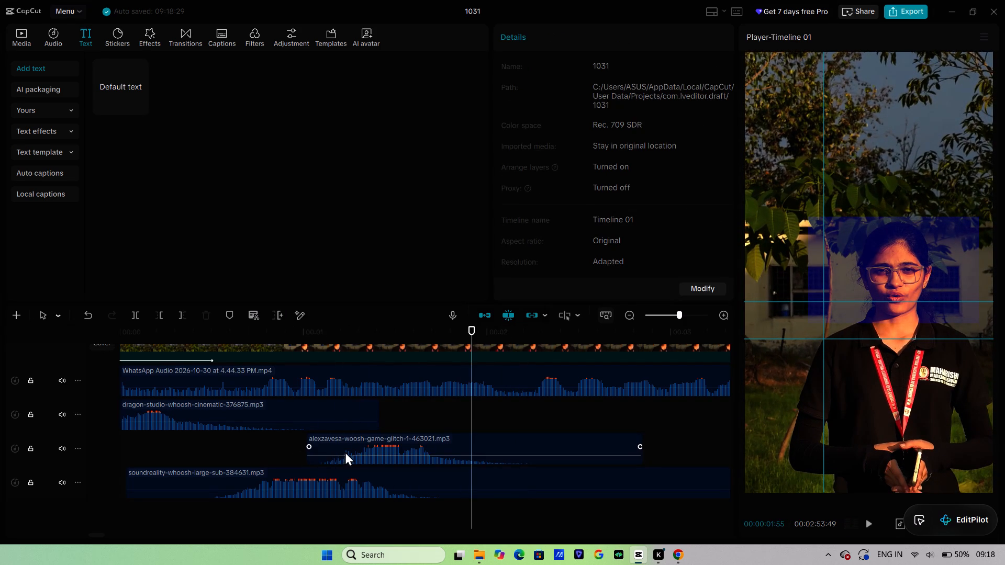
pyautogui.moveTo(345, 451); pyautogui.dragTo(334, 451)
# Nudge the Close-up Highlight effect slightly later so it starts just before the darkblue.jpg clip, and play back the transition.
pyautogui.scroll(8, 351, 449)
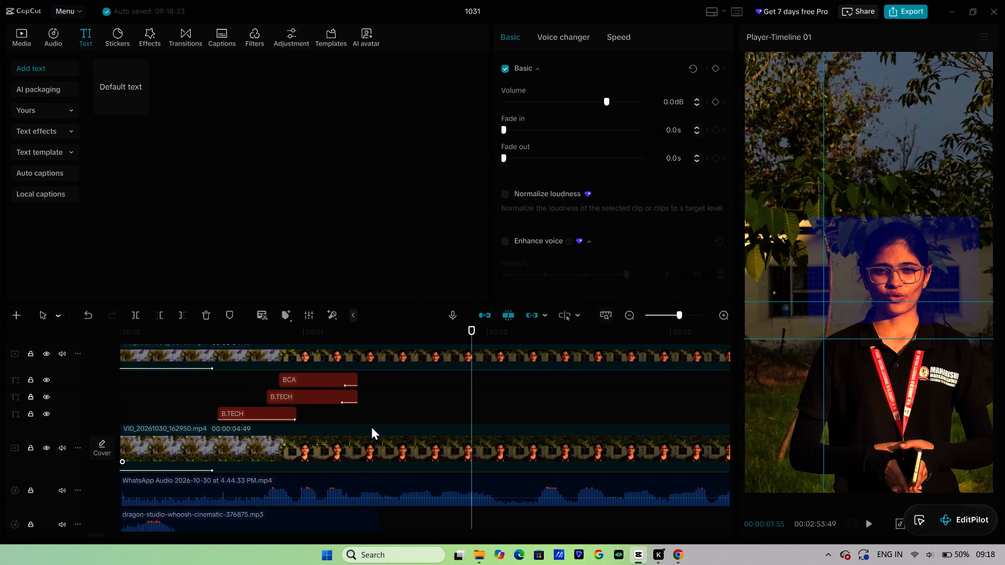
pyautogui.click(373, 423)
pyautogui.scroll(5, 373, 423)
pyautogui.moveTo(363, 379); pyautogui.dragTo(371, 381)
pyautogui.click(313, 422)
pyautogui.press('space')
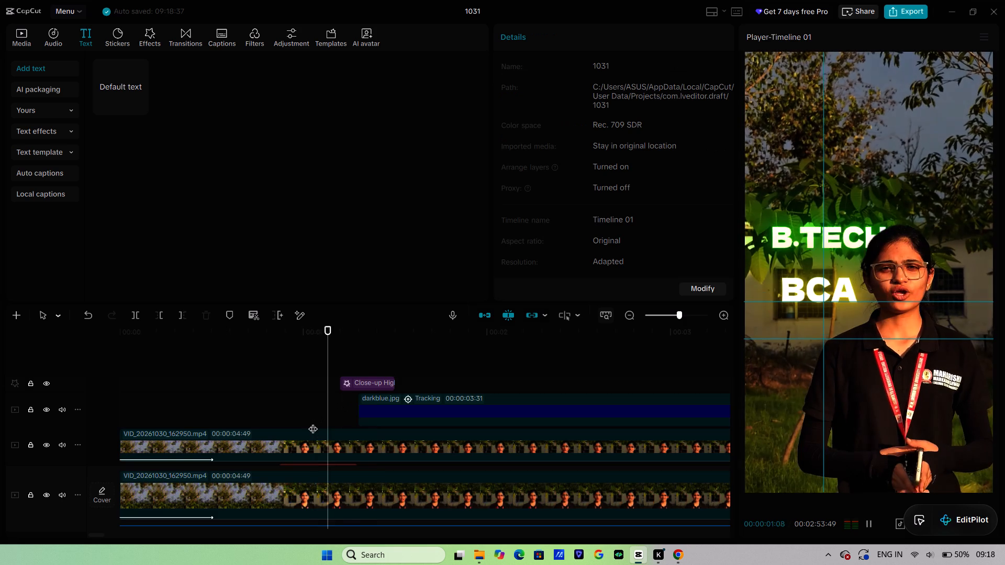
pyautogui.press('space')
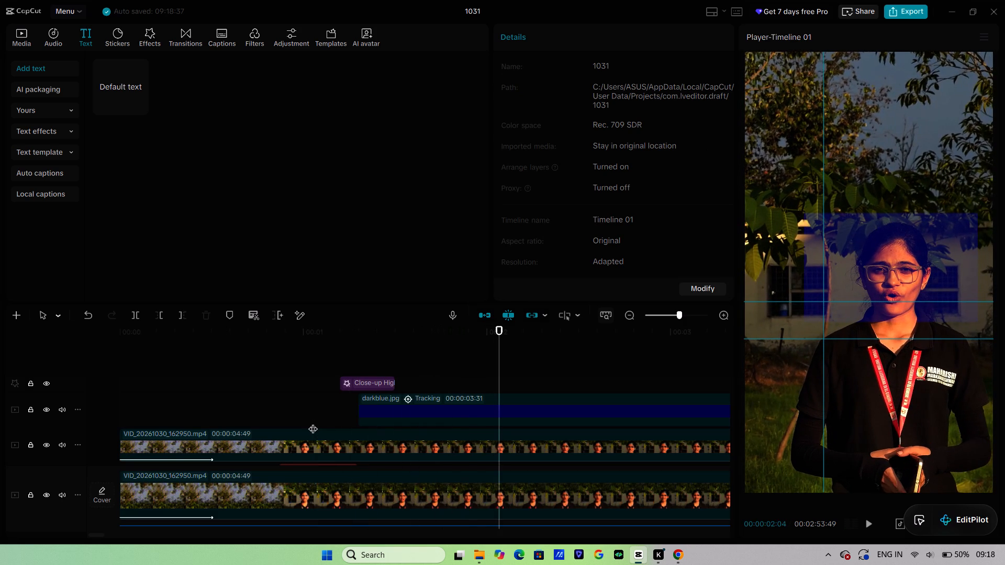
# Add the Shake video effect above Close-up Highlight, align it with that effect's start, and trim it to end at 00:00:01:30.
pyautogui.click(370, 379)
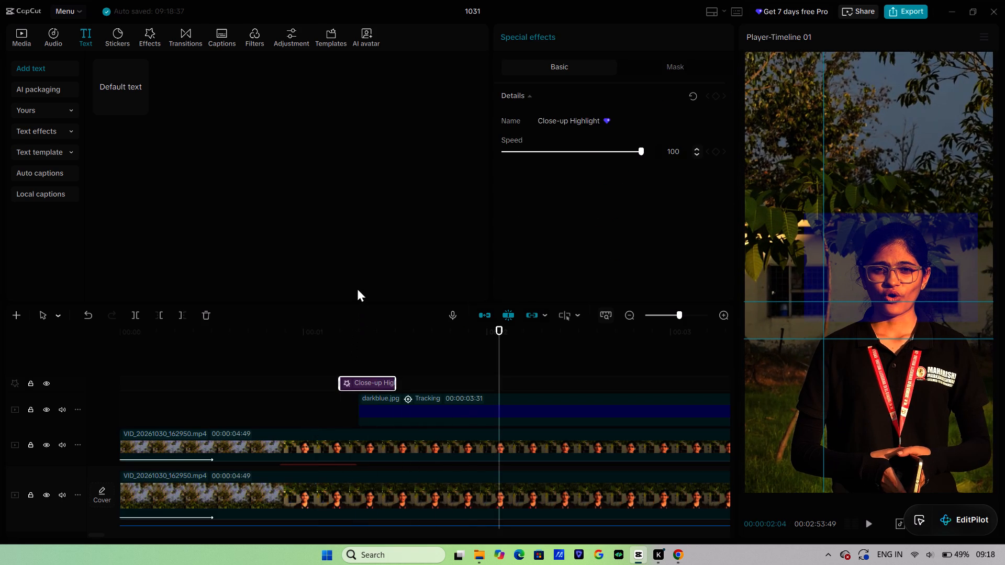
pyautogui.click(370, 359)
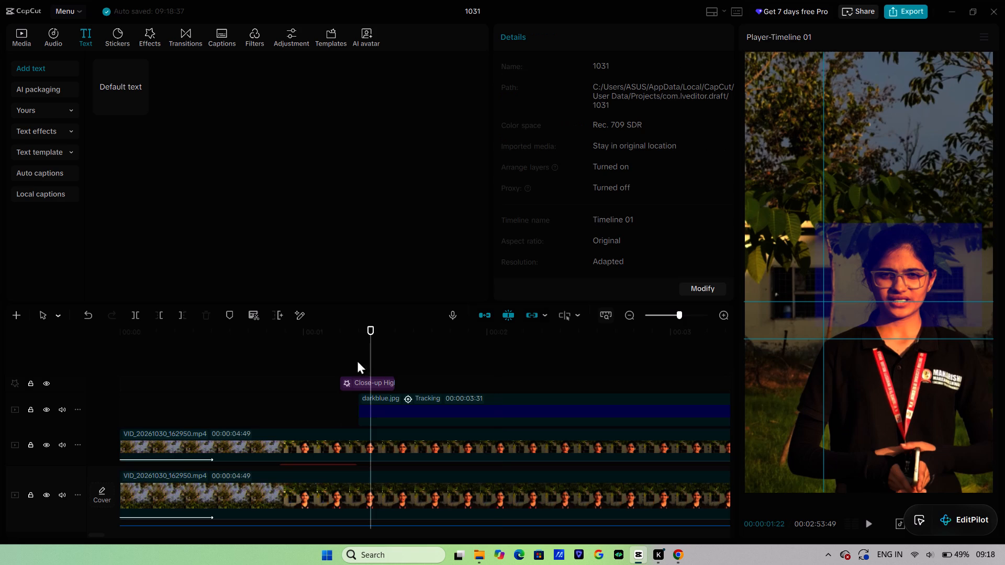
pyautogui.click(147, 30)
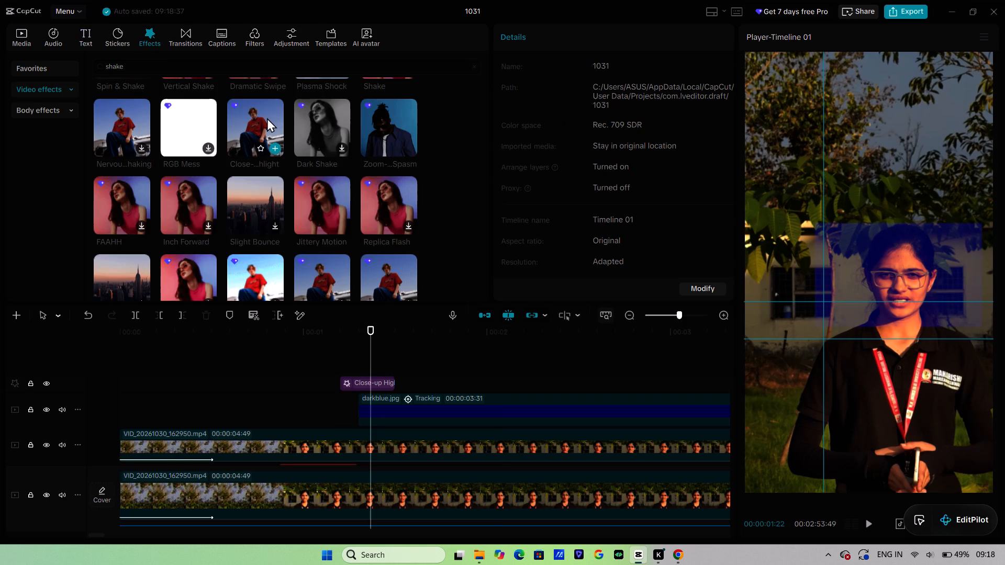
pyautogui.scroll(5, 260, 133)
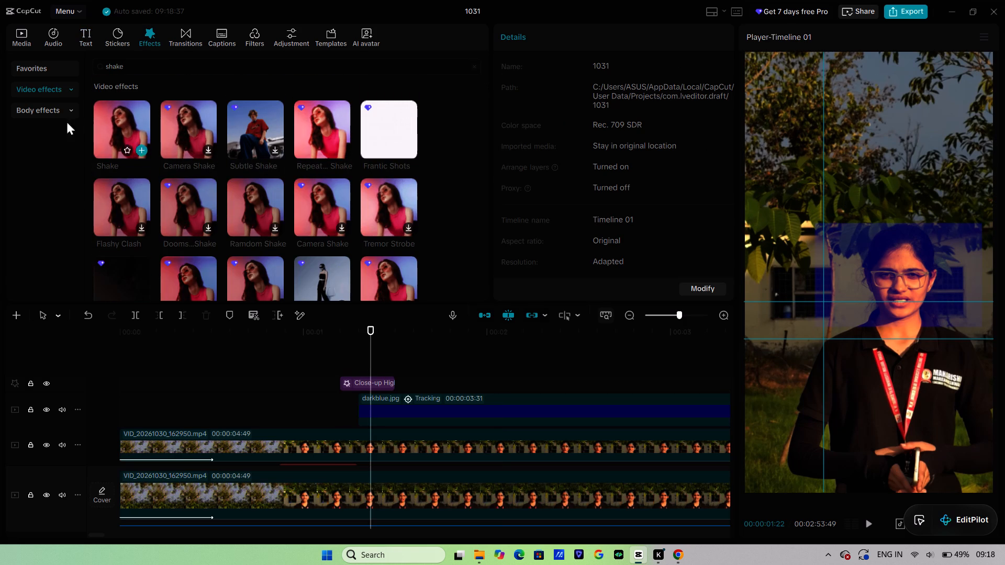
pyautogui.click(140, 150)
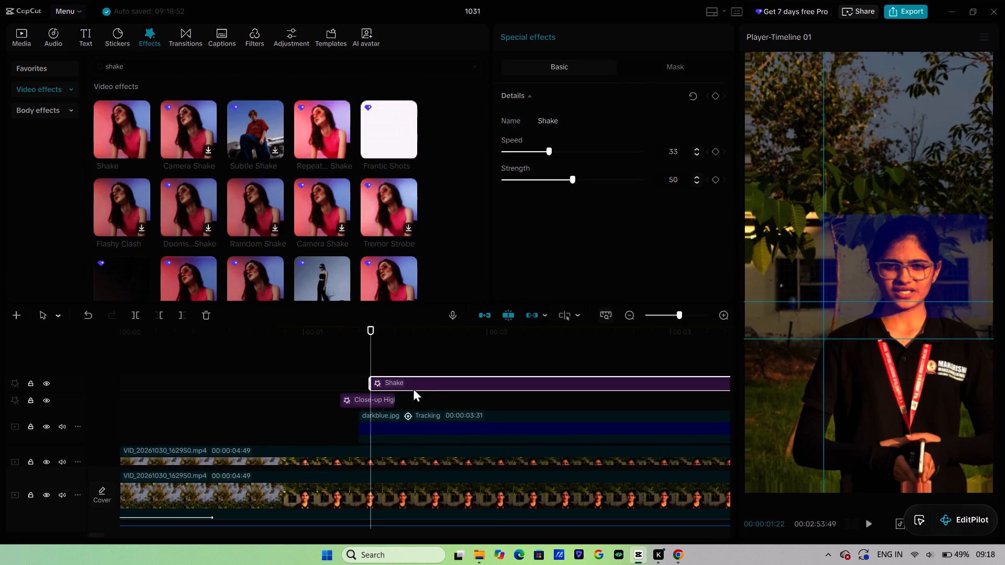
pyautogui.moveTo(413, 386); pyautogui.dragTo(382, 391)
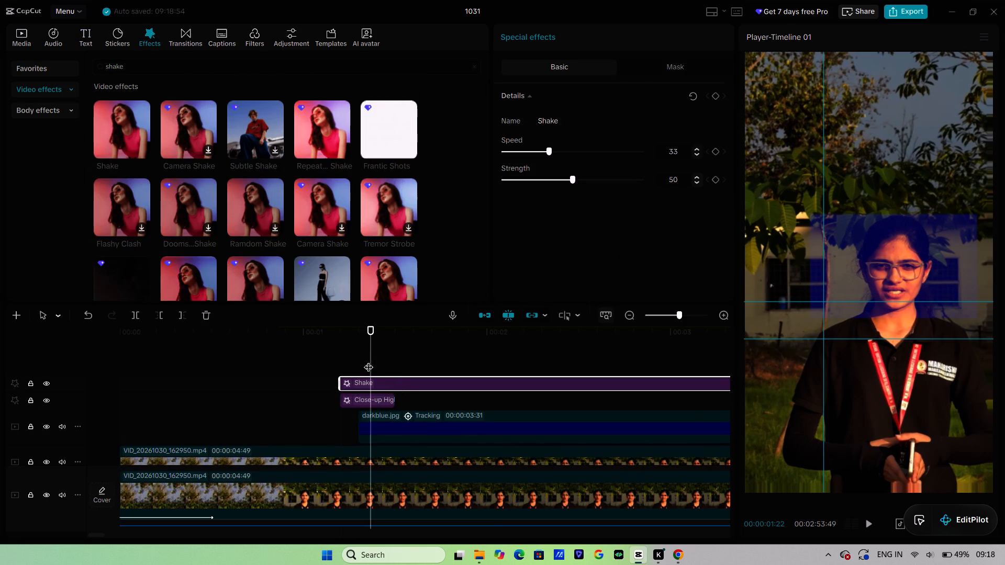
pyautogui.moveTo(368, 346); pyautogui.dragTo(392, 349)
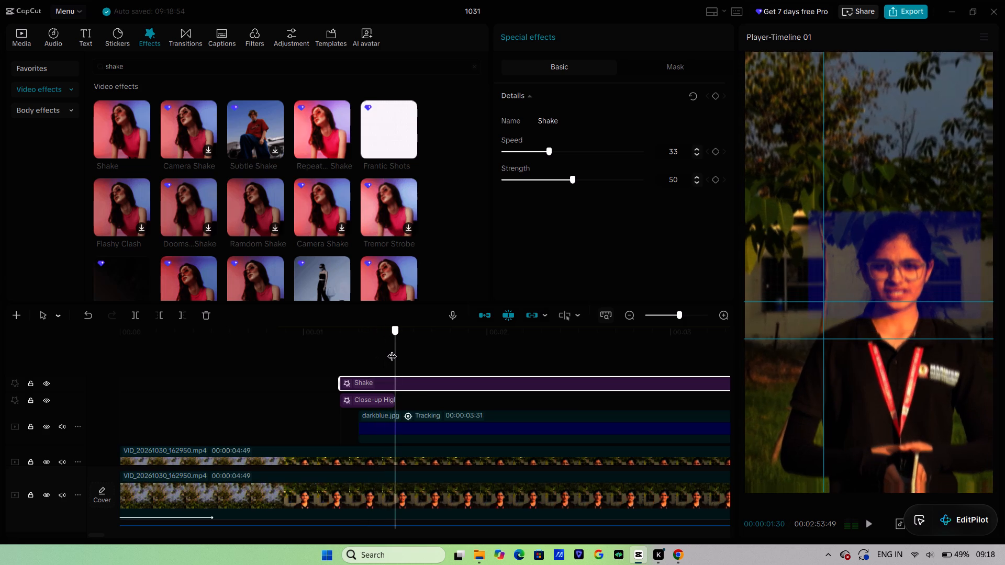
pyautogui.moveTo(392, 349); pyautogui.dragTo(394, 349)
pyautogui.click(185, 316)
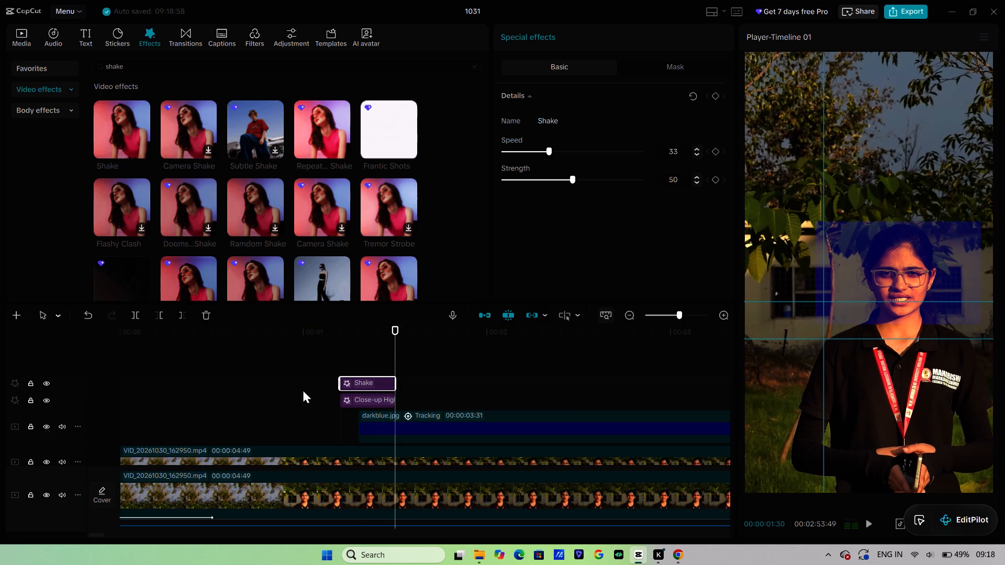
# Set the Shake effect's strength and speed both to 100 and play back the transition.
pyautogui.moveTo(576, 179); pyautogui.dragTo(639, 179)
pyautogui.moveTo(639, 179); pyautogui.dragTo(722, 171)
pyautogui.moveTo(549, 147); pyautogui.dragTo(686, 153)
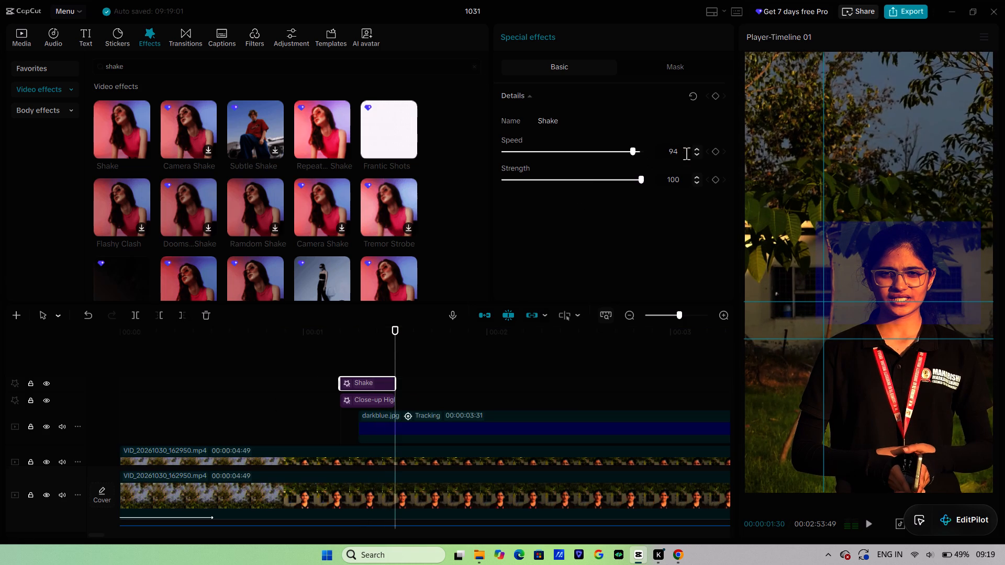
pyautogui.moveTo(686, 153); pyautogui.dragTo(689, 153)
pyautogui.click(337, 357)
pyautogui.press('space')
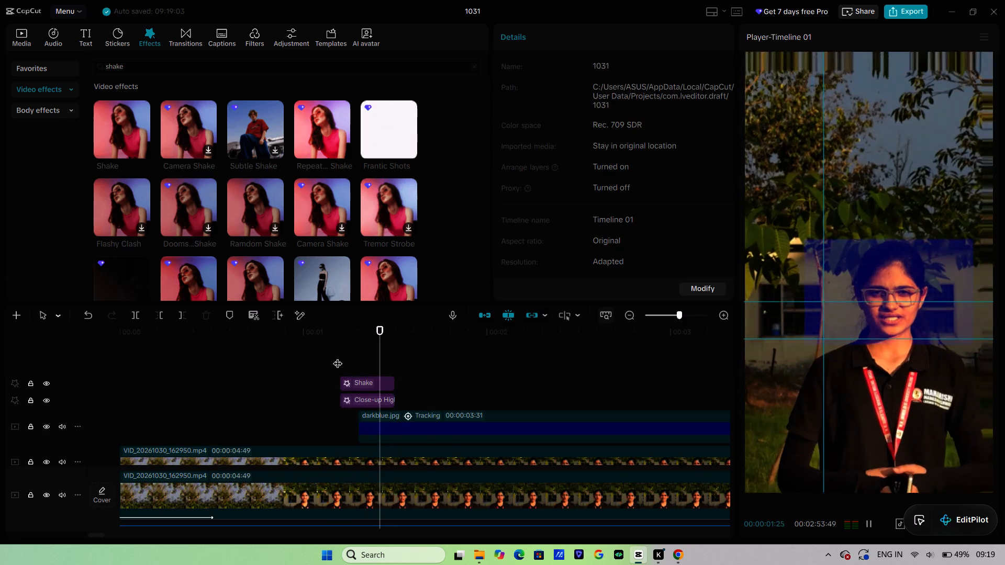
pyautogui.press('space')
# Reduce the Shake effect's strength to 45 and play back the transition.
pyautogui.click(351, 379)
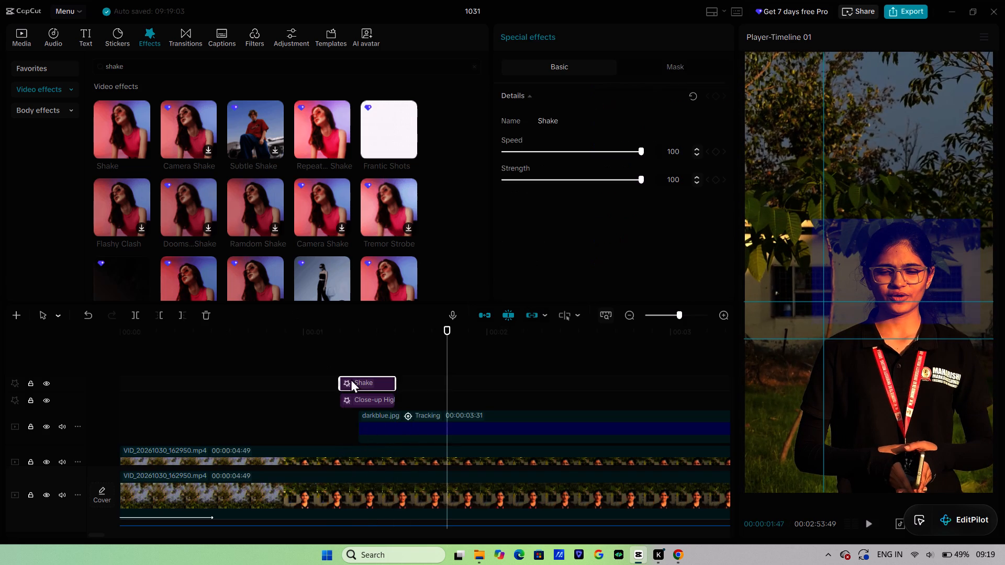
pyautogui.click(565, 175)
pyautogui.click(335, 355)
pyautogui.press('space')
pyautogui.press('space')
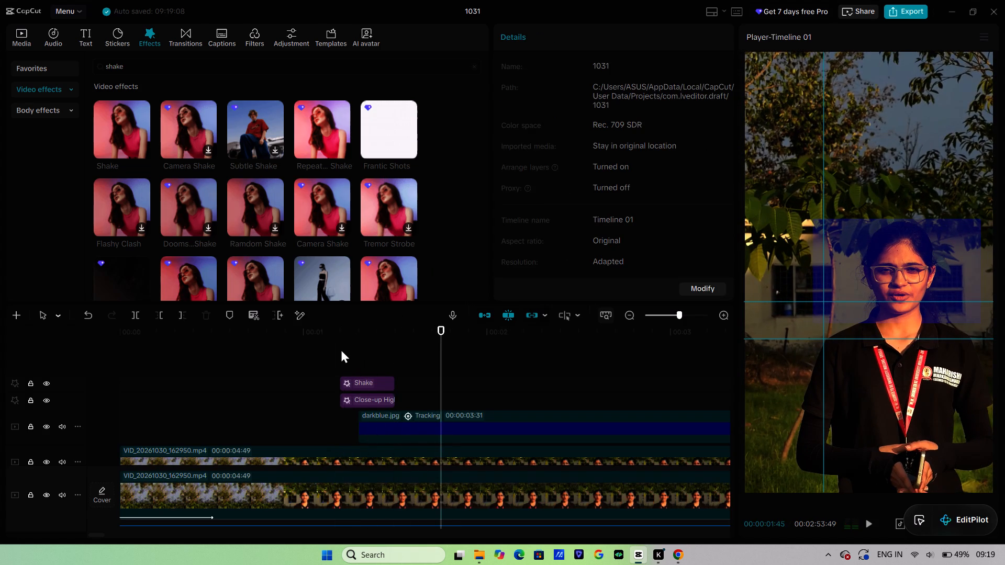
# Shorten the Shake effect to end at about 00:00:01:22 and play back the transition.
pyautogui.click(386, 370)
pyautogui.click(386, 381)
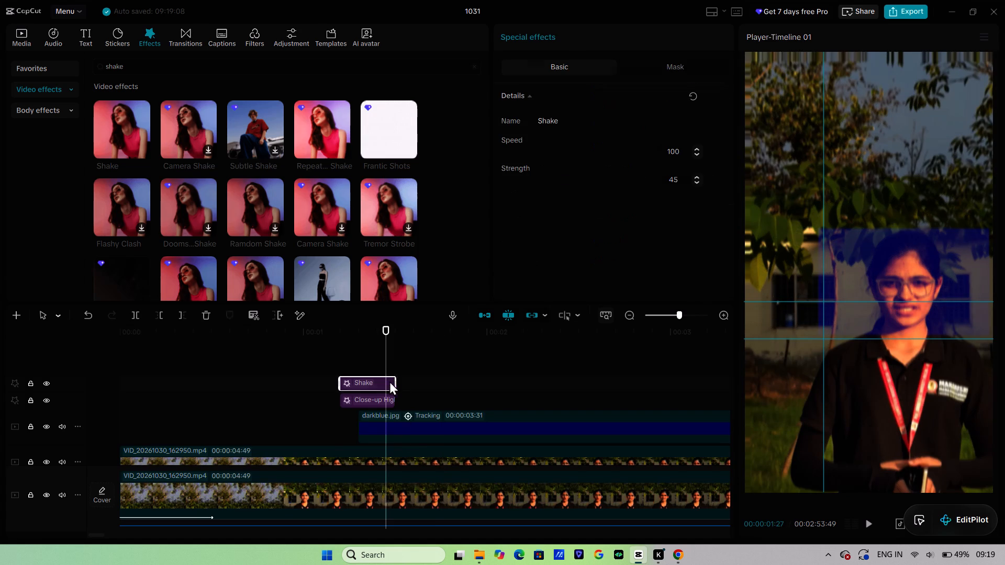
pyautogui.moveTo(397, 383); pyautogui.dragTo(370, 395)
pyautogui.click(330, 358)
pyautogui.press('space')
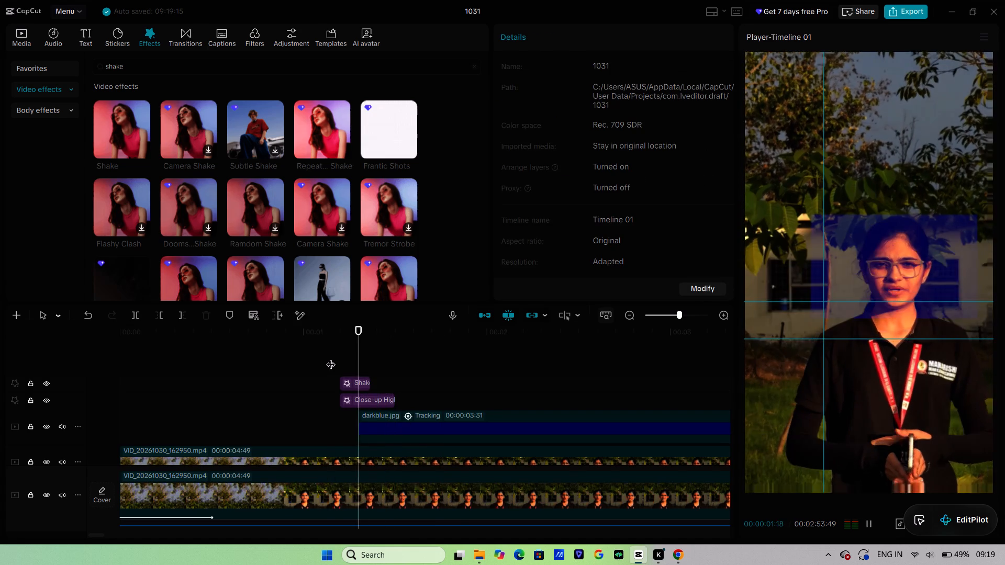
pyautogui.press('space')
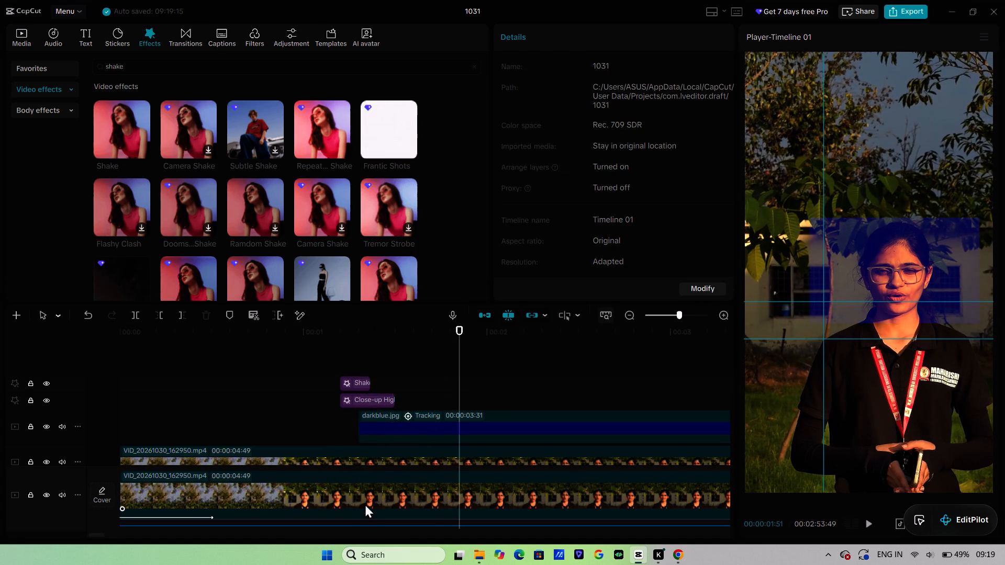
# Split the main-track VID_20261030_162950.mp4 clip at 00:00:01:18, where the darkblue.jpg clip begins.
pyautogui.click(358, 431)
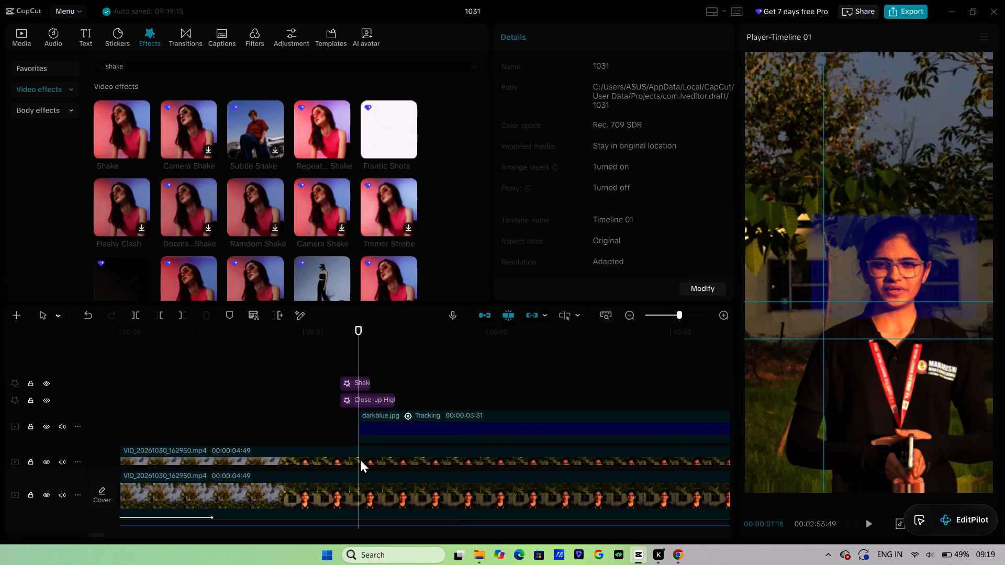
pyautogui.scroll(-5, 360, 459)
pyautogui.click(364, 480)
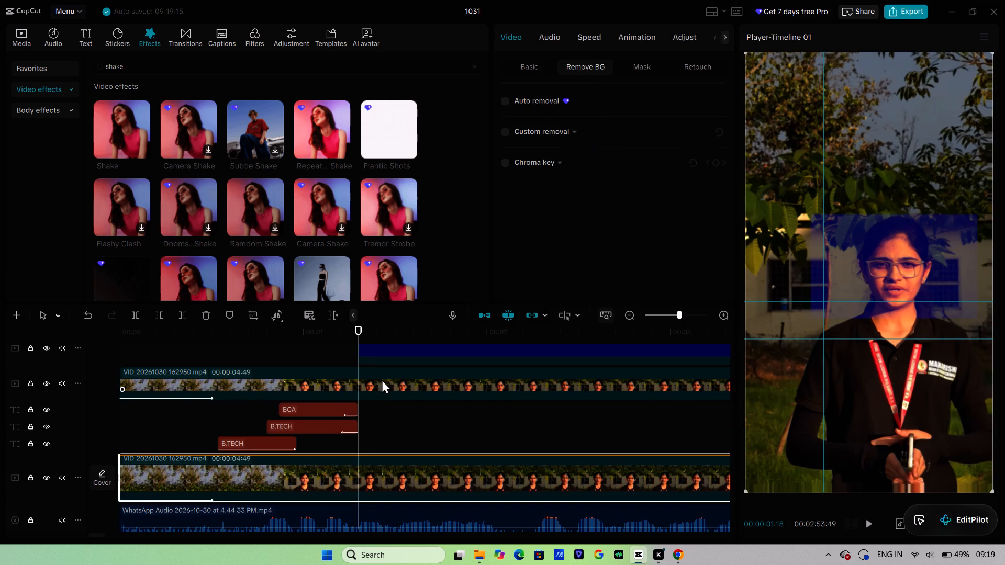
pyautogui.doubleClick(379, 375)
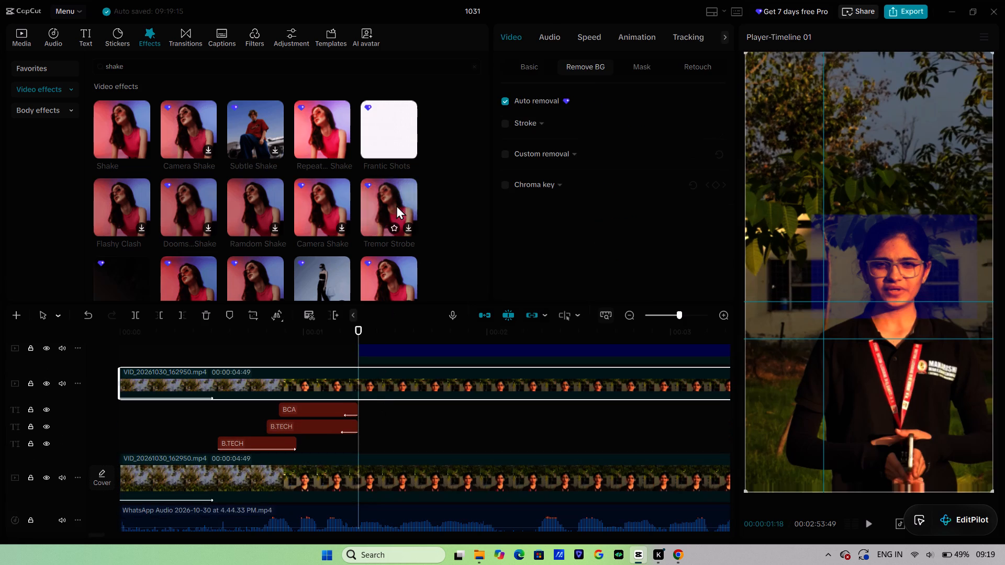
pyautogui.click(371, 466)
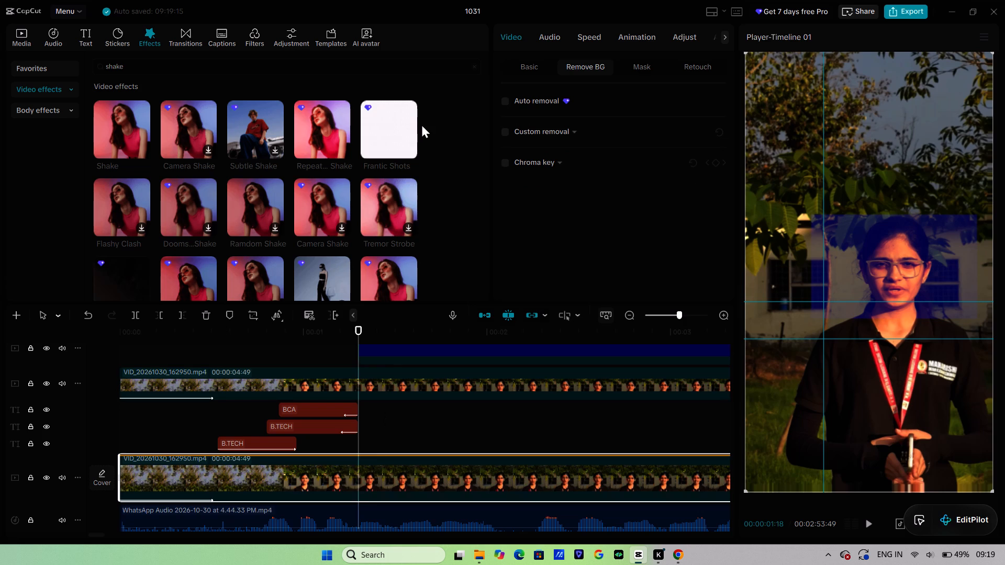
pyautogui.hotkey('ctrl', 'b')
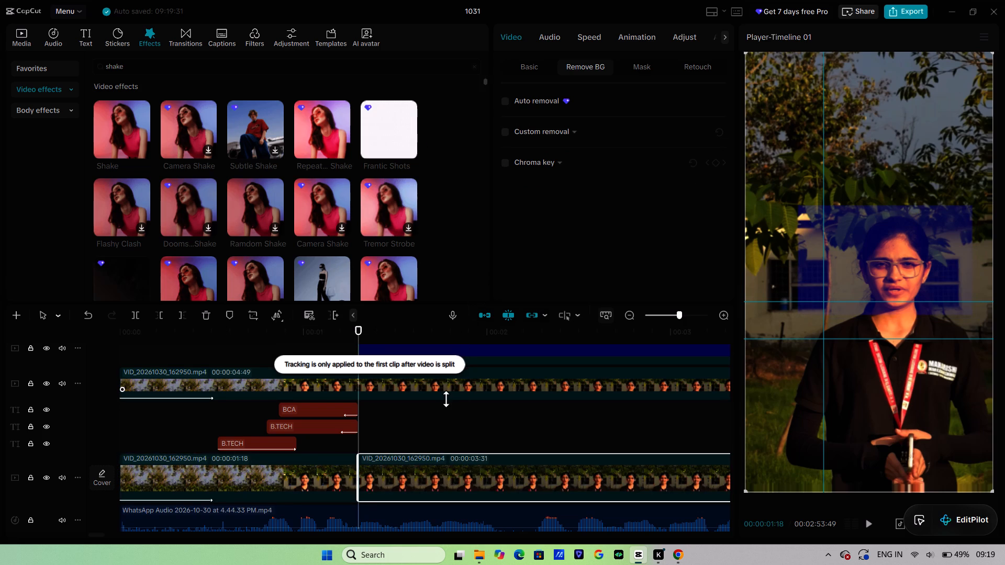
# Play back the footage after the split and scrub through the opening to examine the titles and the blue-image transition.
pyautogui.press('space')
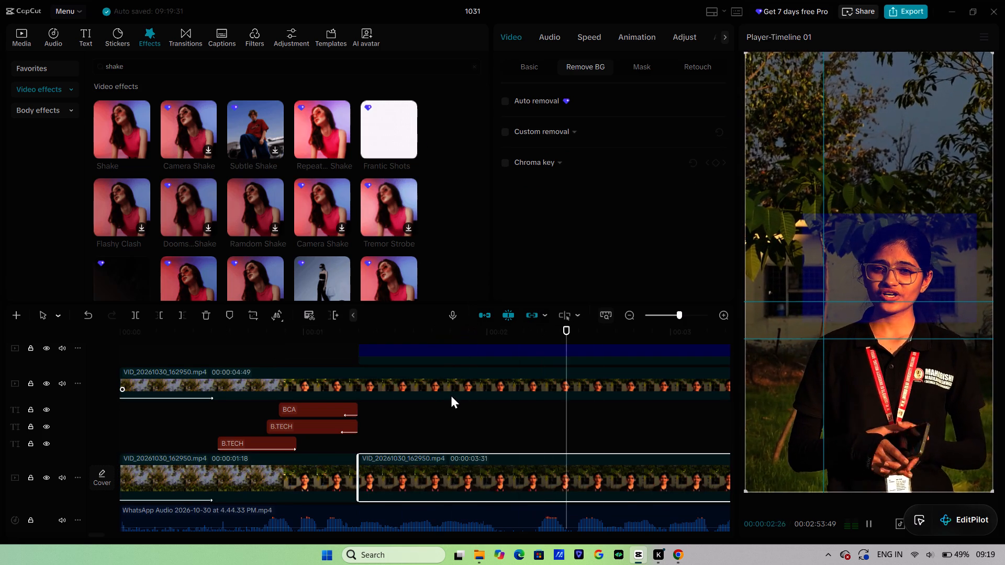
pyautogui.press('space')
pyautogui.press('space')
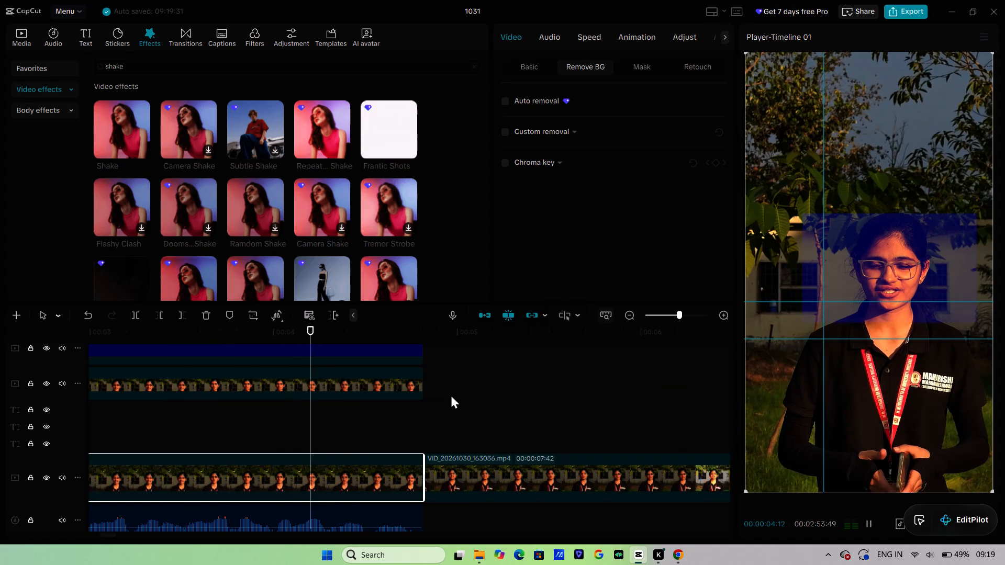
pyautogui.press('space')
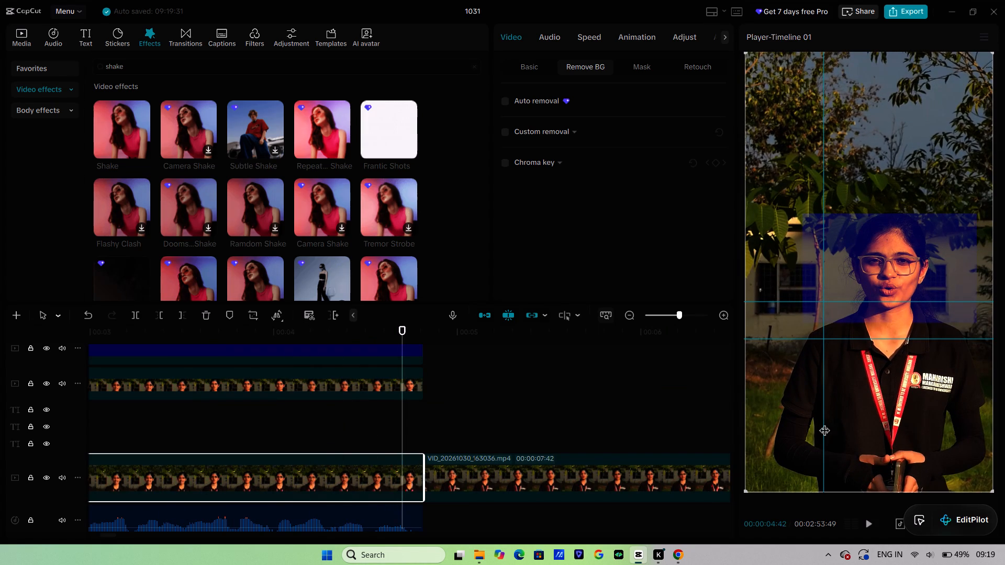
pyautogui.click(368, 428)
pyautogui.moveTo(368, 428); pyautogui.dragTo(150, 422)
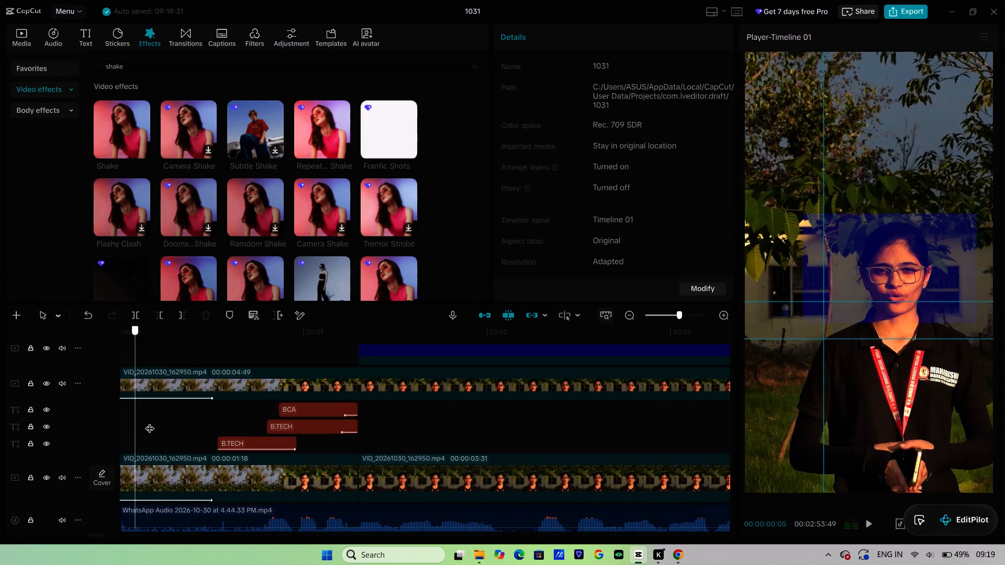
pyautogui.moveTo(150, 422); pyautogui.dragTo(387, 432)
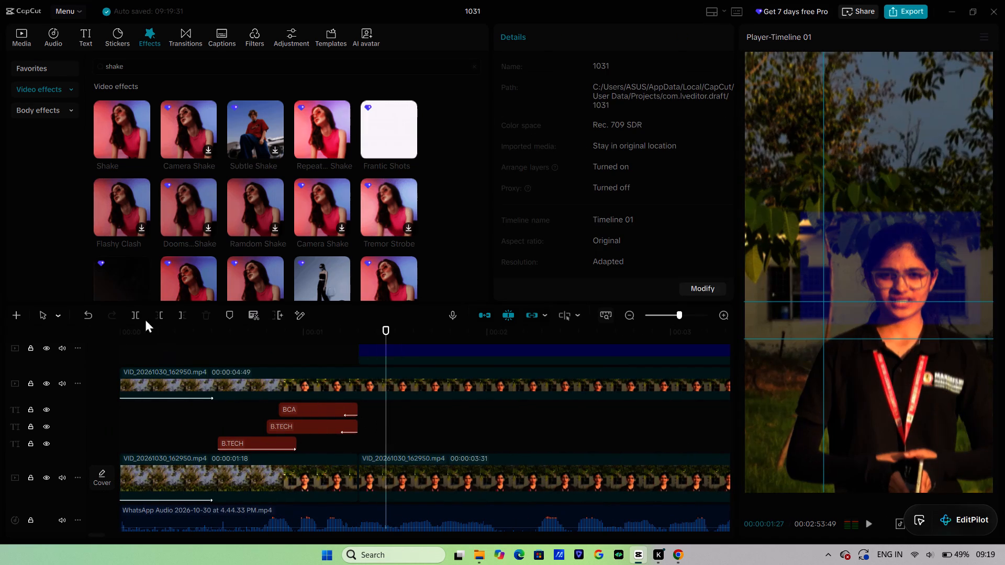
# Undo the split of the main-track VID_20261030_162950.mp4 clip at 00:00:01:18.
pyautogui.click(92, 320)
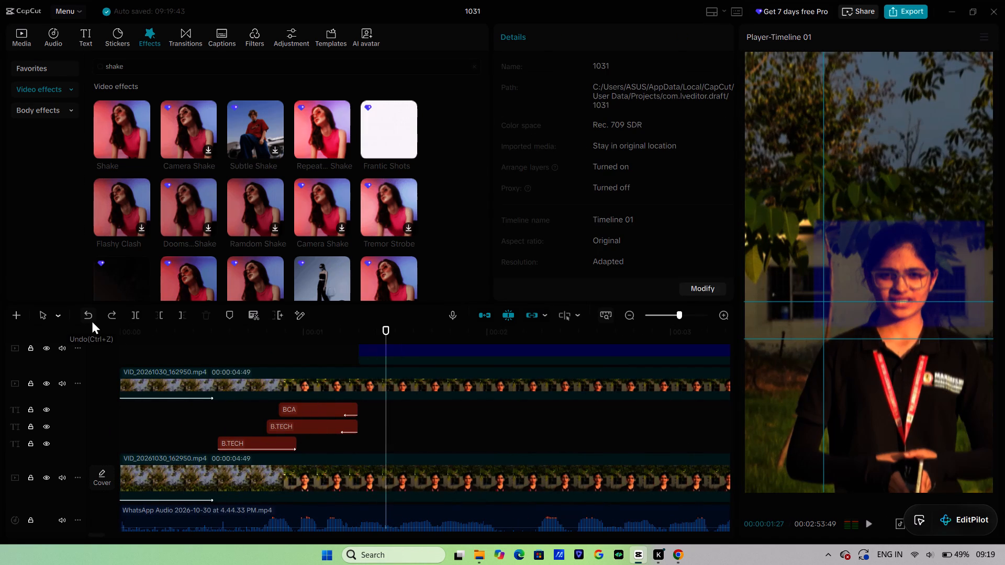
# Play back the opening titles, the transition and the blue-image section again to review the timing with the unsplit clip.
pyautogui.click(396, 365)
pyautogui.click(403, 355)
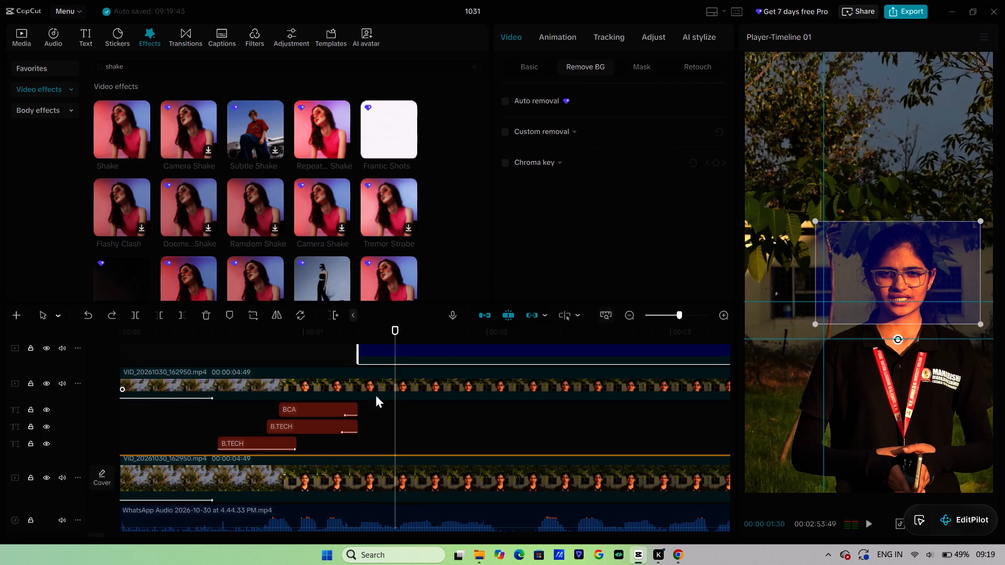
pyautogui.click(314, 451)
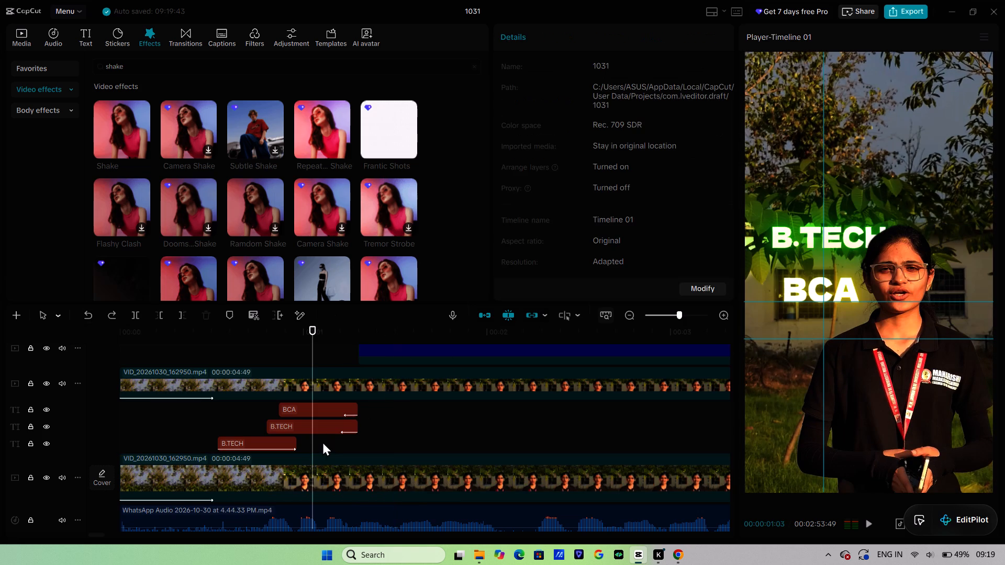
pyautogui.press('space')
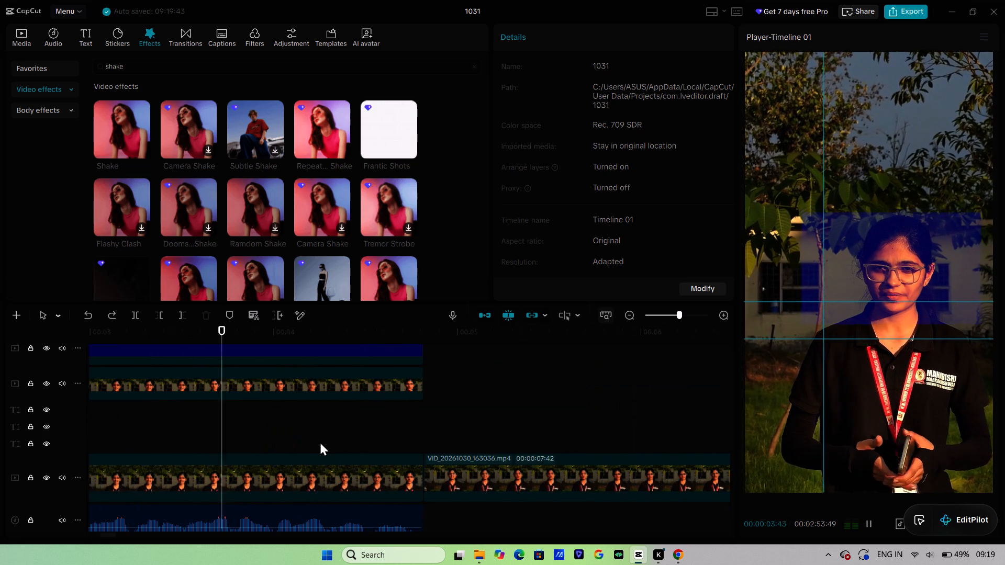
pyautogui.press('space')
pyautogui.click(229, 438)
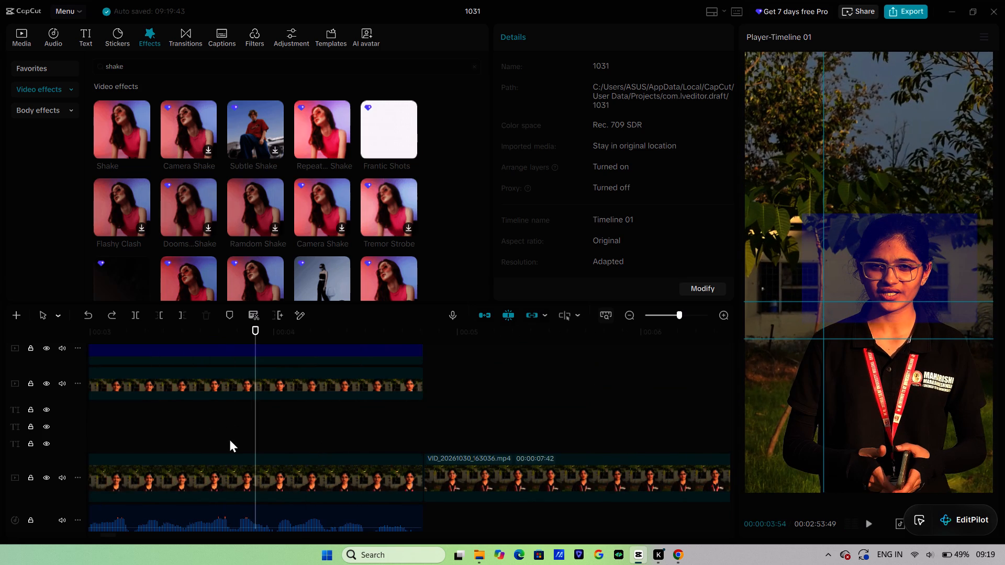
pyautogui.moveTo(229, 438); pyautogui.dragTo(231, 401)
pyautogui.press('space')
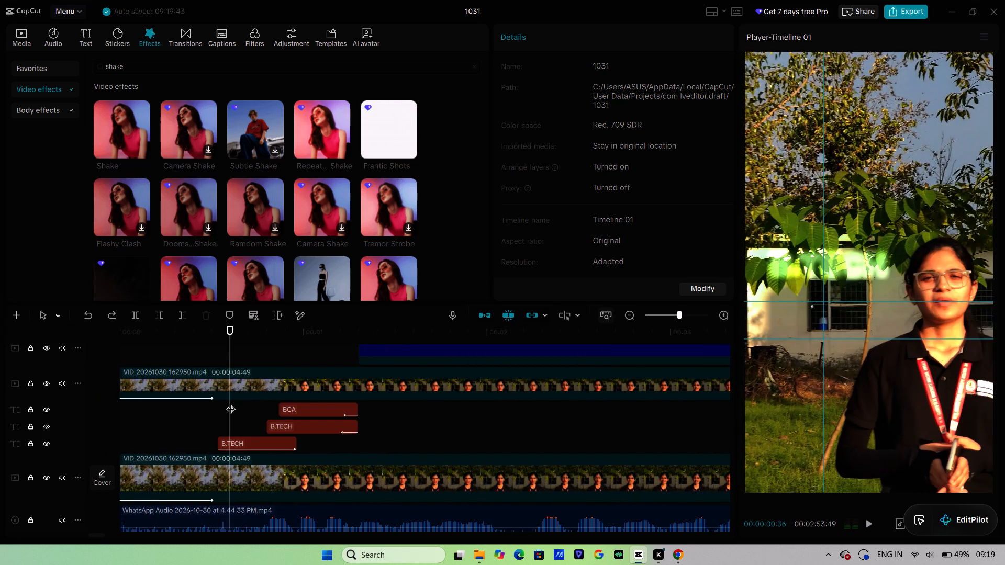
pyautogui.press('space')
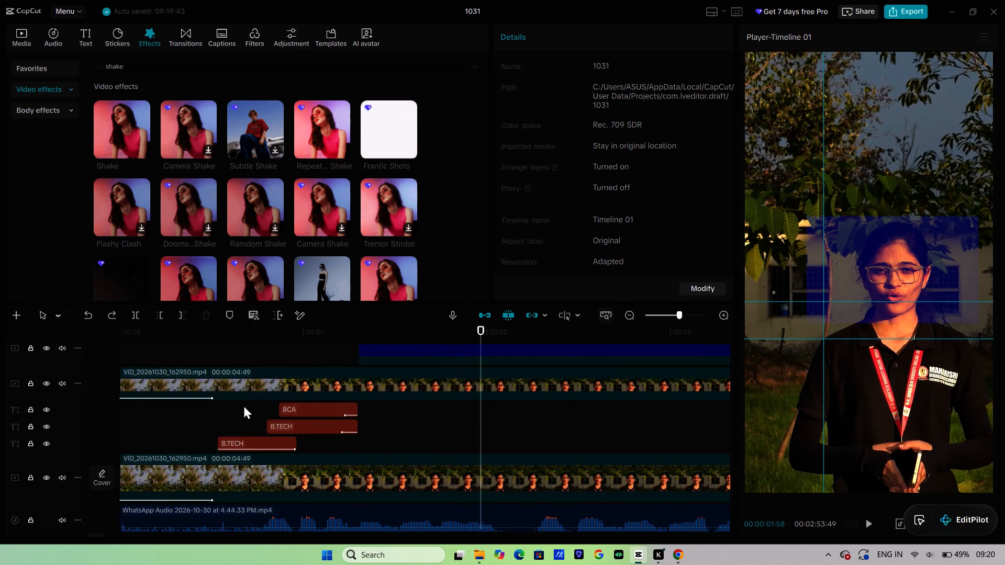
pyautogui.keyDown('ctrl'); pyautogui.scroll(1, 243, 405); pyautogui.keyUp('ctrl')
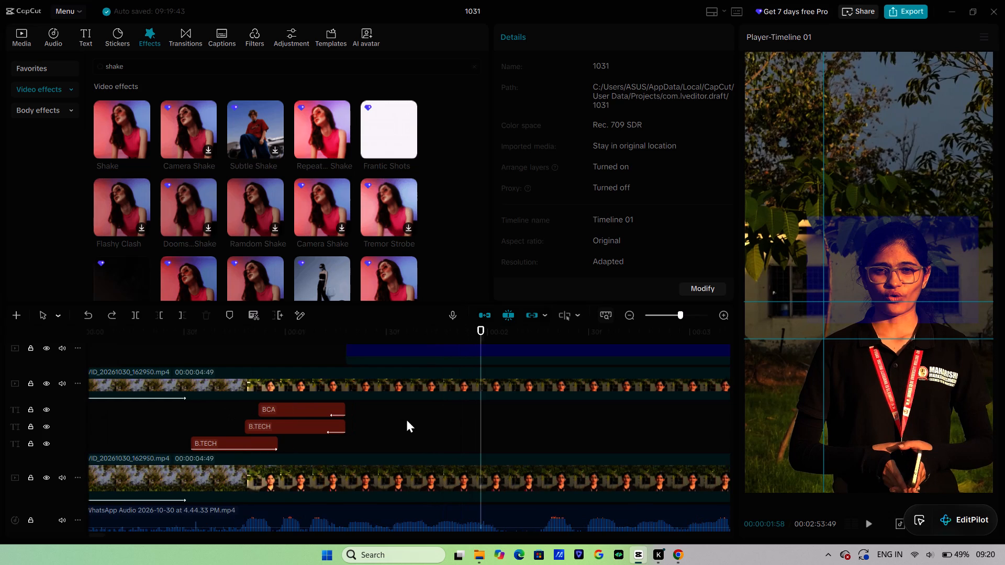
pyautogui.keyDown('ctrl'); pyautogui.scroll(5, 406, 419); pyautogui.keyUp('ctrl')
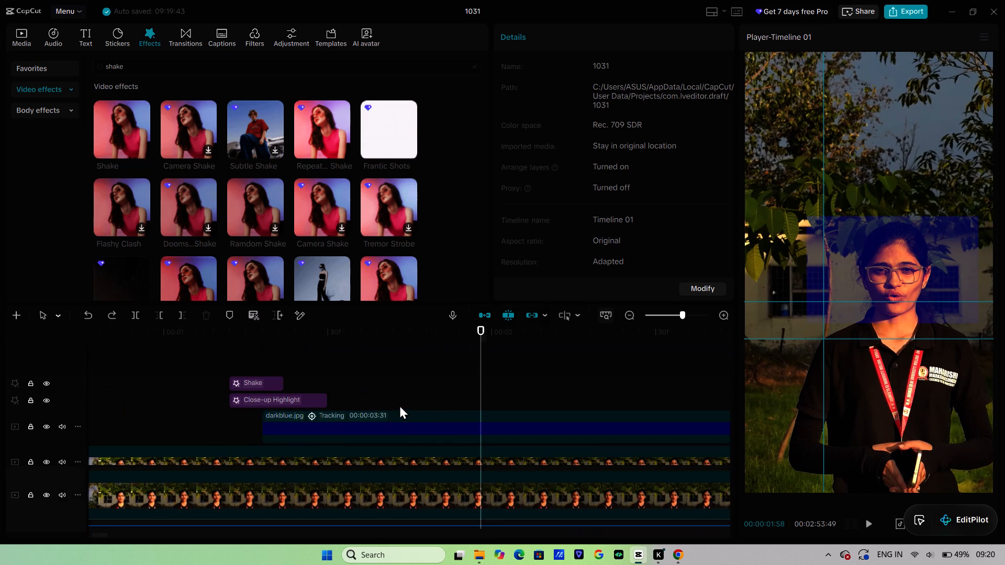
pyautogui.press('space')
pyautogui.press('space')
pyautogui.click(469, 381)
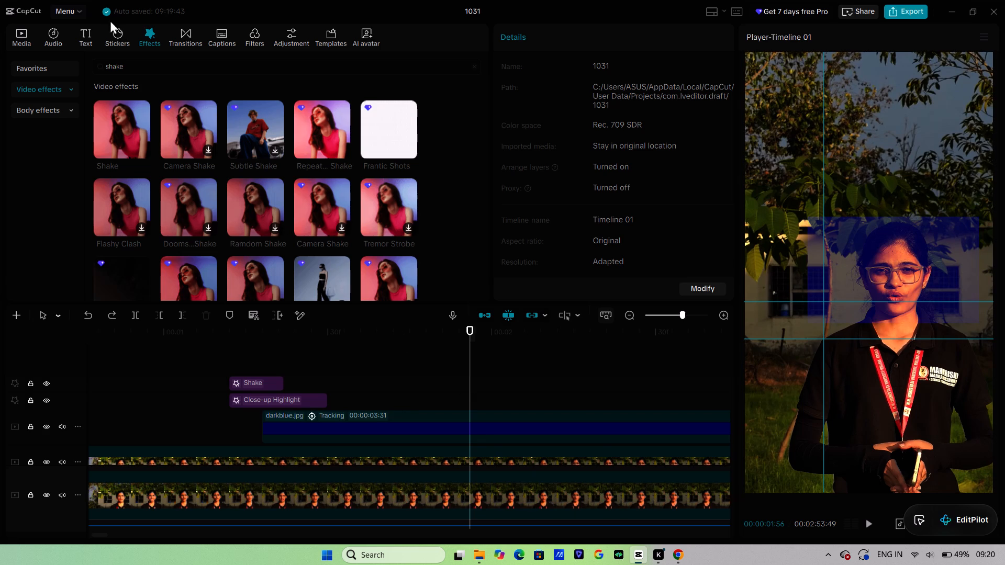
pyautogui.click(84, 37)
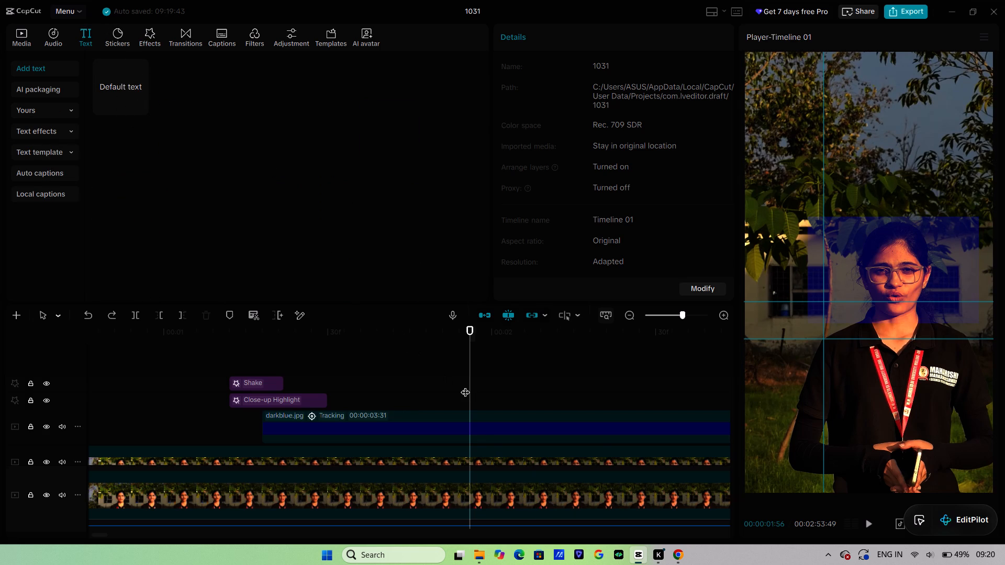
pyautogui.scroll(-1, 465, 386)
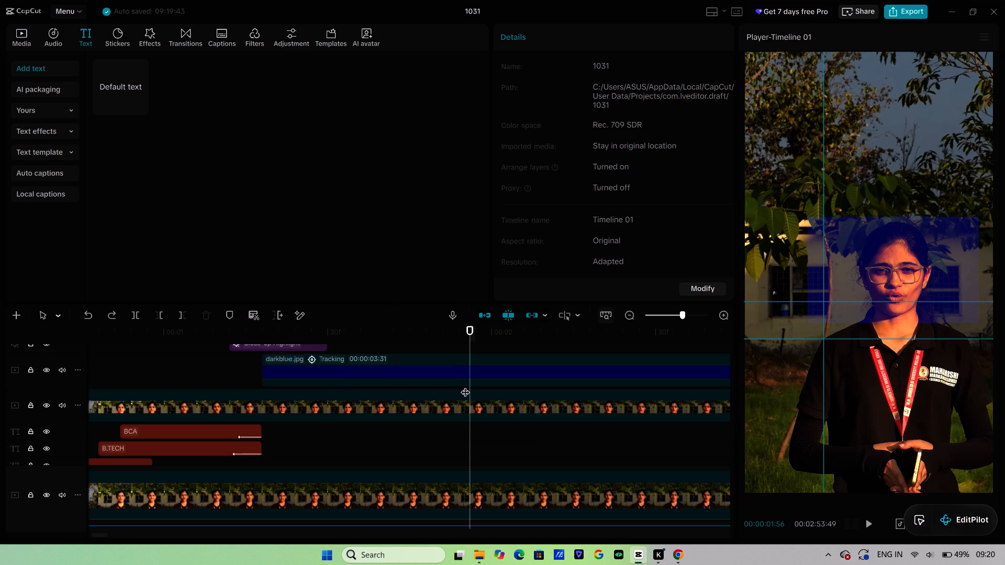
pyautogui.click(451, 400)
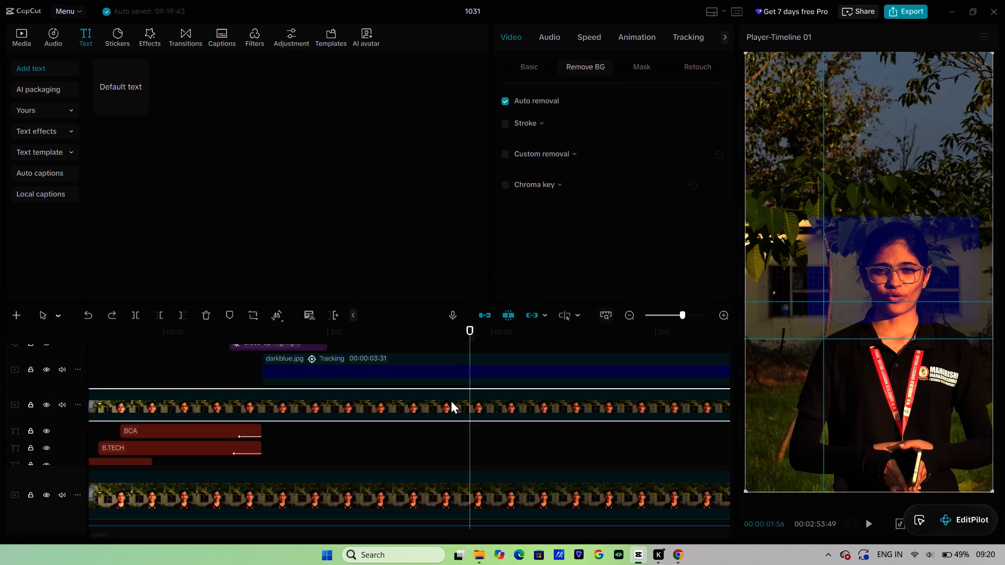
# Import himachalpradesh.jpg from the Downloads folder onto a new overlay track, starting at 00:00:01:49.
pyautogui.click(432, 445)
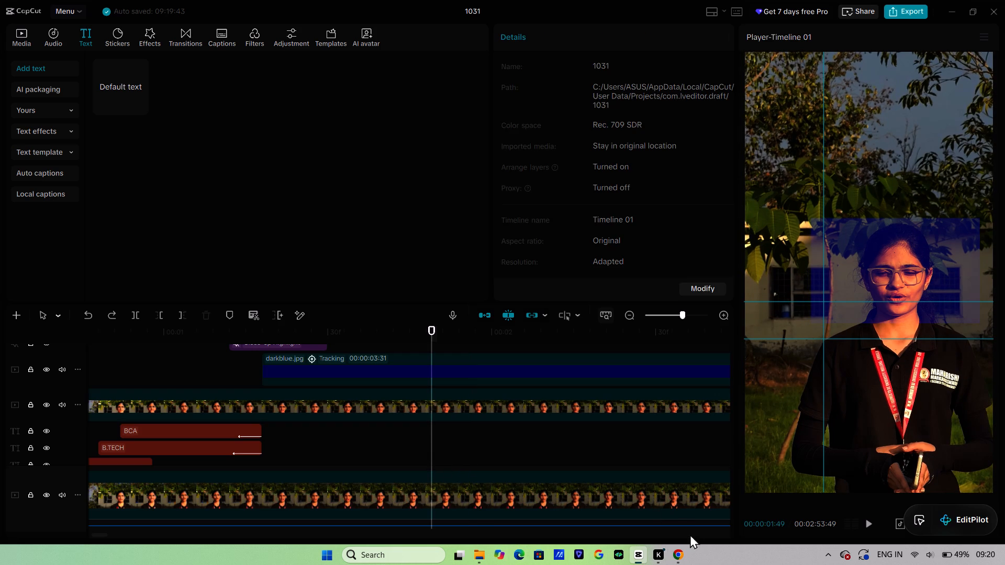
pyautogui.click(679, 554)
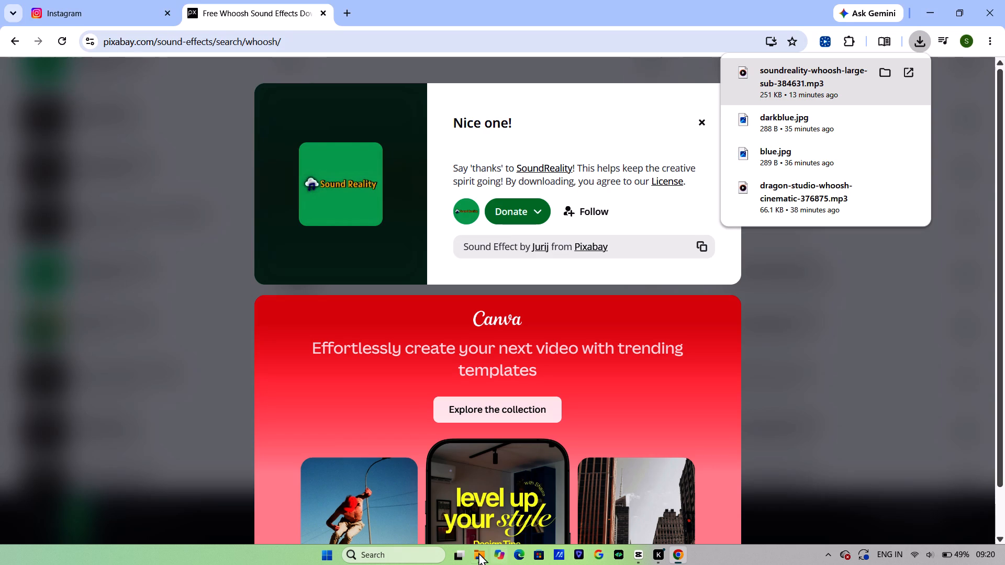
pyautogui.click(475, 552)
pyautogui.click(57, 308)
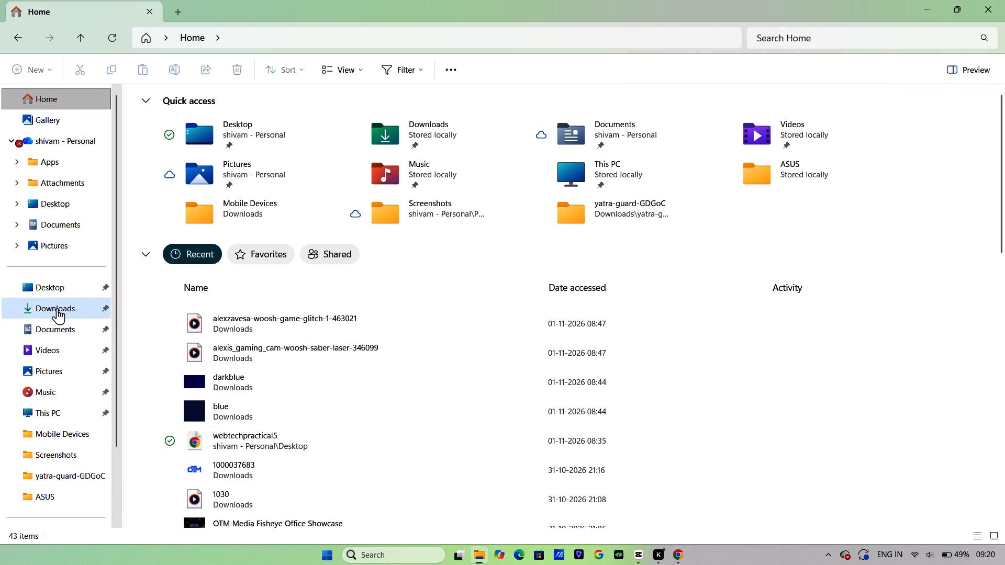
pyautogui.scroll(1, 265, 359)
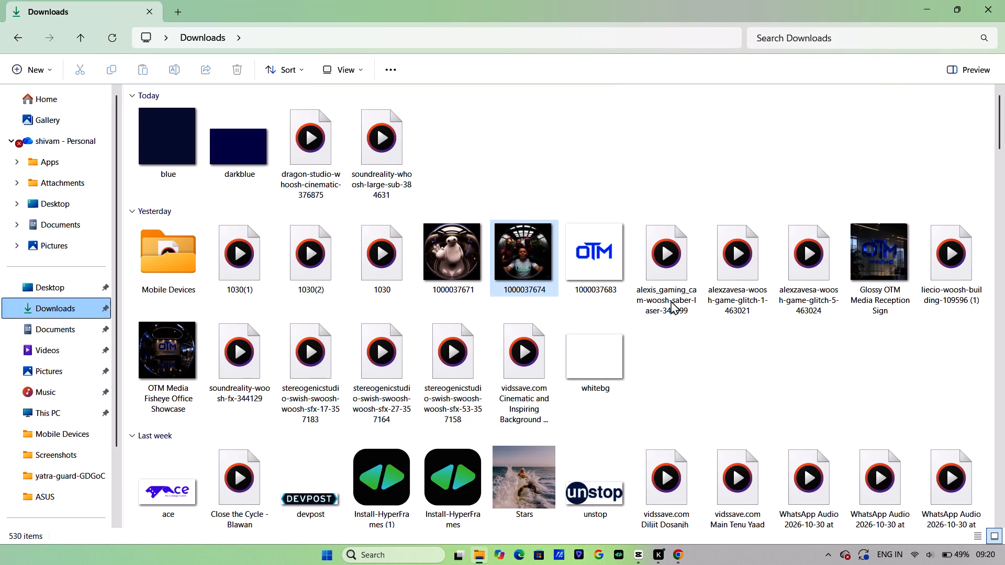
pyautogui.scroll(-3, 825, 265)
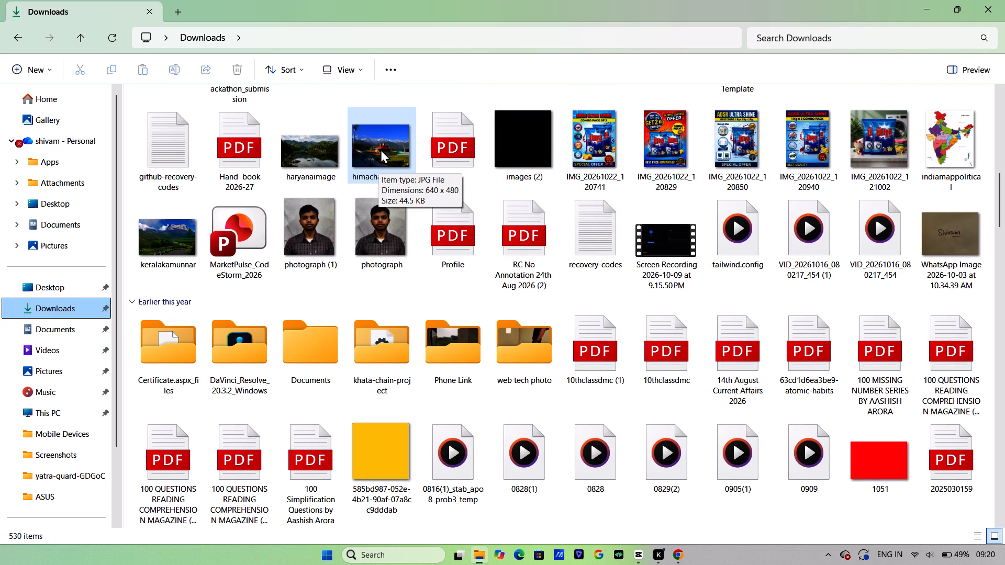
pyautogui.moveTo(381, 149); pyautogui.dragTo(646, 562)
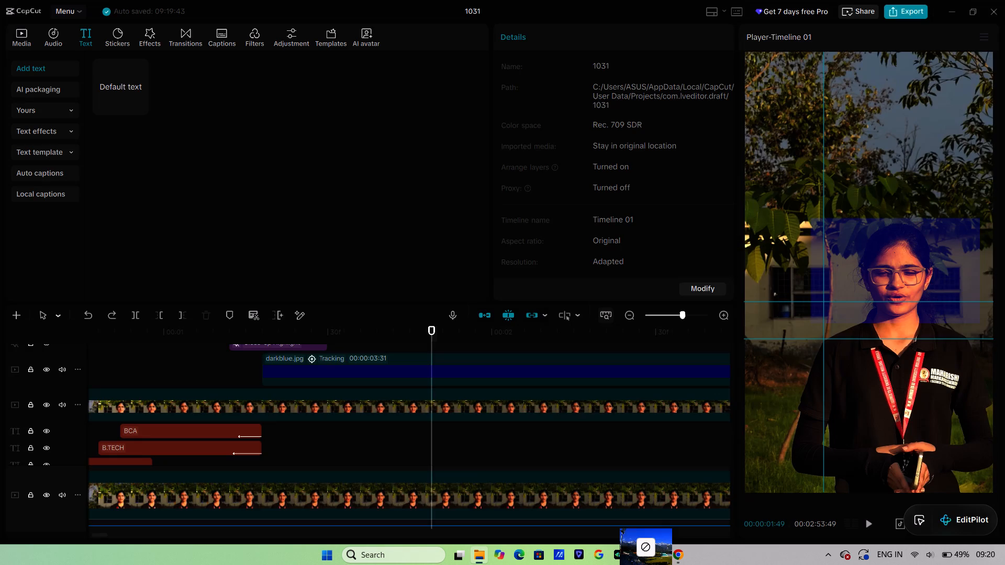
pyautogui.moveTo(646, 562); pyautogui.dragTo(342, 411)
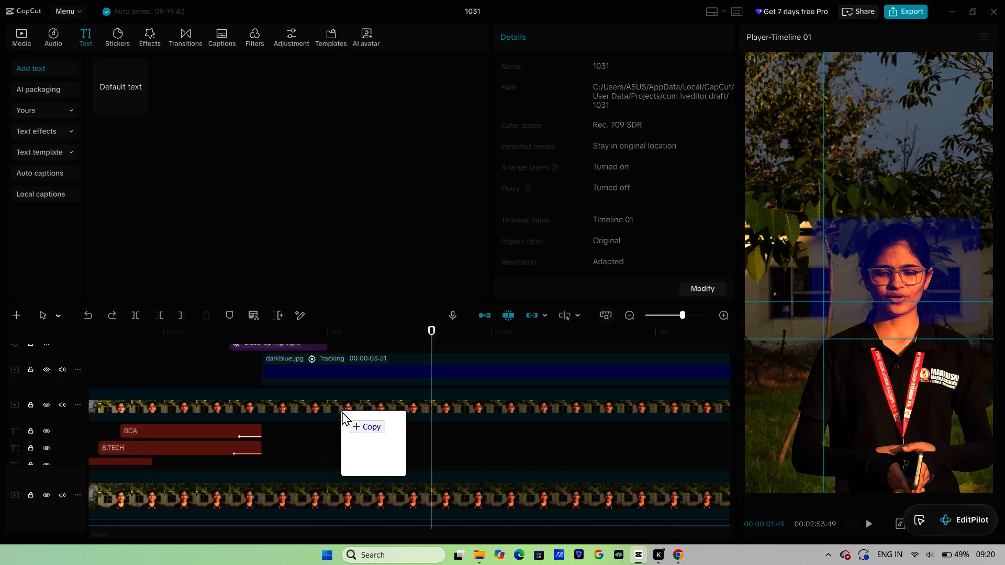
pyautogui.moveTo(342, 411); pyautogui.dragTo(408, 401)
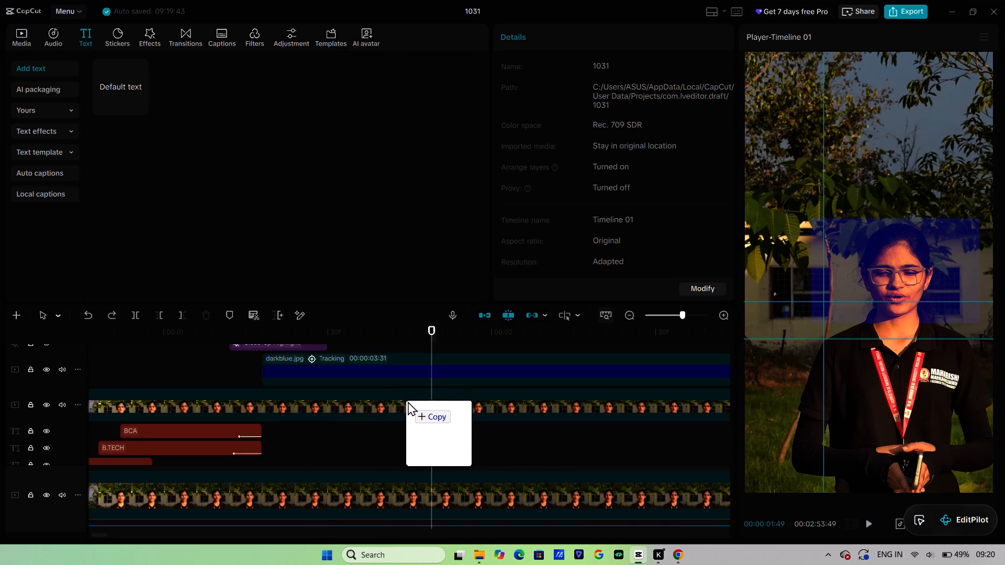
pyautogui.moveTo(408, 401); pyautogui.dragTo(415, 430)
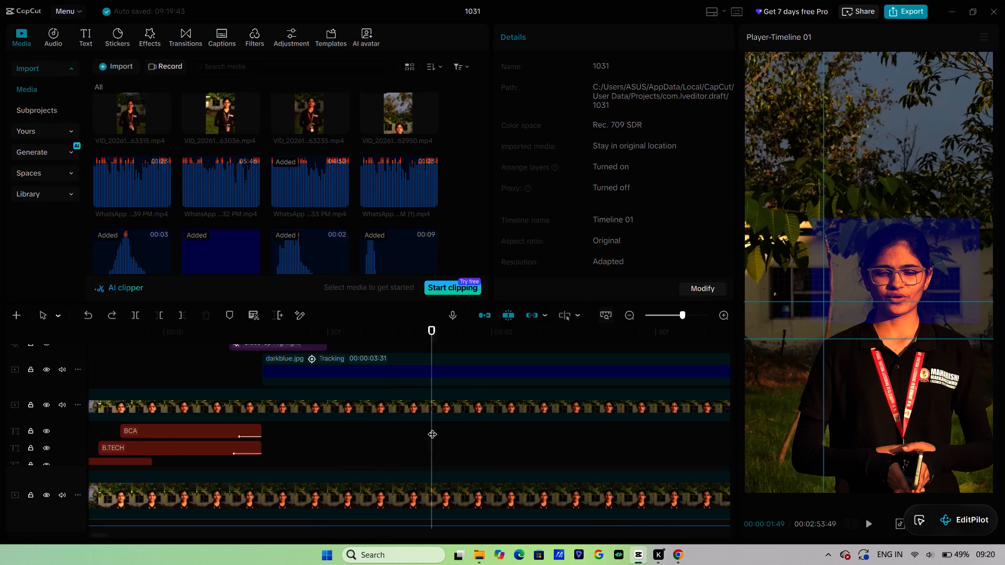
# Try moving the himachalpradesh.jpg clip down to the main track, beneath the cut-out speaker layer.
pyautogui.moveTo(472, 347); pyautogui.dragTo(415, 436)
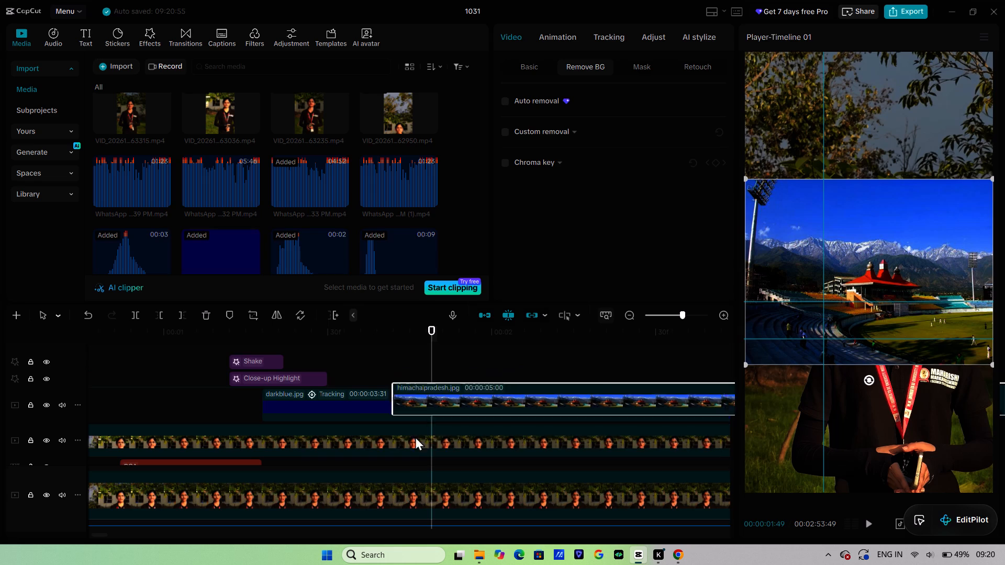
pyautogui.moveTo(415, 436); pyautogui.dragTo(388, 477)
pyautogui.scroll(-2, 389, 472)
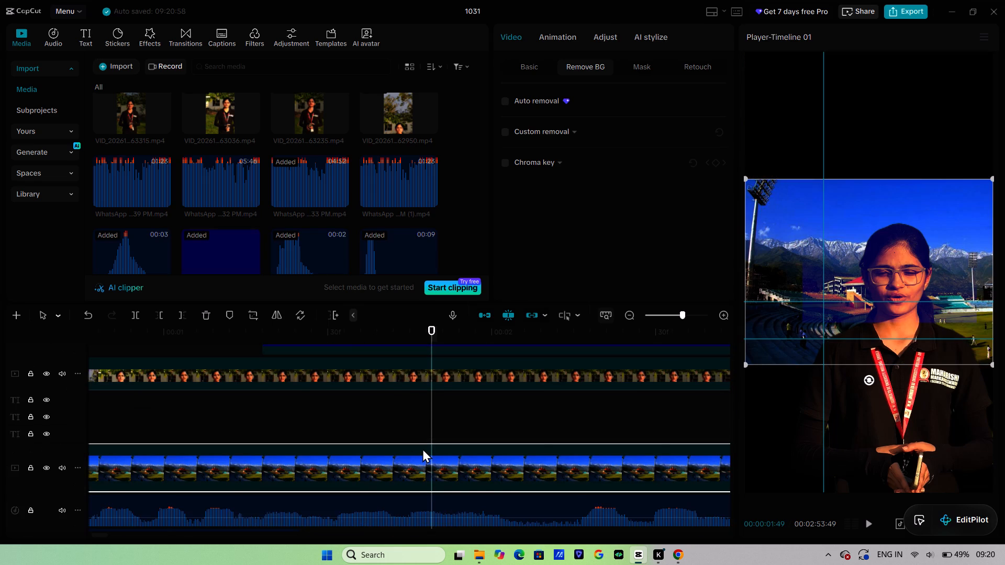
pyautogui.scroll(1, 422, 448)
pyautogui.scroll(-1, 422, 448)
# Scrub through the opening and inspect the video, title and audio tracks with the Himachal image on the main track.
pyautogui.click(342, 415)
pyautogui.moveTo(342, 415); pyautogui.dragTo(107, 427)
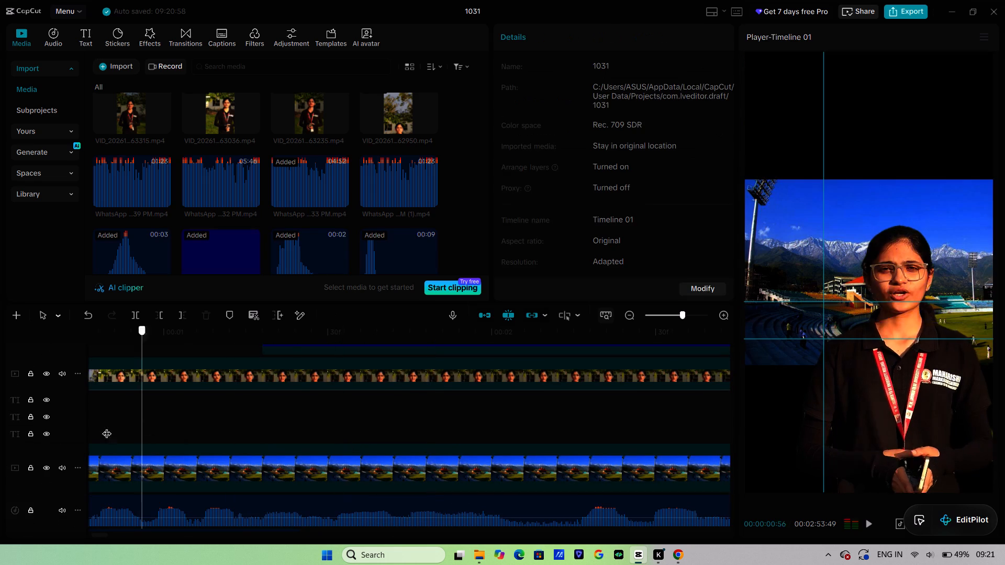
pyautogui.moveTo(107, 427); pyautogui.dragTo(116, 436)
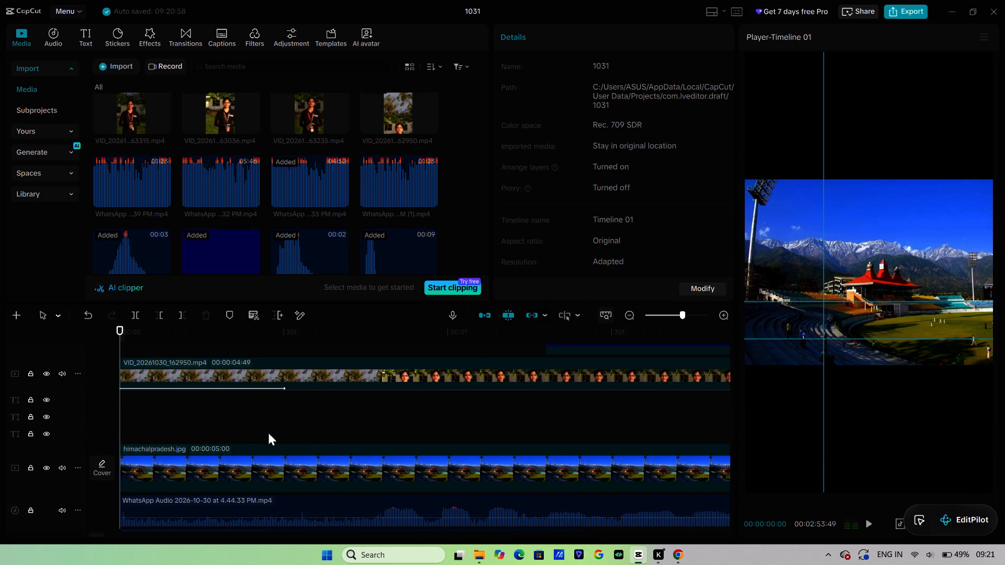
pyautogui.click(296, 435)
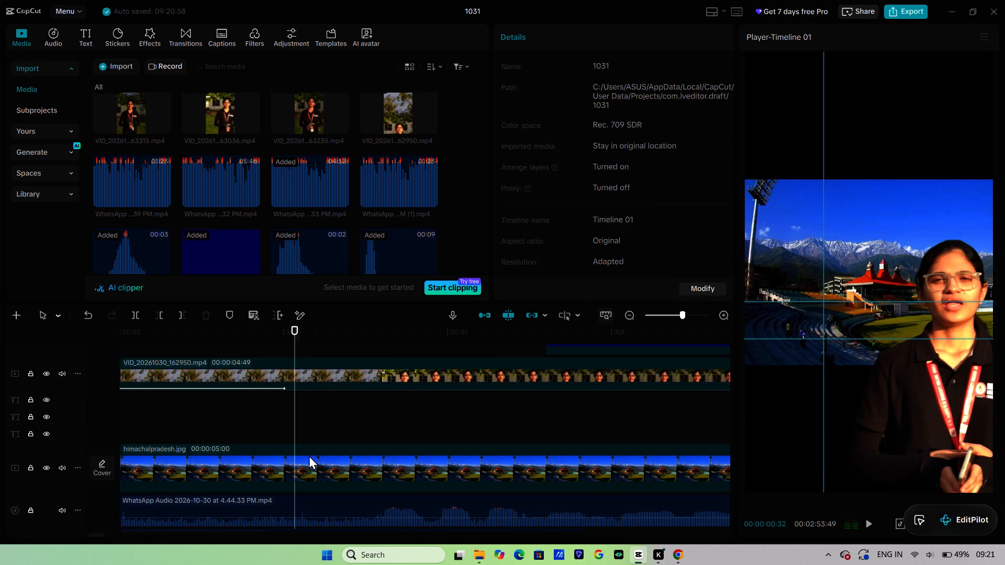
pyautogui.scroll(5, 634, 382)
pyautogui.scroll(-3, 635, 381)
pyautogui.scroll(1, 635, 381)
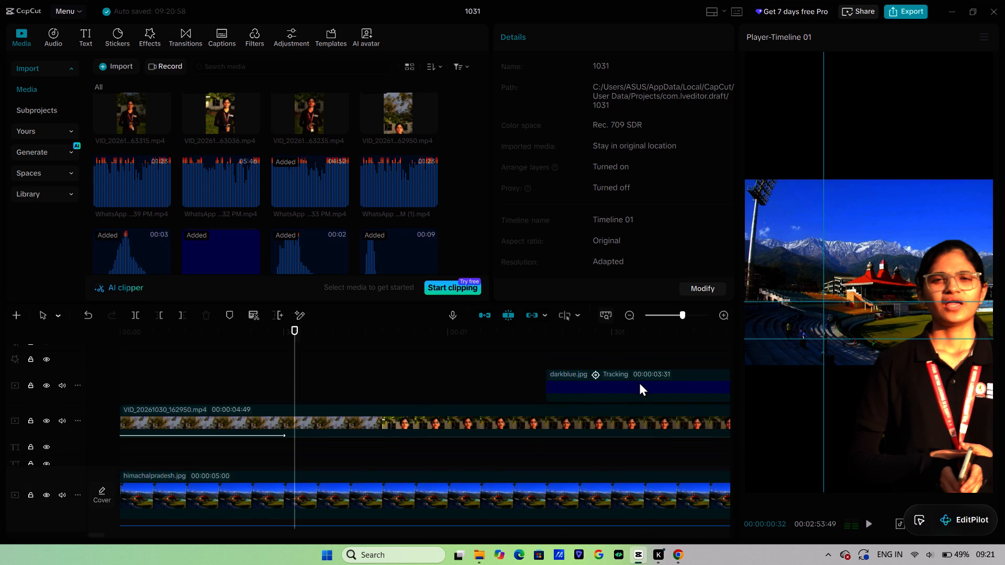
pyautogui.scroll(-16, 636, 391)
pyautogui.scroll(4, 516, 411)
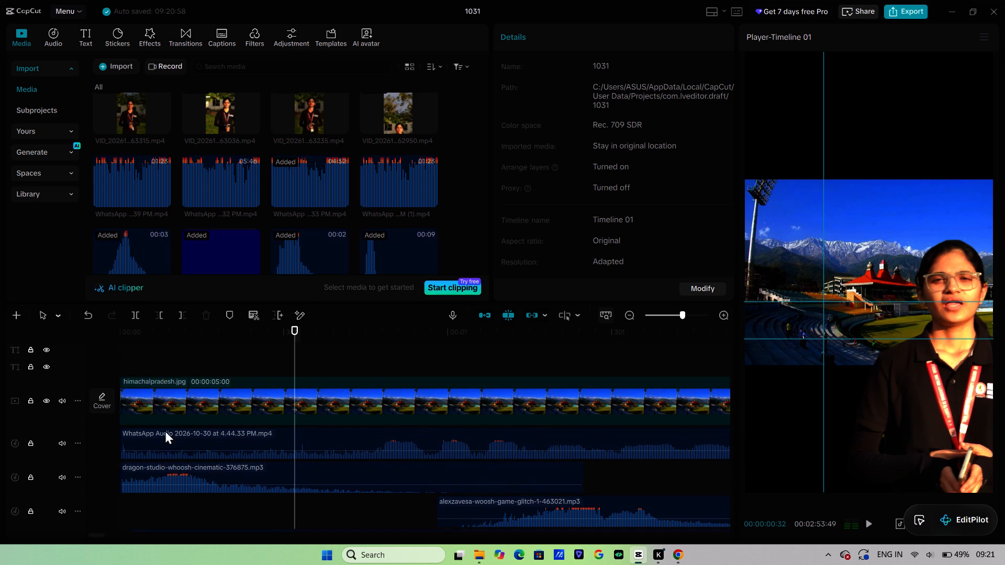
pyautogui.scroll(-9, 178, 367)
pyautogui.scroll(10, 399, 340)
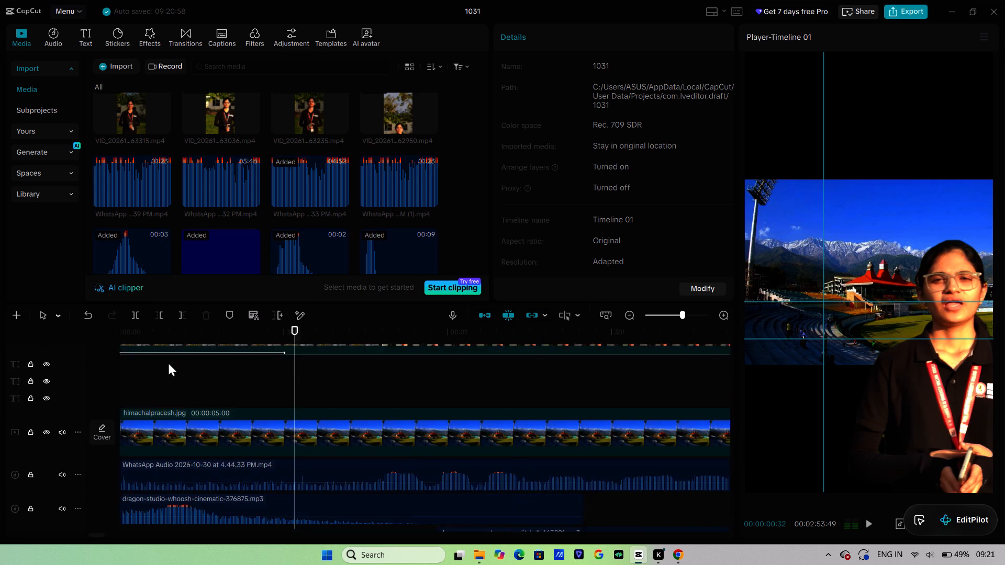
pyautogui.scroll(6, 168, 362)
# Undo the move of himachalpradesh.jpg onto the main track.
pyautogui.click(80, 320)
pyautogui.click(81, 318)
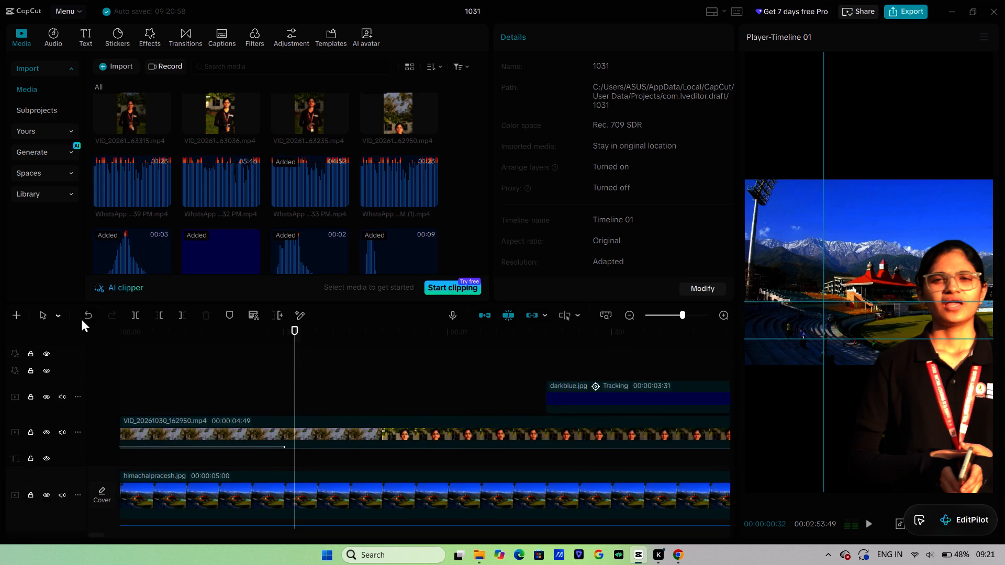
# Move the himachalpradesh.jpg clip to an overlay track between the Shake and Close-up Highlight effects, starting near the beginning of the timeline.
pyautogui.hscroll(-1, 370, 353)
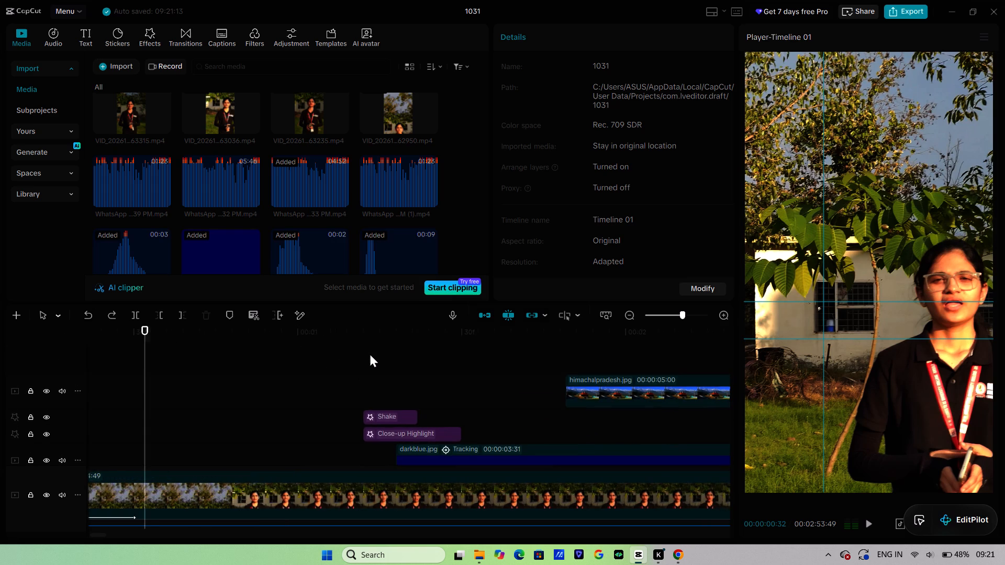
pyautogui.keyDown('ctrl'); pyautogui.scroll(-5, 370, 353); pyautogui.keyUp('ctrl')
pyautogui.moveTo(482, 391); pyautogui.dragTo(401, 478)
pyautogui.moveTo(400, 476); pyautogui.dragTo(399, 473)
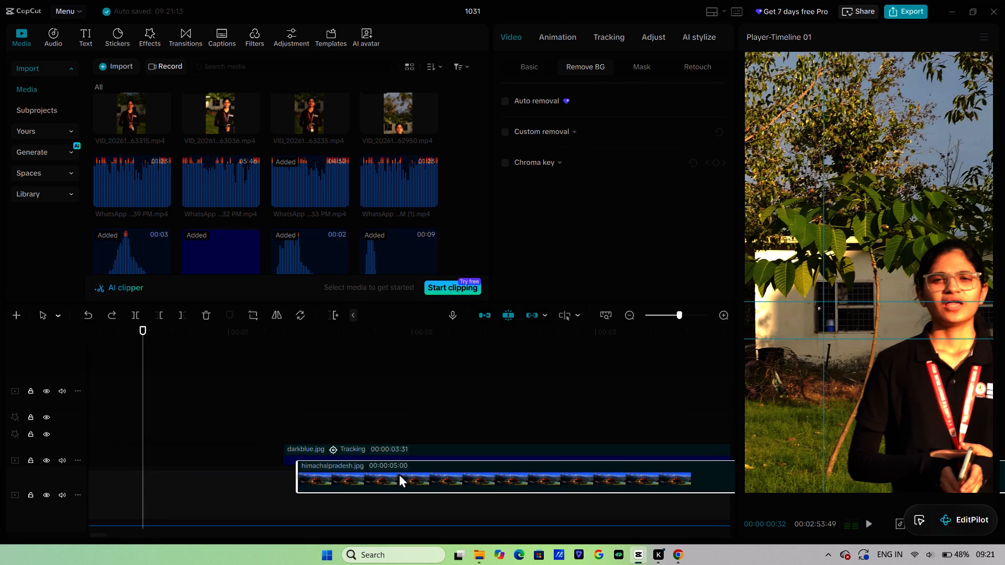
pyautogui.moveTo(399, 473); pyautogui.dragTo(452, 394)
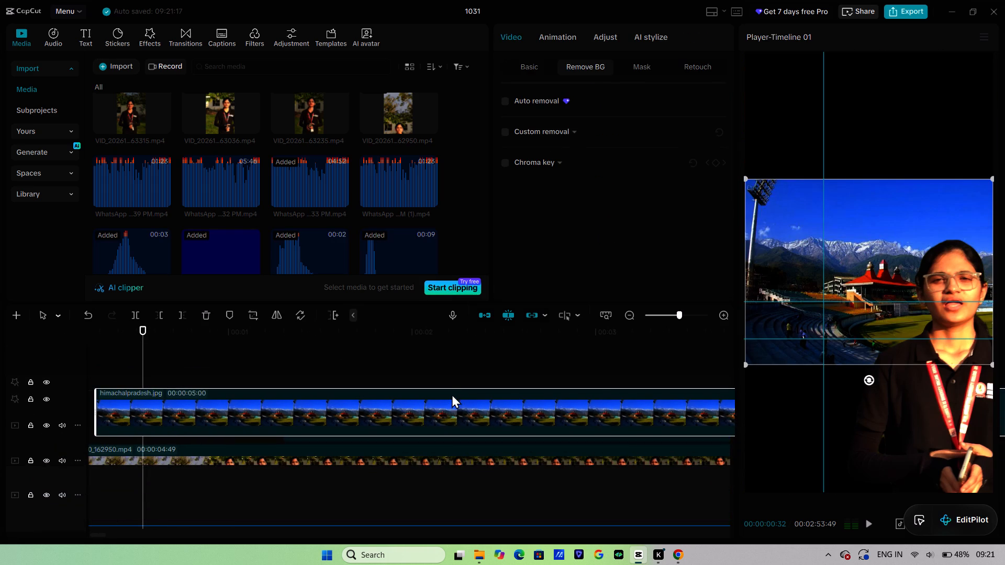
pyautogui.scroll(-2, 452, 395)
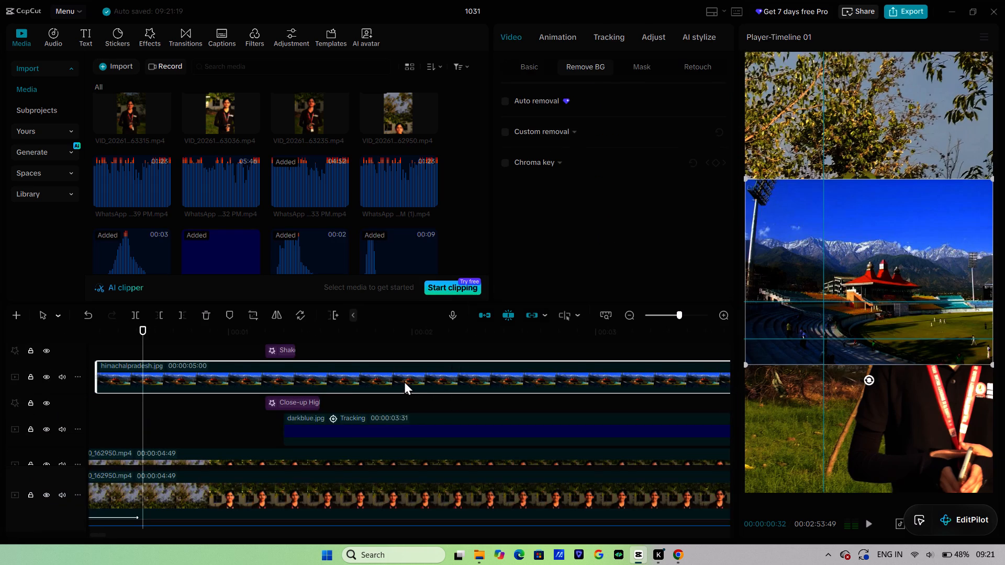
# Reposition the Himachal image to fill the upper part of the frame, above the speaker's face and aligned with the frame's sides.
pyautogui.moveTo(862, 244); pyautogui.dragTo(873, 105)
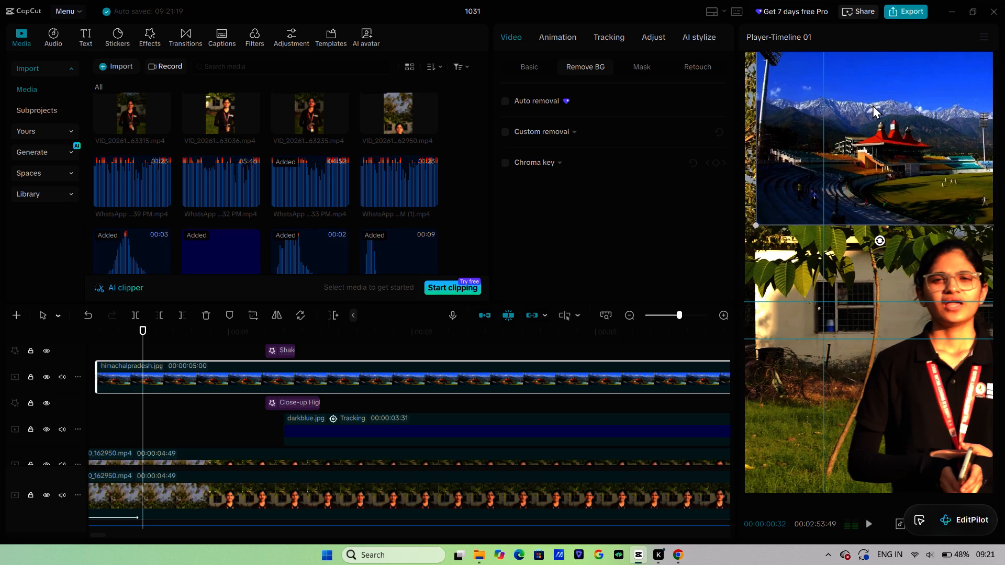
pyautogui.moveTo(873, 105); pyautogui.dragTo(859, 107)
pyautogui.click(183, 413)
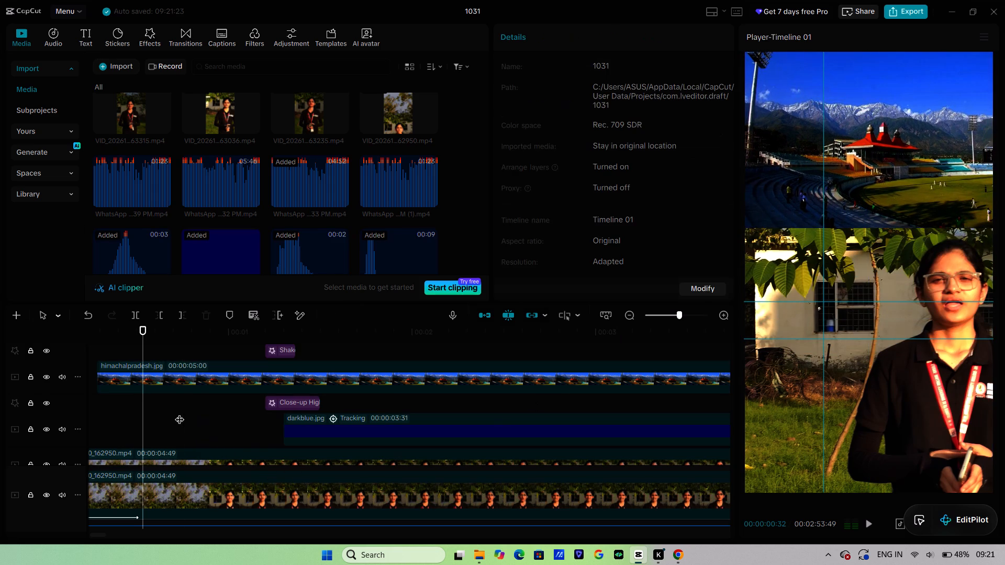
# Trim the start of himachalpradesh.jpg to just after the darkblue.jpg clip begins, leaving a duration of 00:00:03:41, and play back the section.
pyautogui.press('space')
pyautogui.press('space')
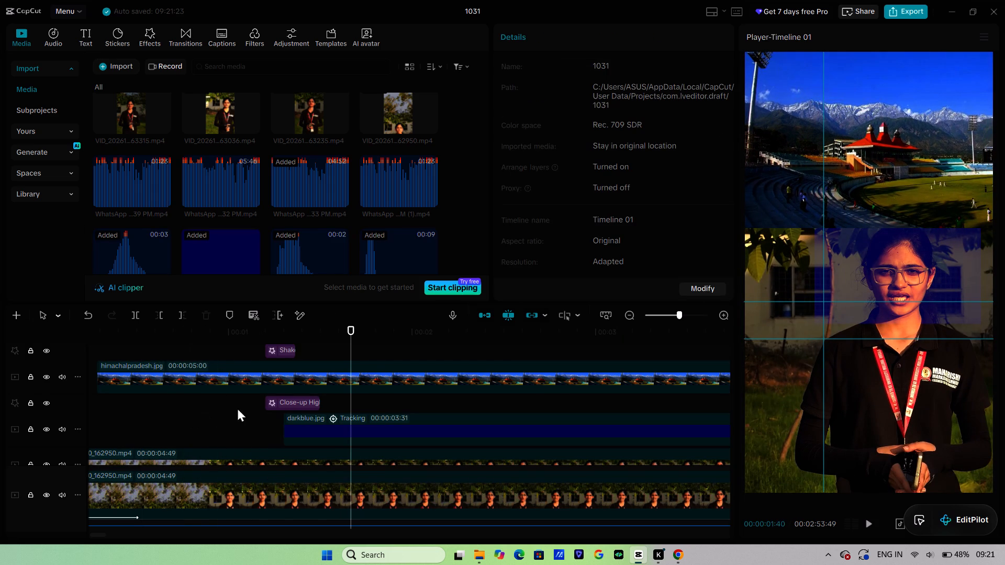
pyautogui.click(342, 377)
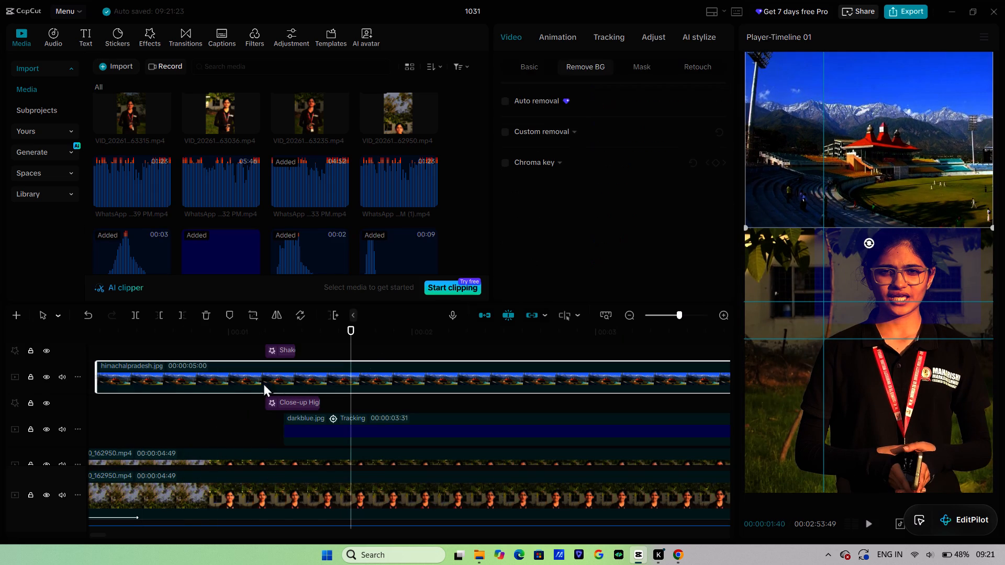
pyautogui.click(92, 372)
pyautogui.click(102, 378)
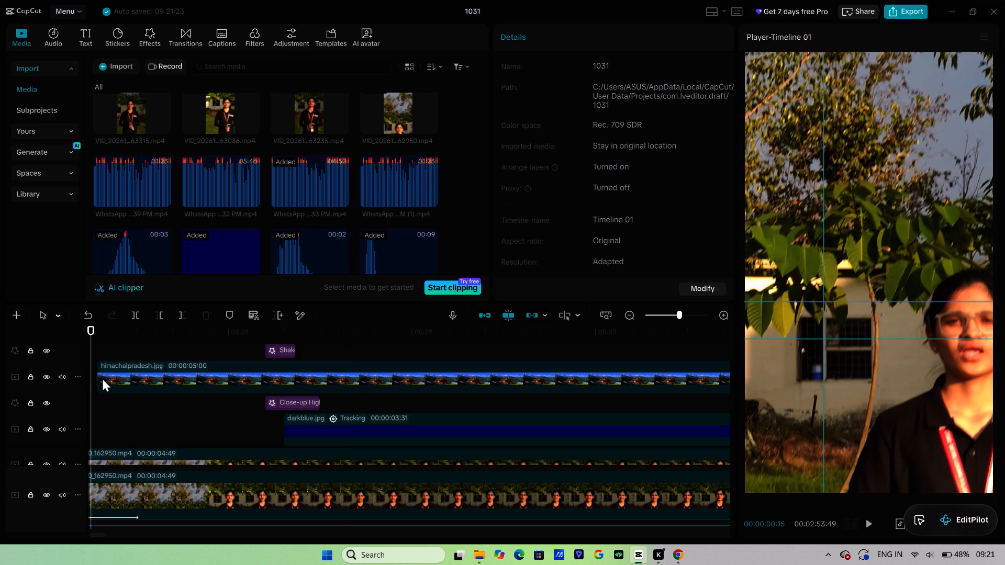
pyautogui.moveTo(96, 379); pyautogui.dragTo(339, 368)
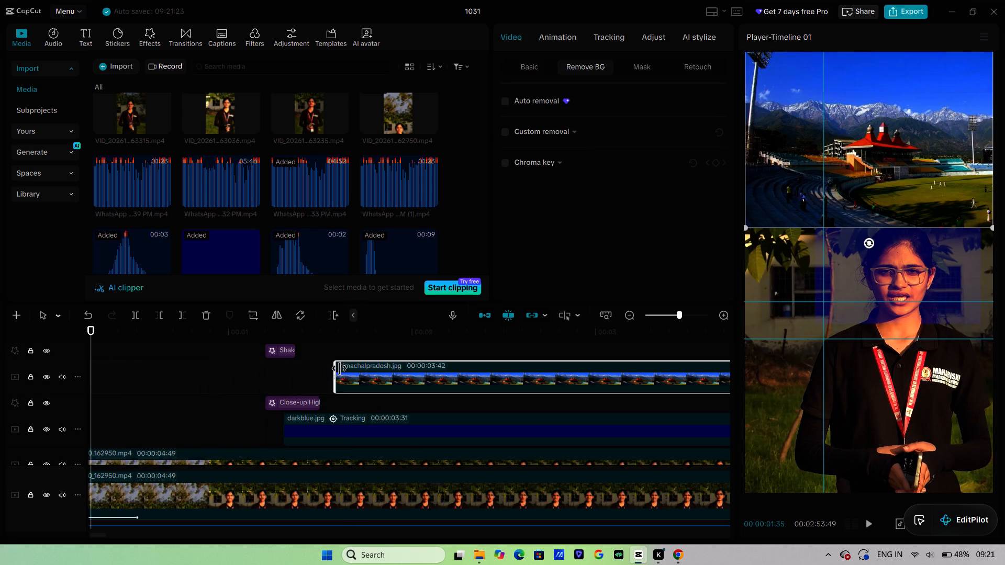
pyautogui.moveTo(339, 368); pyautogui.dragTo(340, 368)
pyautogui.press('space')
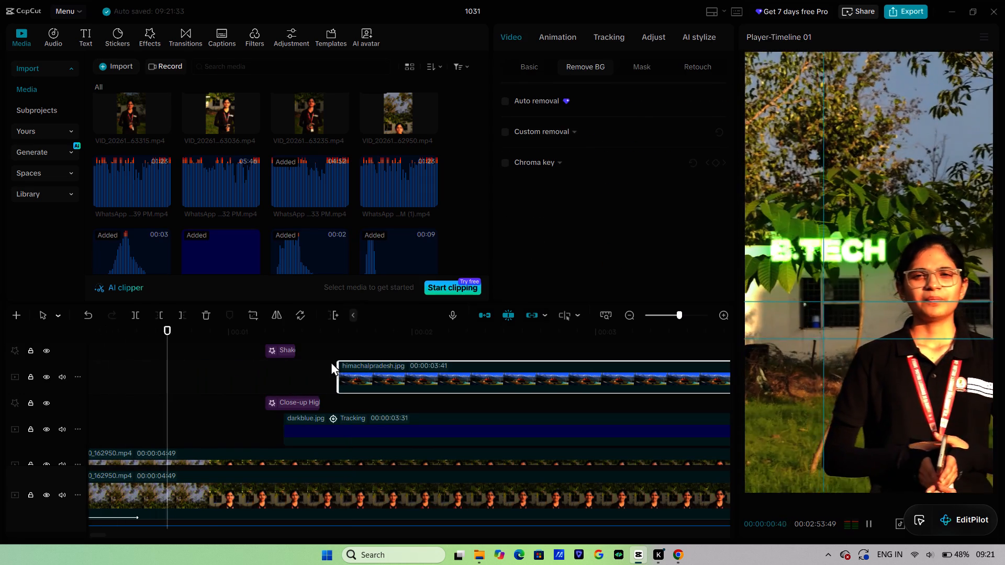
pyautogui.press('space')
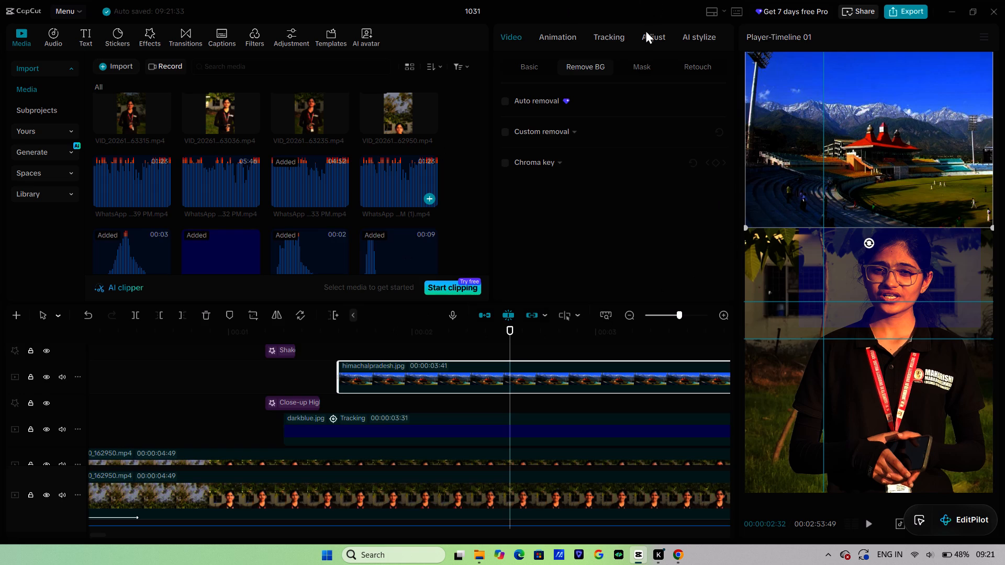
# Add a Text mask to the himachalpradesh.jpg clip.
pyautogui.click(628, 71)
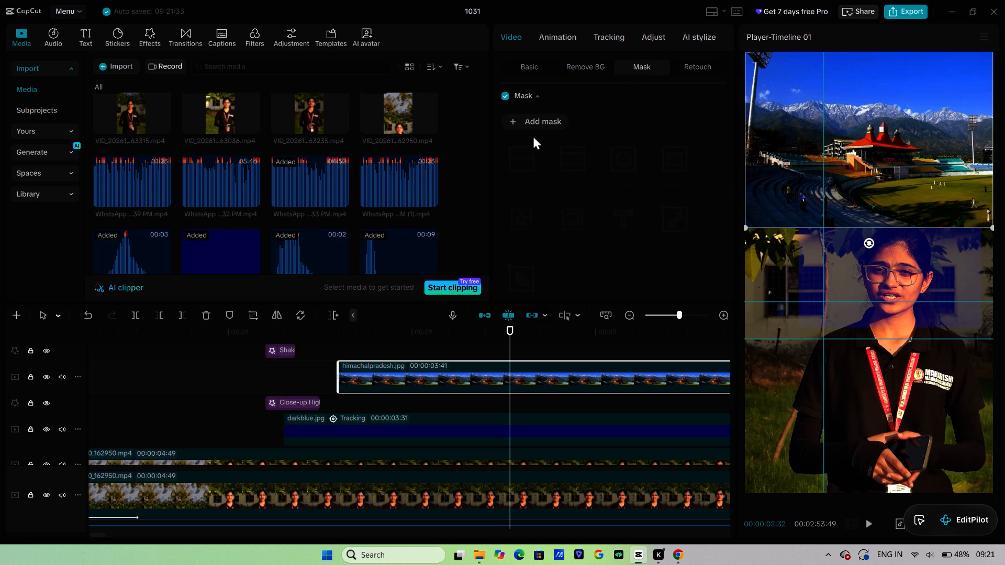
pyautogui.click(531, 125)
pyautogui.click(620, 221)
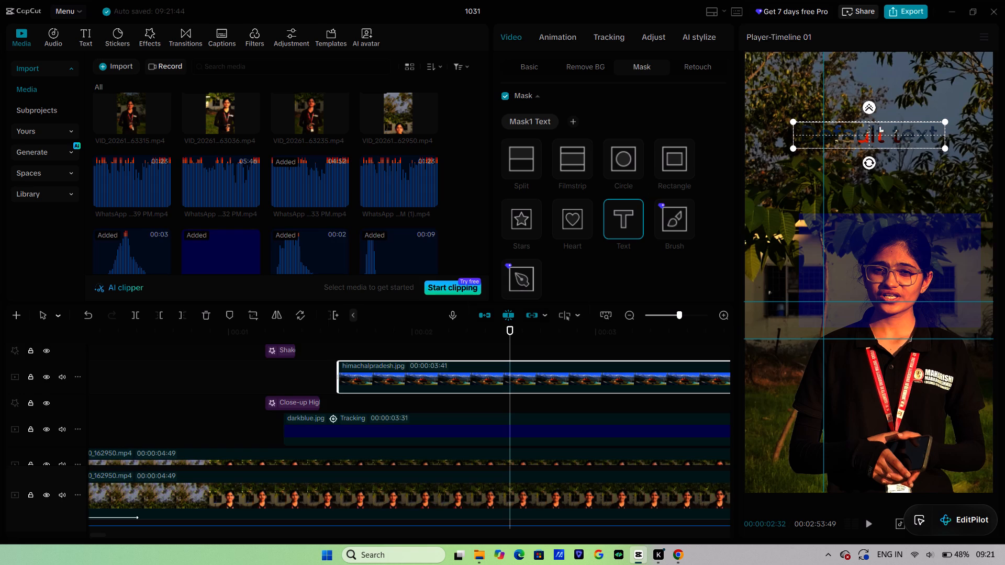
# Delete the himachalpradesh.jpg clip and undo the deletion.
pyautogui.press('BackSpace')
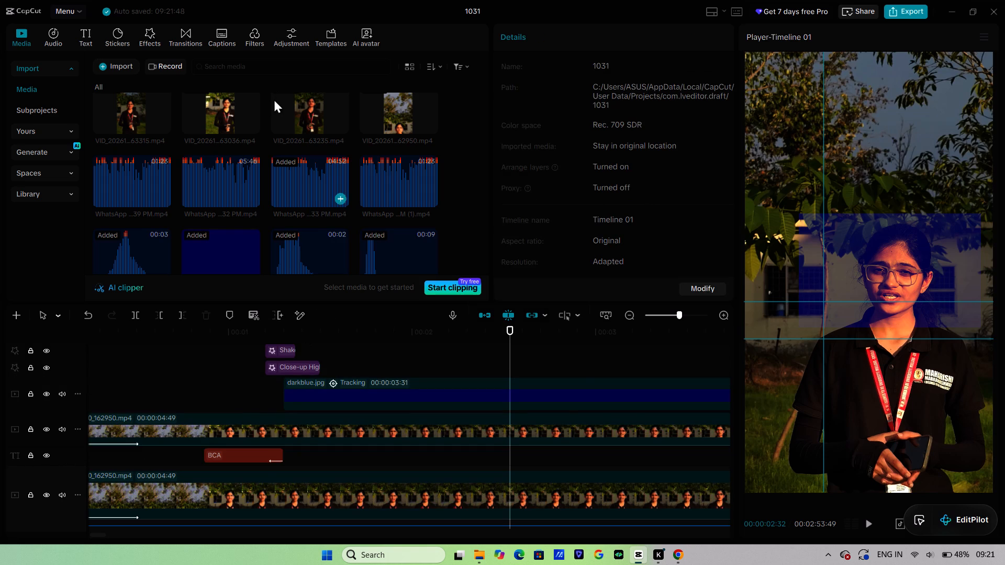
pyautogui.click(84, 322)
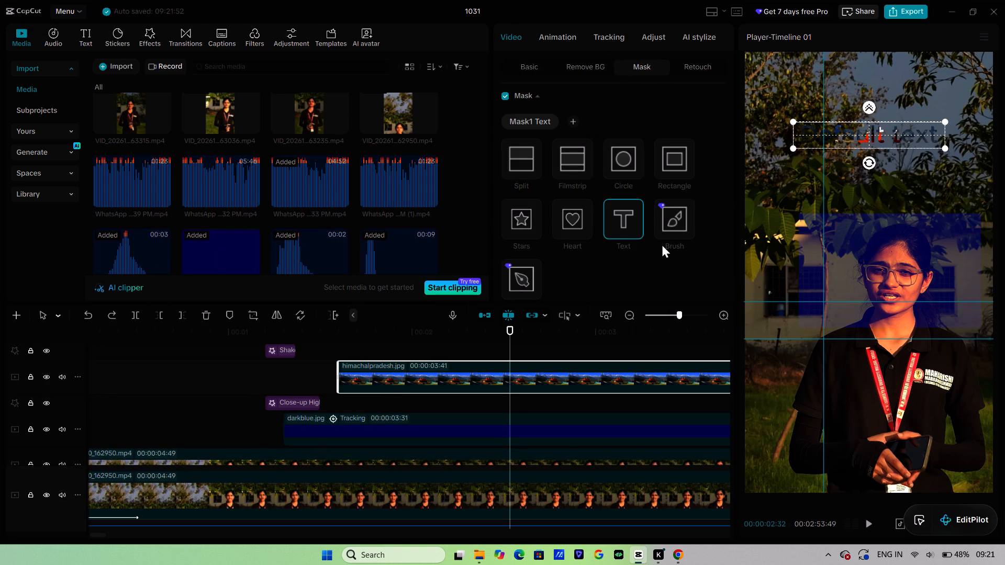
# Replace the mask's default text with "OR FIRST YEAR".
pyautogui.scroll(-3, 624, 224)
pyautogui.click(598, 251)
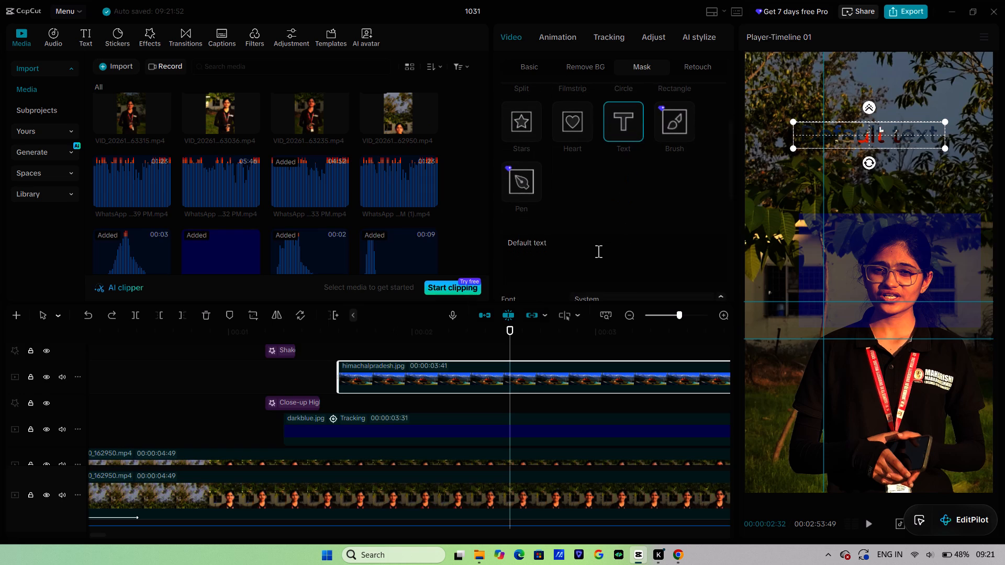
pyautogui.press('BackSpace')
pyautogui.press('BackSpace')
pyautogui.press('BackSpace')
pyautogui.press('BackSpace')
pyautogui.press('BackSpace')
pyautogui.press('BackSpace')
pyautogui.press('BackSpace')
pyautogui.press('BackSpace')
pyautogui.press('BackSpace')
pyautogui.press('BackSpace')
pyautogui.press('BackSpace')
pyautogui.press('BackSpace')
pyautogui.press('BackSpace')
pyautogui.press('BackSpace')
pyautogui.press('BackSpace')
pyautogui.press('BackSpace')
pyautogui.press('BackSpace')
pyautogui.press('BackSpace')
pyautogui.press('BackSpace')
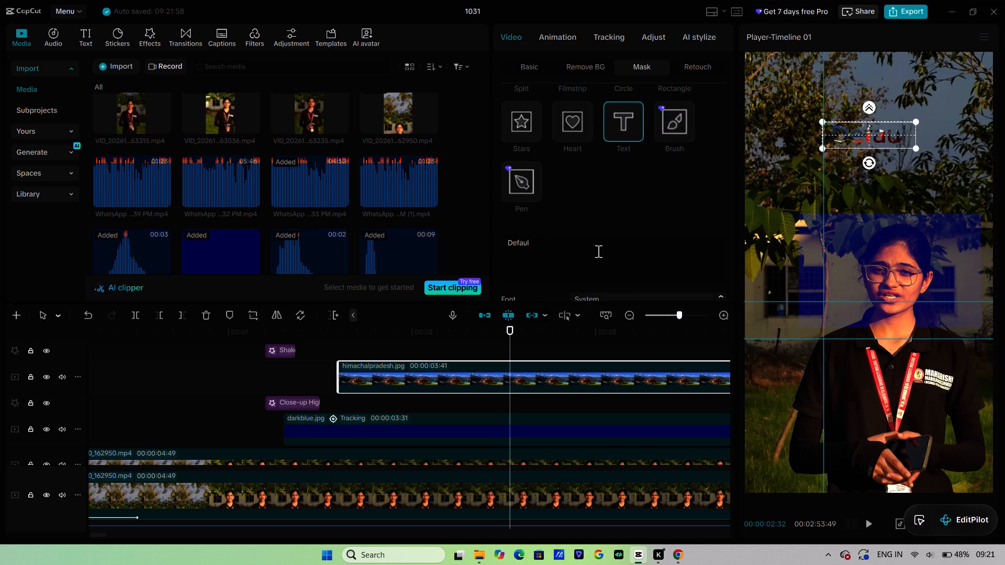
pyautogui.press('BackSpace')
pyautogui.press('BackSpace')
pyautogui.press('BackSpace')
pyautogui.press('BackSpace')
pyautogui.press('BackSpace')
pyautogui.write('OR')
pyautogui.press('space')
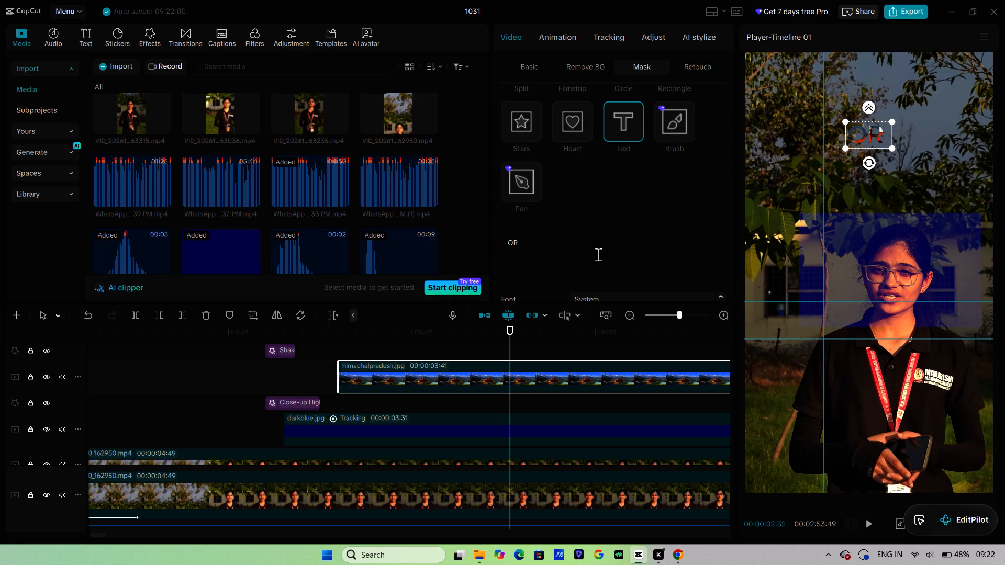
pyautogui.write('FIRST')
pyautogui.press('space')
pyautogui.write('YEAR')
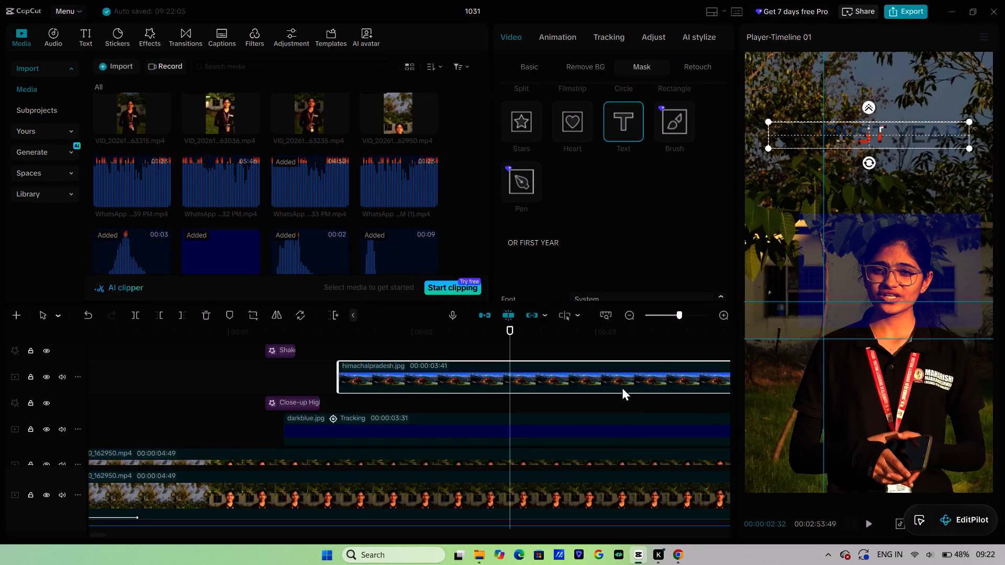
# Set the mask text's font to Ellios.
pyautogui.scroll(-4, 643, 231)
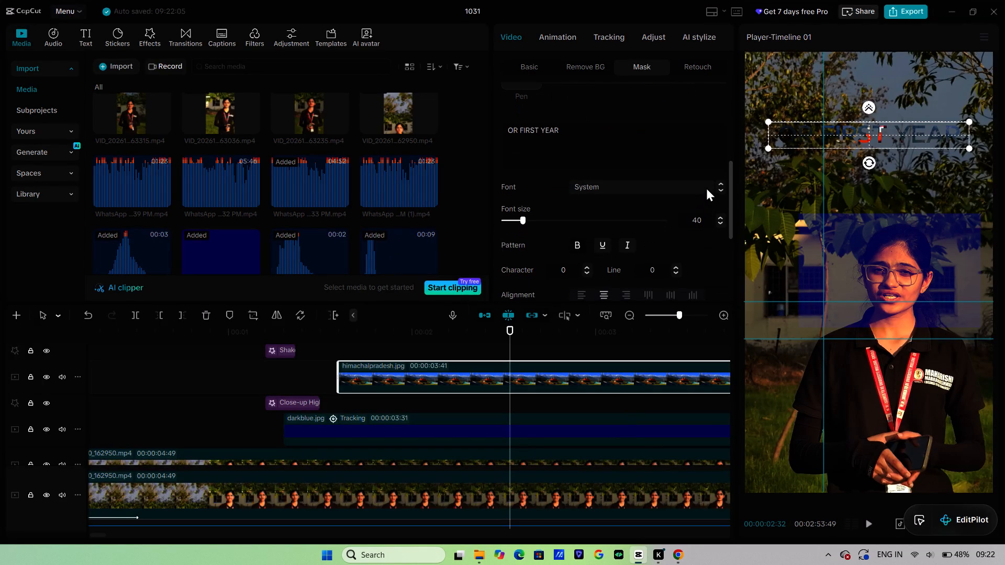
pyautogui.click(706, 187)
pyautogui.click(675, 189)
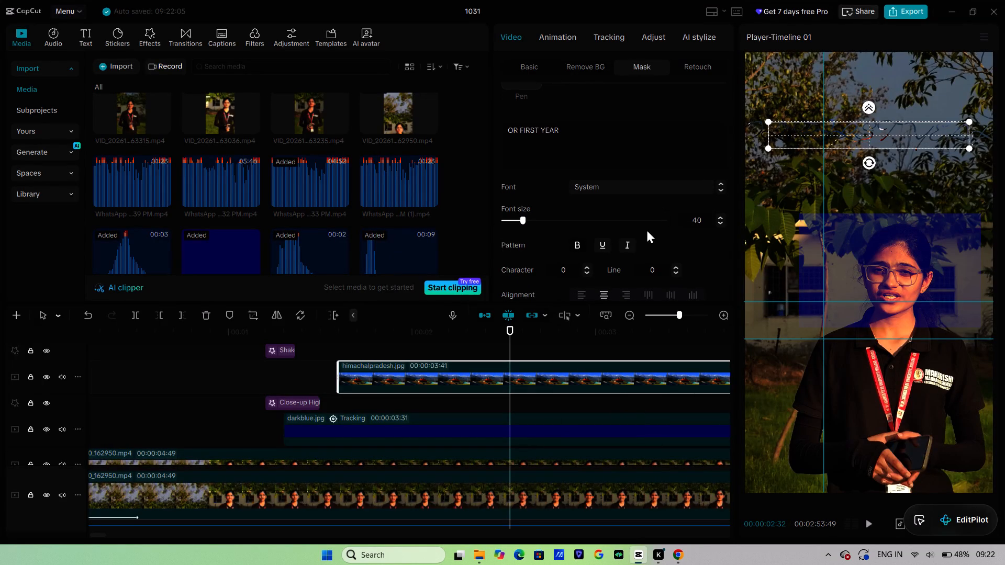
pyautogui.click(666, 192)
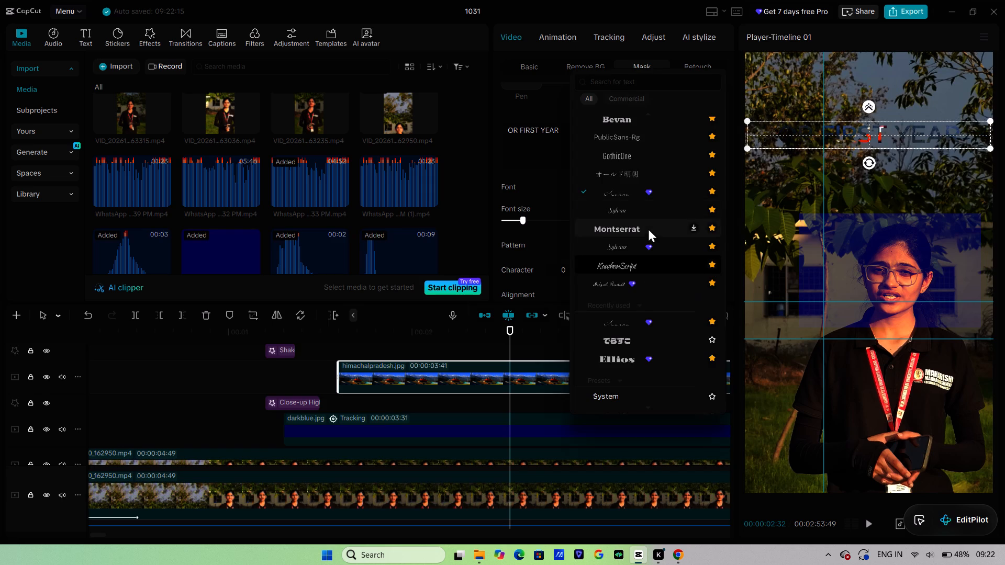
pyautogui.scroll(2, 648, 229)
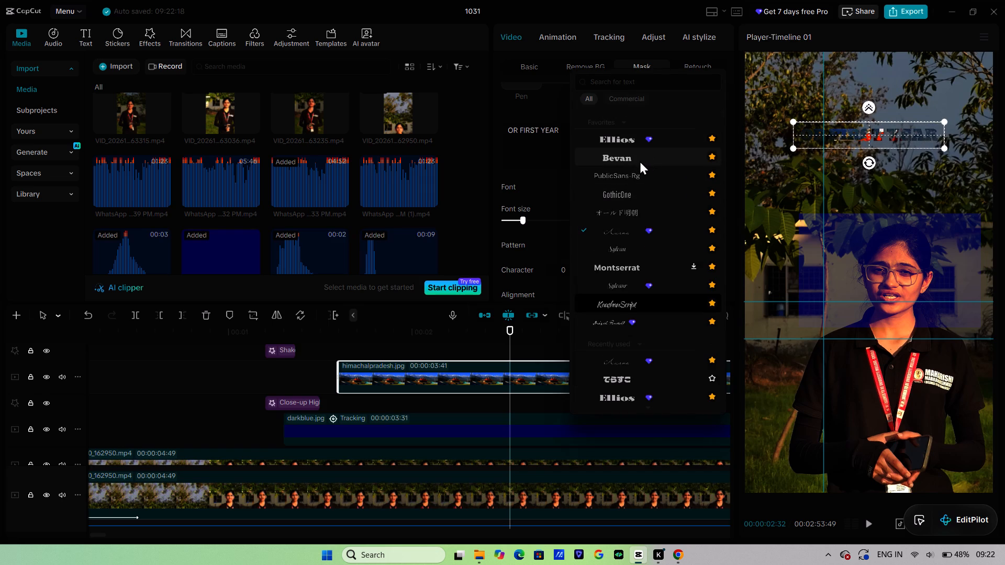
pyautogui.click(644, 391)
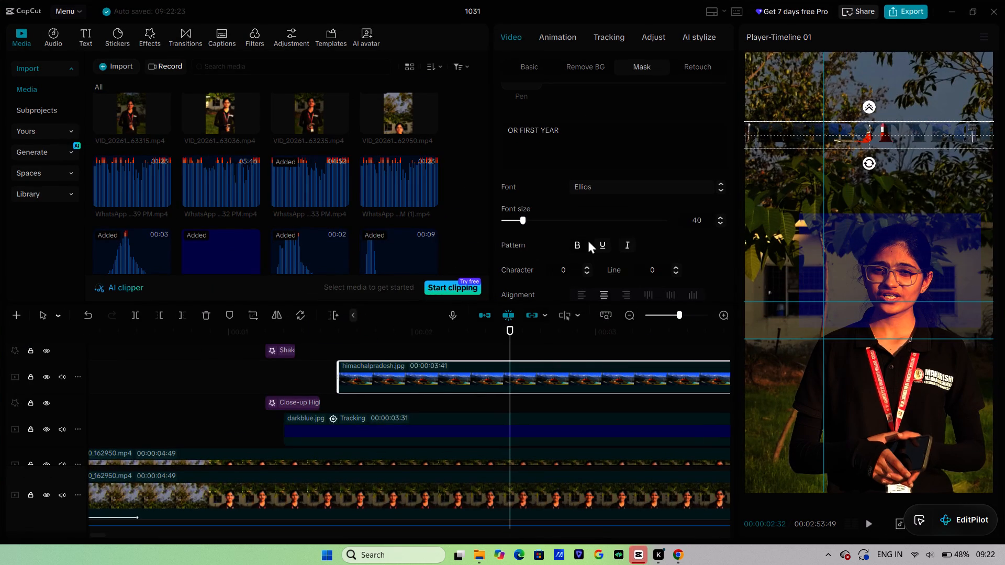
# Remove "OR" from the mask text so it contains only FIRST YEAR.
pyautogui.scroll(-1, 612, 239)
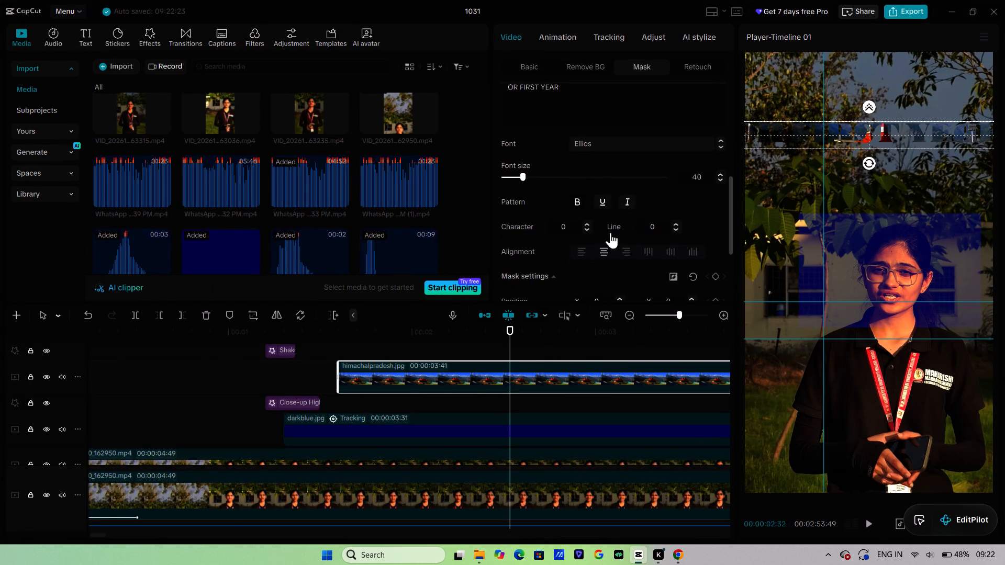
pyautogui.scroll(1, 594, 177)
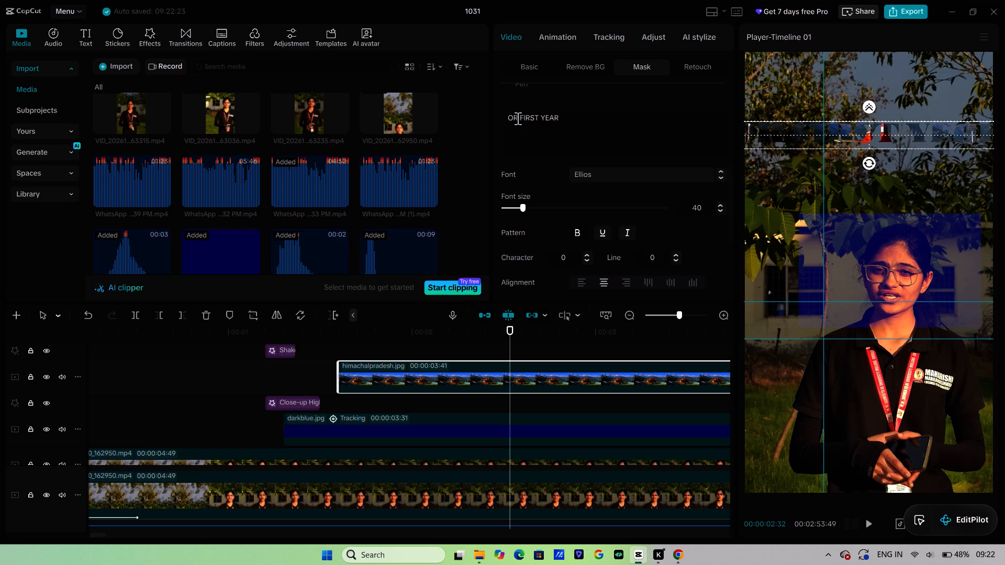
pyautogui.click(518, 118)
pyautogui.press('BackSpace')
pyautogui.press('BackSpace')
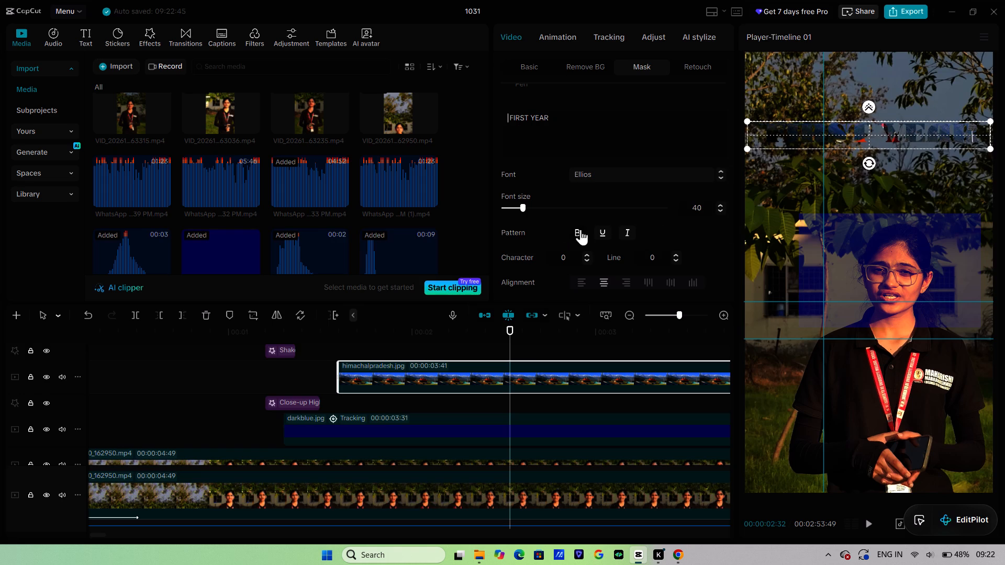
# Apply the favourite Green Orange filter to the himachalpradesh.jpg clip.
pyautogui.click(158, 40)
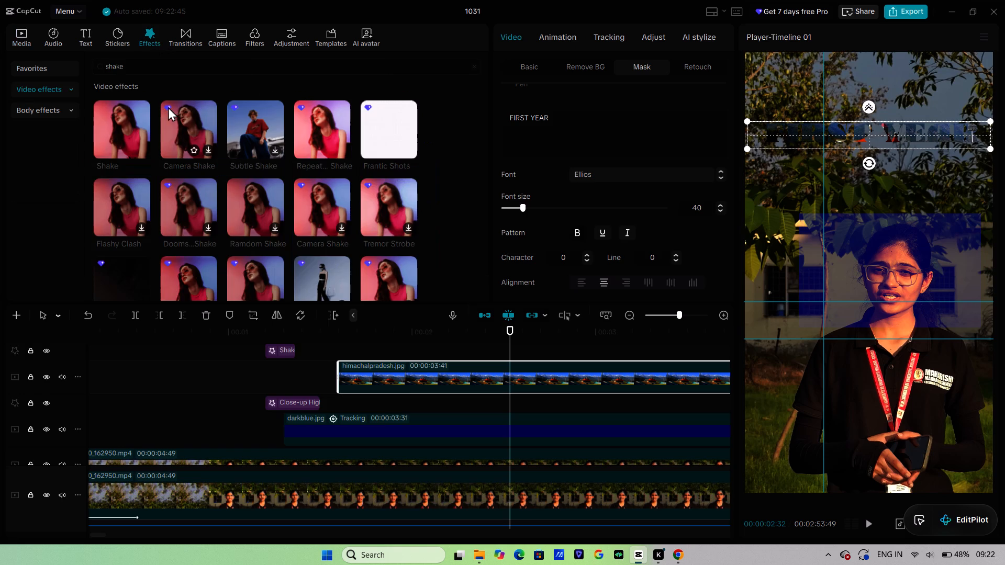
pyautogui.click(47, 69)
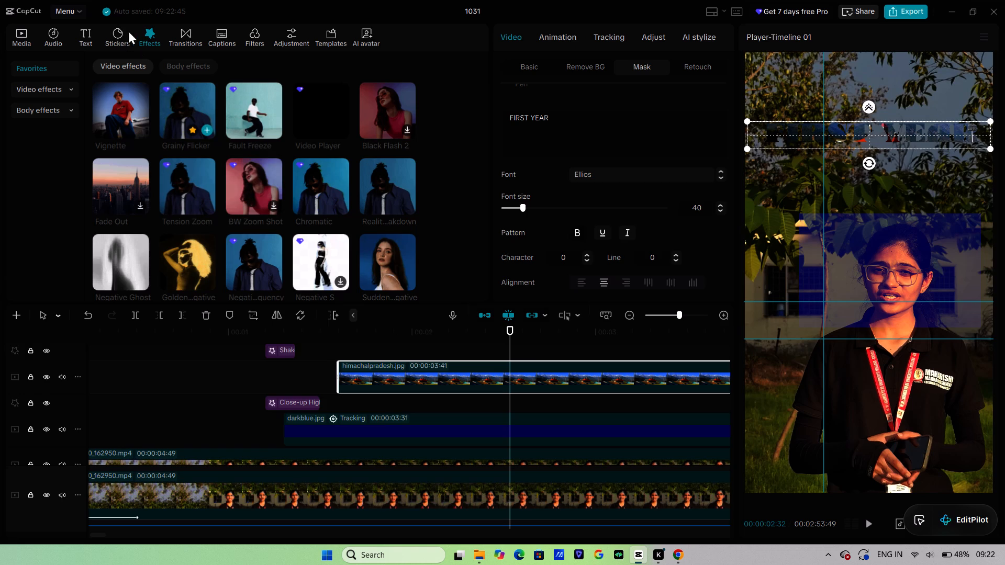
pyautogui.click(255, 43)
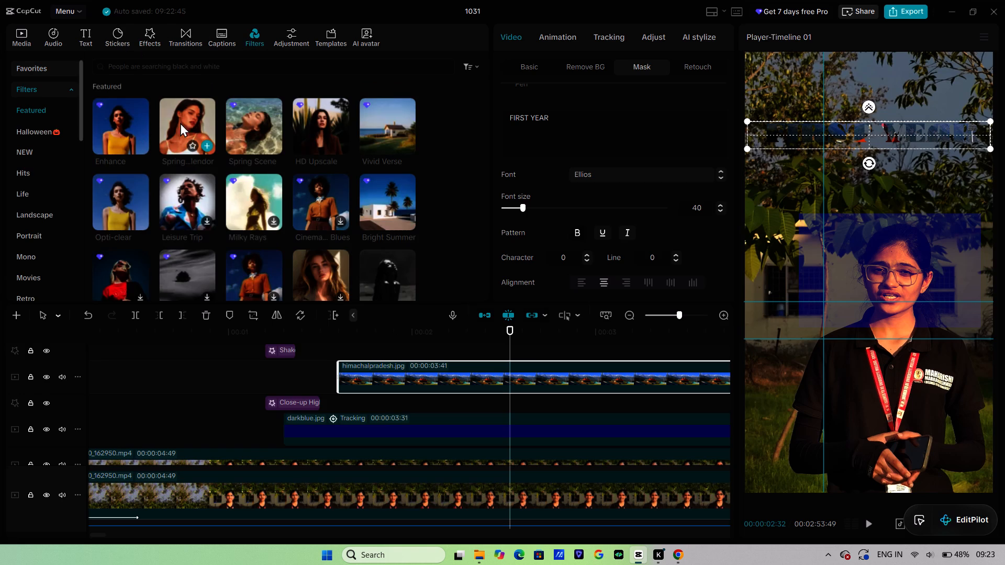
pyautogui.click(50, 66)
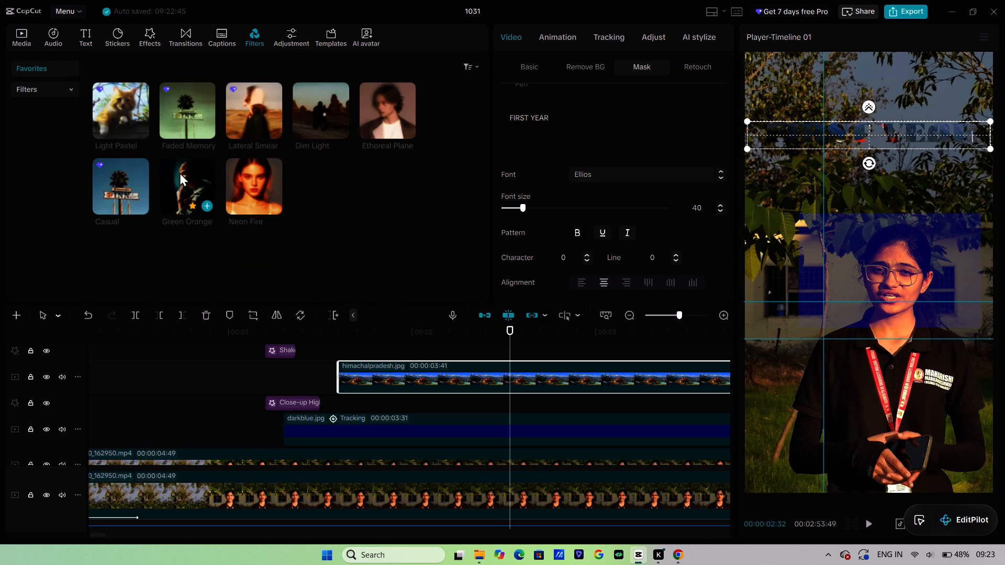
pyautogui.moveTo(180, 172); pyautogui.dragTo(429, 371)
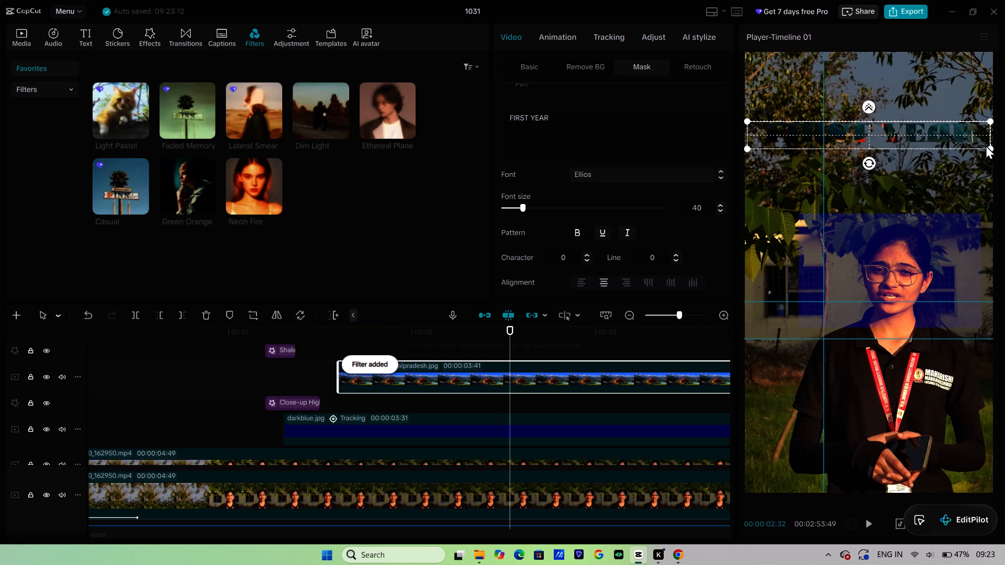
# Resize the FIRST YEAR text mask in the preview to be slightly narrower, just inside the frame's width.
pyautogui.moveTo(988, 149); pyautogui.dragTo(1001, 172)
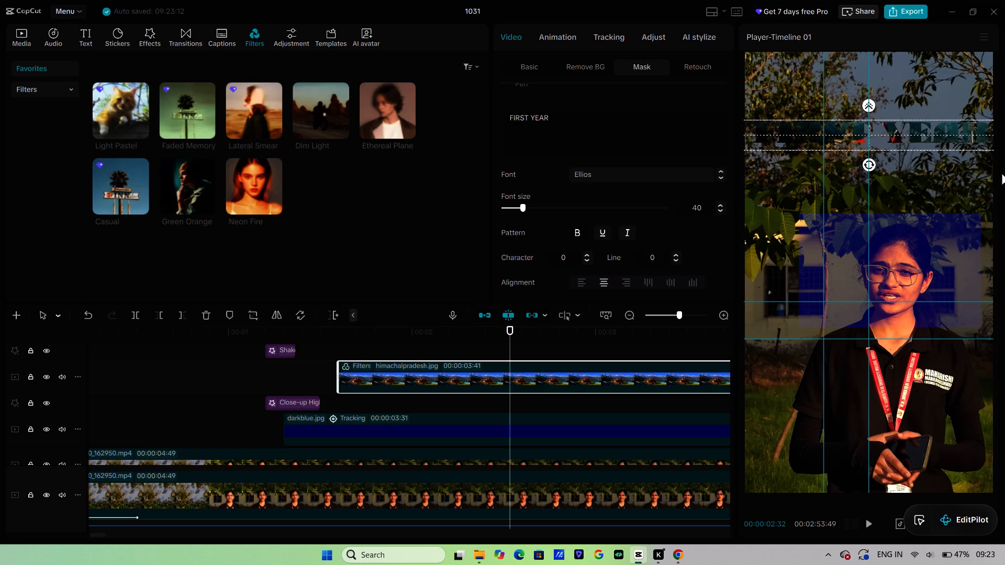
pyautogui.moveTo(1001, 172); pyautogui.dragTo(986, 166)
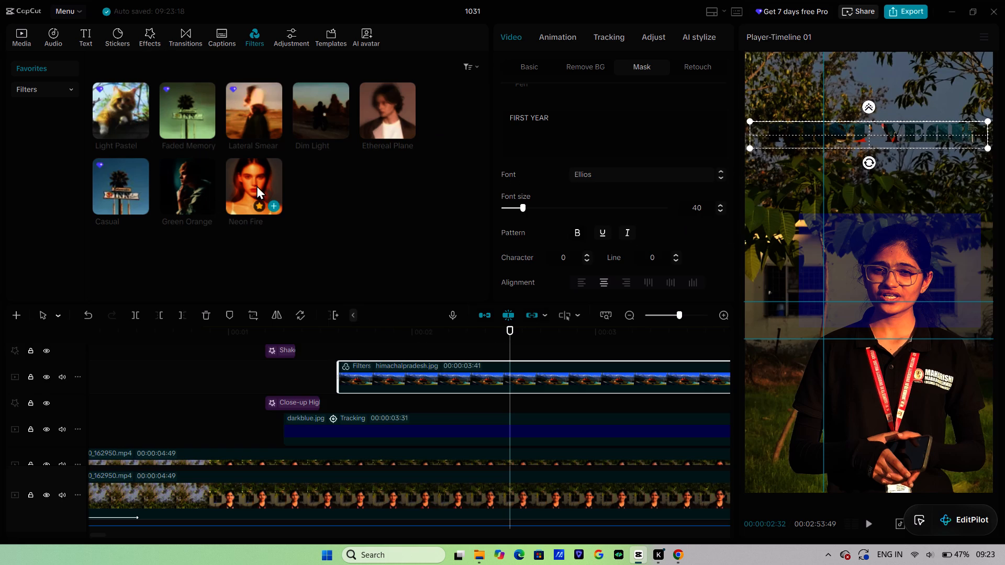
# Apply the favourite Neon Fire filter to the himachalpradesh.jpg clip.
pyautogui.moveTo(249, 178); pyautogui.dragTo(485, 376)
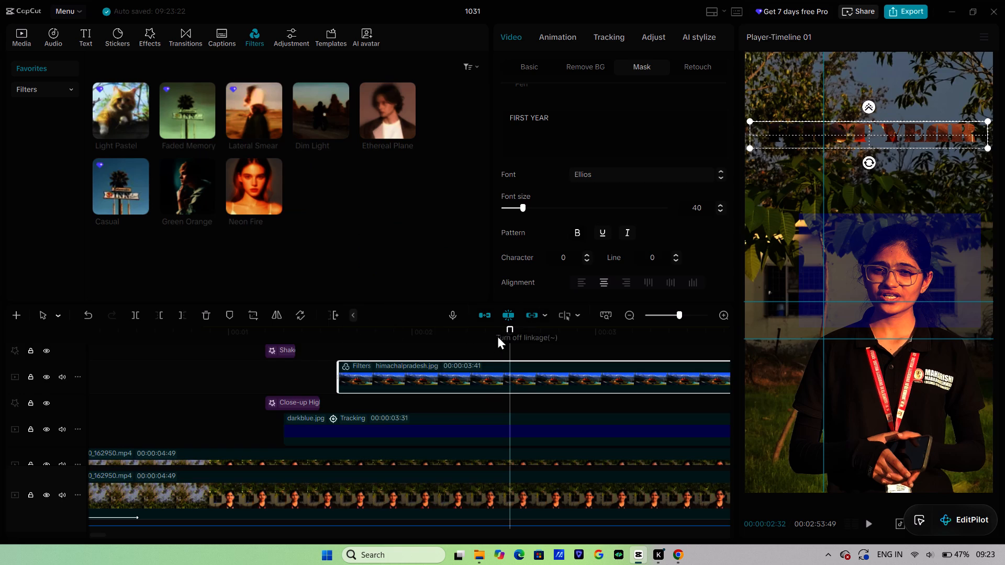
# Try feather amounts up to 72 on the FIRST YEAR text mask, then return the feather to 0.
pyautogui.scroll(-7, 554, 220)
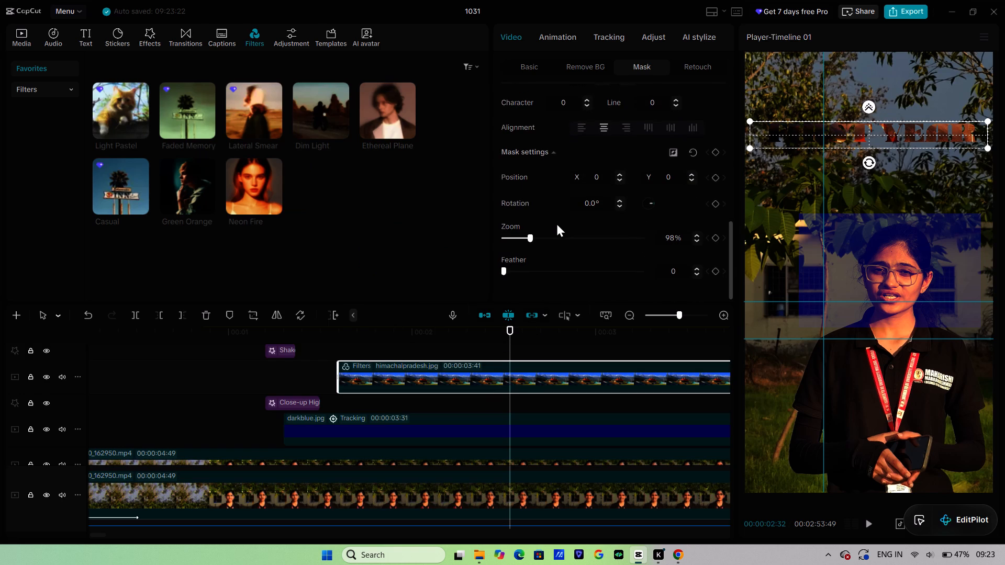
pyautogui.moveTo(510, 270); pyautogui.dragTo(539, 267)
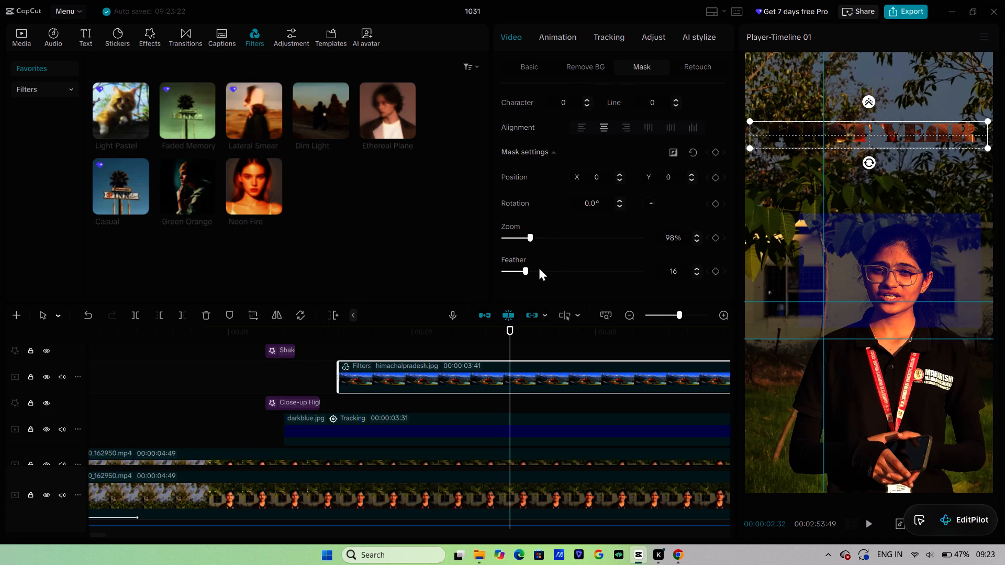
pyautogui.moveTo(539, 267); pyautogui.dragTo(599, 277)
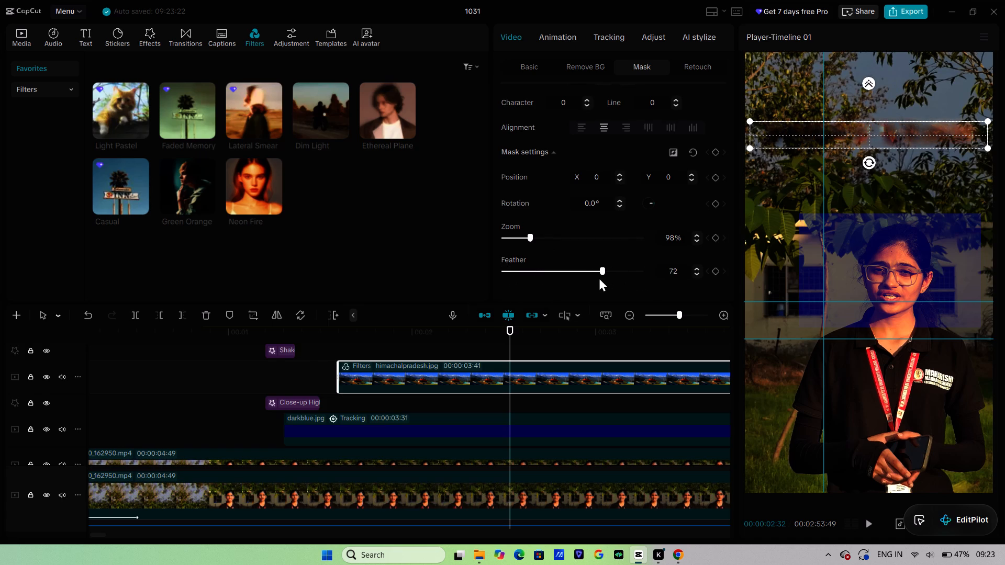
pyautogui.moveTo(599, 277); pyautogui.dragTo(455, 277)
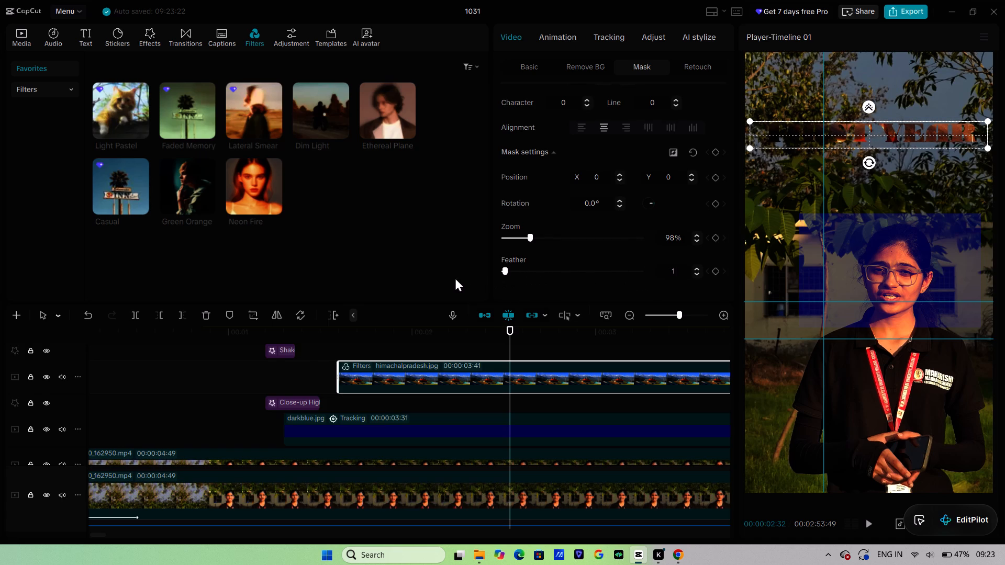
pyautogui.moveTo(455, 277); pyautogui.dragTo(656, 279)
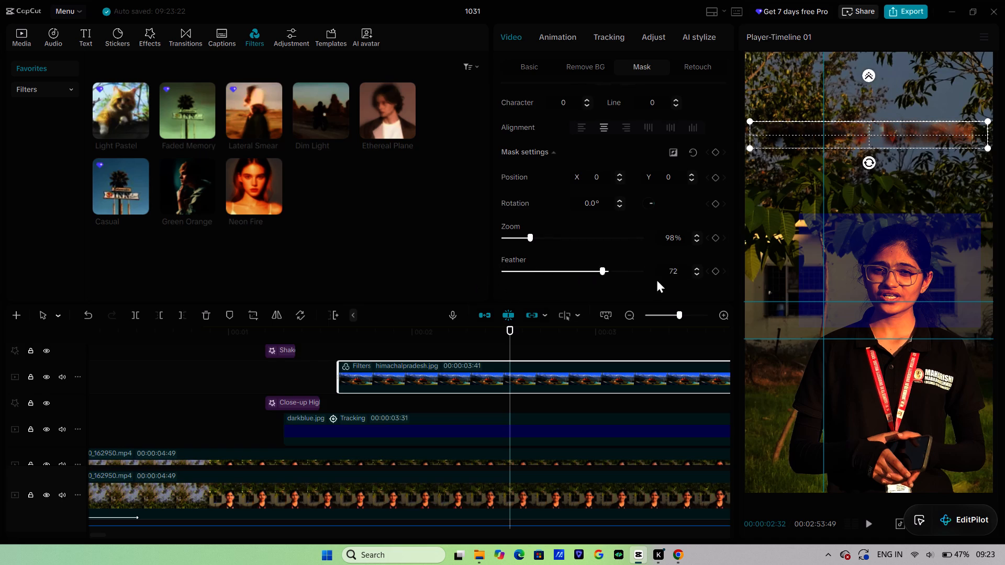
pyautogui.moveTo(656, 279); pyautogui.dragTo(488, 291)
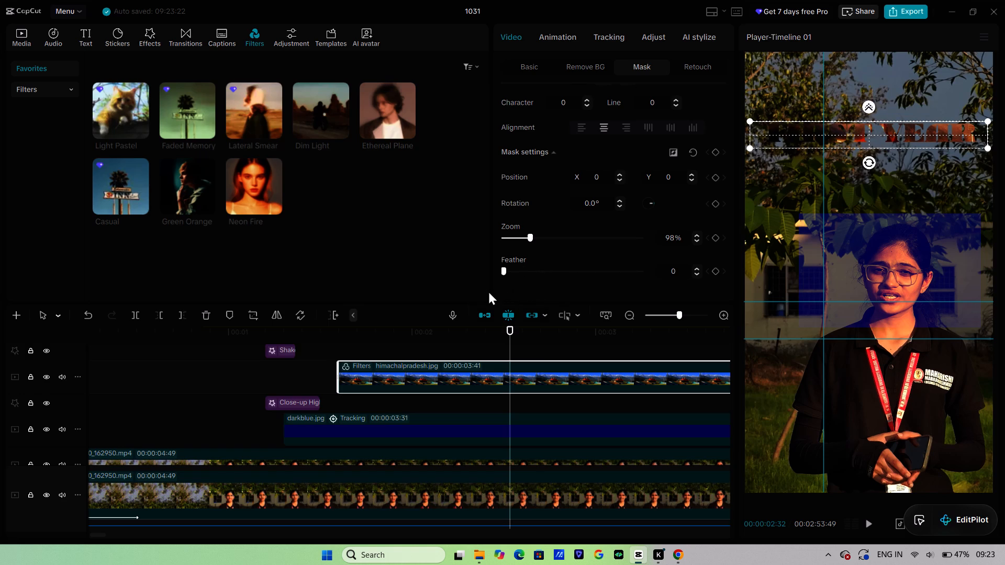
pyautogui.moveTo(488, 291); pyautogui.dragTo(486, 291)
# Set the FIRST YEAR text mask's zoom to 155% and its feather to 20.
pyautogui.scroll(1, 546, 247)
pyautogui.scroll(-1, 546, 247)
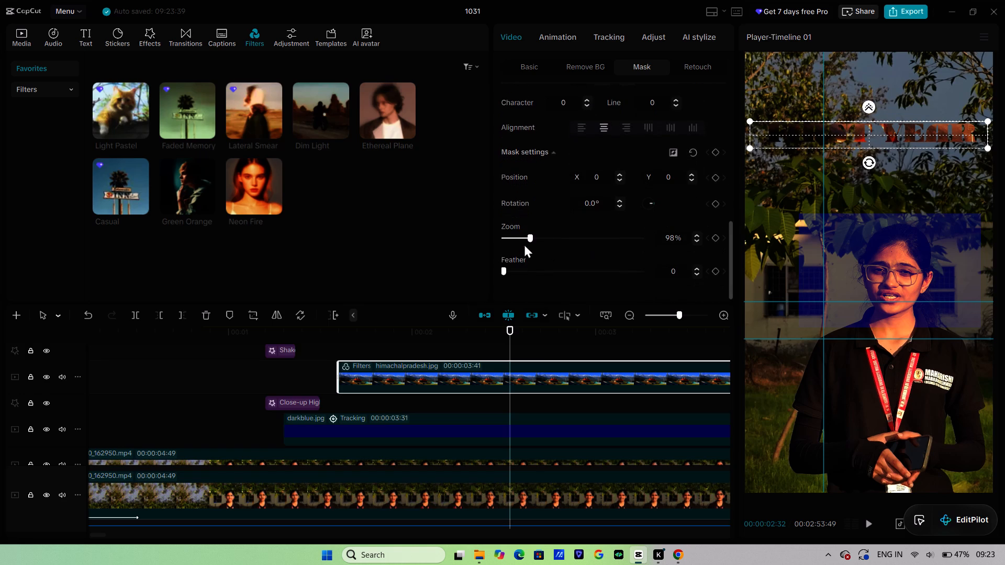
pyautogui.moveTo(532, 235); pyautogui.dragTo(570, 228)
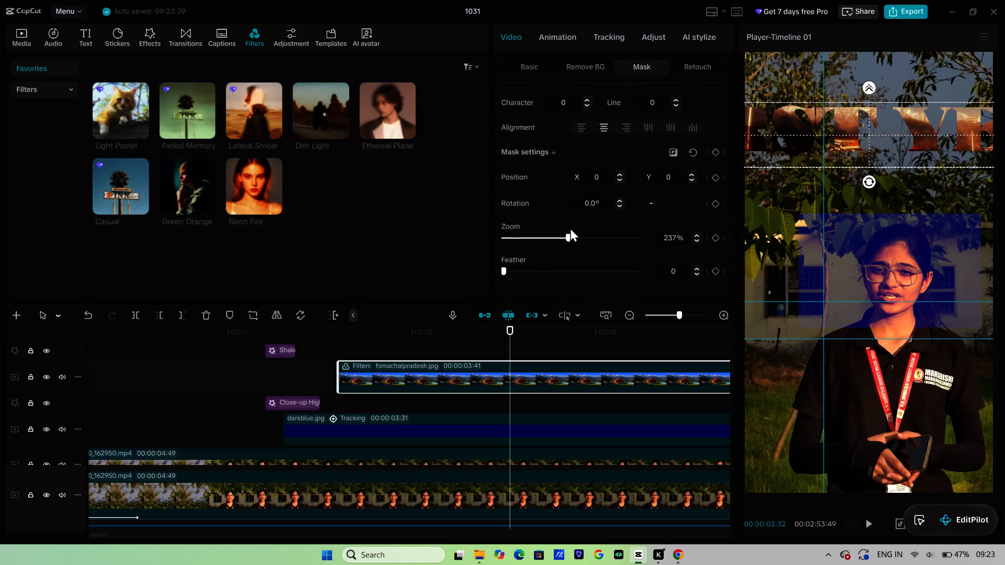
pyautogui.moveTo(570, 228); pyautogui.dragTo(533, 239)
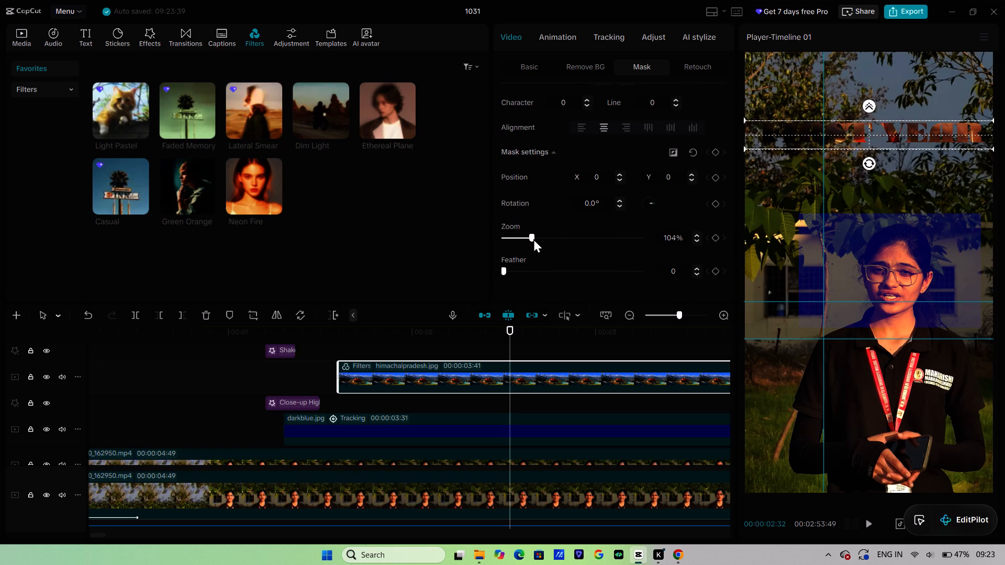
pyautogui.moveTo(533, 239); pyautogui.dragTo(548, 234)
pyautogui.moveTo(520, 266); pyautogui.dragTo(558, 263)
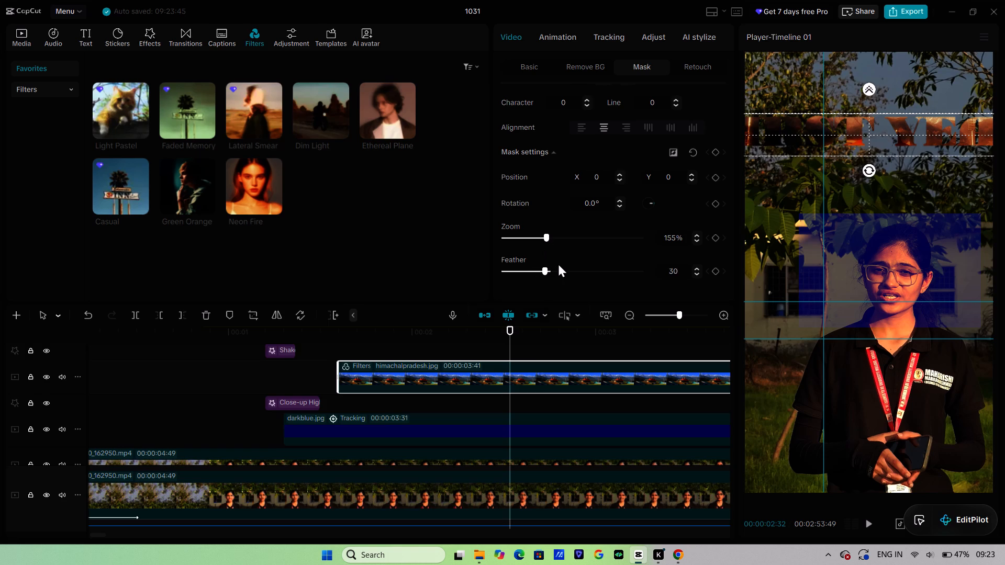
pyautogui.moveTo(558, 263); pyautogui.dragTo(524, 277)
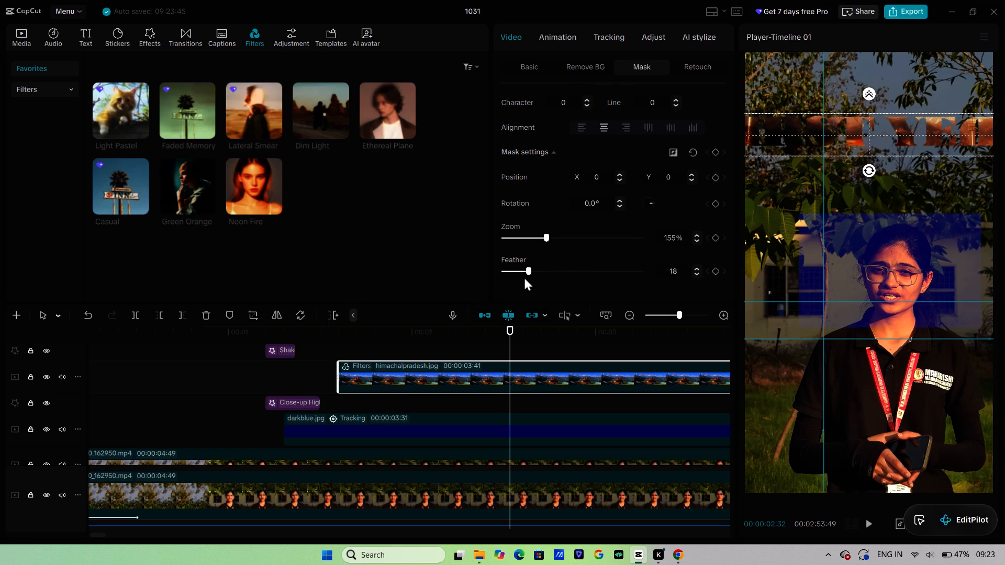
pyautogui.moveTo(524, 277); pyautogui.dragTo(531, 284)
# Move the FIRST YEAR text mask down to just above the speaker's head, at about X -143, Y -176.
pyautogui.moveTo(862, 133); pyautogui.dragTo(868, 194)
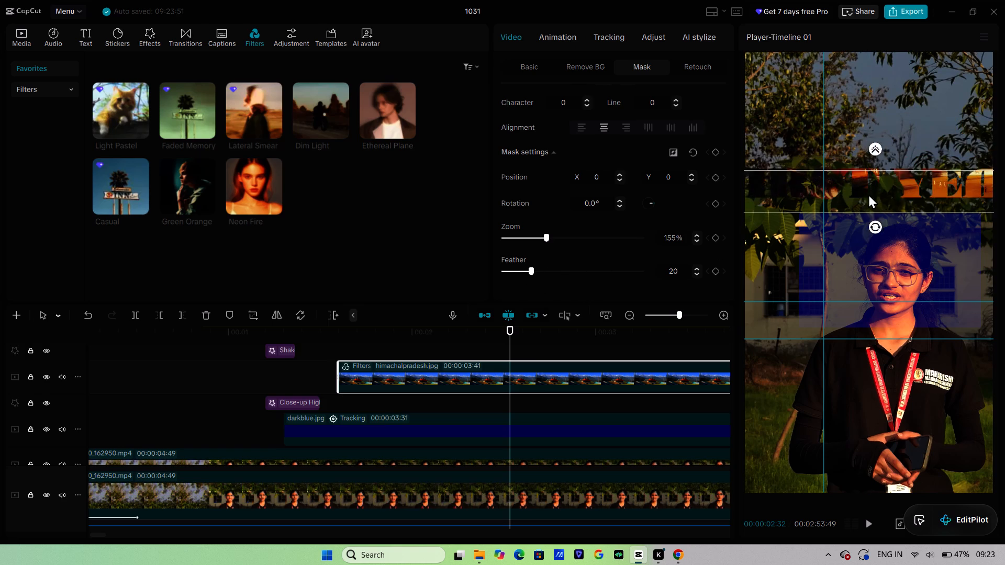
pyautogui.moveTo(868, 194); pyautogui.dragTo(859, 212)
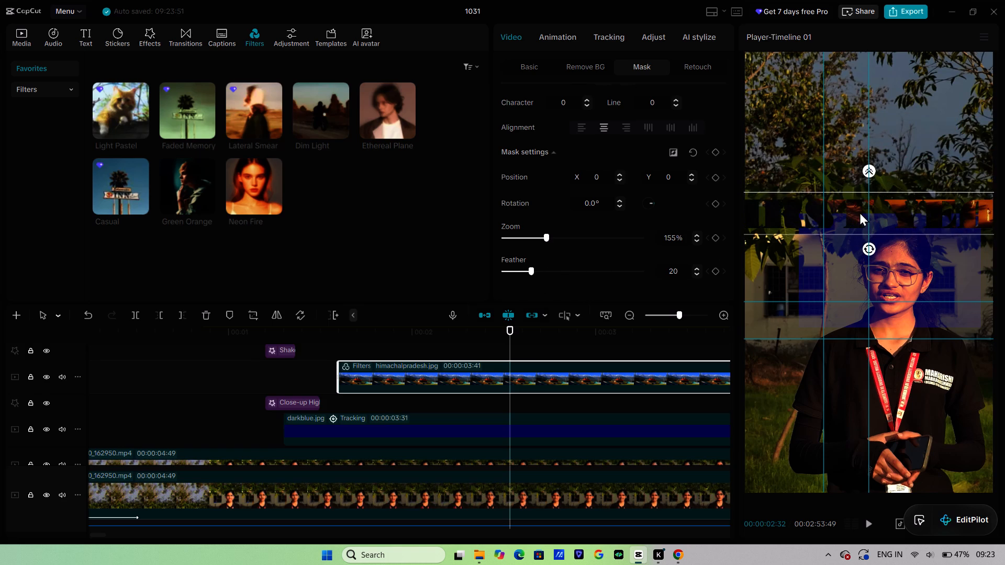
pyautogui.moveTo(859, 212); pyautogui.dragTo(858, 209)
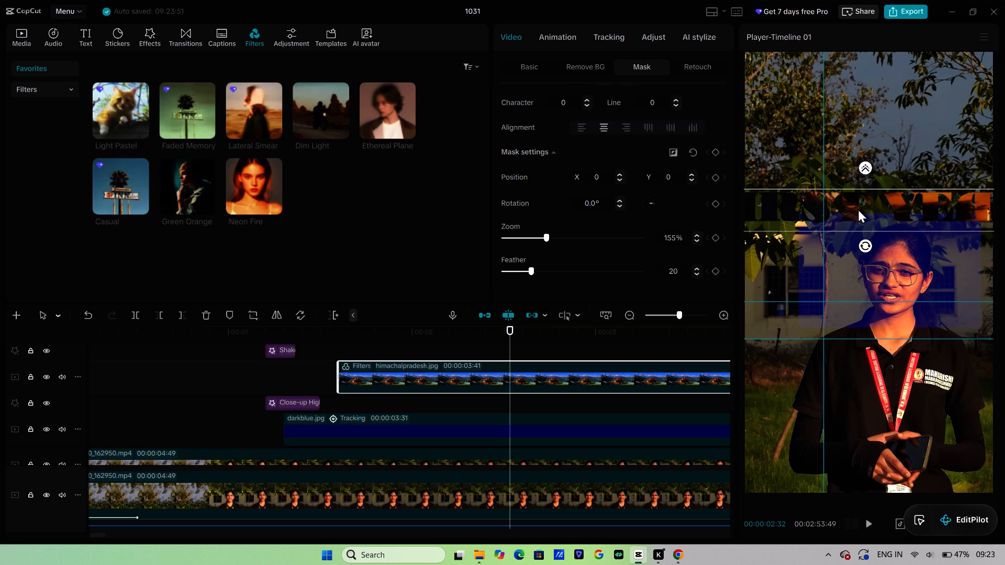
pyautogui.moveTo(858, 209); pyautogui.dragTo(796, 201)
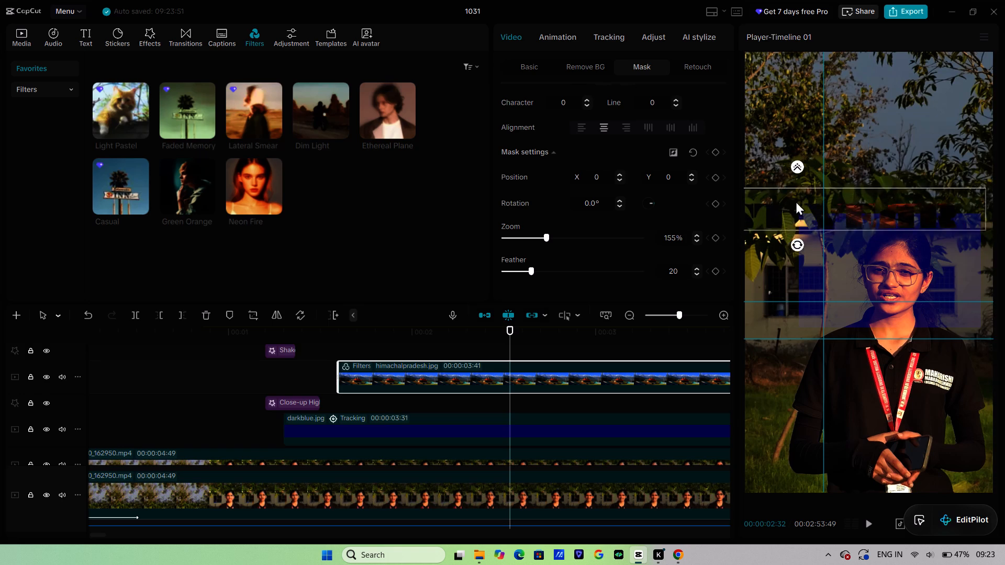
pyautogui.moveTo(796, 201); pyautogui.dragTo(806, 195)
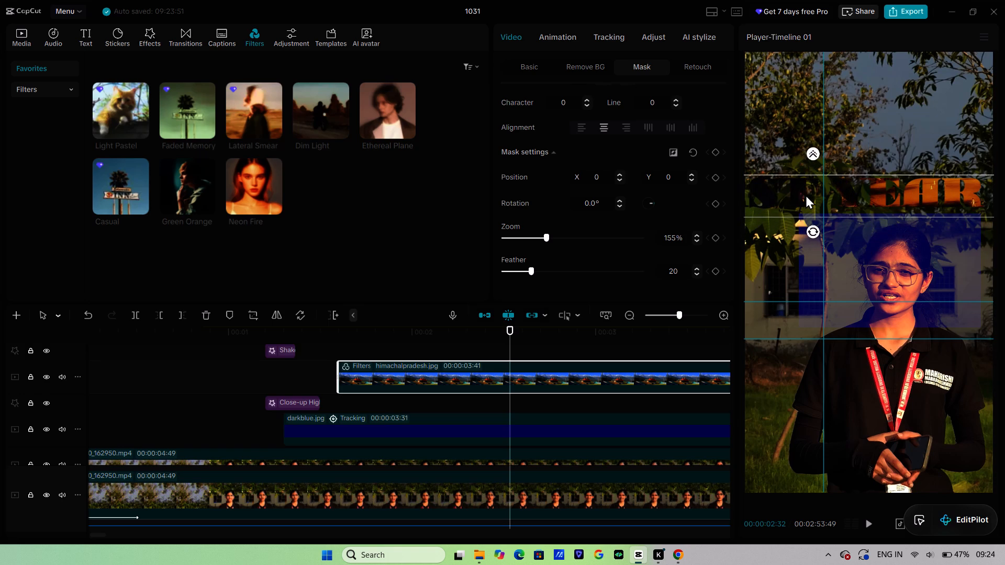
pyautogui.moveTo(806, 195); pyautogui.dragTo(806, 202)
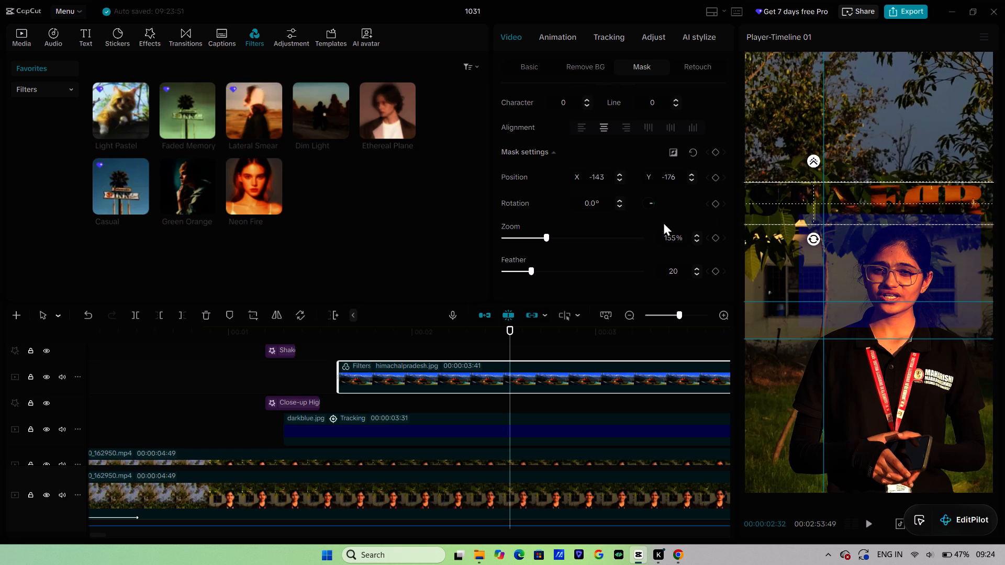
# Set the text mask's feather to 22.
pyautogui.click(533, 268)
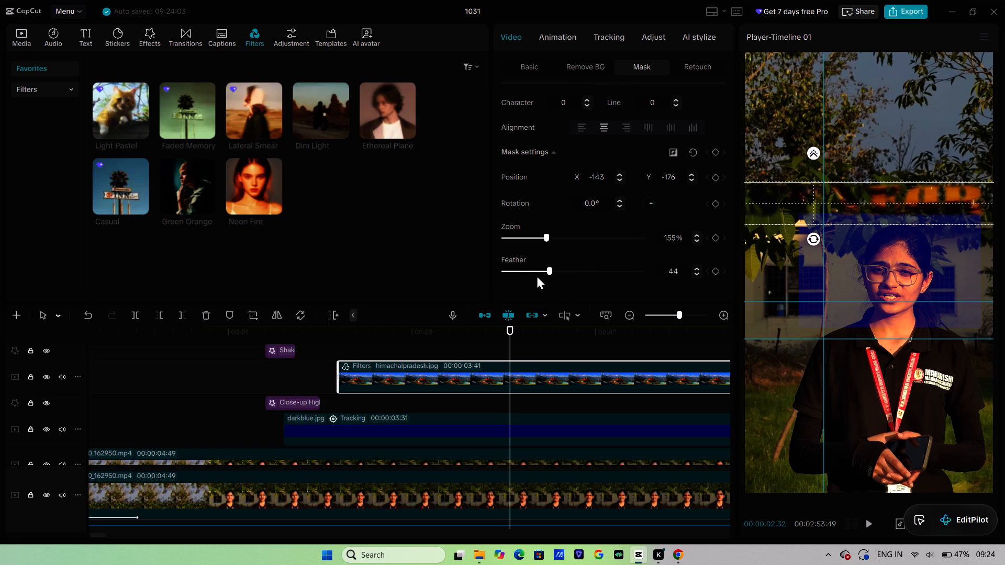
# Change the FIRST YEAR mask text's font to CC-Bitpop.
pyautogui.scroll(6, 590, 219)
pyautogui.click(597, 217)
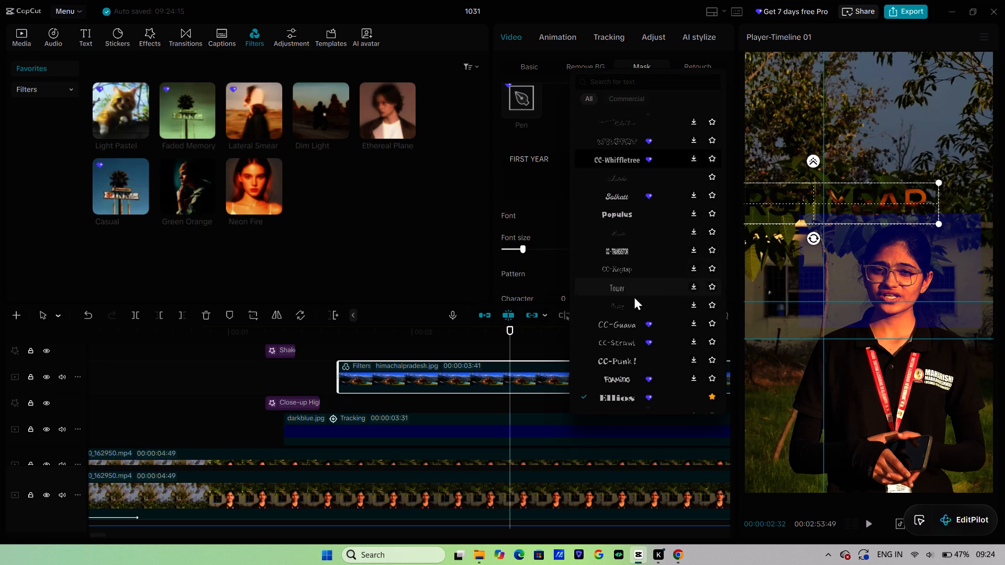
pyautogui.scroll(-2, 631, 324)
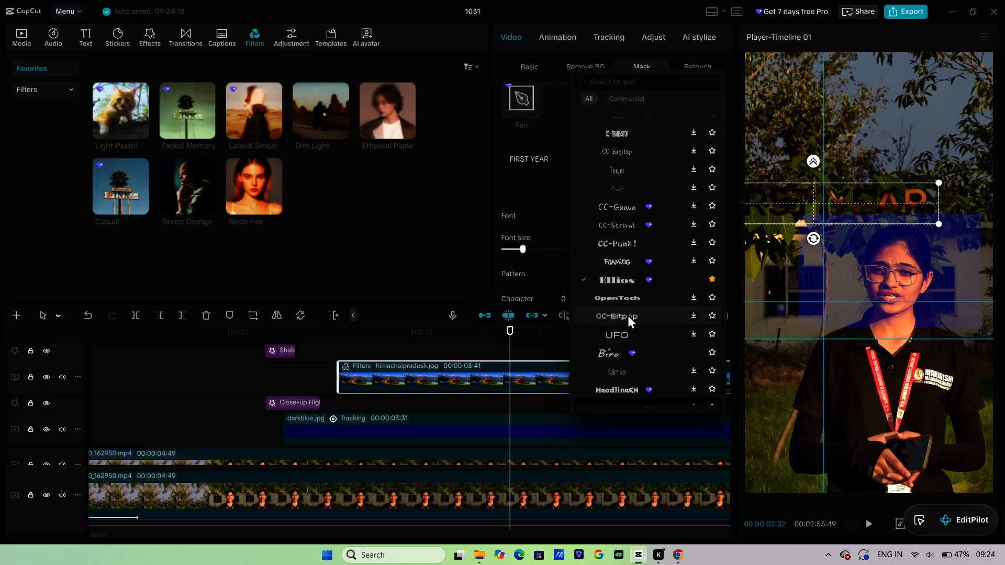
pyautogui.click(628, 314)
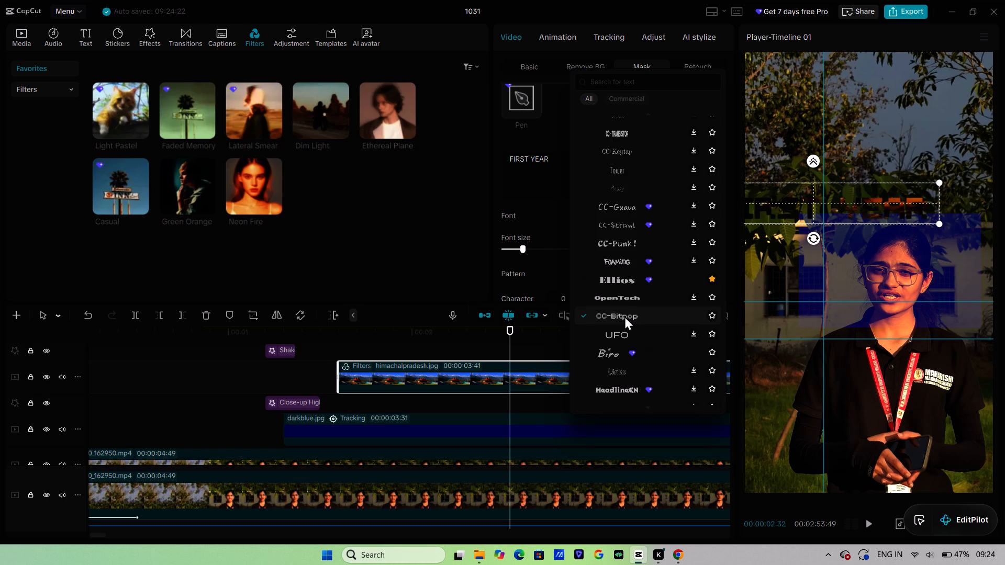
pyautogui.click(445, 205)
# Browse the Hits filter category and preview the Pink Fuzz filter.
pyautogui.click(46, 65)
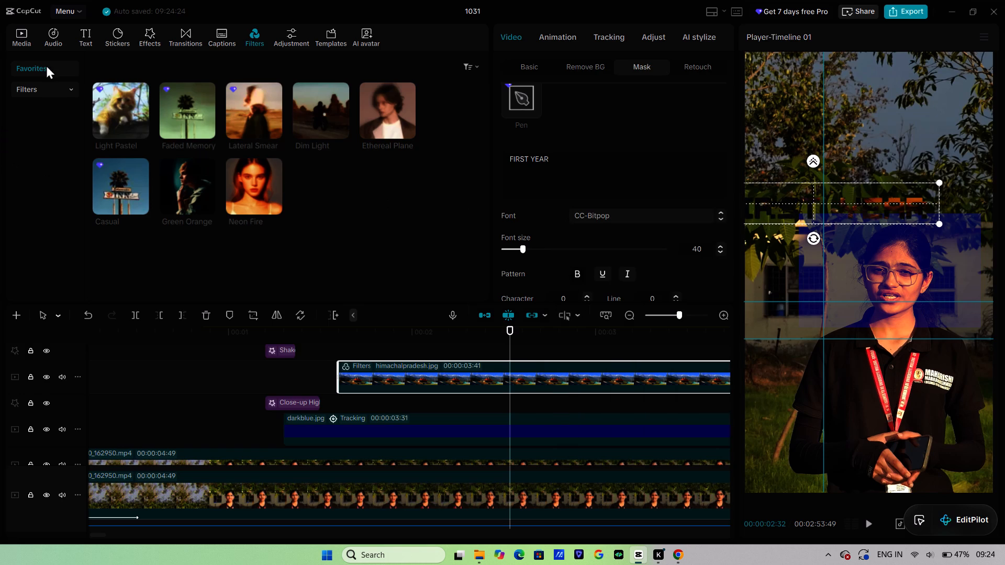
pyautogui.click(51, 89)
pyautogui.click(47, 145)
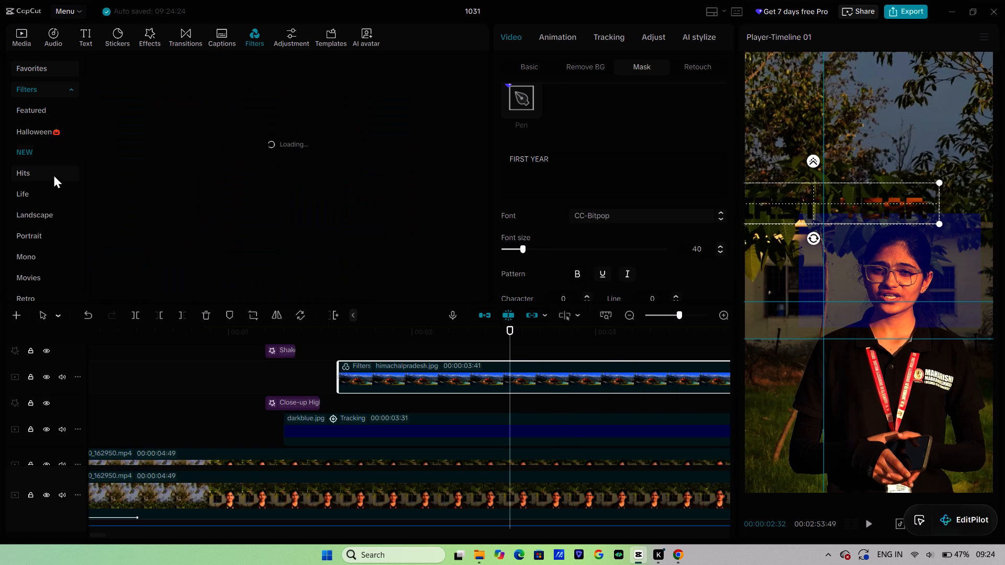
pyautogui.click(53, 174)
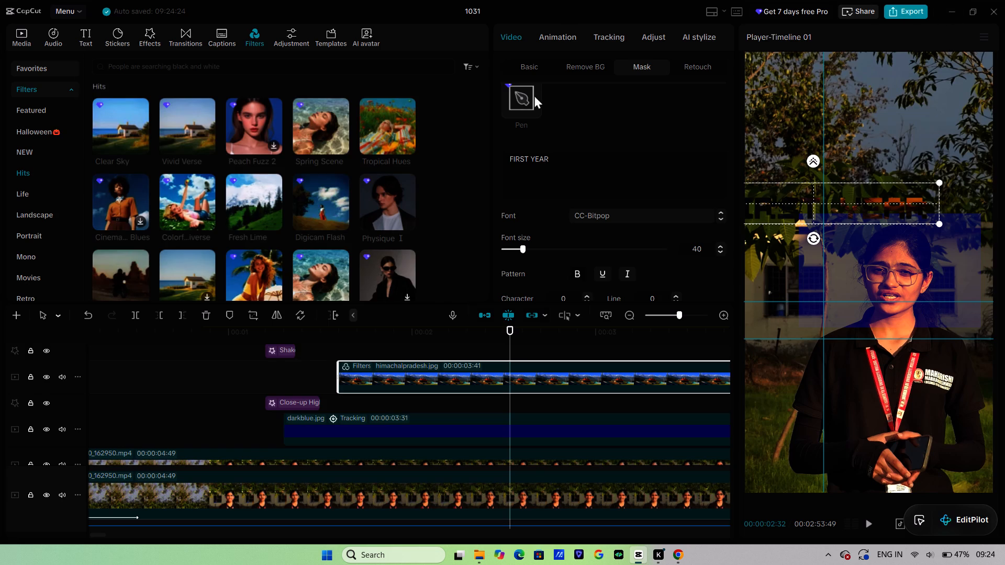
pyautogui.scroll(-1, 305, 216)
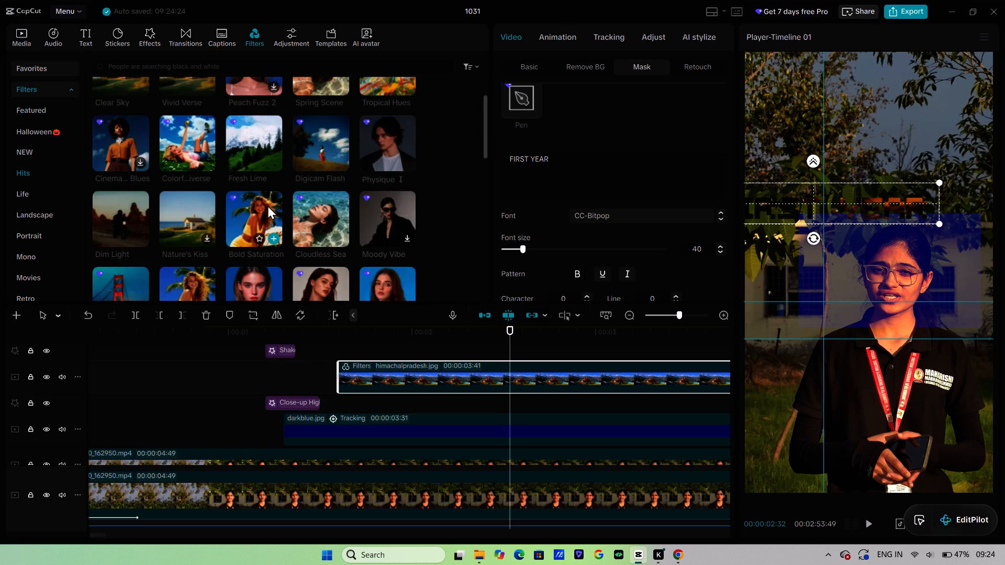
pyautogui.scroll(-2, 266, 206)
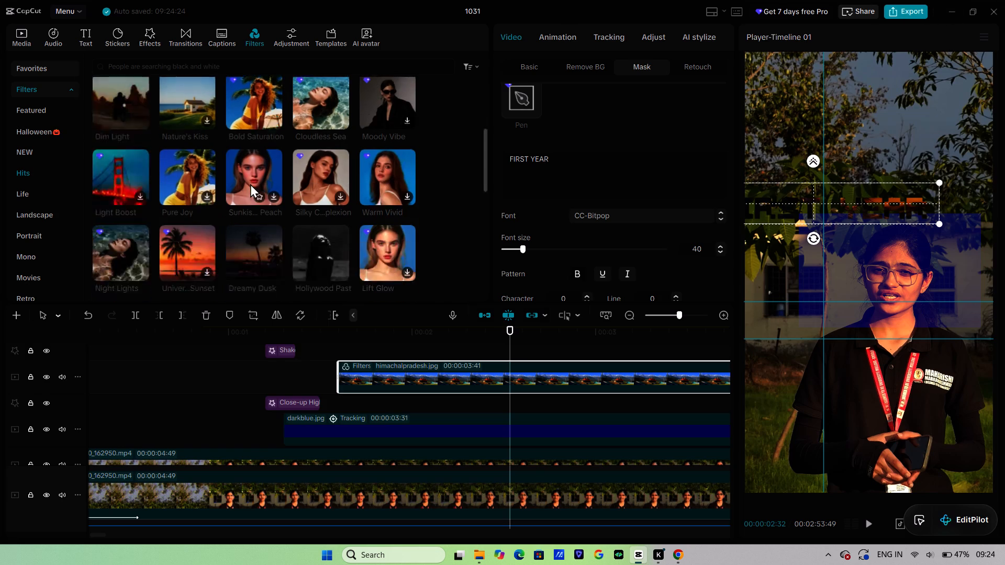
pyautogui.scroll(-2, 250, 184)
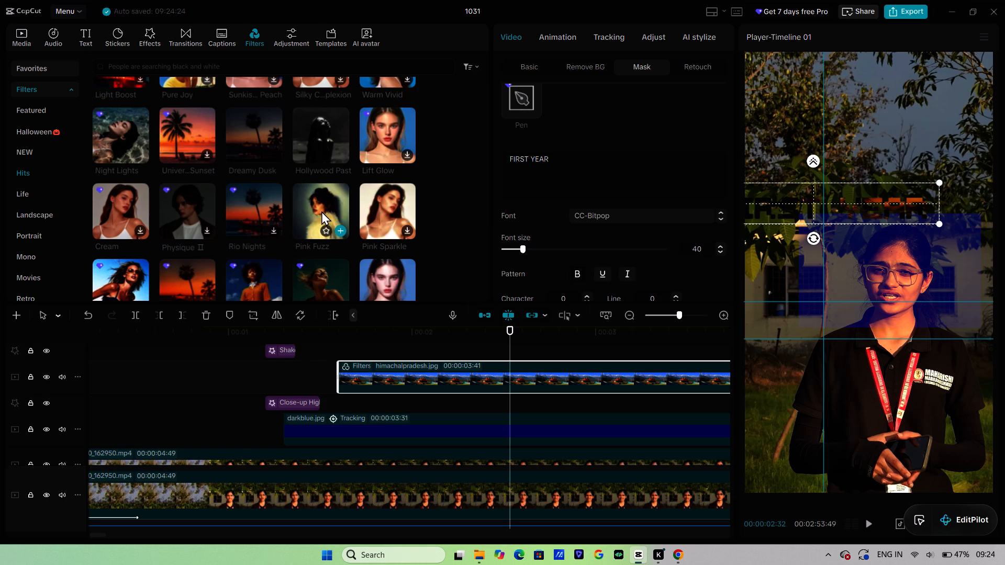
pyautogui.click(323, 211)
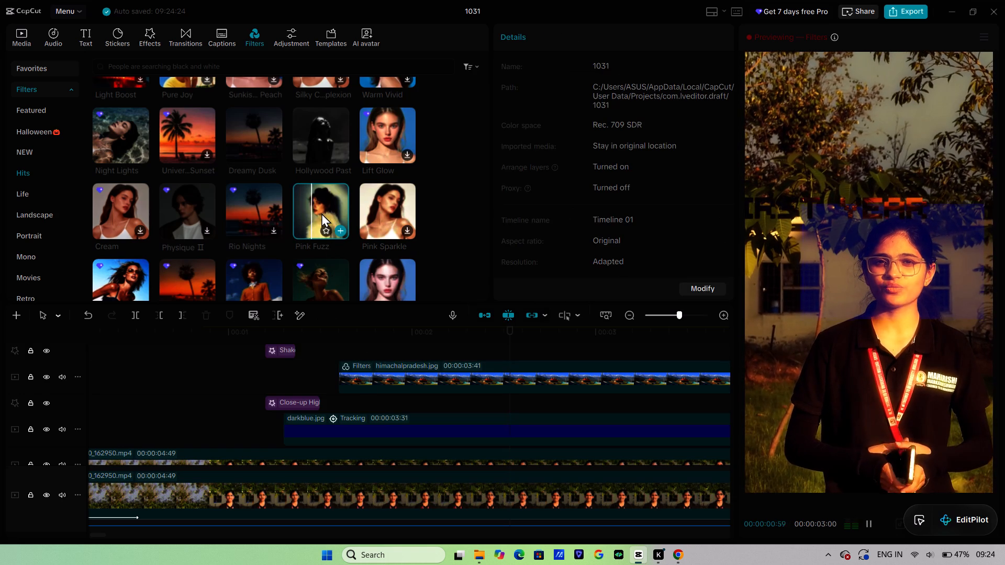
# Replace the himachalpradesh.jpg clip's filter with Noir Flash from the Hits category.
pyautogui.scroll(-2, 321, 213)
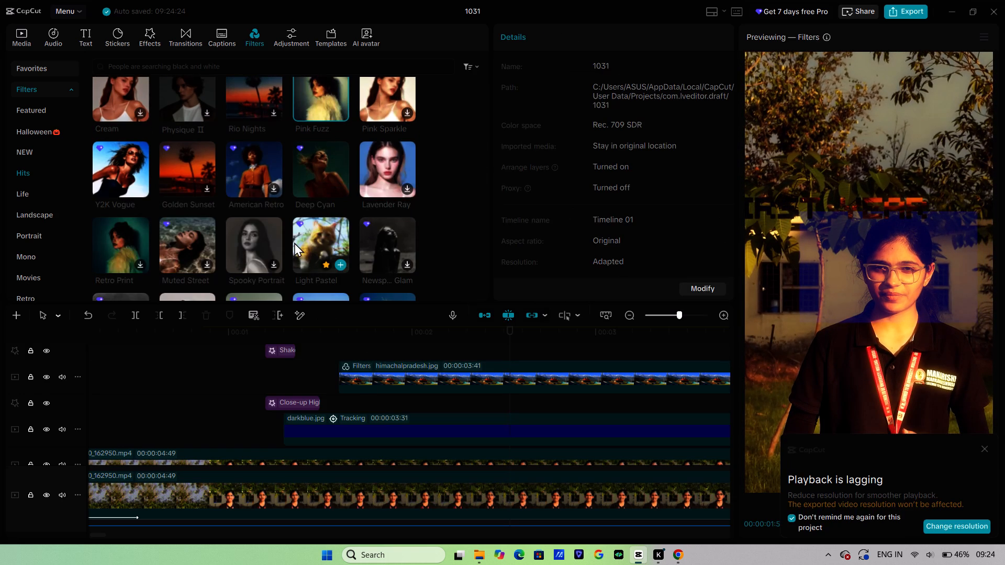
pyautogui.scroll(-1, 267, 239)
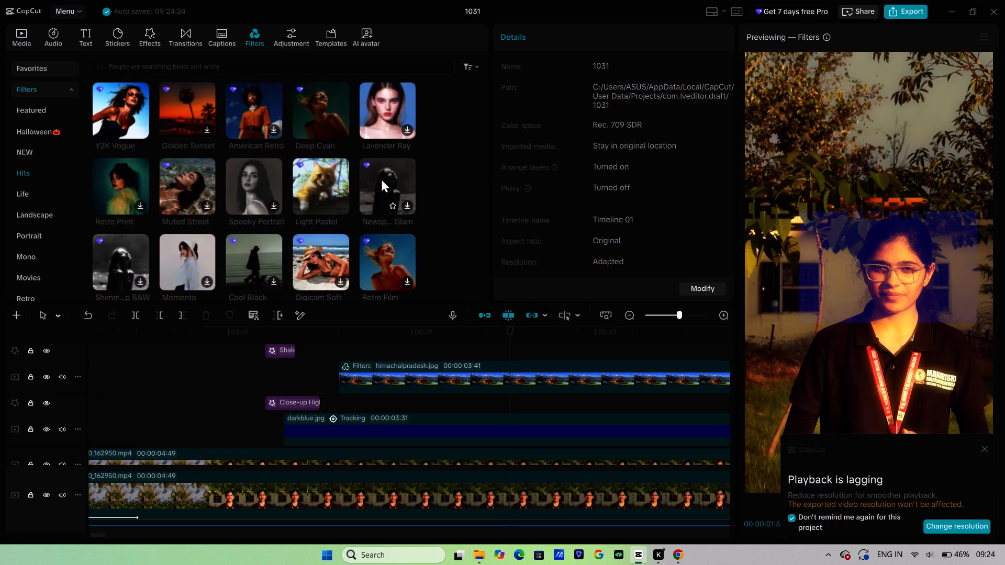
pyautogui.scroll(-1, 311, 198)
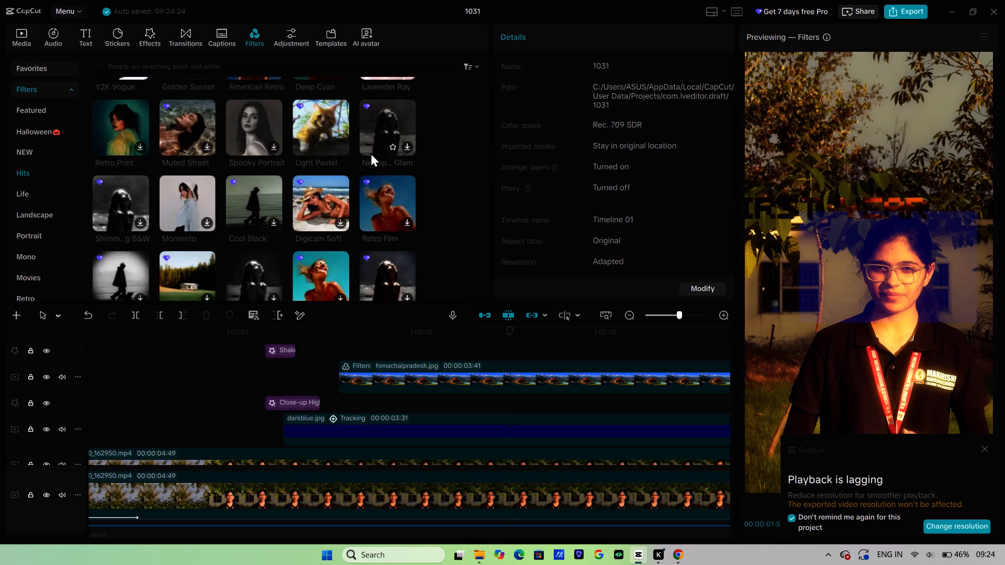
pyautogui.scroll(-1, 253, 274)
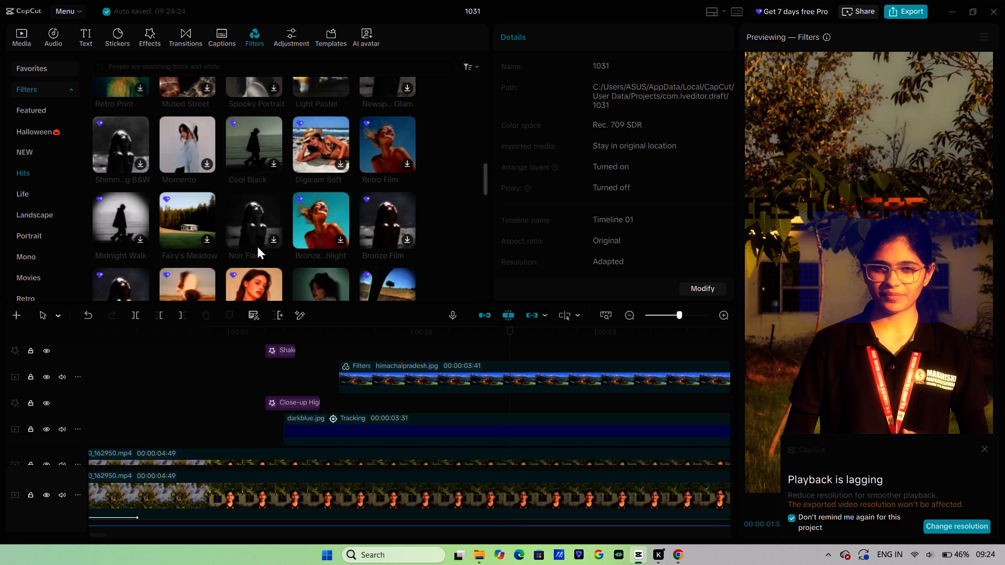
pyautogui.moveTo(248, 217); pyautogui.dragTo(449, 380)
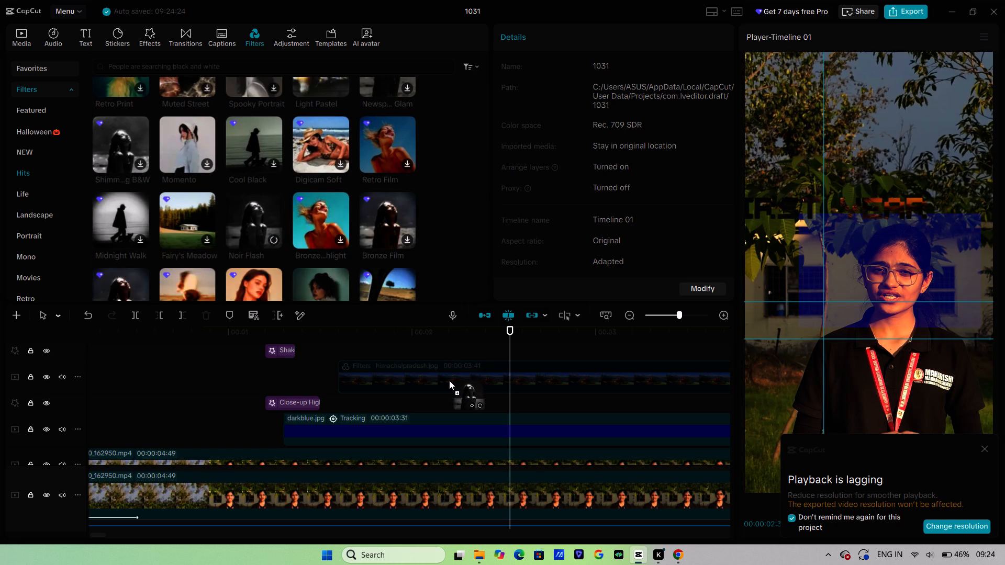
pyautogui.moveTo(449, 380); pyautogui.dragTo(446, 367)
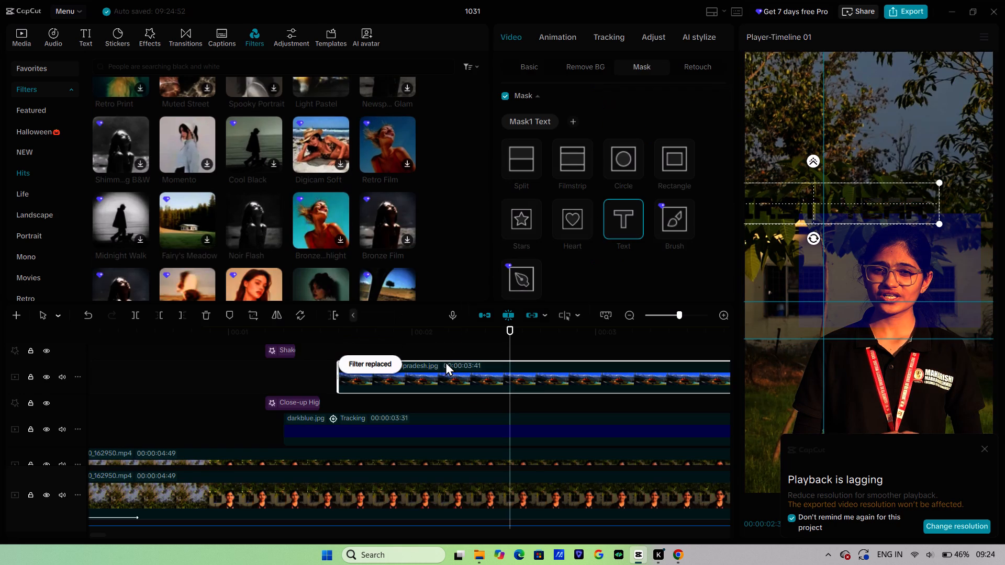
# Reposition the himachalpradesh.jpg clip's FIRST YEAR text mask to the right and slightly lower, across the top of the speaker's head.
pyautogui.click(380, 338)
pyautogui.moveTo(379, 338); pyautogui.dragTo(344, 346)
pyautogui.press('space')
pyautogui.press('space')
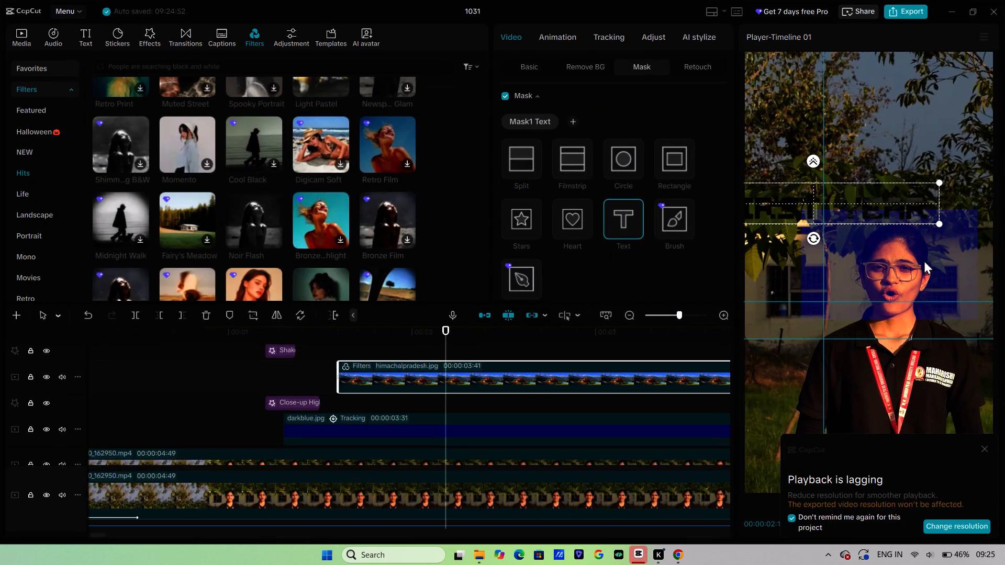
pyautogui.moveTo(845, 201); pyautogui.dragTo(913, 216)
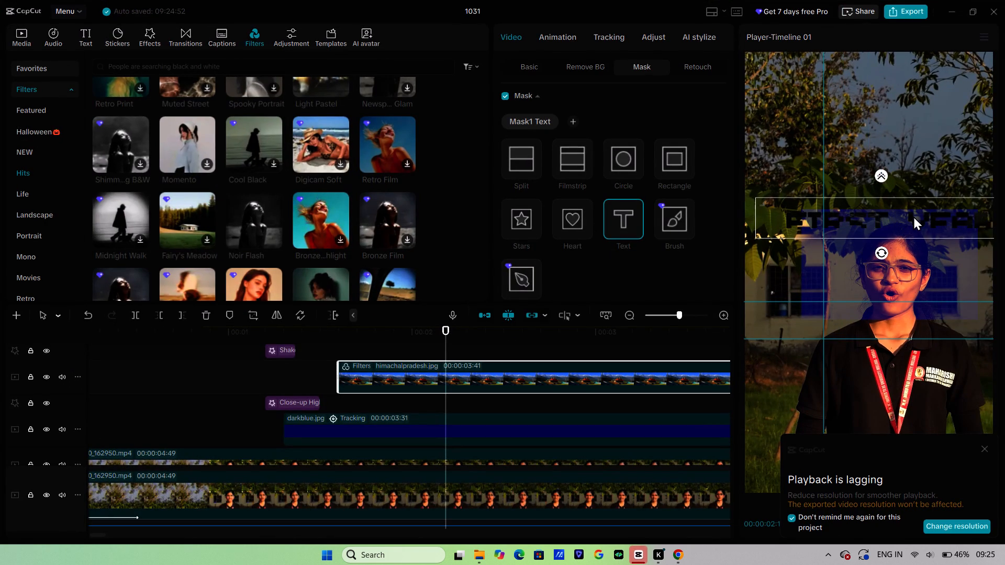
pyautogui.moveTo(913, 216); pyautogui.dragTo(908, 215)
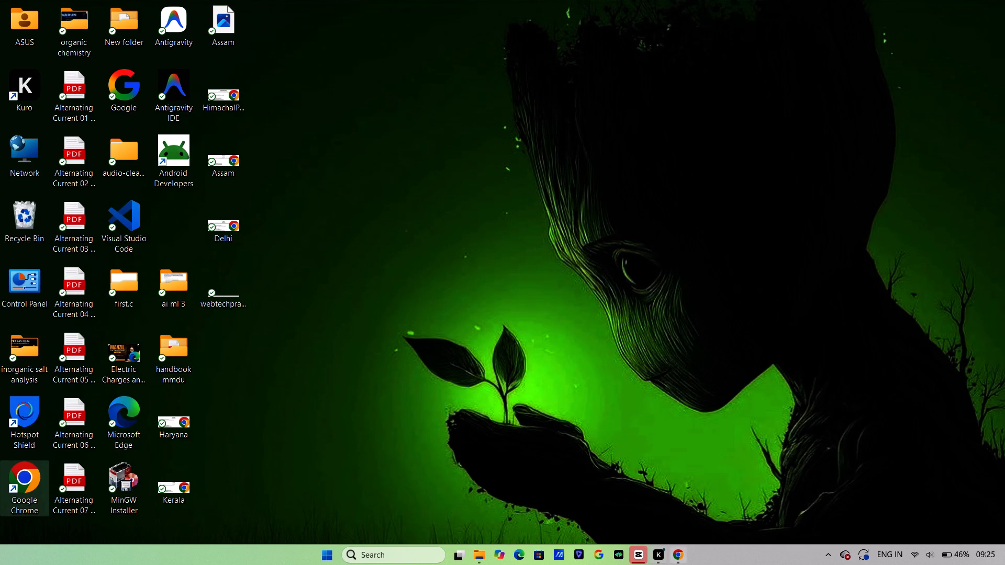
# Switch to Chrome, examine the published reel on the opentomarketsmedia.in Instagram profile, and close the Instagram page.
pyautogui.click(683, 552)
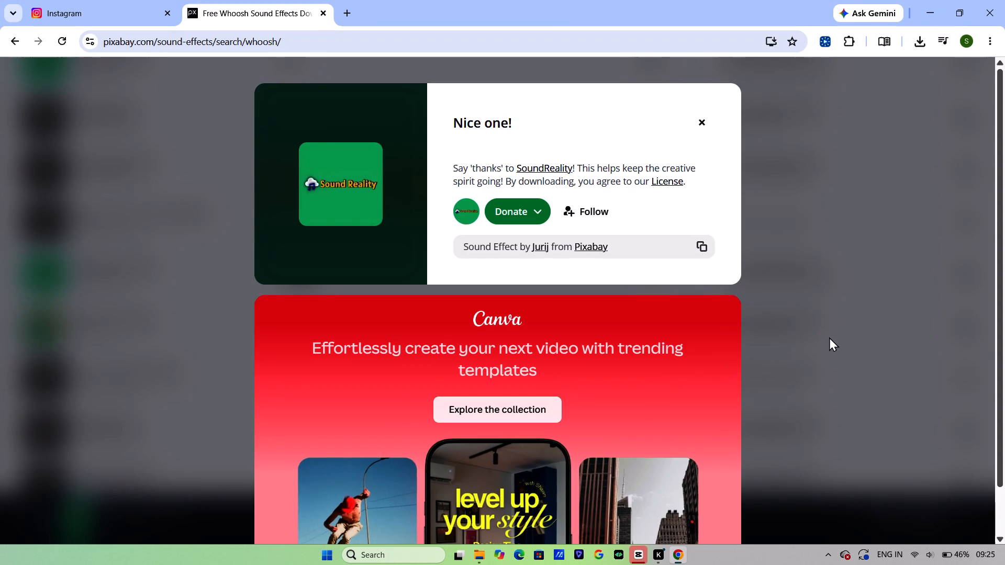
pyautogui.click(701, 117)
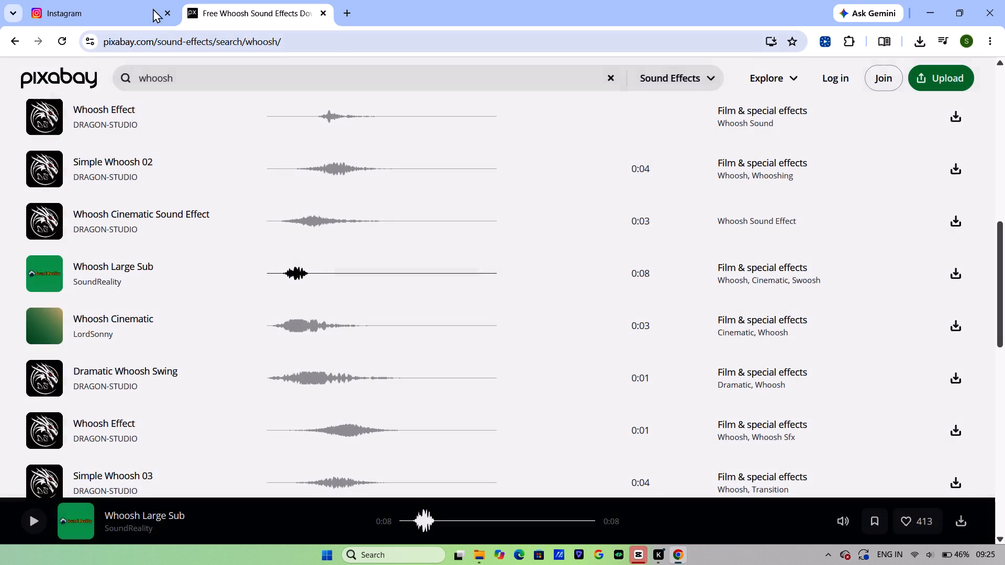
pyautogui.click(141, 14)
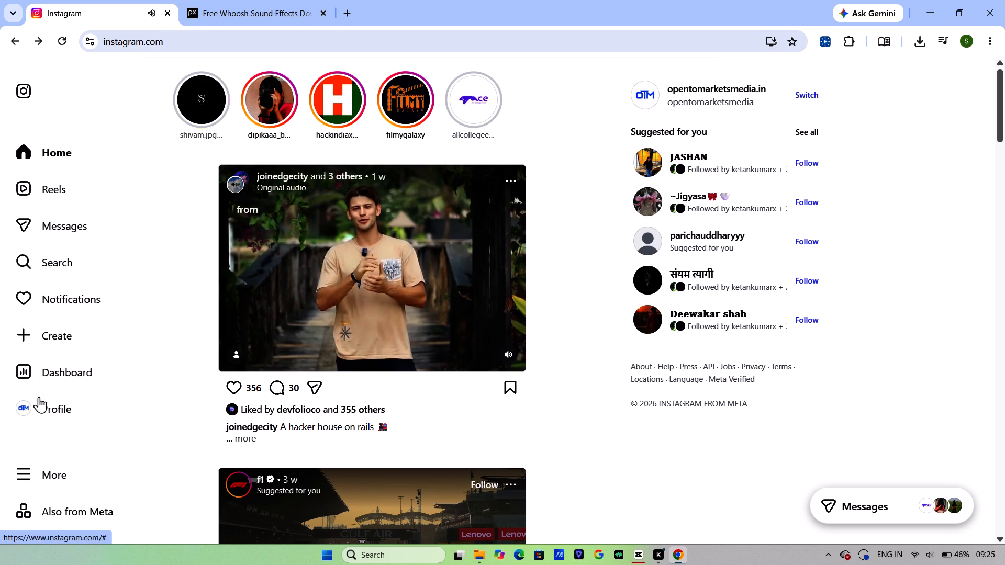
pyautogui.click(39, 397)
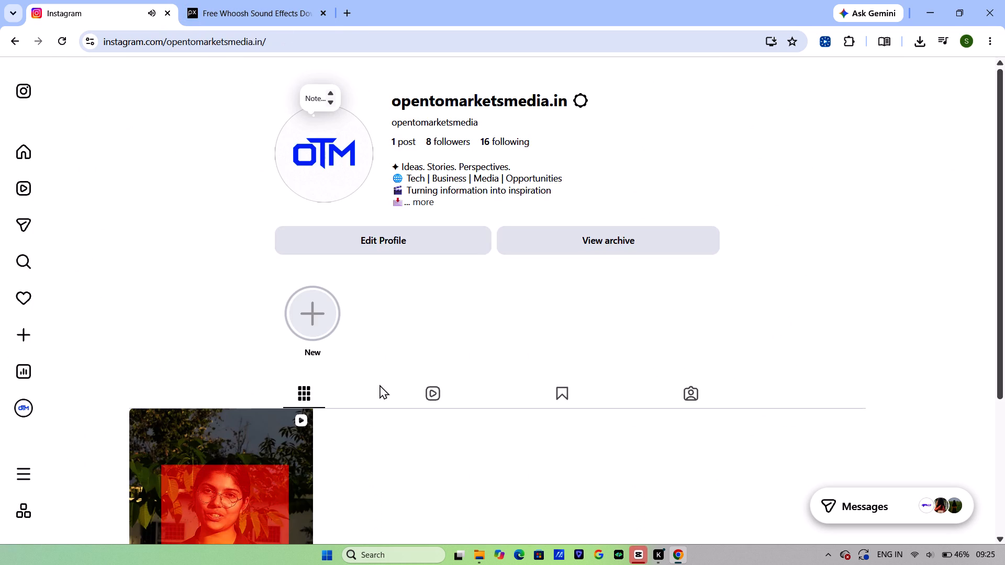
pyautogui.click(383, 388)
pyautogui.scroll(-1, 409, 375)
pyautogui.click(436, 336)
pyautogui.scroll(-2, 419, 353)
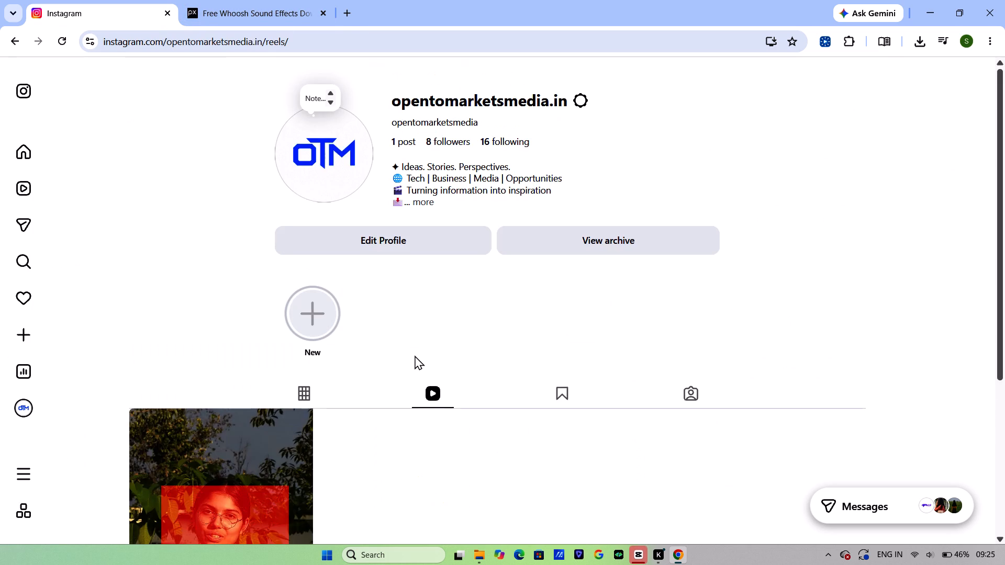
pyautogui.scroll(-3, 405, 357)
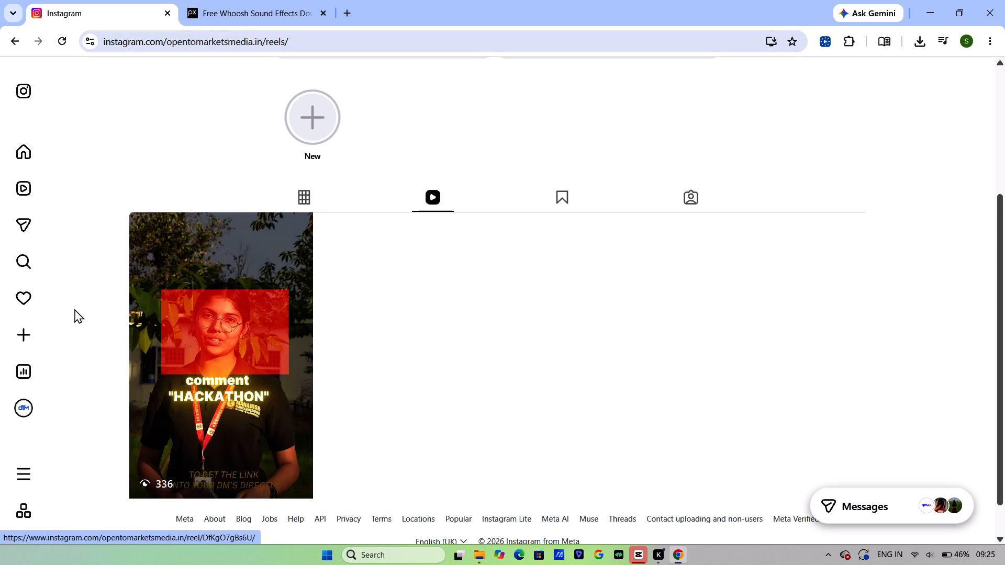
pyautogui.click(212, 0)
pyautogui.click(169, 15)
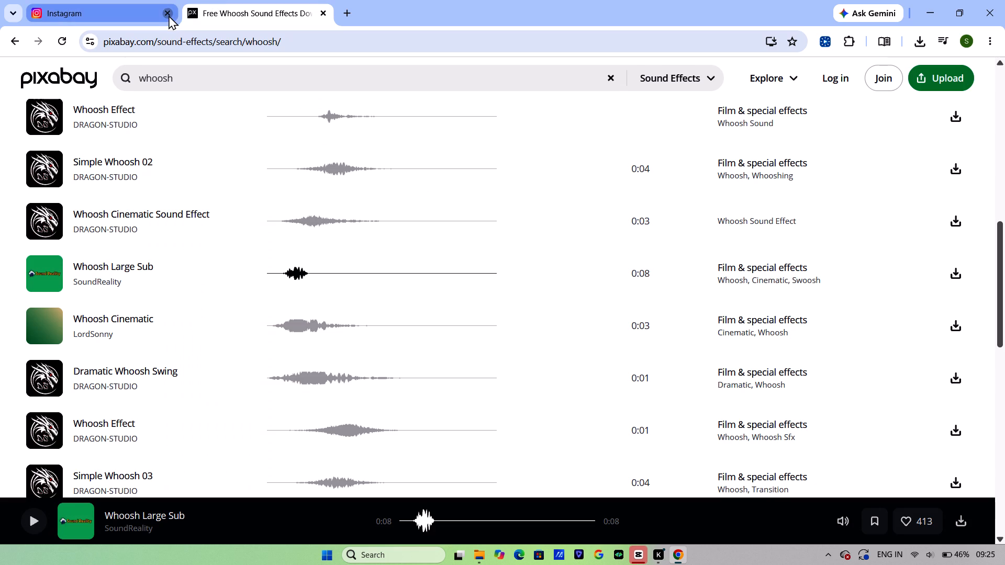
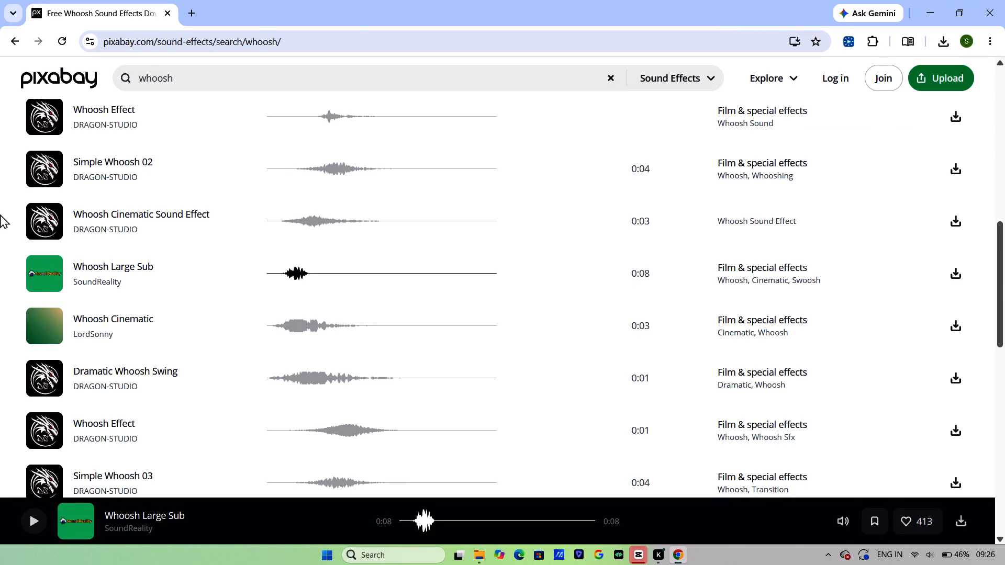
# Switch from the Pixabay whoosh sound effects page to the open video project in CapCut.
pyautogui.click(635, 560)
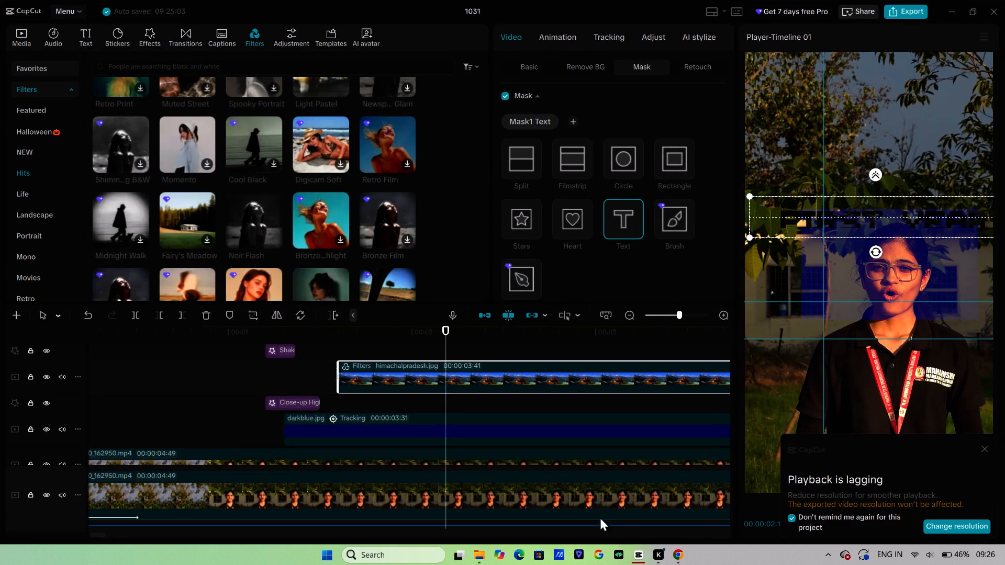
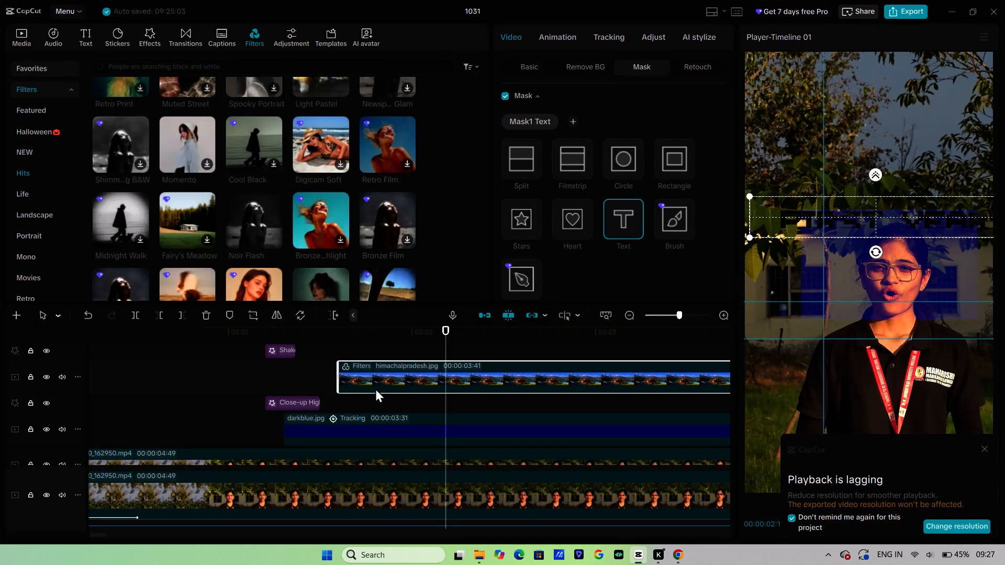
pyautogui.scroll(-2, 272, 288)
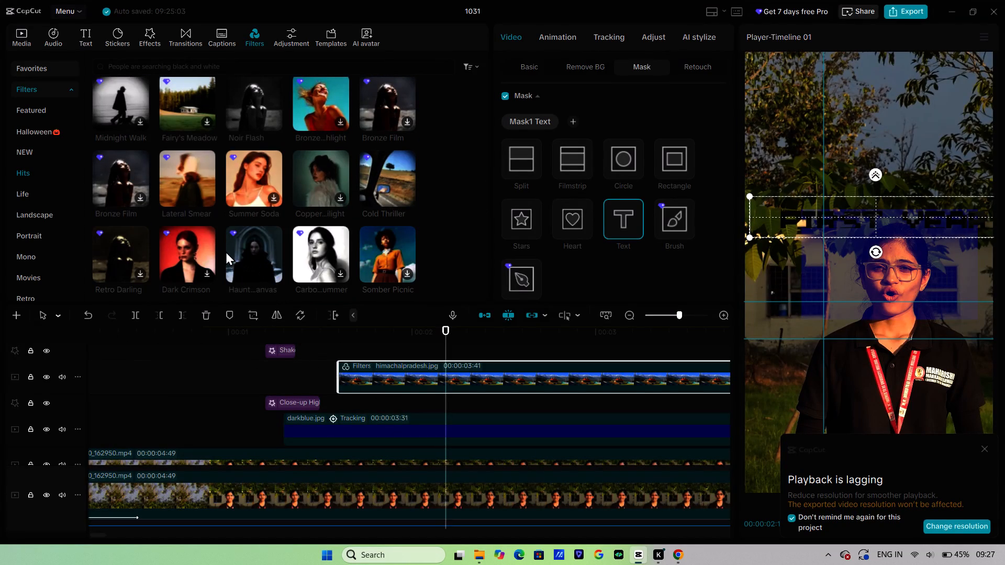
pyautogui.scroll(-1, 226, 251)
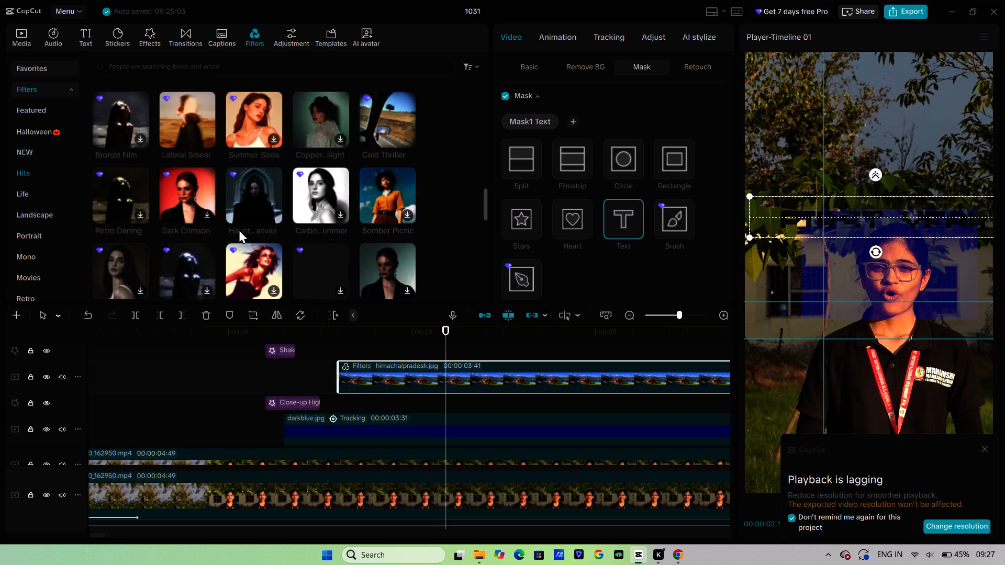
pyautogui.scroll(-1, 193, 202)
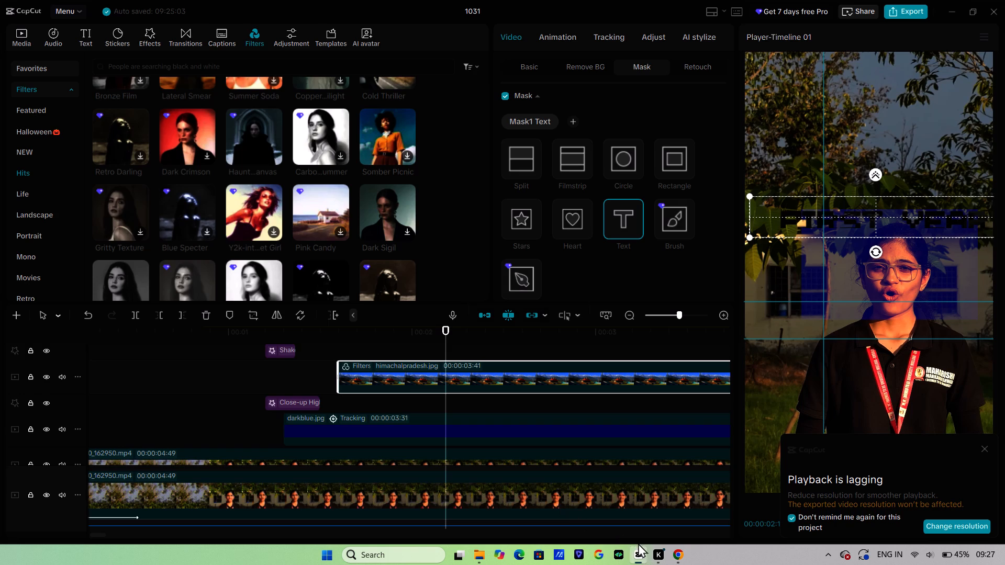
# Switch to the Downloads folder in File Explorer and look through its files for a replacement image.
pyautogui.click(674, 557)
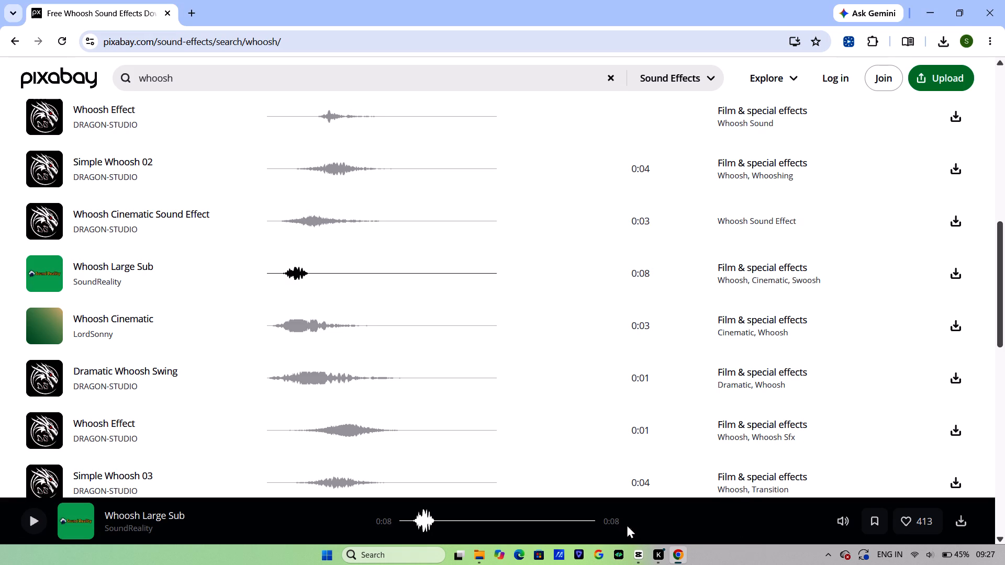
pyautogui.click(474, 558)
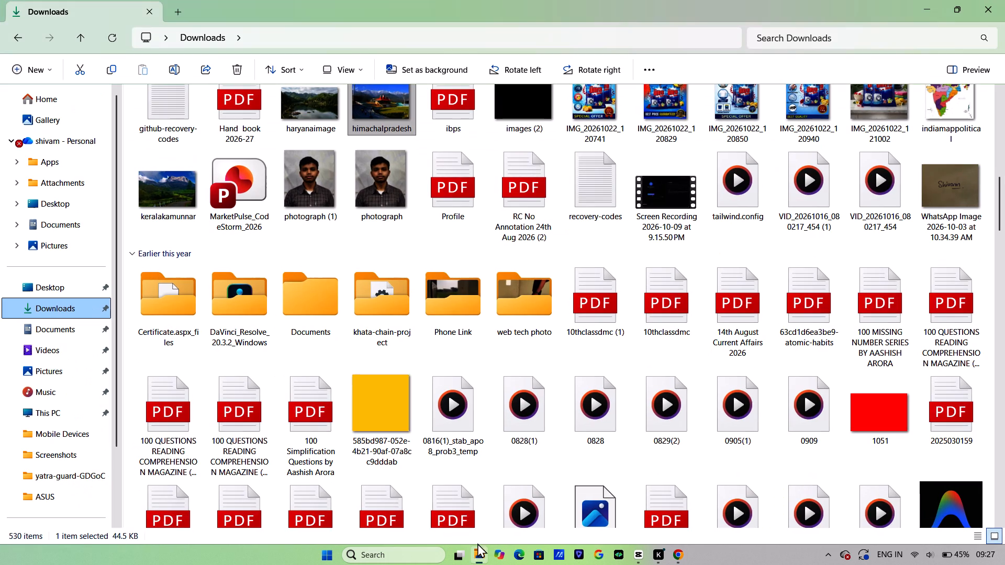
pyautogui.scroll(-2, 742, 356)
pyautogui.scroll(2, 699, 366)
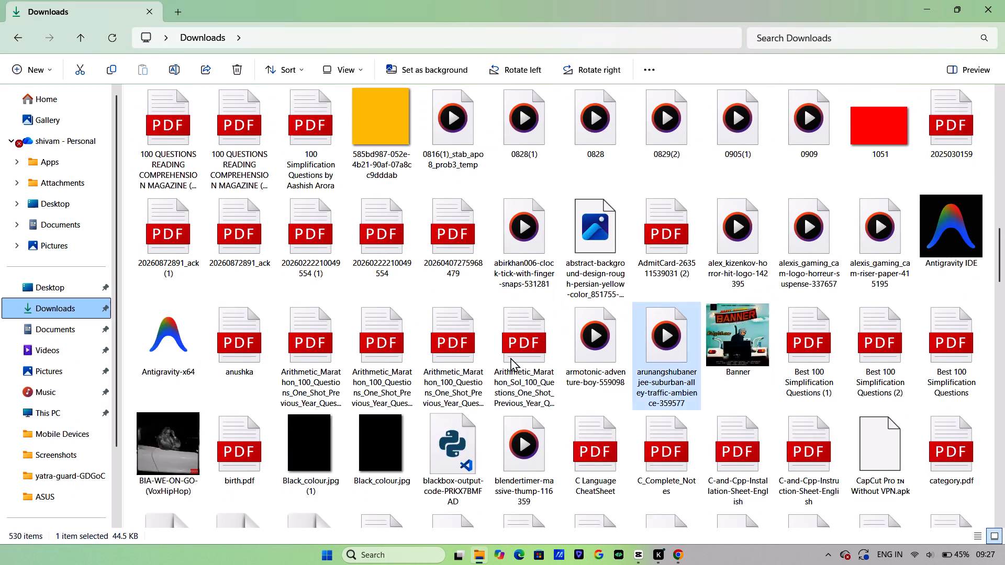
pyautogui.scroll(4, 510, 357)
pyautogui.scroll(3, 459, 352)
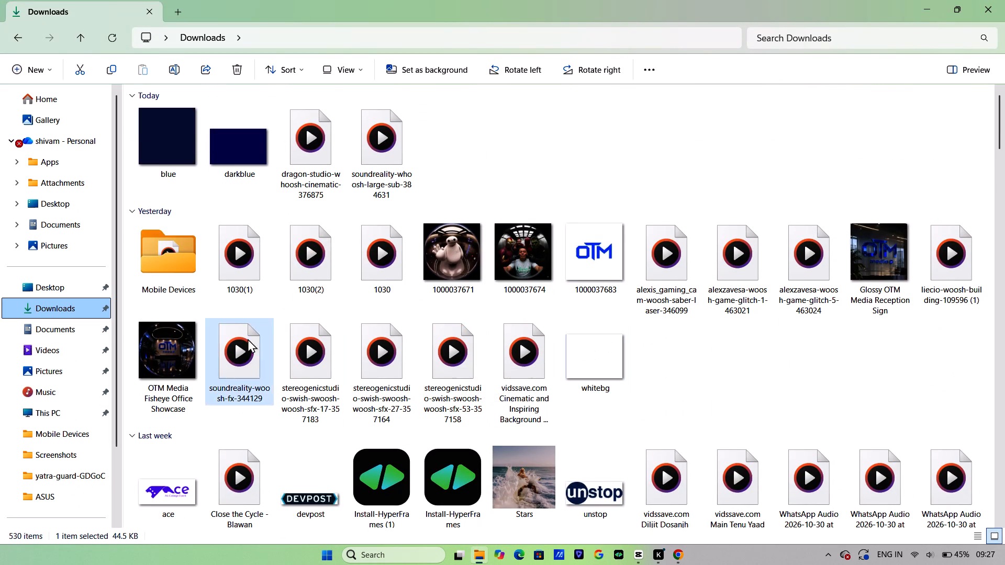
# Switch to Chrome and run a Google image search for "ORANGE" in a new tab.
pyautogui.click(678, 562)
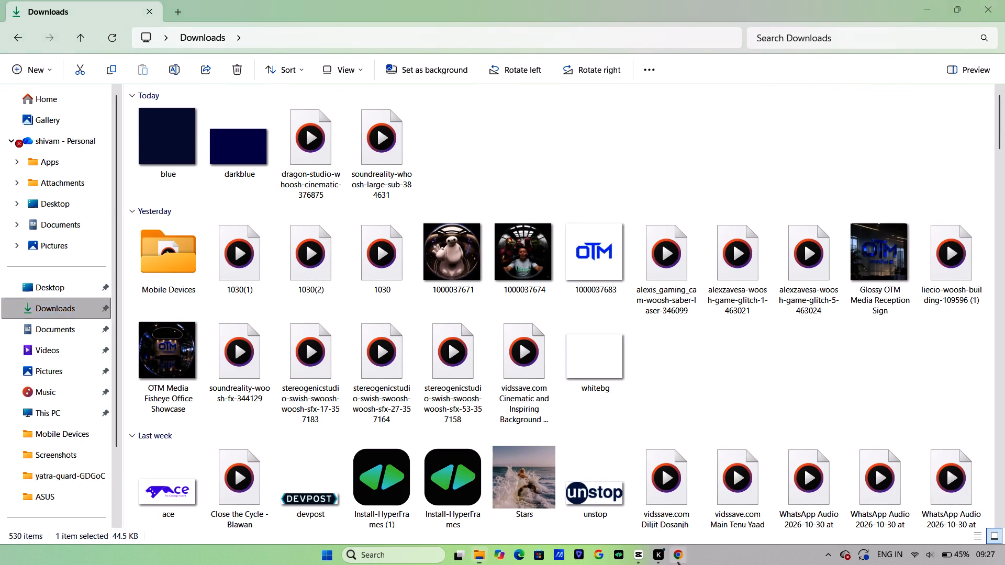
pyautogui.moveTo(191, 19); pyautogui.dragTo(193, 24)
pyautogui.click(198, 16)
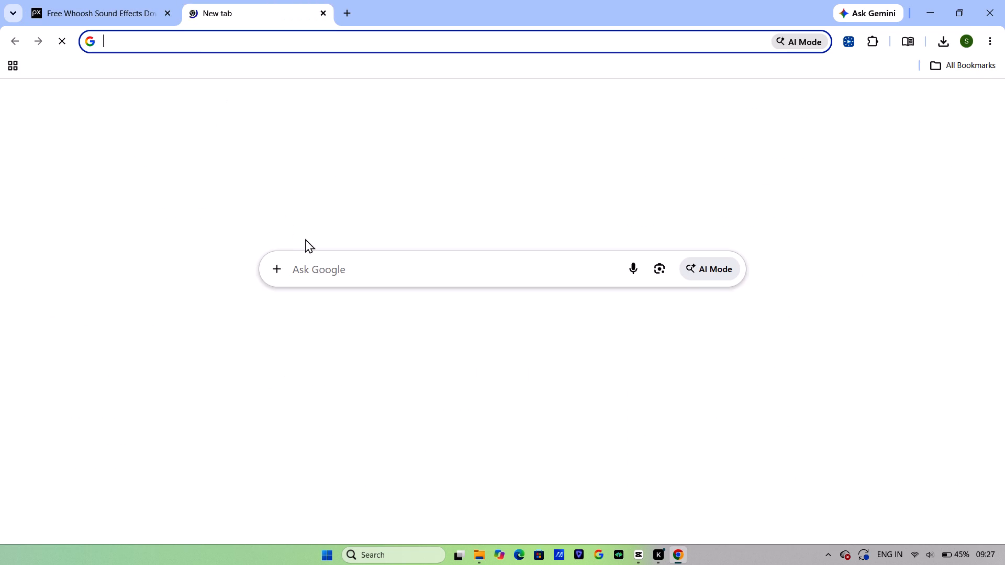
pyautogui.click(322, 266)
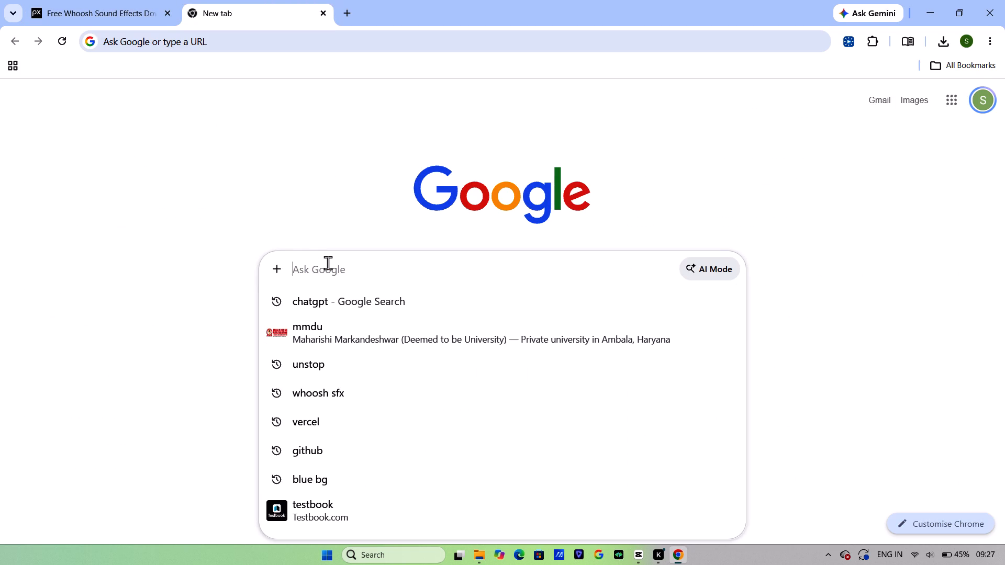
pyautogui.write('ORANGE')
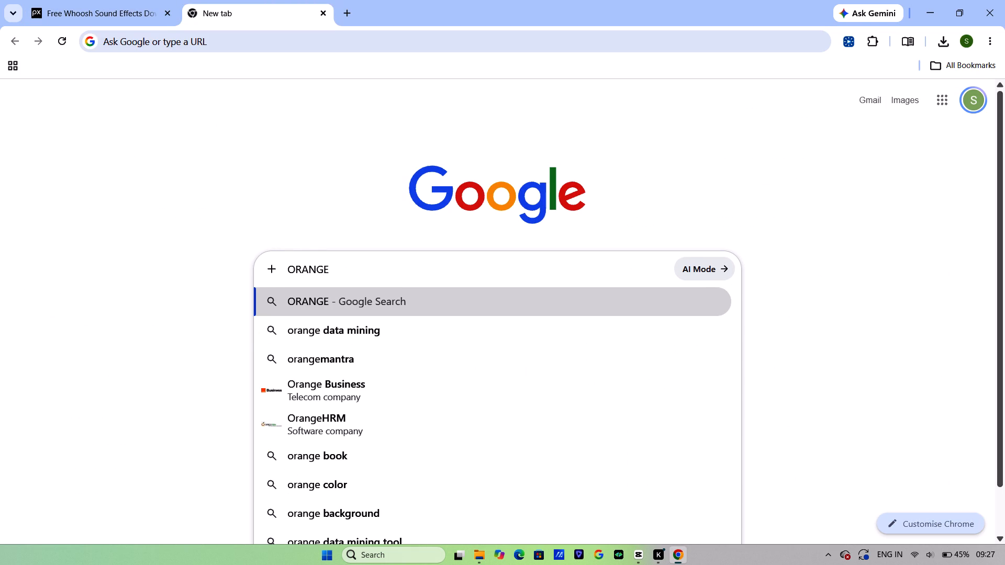
pyautogui.press('Return')
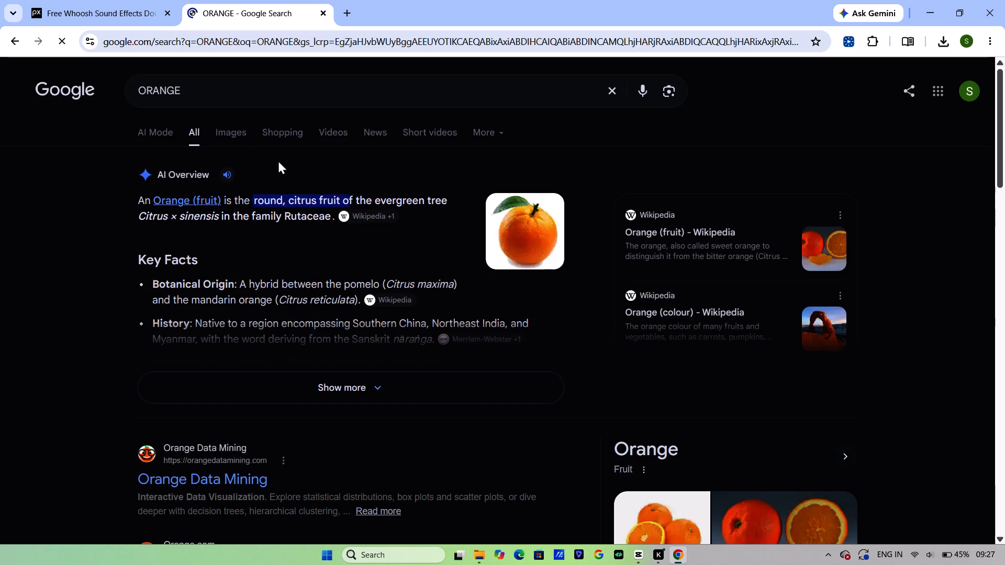
pyautogui.click(234, 135)
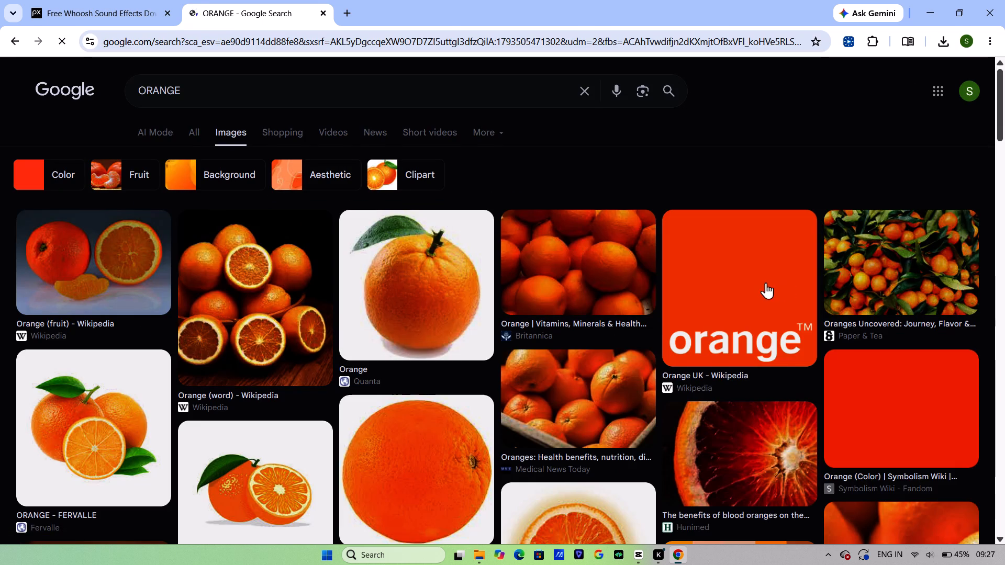
# Save the plain orange colour image from Symbolism Wiki to Downloads as ORANGE.JPG and close the image search.
pyautogui.scroll(-4, 759, 288)
pyautogui.click(876, 125)
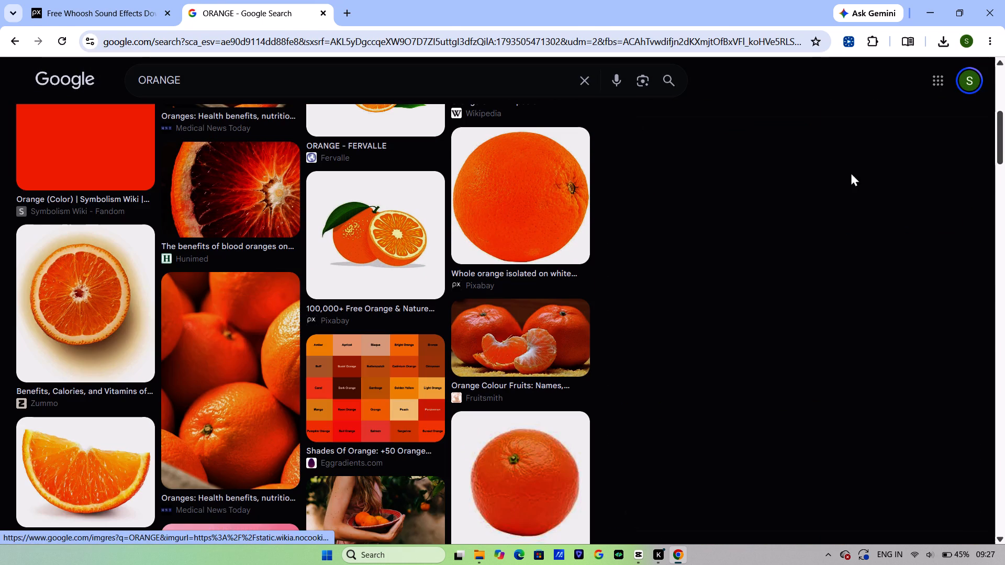
pyautogui.rightClick(788, 256)
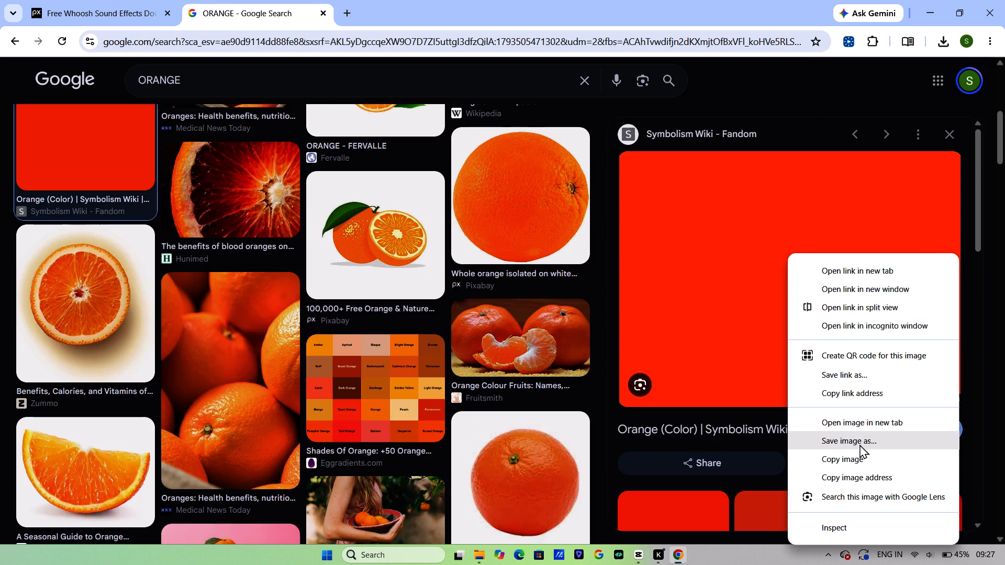
pyautogui.click(859, 442)
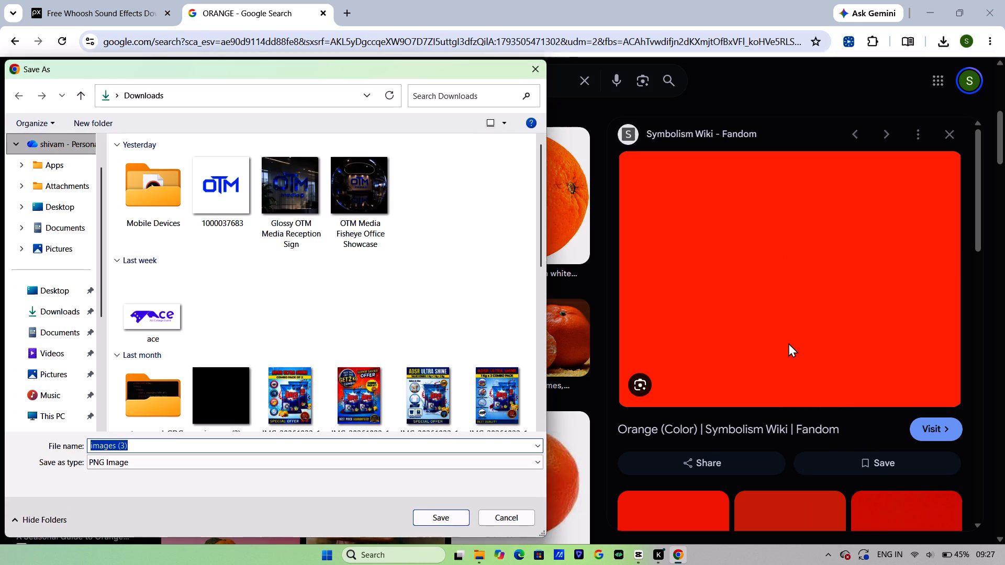
pyautogui.press('BackSpace')
pyautogui.write('ORANGE.JPG')
pyautogui.press('Return')
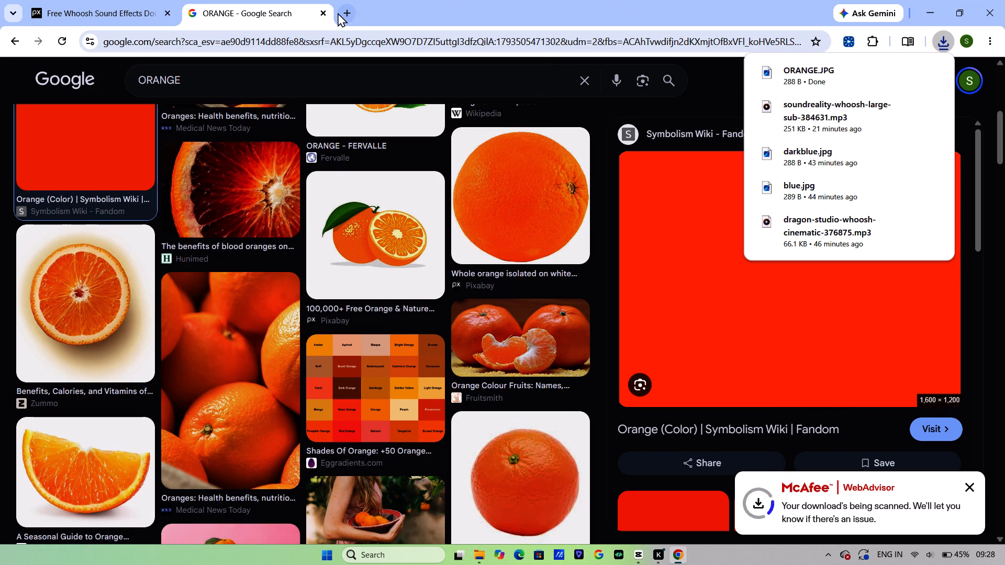
pyautogui.click(325, 15)
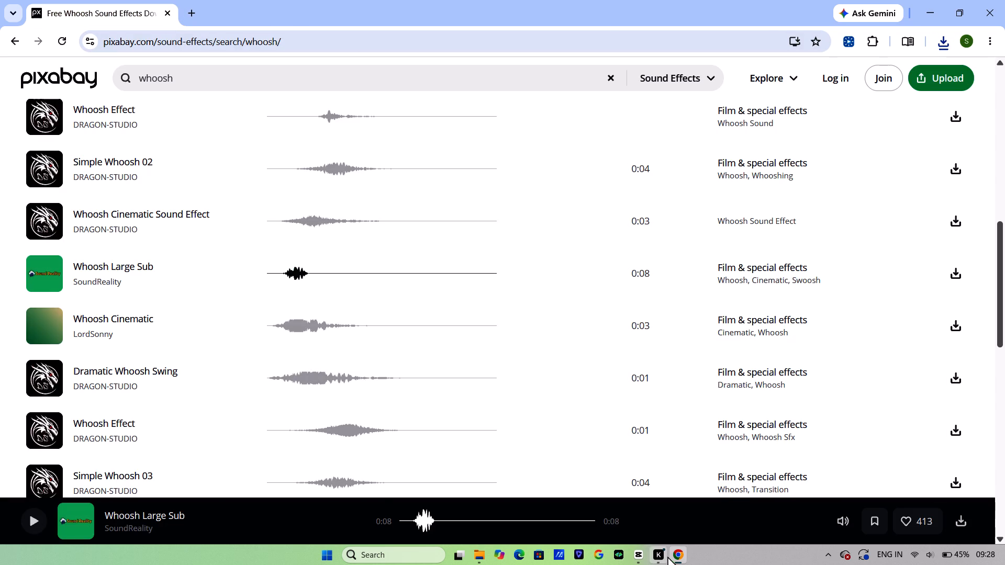
# Return to CapCut and replace the himachalpradesh.jpg clip with ORANGE.JPG, keeping the original video effect.
pyautogui.click(636, 549)
pyautogui.rightClick(574, 389)
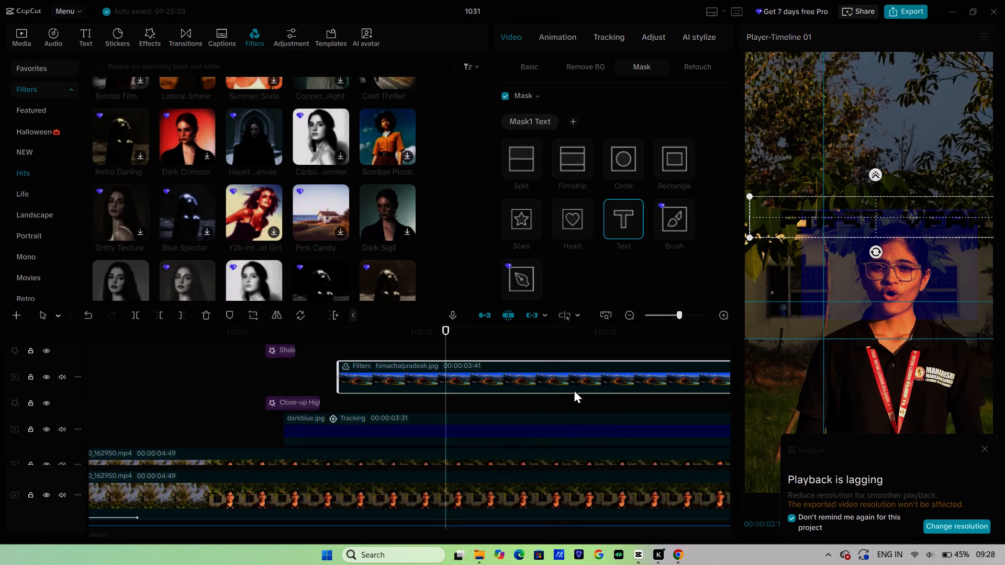
pyautogui.click(627, 421)
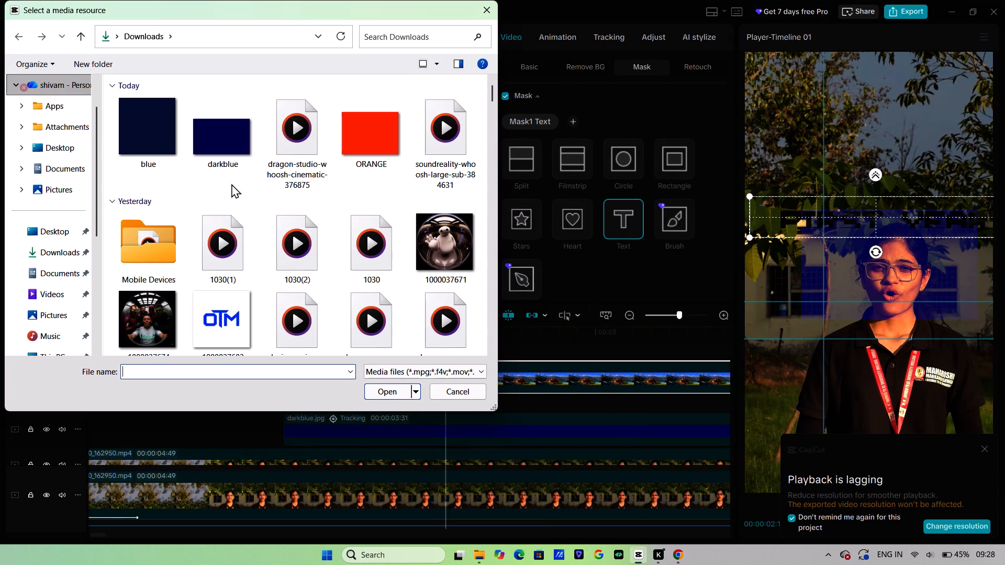
pyautogui.doubleClick(354, 162)
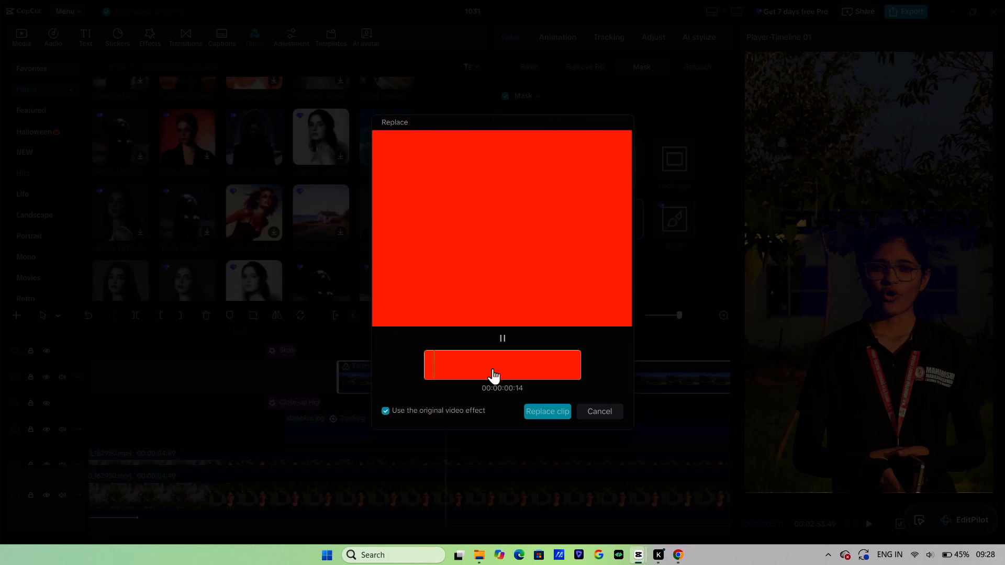
pyautogui.click(554, 415)
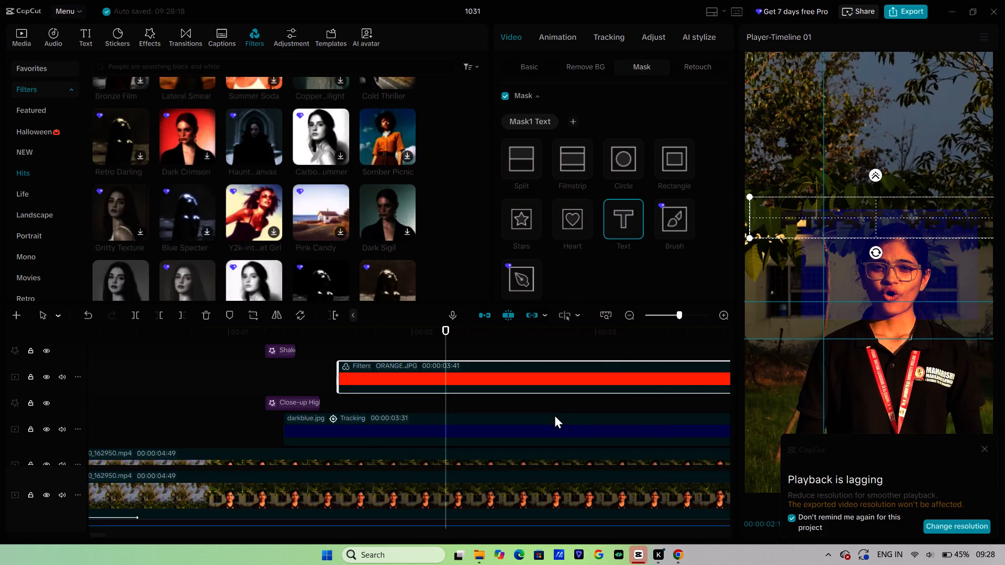
# Move the text mask on the ORANGE.JPG clip upward in the preview, clear of the woman's head.
pyautogui.moveTo(785, 227); pyautogui.dragTo(784, 225)
pyautogui.moveTo(784, 225); pyautogui.dragTo(780, 183)
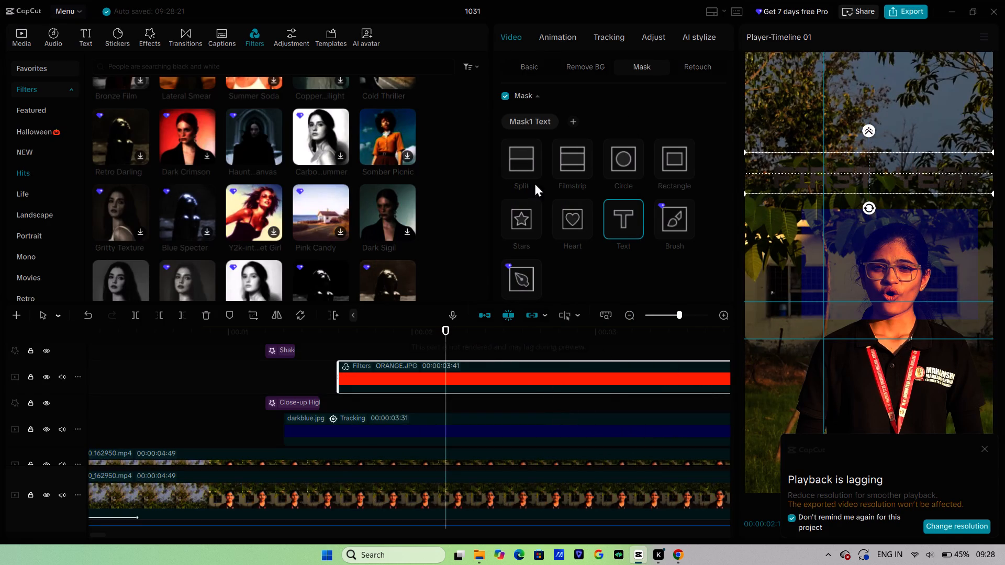
# Remove the Noir Flash filter from the ORANGE.JPG clip.
pyautogui.scroll(7, 566, 104)
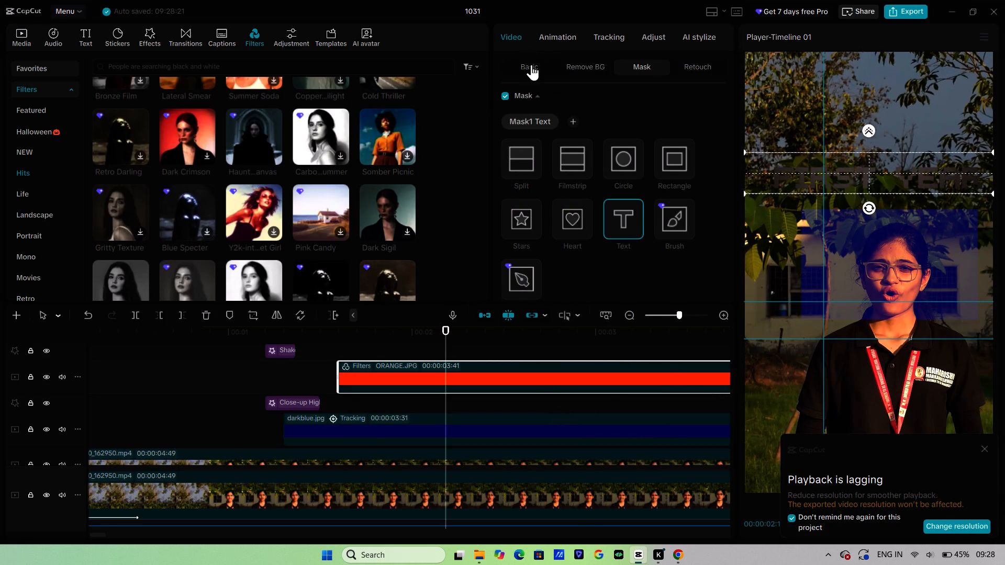
pyautogui.click(531, 64)
pyautogui.click(539, 102)
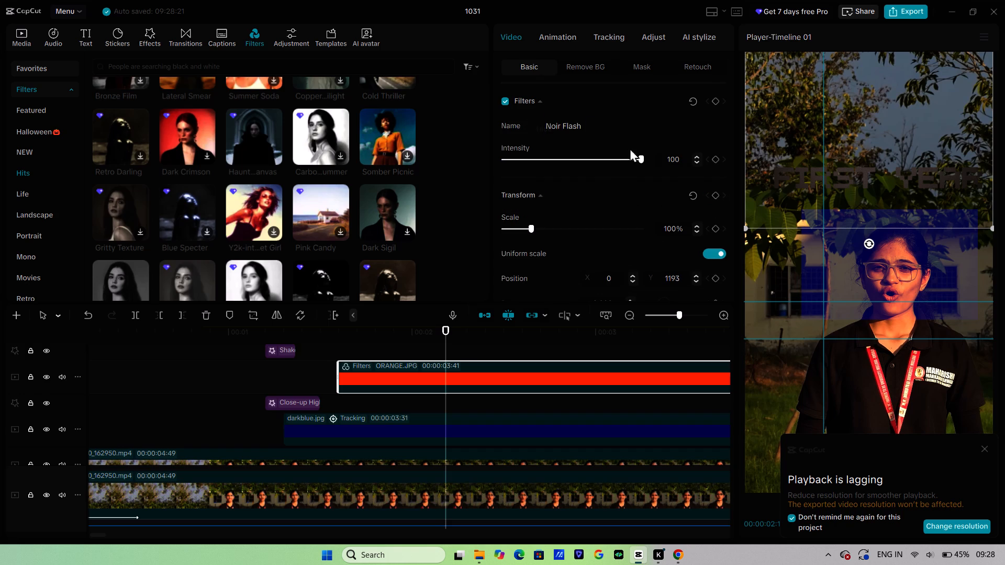
pyautogui.click(596, 123)
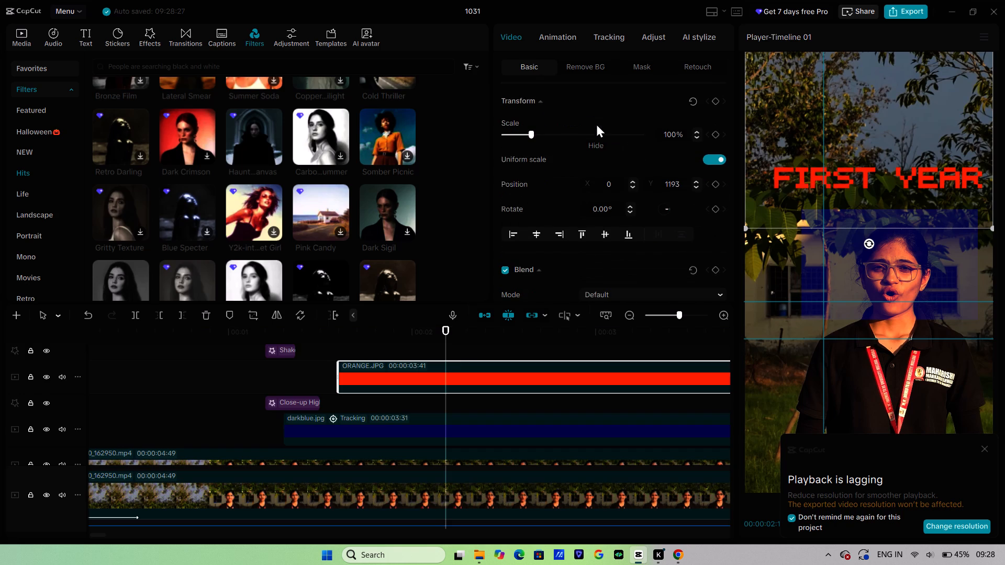
# Adjust the ORANGE.JPG clip's Luma curve, keeping the bright end at maximum and raising the dark end slightly to lighten the orange text.
pyautogui.click(643, 34)
pyautogui.click(515, 38)
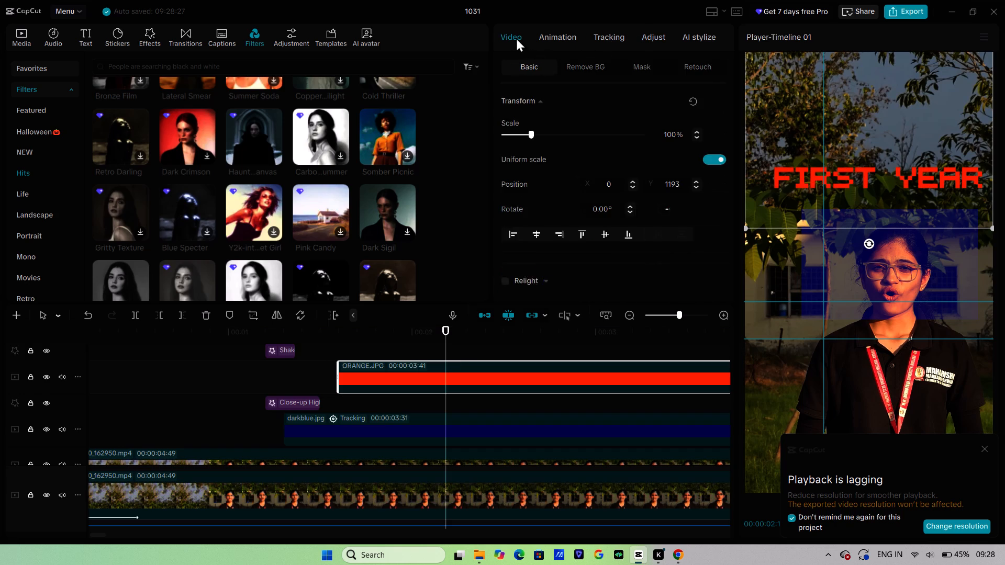
pyautogui.click(641, 39)
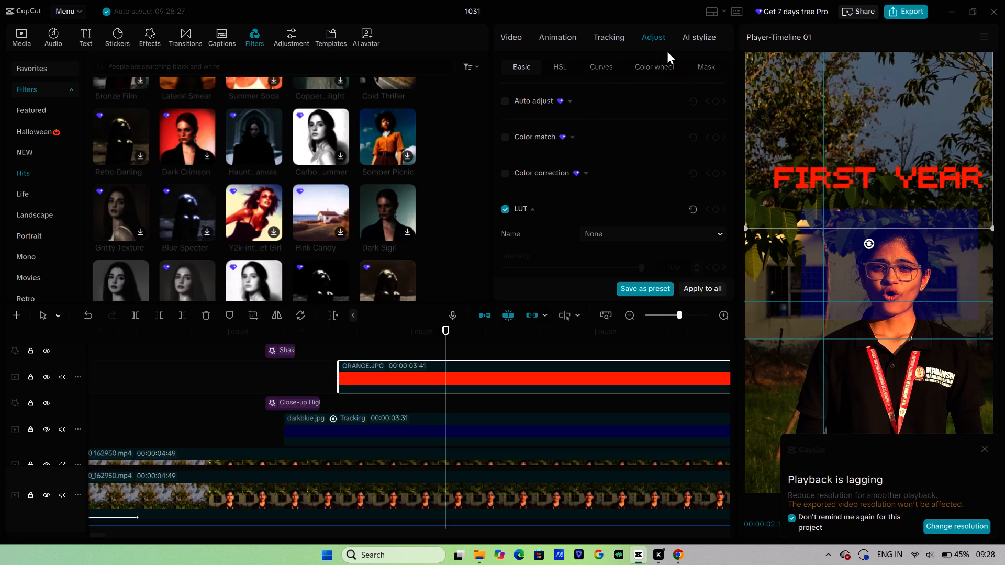
pyautogui.scroll(2, 641, 76)
pyautogui.click(600, 70)
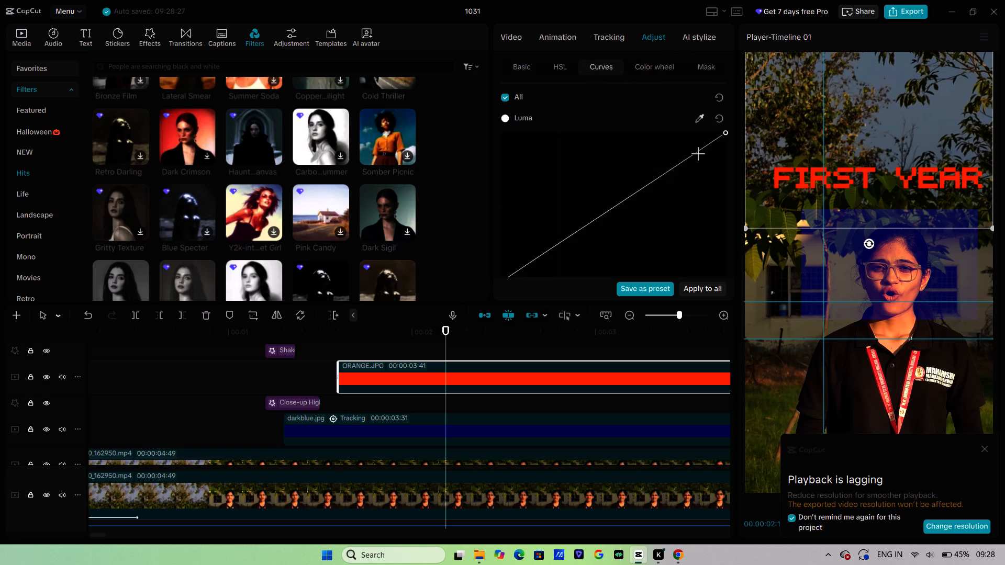
pyautogui.moveTo(724, 132); pyautogui.dragTo(712, 313)
pyautogui.moveTo(712, 313); pyautogui.dragTo(712, 313)
pyautogui.scroll(-1, 707, 292)
pyautogui.scroll(-2, 684, 254)
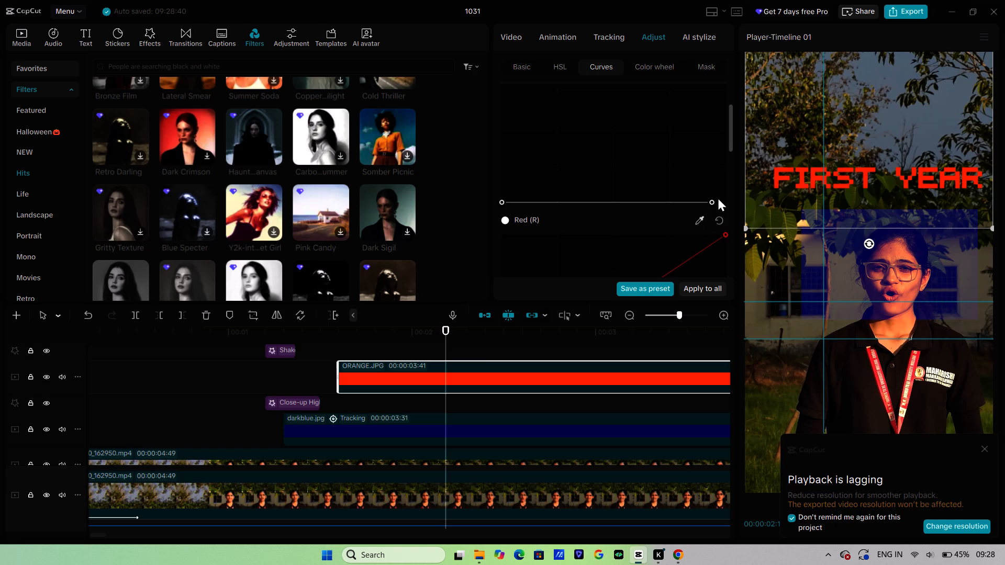
pyautogui.moveTo(710, 201); pyautogui.dragTo(759, 0)
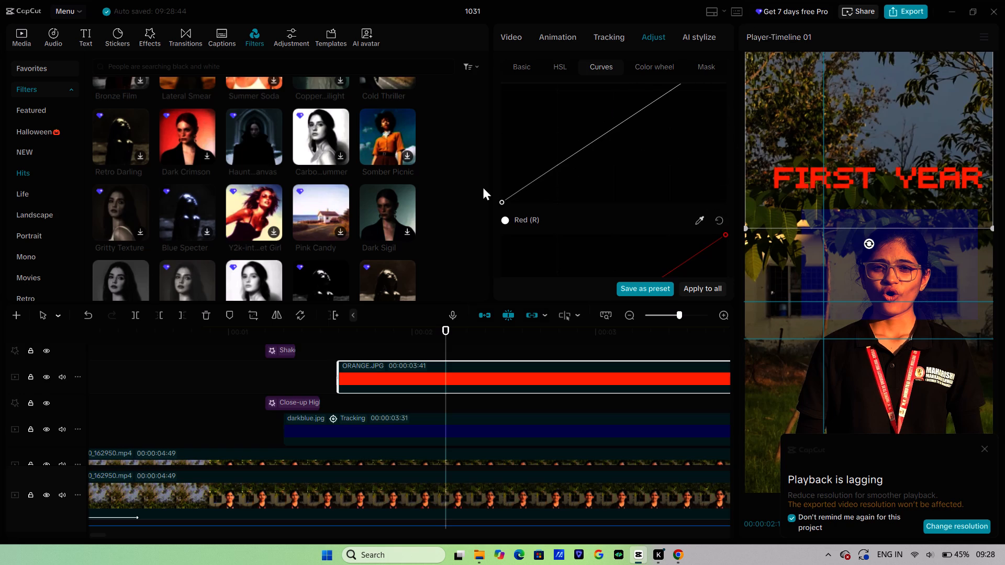
pyautogui.moveTo(502, 201); pyautogui.dragTo(508, 135)
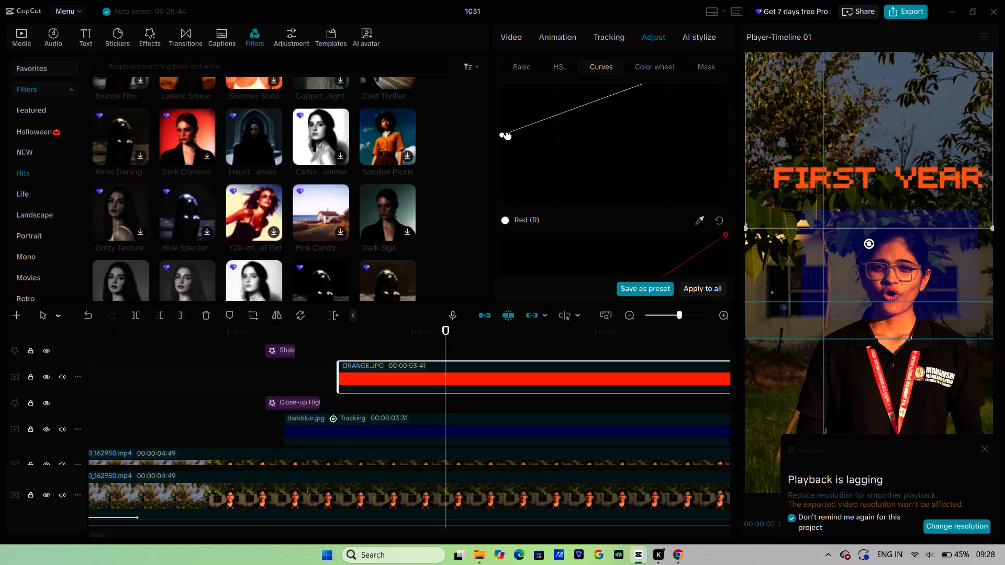
pyautogui.moveTo(508, 135); pyautogui.dragTo(506, 164)
pyautogui.doubleClick(506, 164)
pyautogui.scroll(-1, 538, 175)
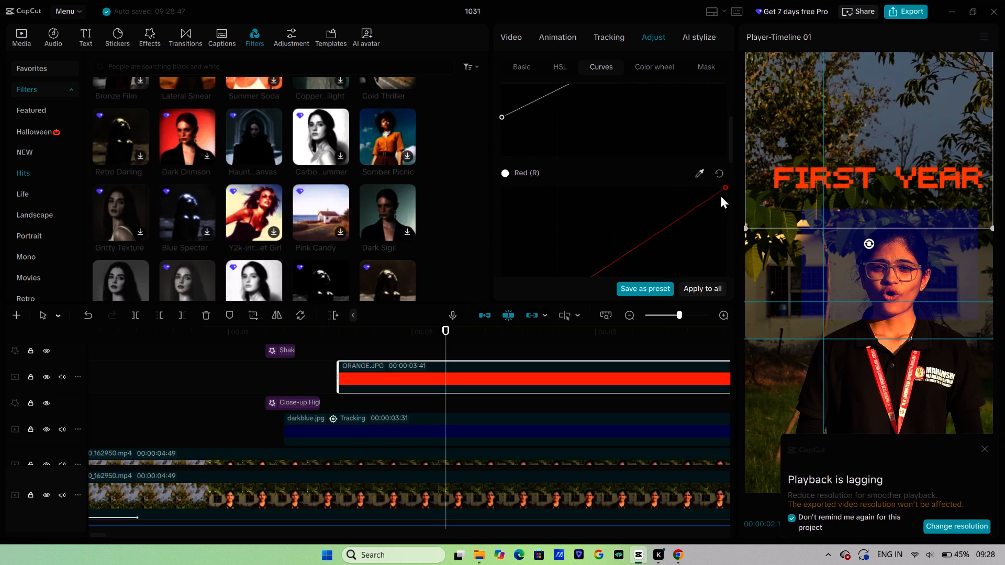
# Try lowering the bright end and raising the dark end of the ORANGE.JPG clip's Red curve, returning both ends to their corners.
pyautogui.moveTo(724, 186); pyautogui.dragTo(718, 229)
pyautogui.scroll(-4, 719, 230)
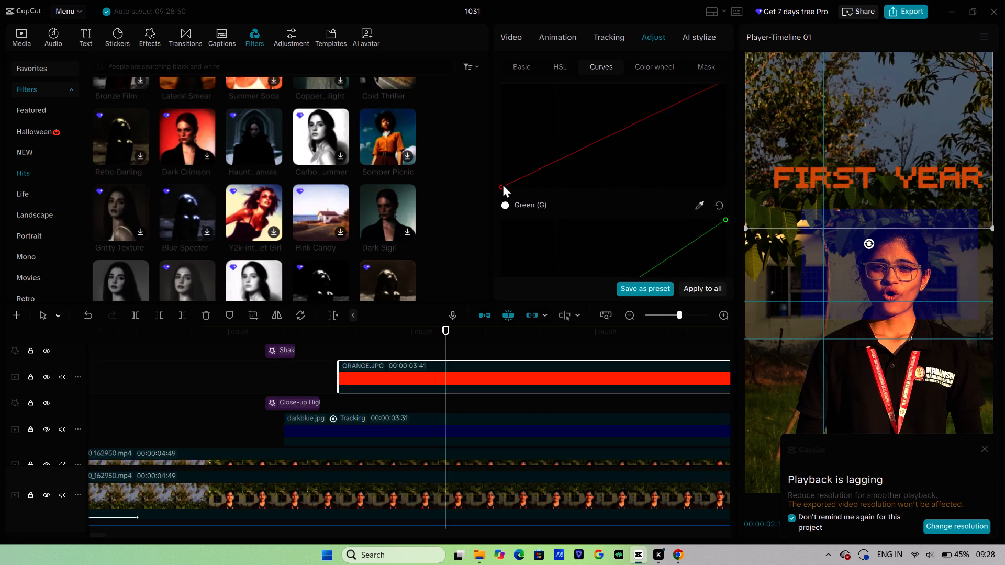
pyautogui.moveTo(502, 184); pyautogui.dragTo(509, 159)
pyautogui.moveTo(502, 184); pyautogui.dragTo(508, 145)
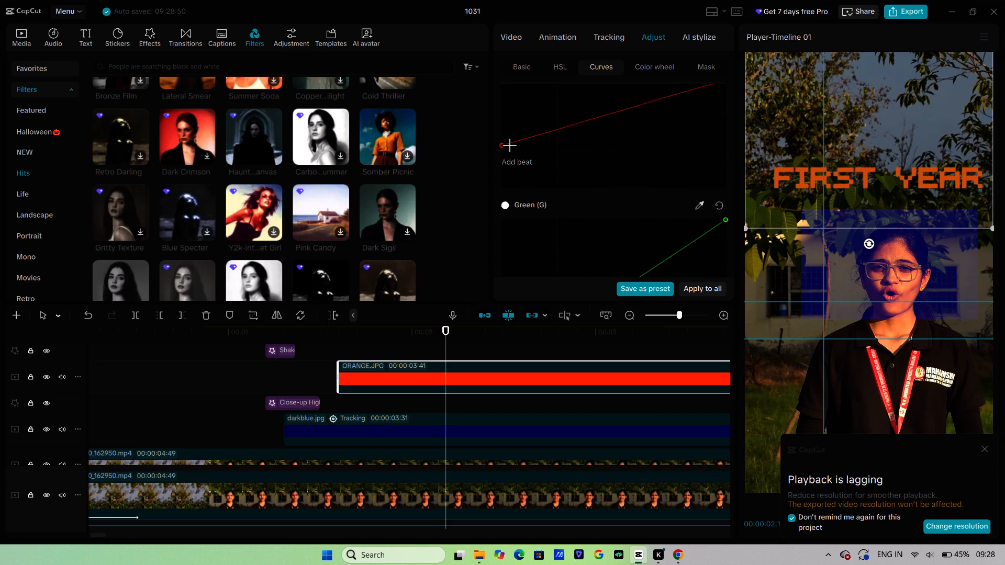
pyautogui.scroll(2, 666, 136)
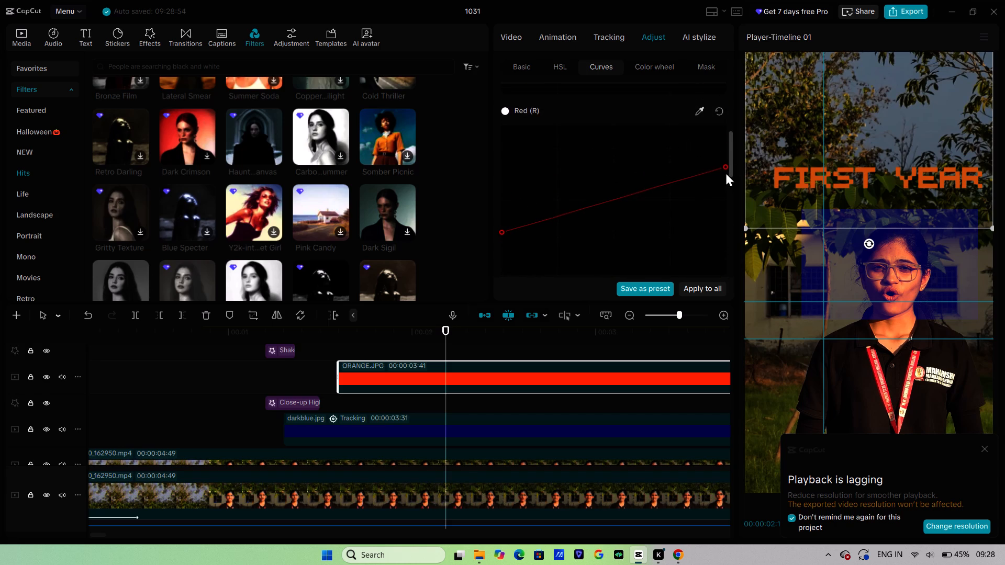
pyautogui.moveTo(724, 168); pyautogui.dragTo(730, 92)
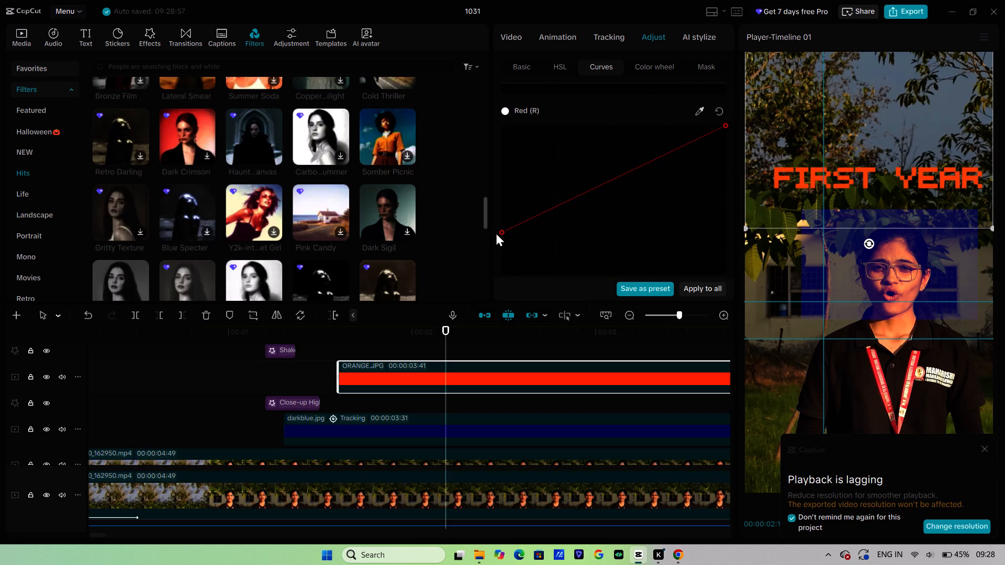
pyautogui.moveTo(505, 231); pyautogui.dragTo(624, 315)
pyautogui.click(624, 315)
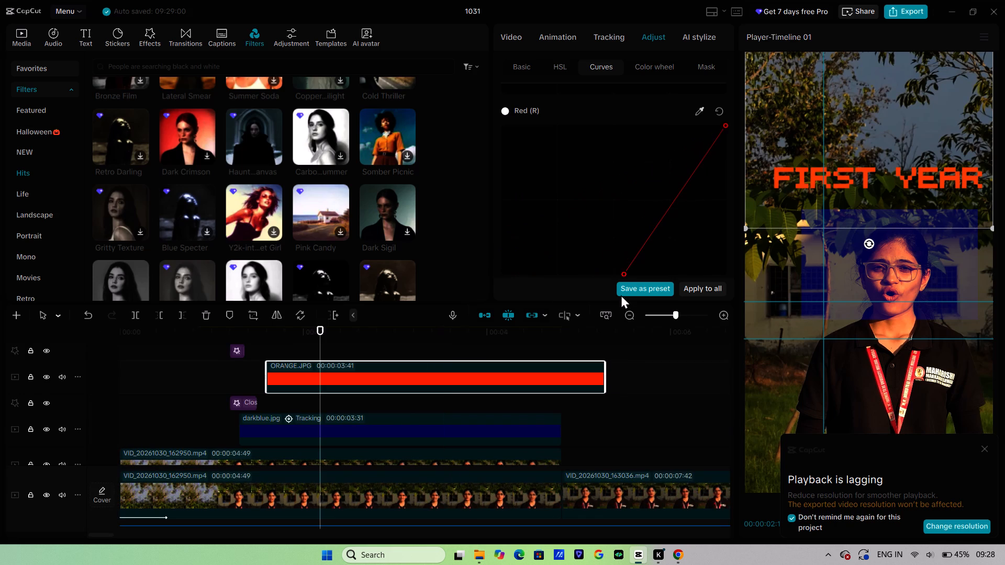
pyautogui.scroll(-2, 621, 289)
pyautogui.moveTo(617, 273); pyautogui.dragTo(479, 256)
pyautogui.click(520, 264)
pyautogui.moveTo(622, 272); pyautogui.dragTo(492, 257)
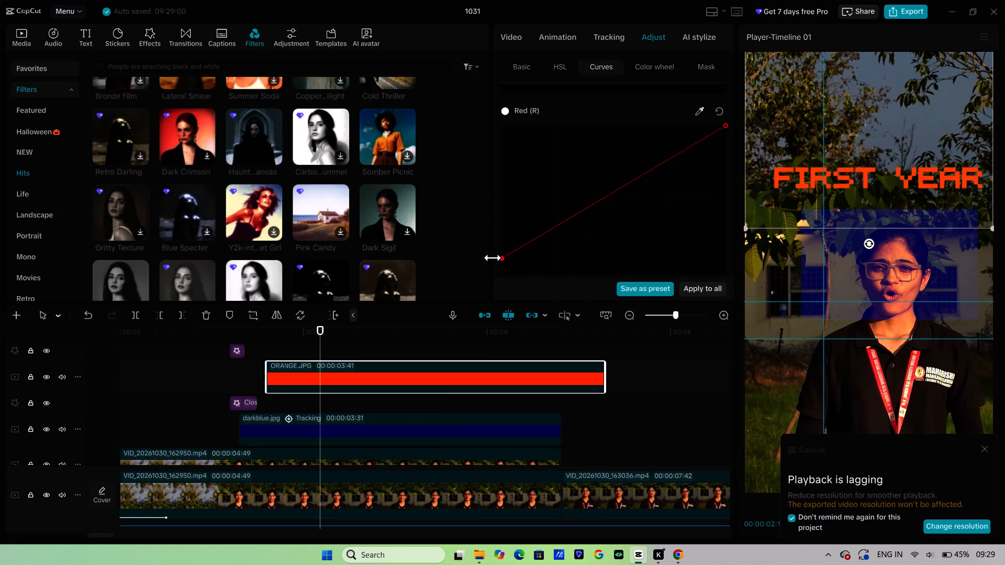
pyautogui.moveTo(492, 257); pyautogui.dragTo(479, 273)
# Lower the dark end of the ORANGE.JPG clip's Luma curve to the bottom, slightly inward from the corner, to deepen the text colour.
pyautogui.scroll(-16, 532, 241)
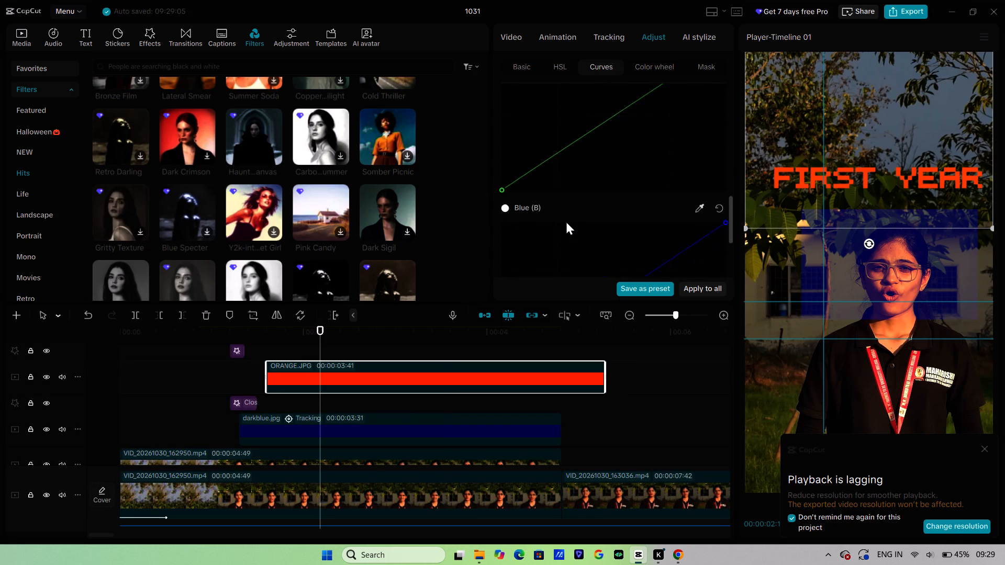
pyautogui.scroll(-6, 566, 221)
pyautogui.scroll(20, 566, 221)
pyautogui.scroll(8, 566, 221)
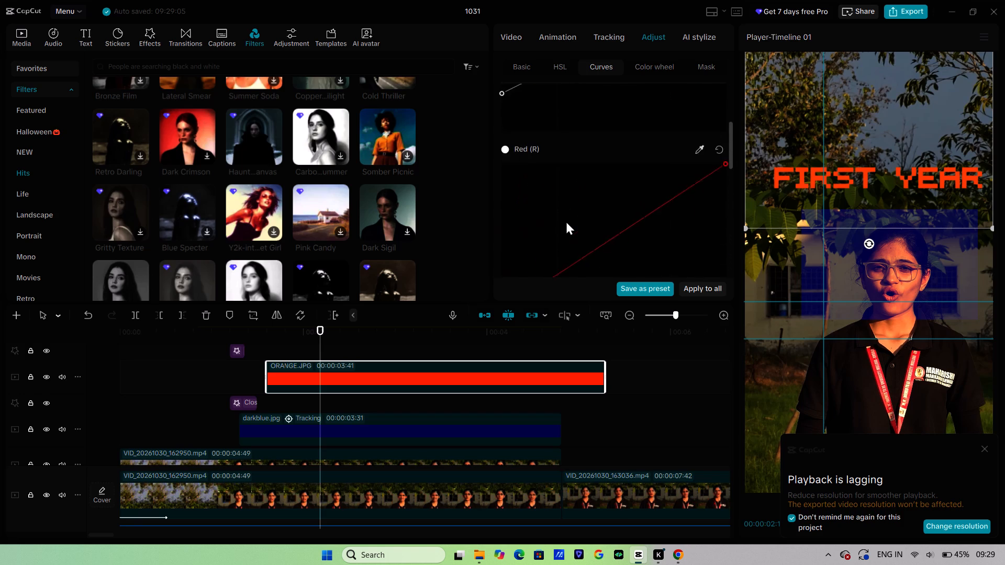
pyautogui.scroll(3, 566, 221)
pyautogui.moveTo(500, 190); pyautogui.dragTo(515, 238)
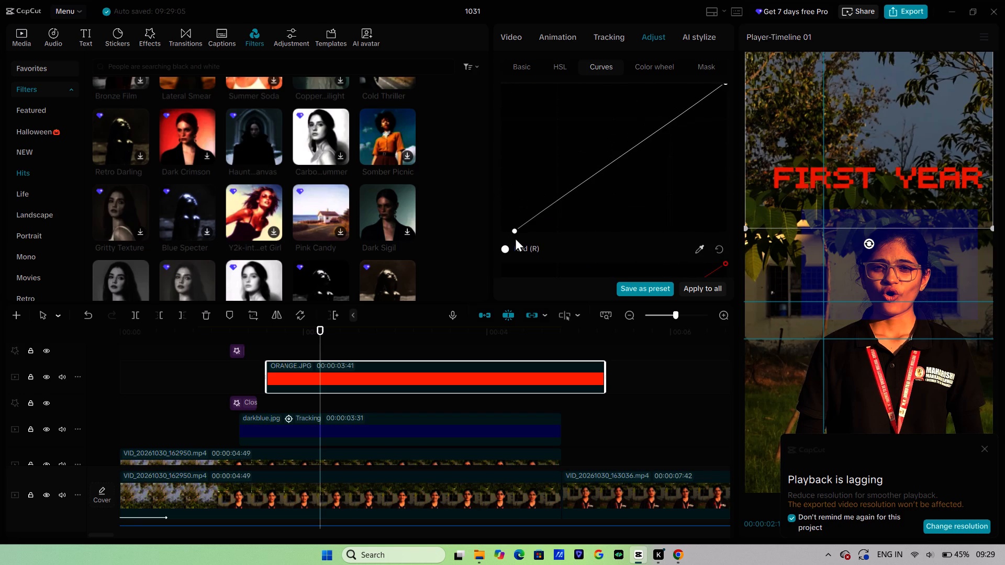
pyautogui.moveTo(515, 238); pyautogui.dragTo(509, 238)
# Play the video from the start through the "FIRST YEAR" section to examine the recoloured text.
pyautogui.scroll(-3, 551, 278)
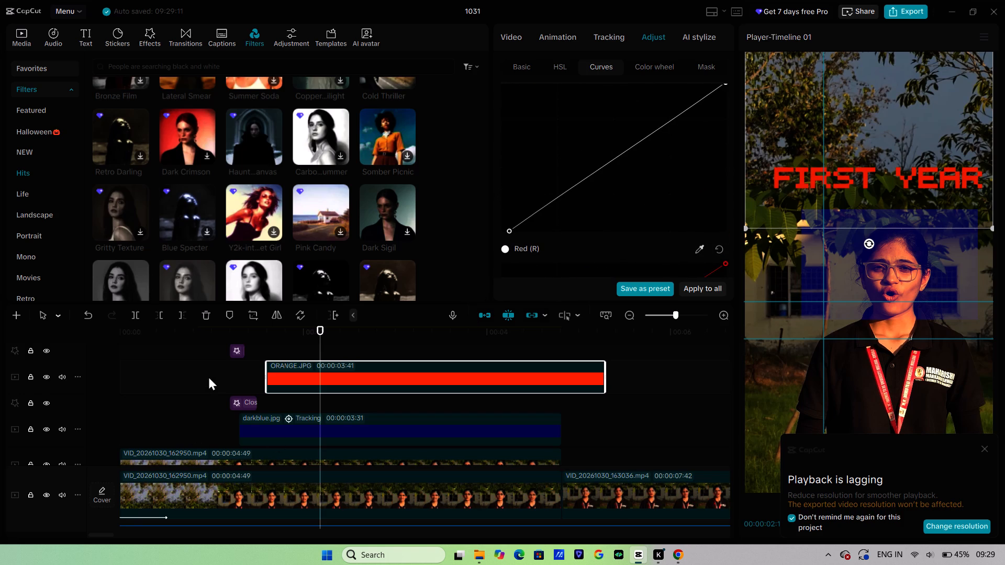
pyautogui.moveTo(310, 345); pyautogui.dragTo(292, 353)
pyautogui.click(262, 352)
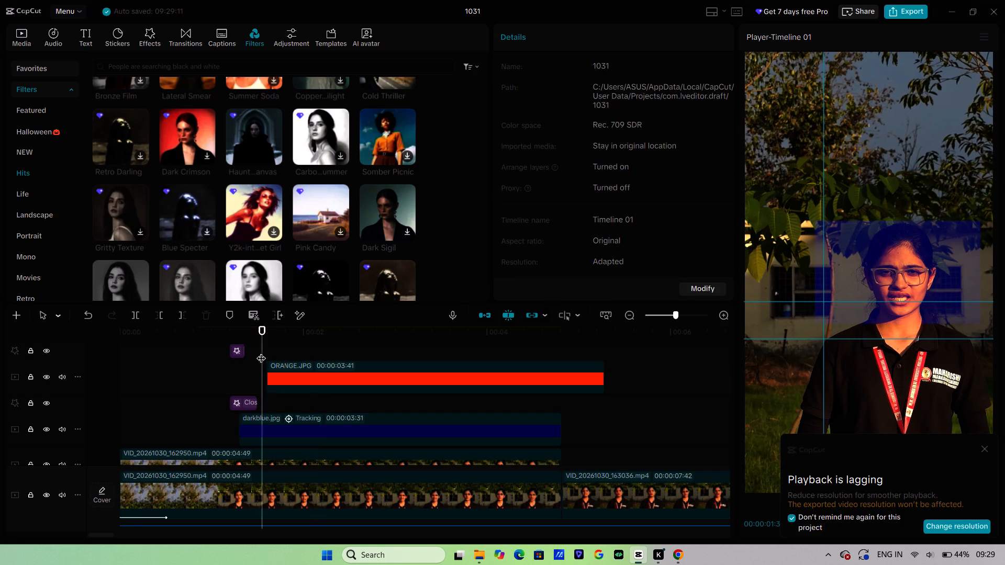
pyautogui.moveTo(244, 363); pyautogui.dragTo(220, 366)
pyautogui.click(220, 366)
pyautogui.moveTo(220, 366); pyautogui.dragTo(115, 386)
pyautogui.press('space')
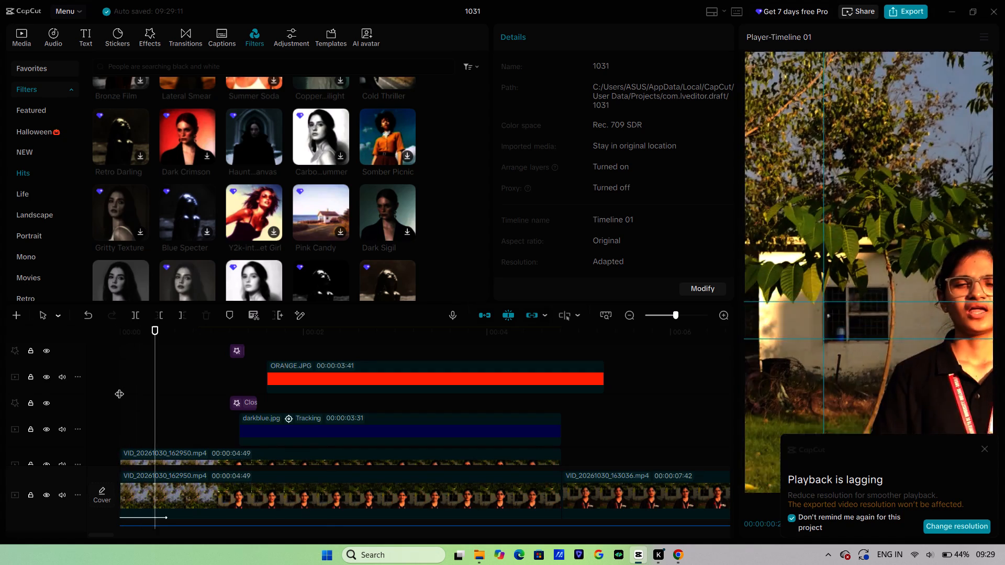
pyautogui.press('space')
pyautogui.press('space')
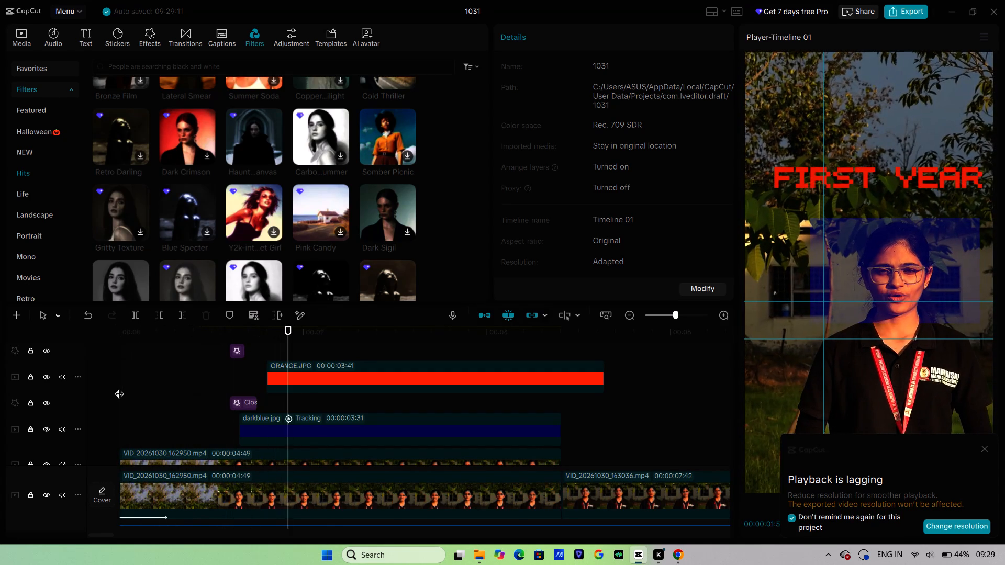
pyautogui.press('space')
pyautogui.press('space')
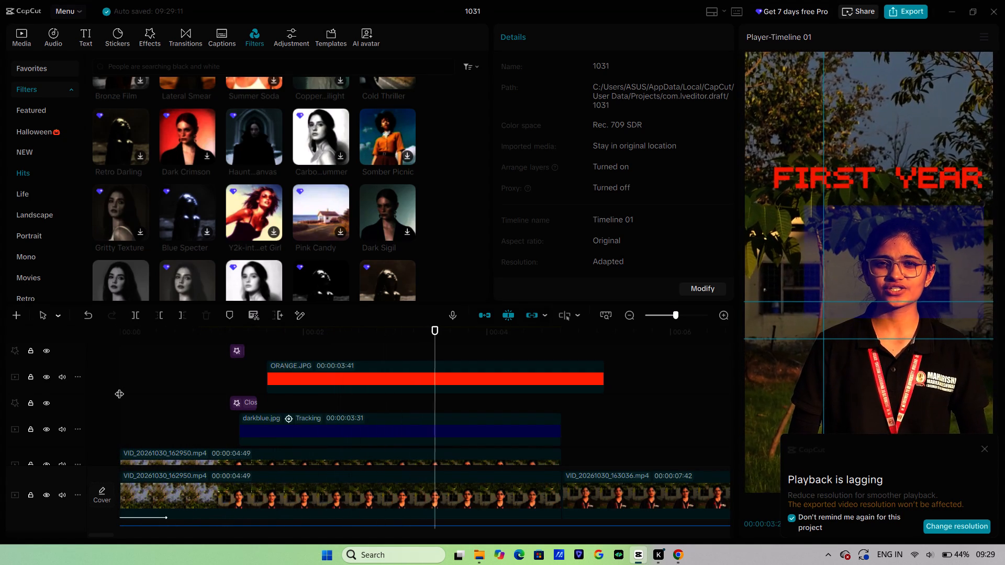
pyautogui.press('space')
pyautogui.scroll(-2, 148, 384)
pyautogui.scroll(3, 257, 380)
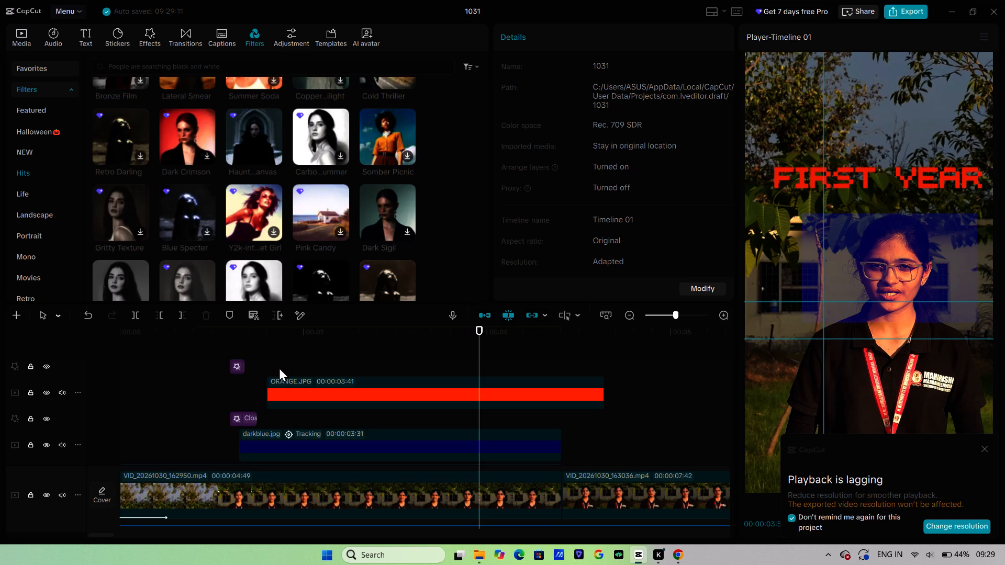
# Replay the change from the "B.TECH" and "BCA" titles to "FIRST YEAR", including once more from the start of the video.
pyautogui.click(211, 381)
pyautogui.press('space')
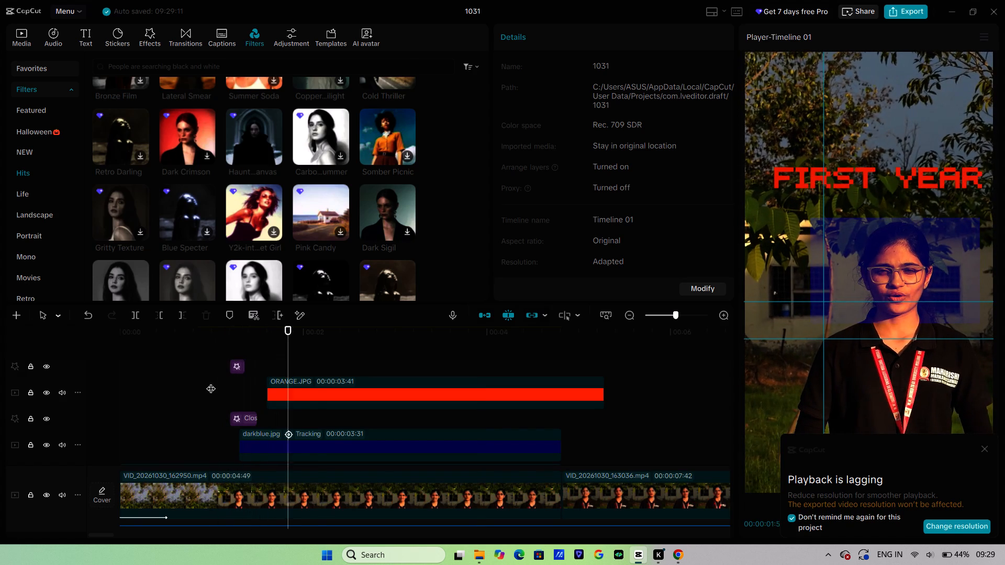
pyautogui.press('space')
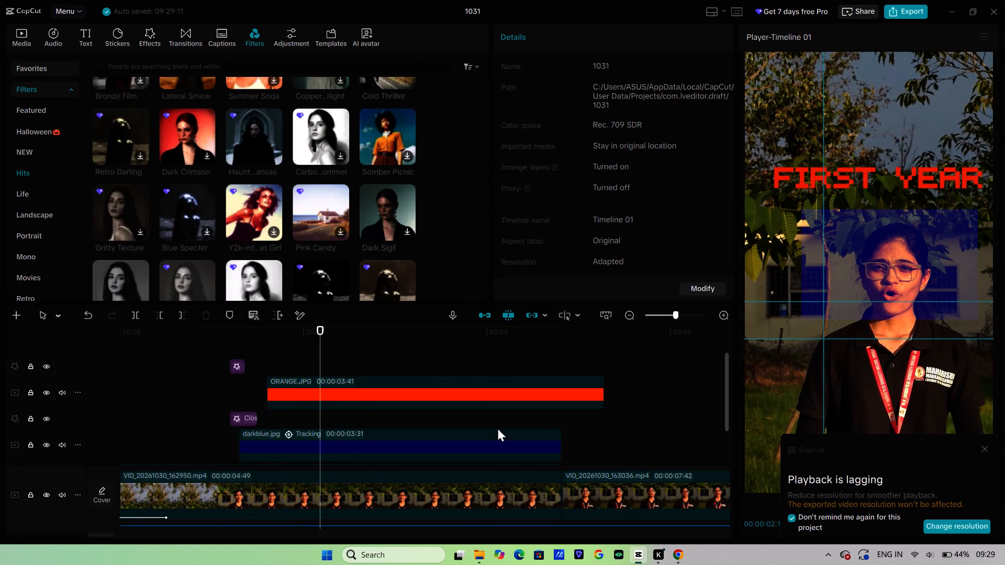
pyautogui.scroll(-2, 226, 445)
pyautogui.scroll(3, 202, 443)
pyautogui.scroll(-2, 203, 440)
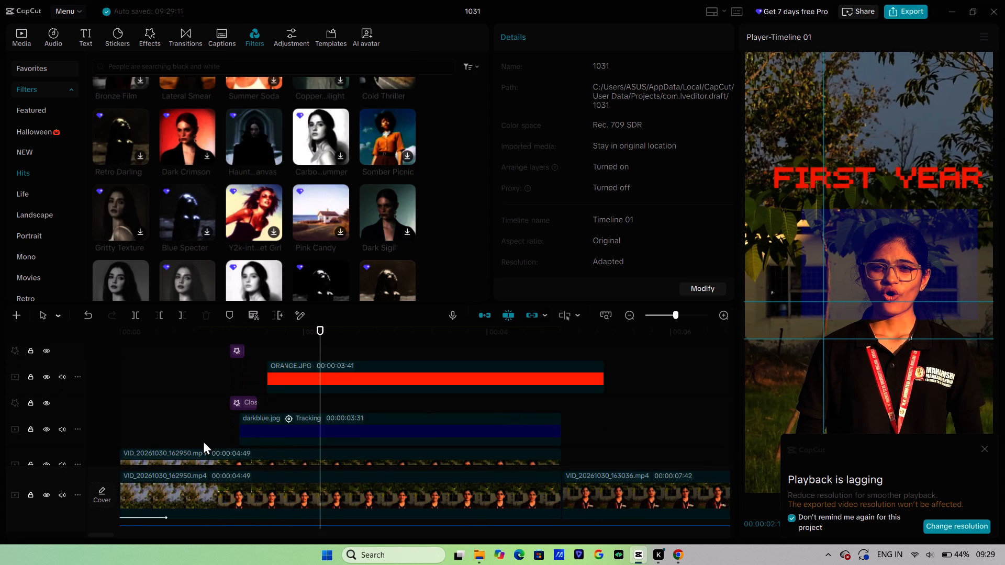
pyautogui.click(257, 364)
pyautogui.moveTo(257, 364); pyautogui.dragTo(226, 368)
pyautogui.press('space')
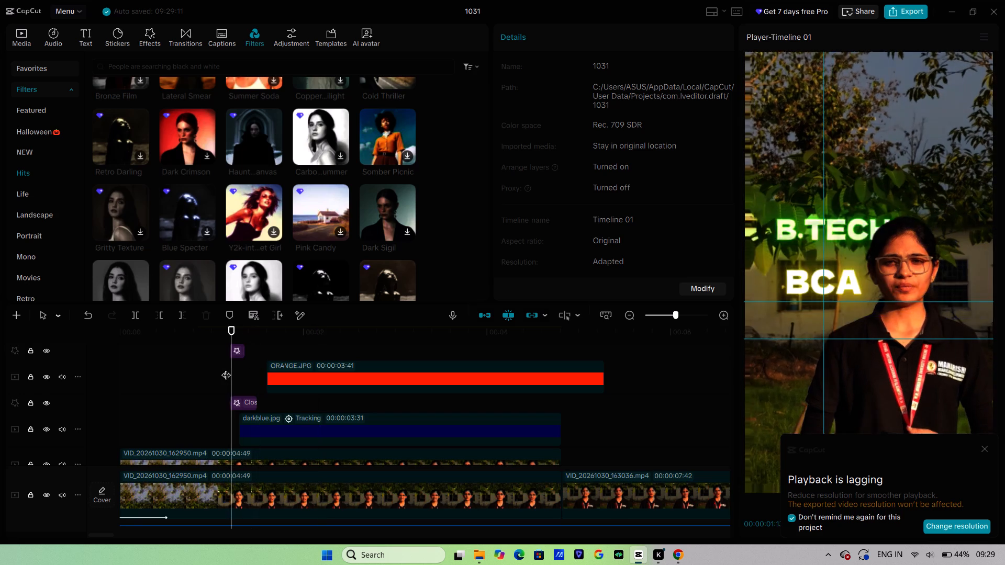
pyautogui.press('space')
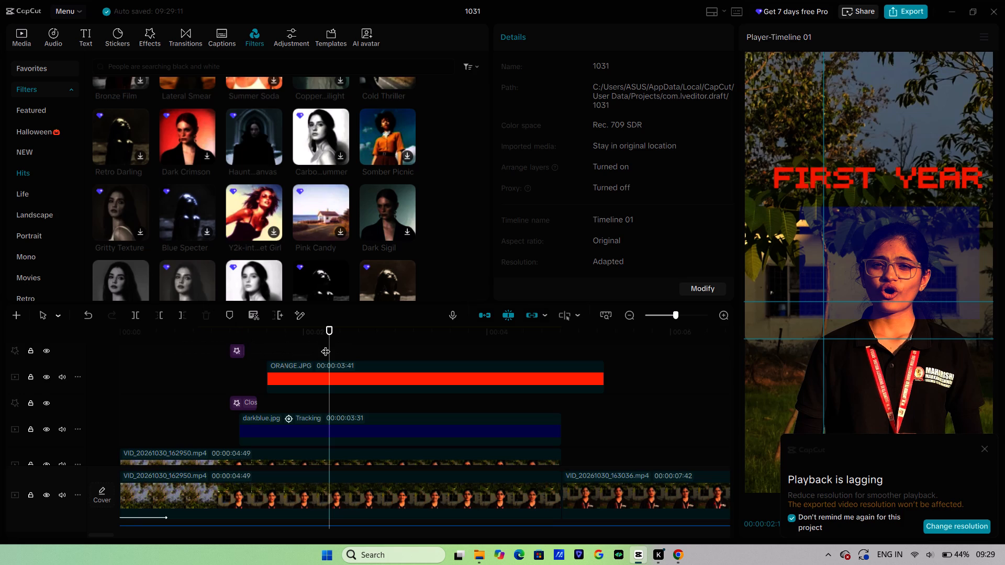
pyautogui.moveTo(326, 345); pyautogui.dragTo(219, 370)
pyautogui.press('space')
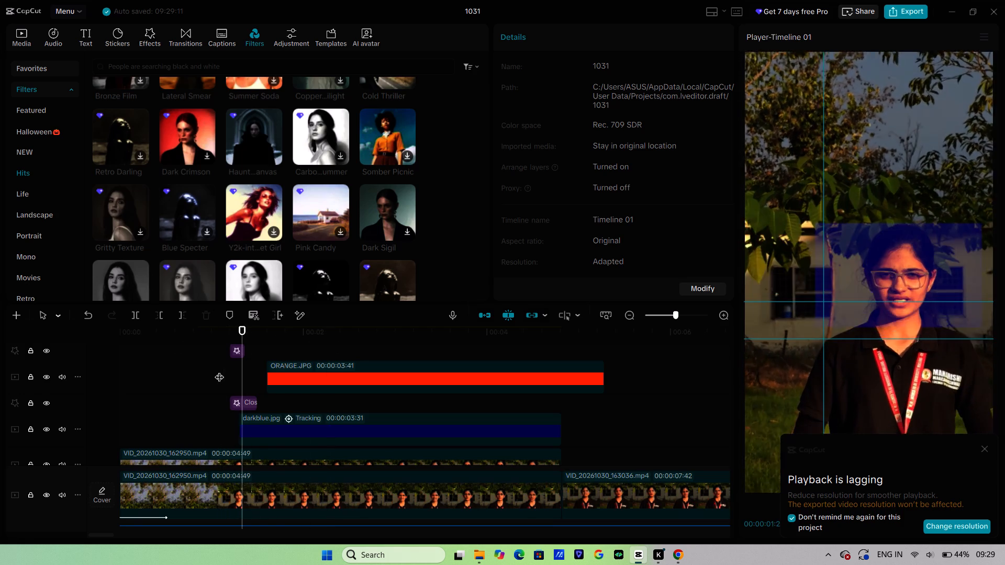
pyautogui.press('space')
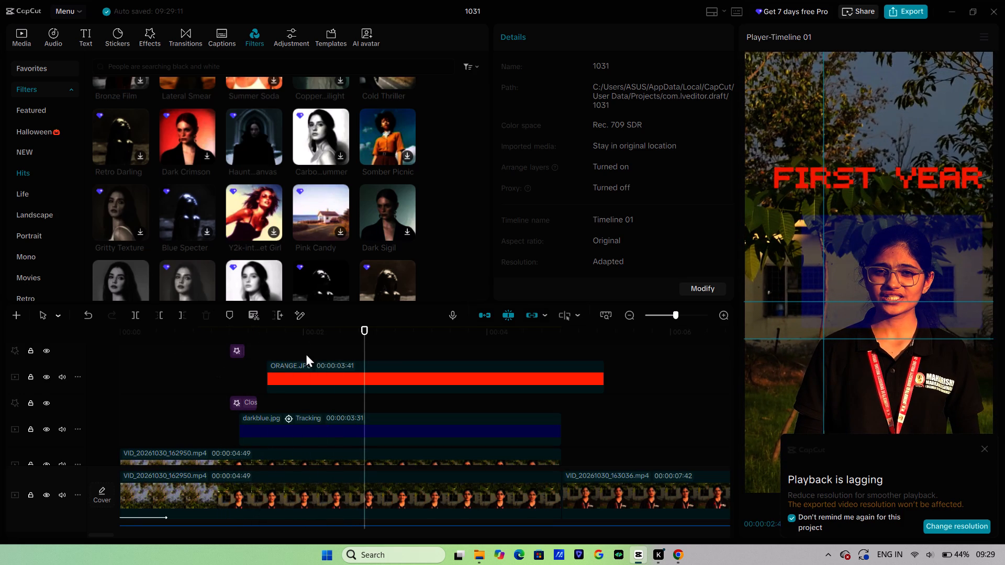
pyautogui.moveTo(362, 348); pyautogui.dragTo(178, 384)
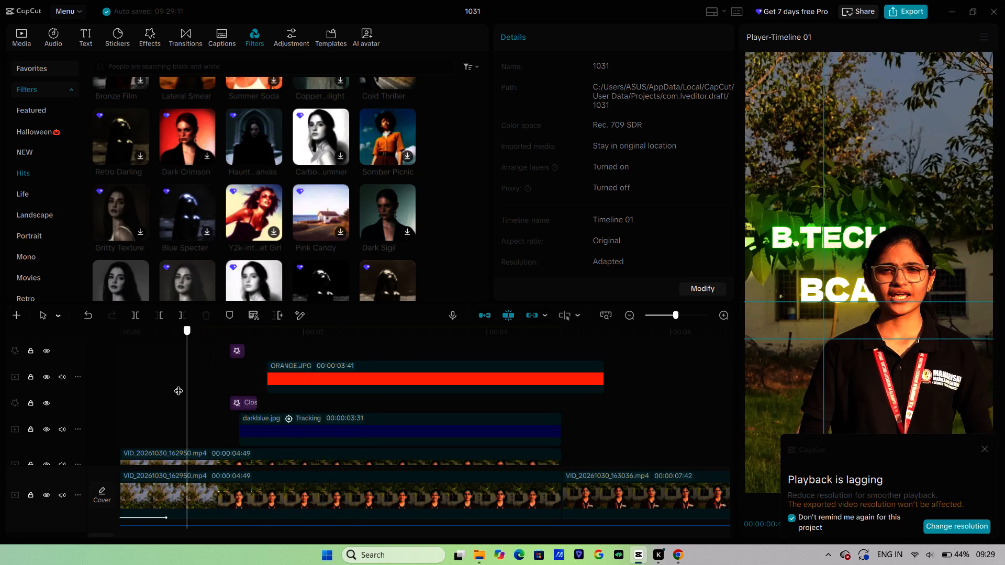
pyautogui.moveTo(178, 384); pyautogui.dragTo(122, 395)
pyautogui.press('space')
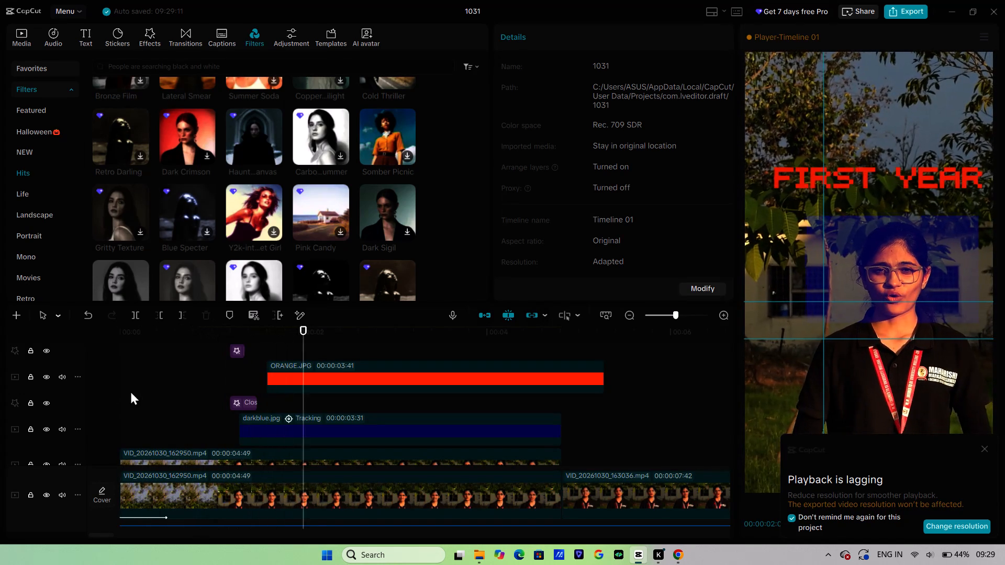
pyautogui.press('space')
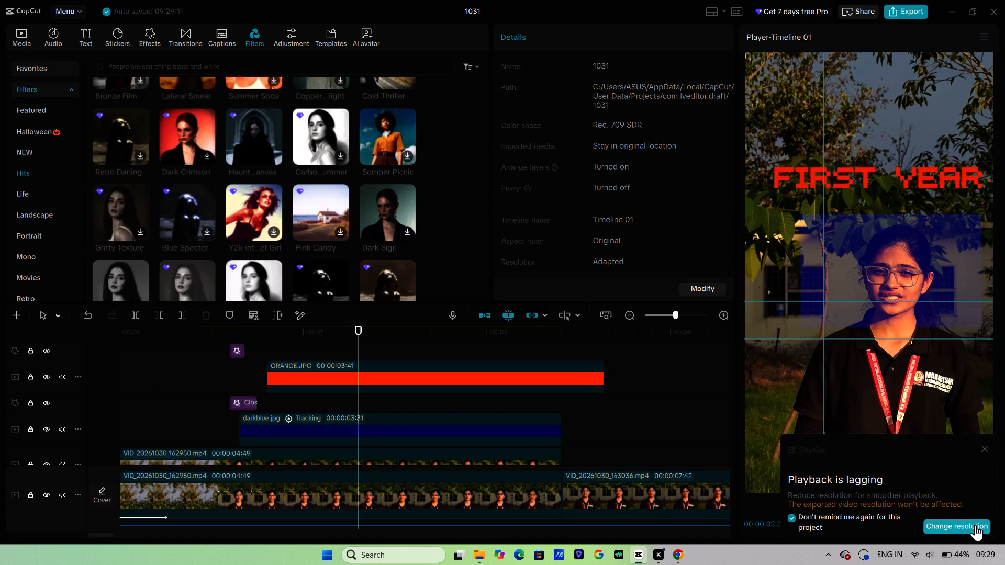
# Dismiss the playback lagging notification without changing the preview resolution.
pyautogui.click(982, 441)
pyautogui.click(990, 448)
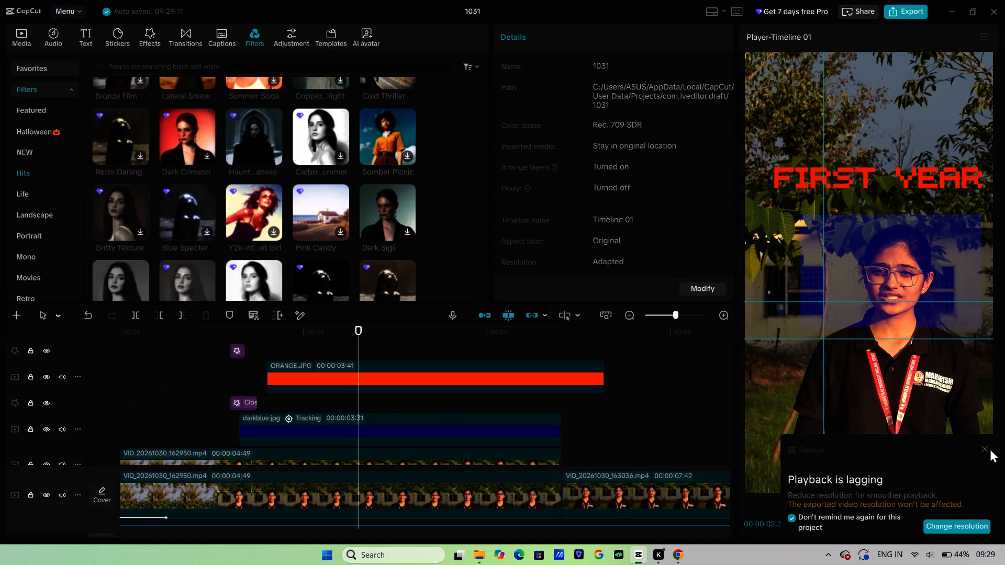
pyautogui.click(986, 448)
# Position the playhead at the start of the ORANGE.JPG clip, at 00:00:01:36.
pyautogui.scroll(3, 442, 477)
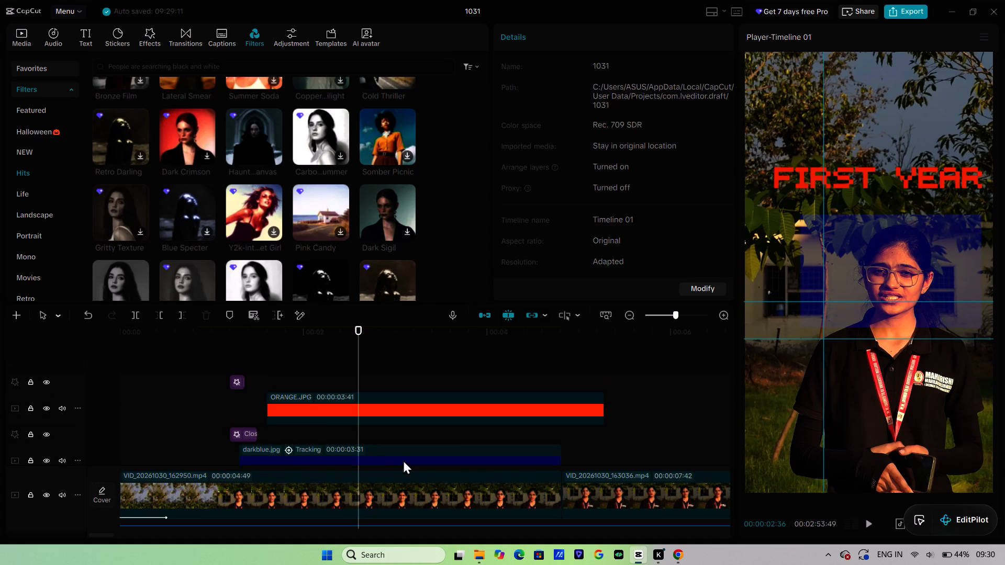
pyautogui.moveTo(353, 361); pyautogui.dragTo(267, 379)
pyautogui.moveTo(360, 363); pyautogui.dragTo(286, 380)
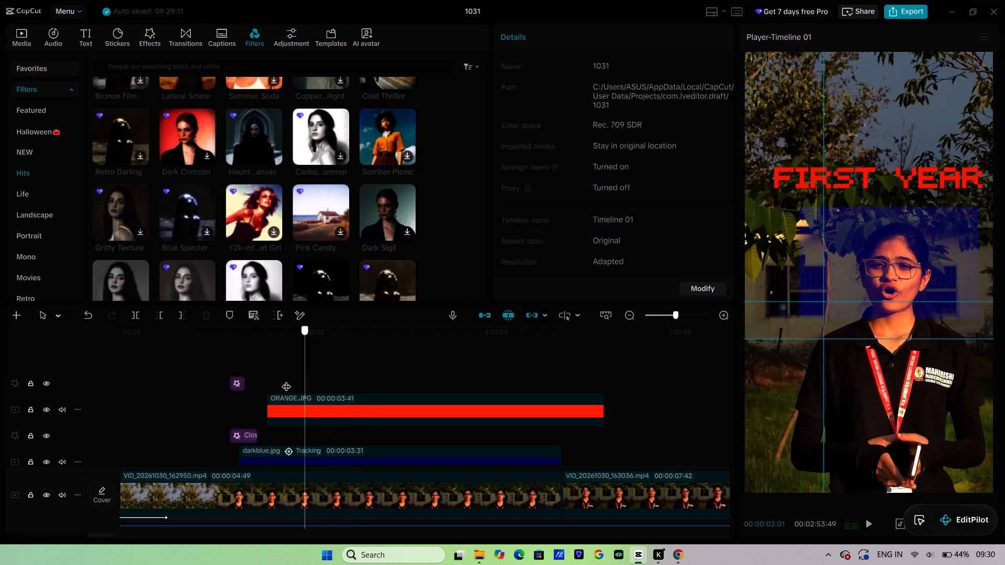
pyautogui.moveTo(286, 380); pyautogui.dragTo(268, 384)
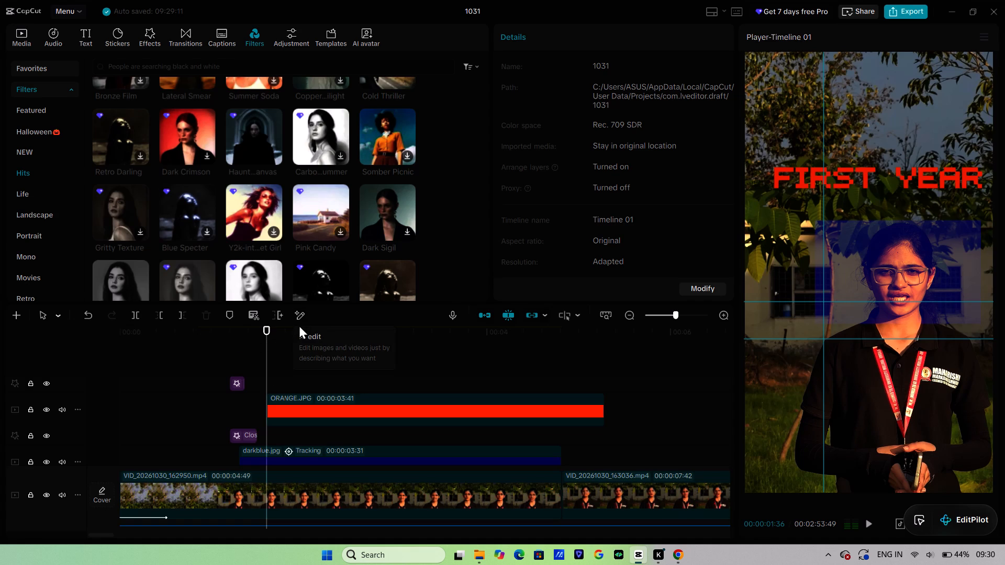
# Replace the "FIRST YEAR" wording of the ORANGE.JPG clip's text mask with "RESUME".
pyautogui.click(367, 405)
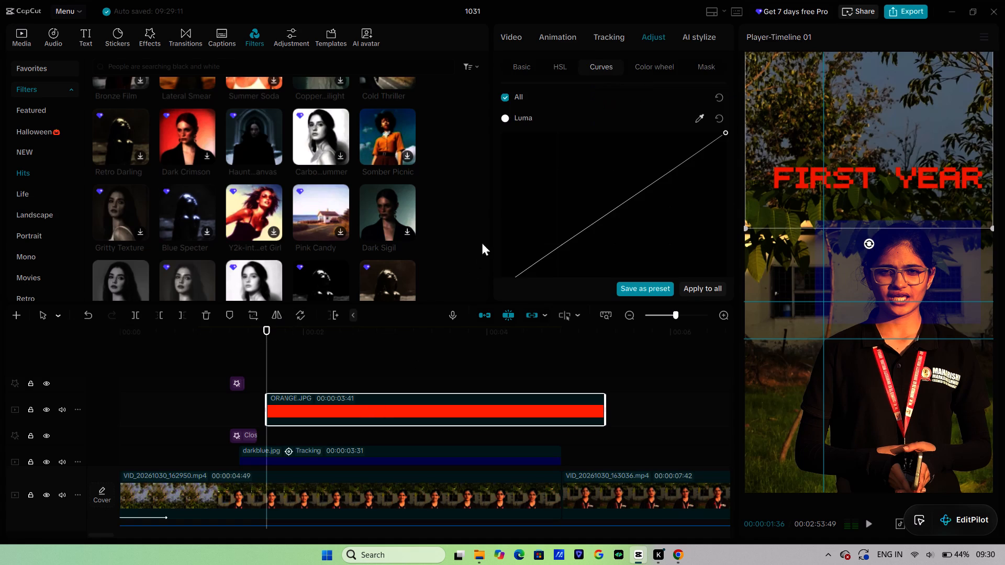
pyautogui.click(507, 35)
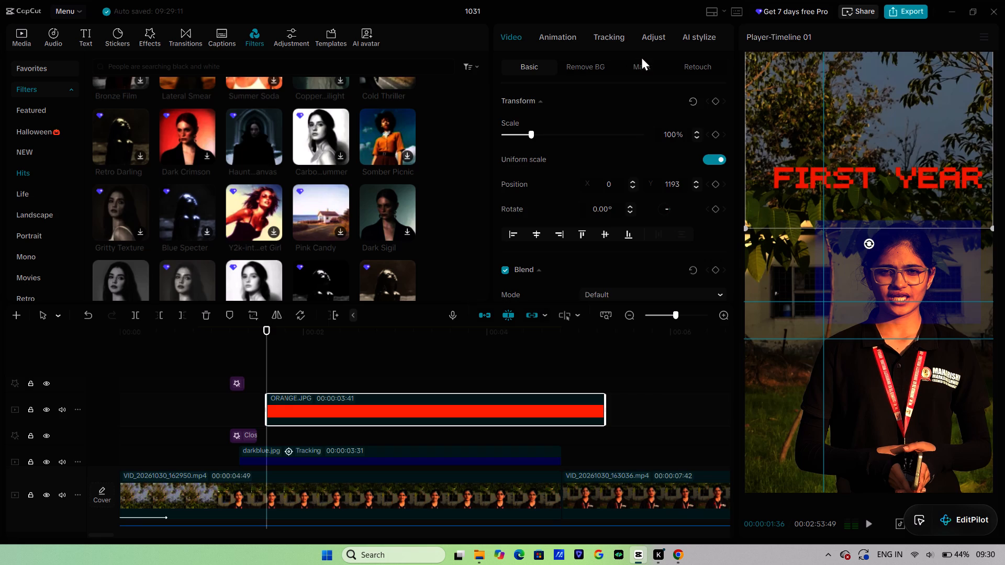
pyautogui.moveTo(642, 56); pyautogui.dragTo(642, 61)
pyautogui.click(643, 62)
pyautogui.scroll(4, 588, 122)
pyautogui.scroll(-9, 580, 138)
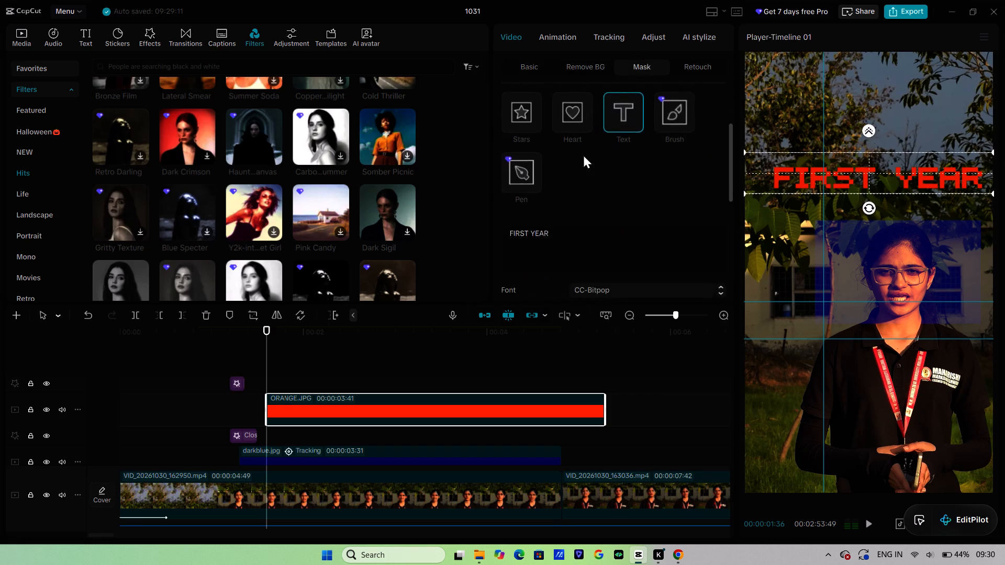
pyautogui.scroll(-2, 583, 154)
pyautogui.moveTo(557, 143); pyautogui.dragTo(458, 148)
pyautogui.click(458, 147)
pyautogui.moveTo(458, 146); pyautogui.dragTo(493, 133)
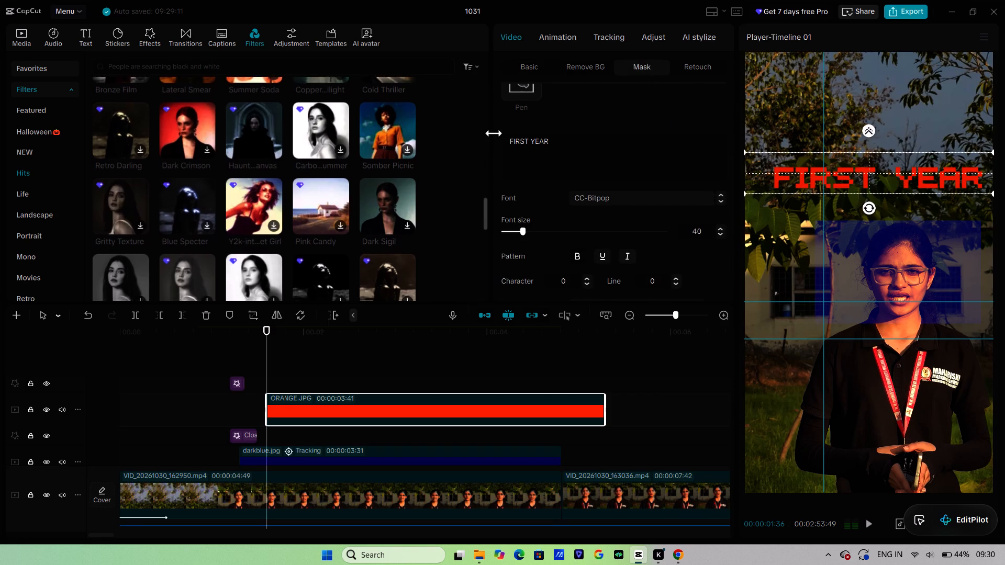
pyautogui.moveTo(493, 133); pyautogui.dragTo(511, 128)
pyautogui.moveTo(511, 130); pyautogui.dragTo(496, 146)
pyautogui.click(555, 155)
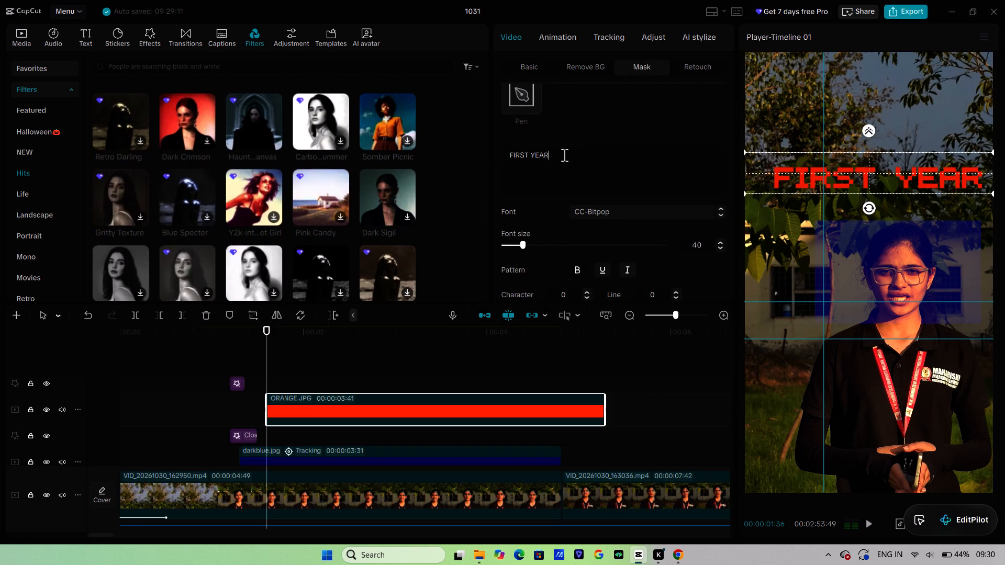
pyautogui.press('BackSpace')
pyautogui.press('BackSpace')
pyautogui.press('BackSpace')
pyautogui.press('BackSpace')
pyautogui.press('BackSpace')
pyautogui.press('BackSpace')
pyautogui.press('BackSpace')
pyautogui.press('BackSpace')
pyautogui.press('BackSpace')
pyautogui.press('BackSpace')
pyautogui.press('BackSpace')
pyautogui.press('BackSpace')
pyautogui.press('BackSpace')
pyautogui.press('BackSpace')
pyautogui.press('BackSpace')
pyautogui.press('BackSpace')
pyautogui.press('BackSpace')
pyautogui.press('BackSpace')
pyautogui.press('BackSpace')
pyautogui.press('BackSpace')
pyautogui.press('BackSpace')
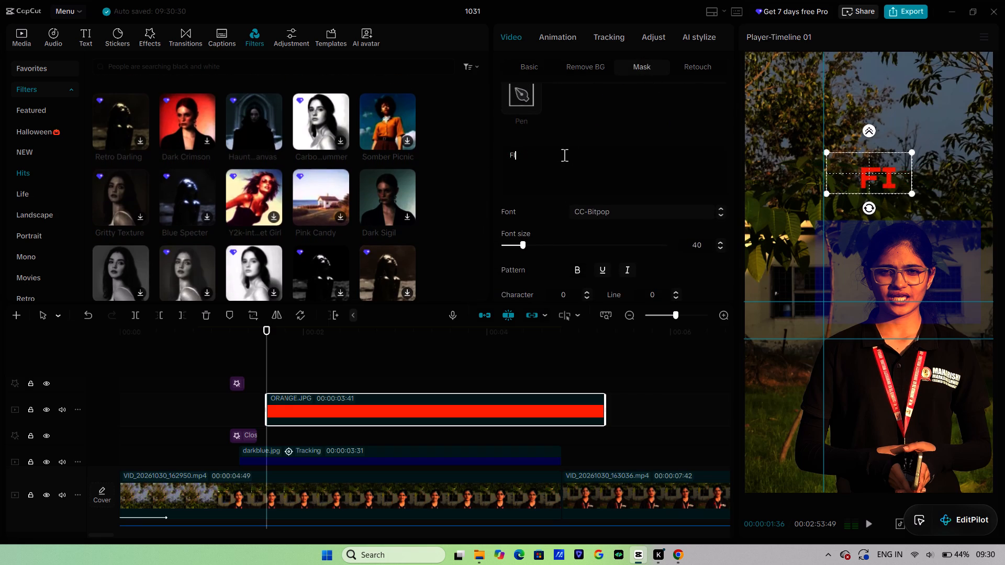
pyautogui.press('BackSpace')
pyautogui.press('BackSpace')
pyautogui.write('RESUME')
# Change the font of the "RESUME" text mask to Ellios.
pyautogui.click(597, 211)
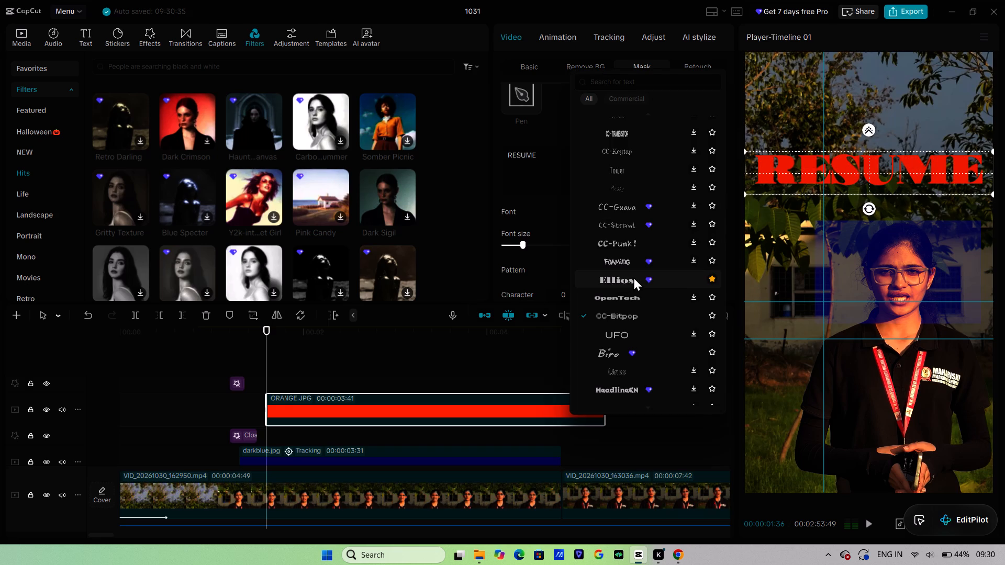
pyautogui.click(633, 277)
# Trim the end of the ORANGE.JPG clip to shorten its duration to 00:00:02:49.
pyautogui.scroll(-5, 654, 285)
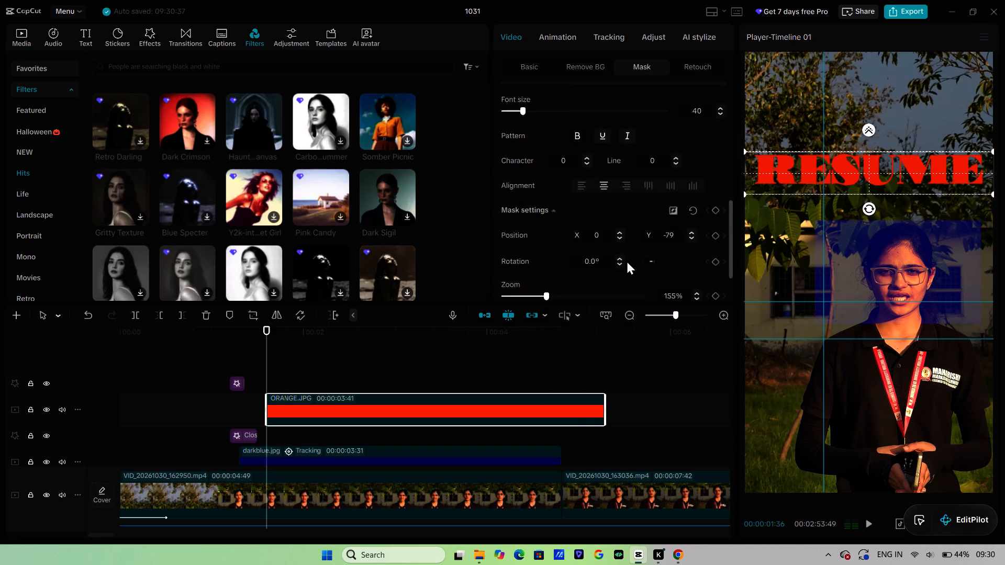
pyautogui.scroll(-6, 627, 261)
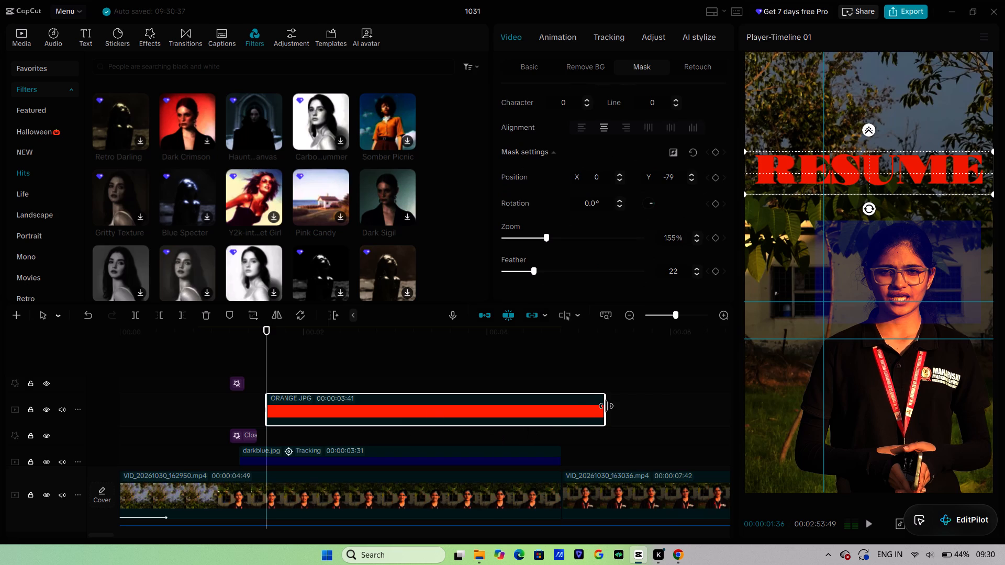
pyautogui.moveTo(606, 406); pyautogui.dragTo(537, 421)
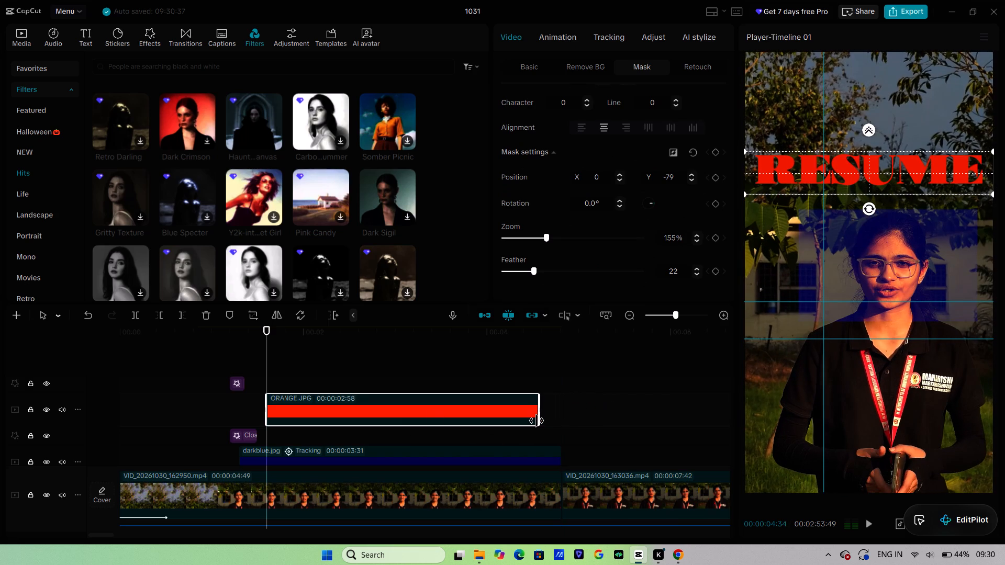
pyautogui.moveTo(537, 421); pyautogui.dragTo(523, 421)
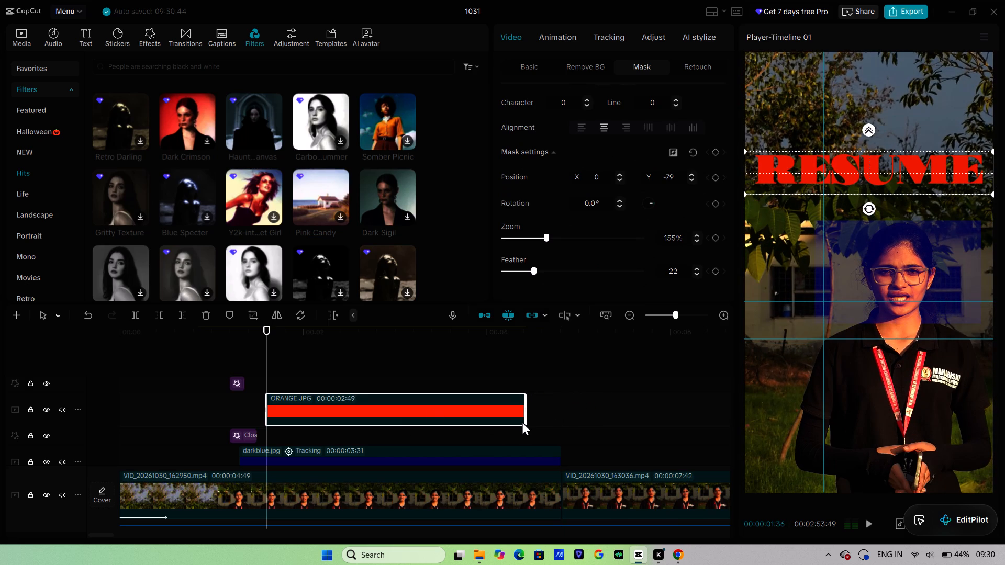
# Add a mask Feather keyframe to the ORANGE.JPG clip at 00:00:03:25 and set the feather to 24.
pyautogui.press('space')
pyautogui.press('space')
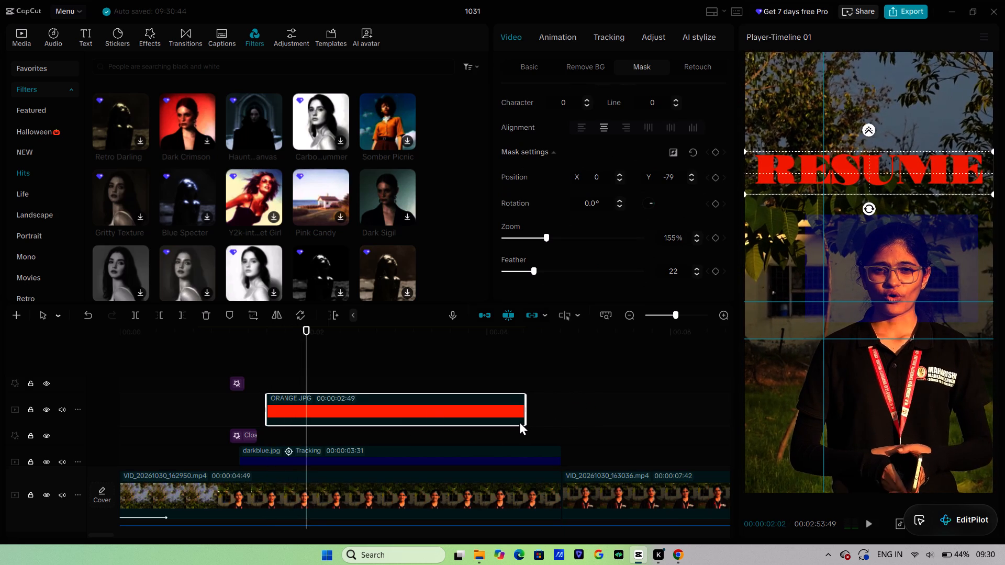
pyautogui.press('space')
pyautogui.press('space')
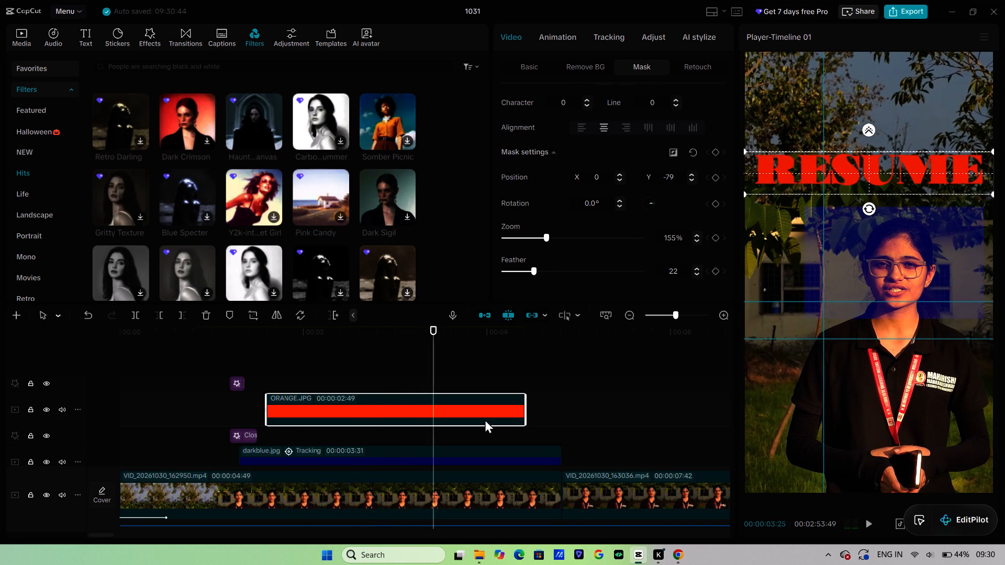
pyautogui.scroll(-6, 636, 165)
pyautogui.click(716, 271)
pyautogui.click(534, 269)
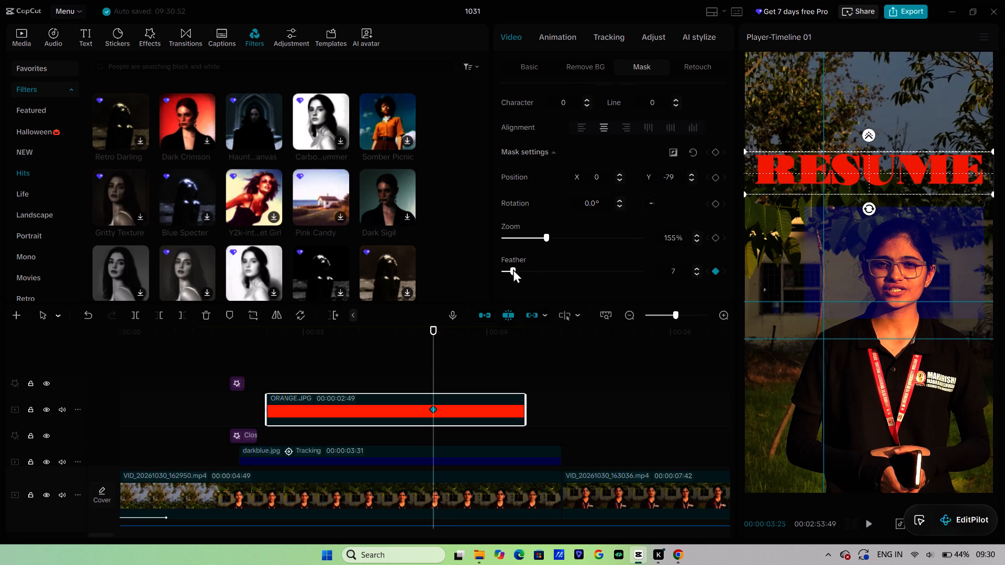
# Add a mask Zoom keyframe at 00:00:03:25 and reduce the zoom of the "RESUME" mask to 134%.
pyautogui.click(717, 241)
pyautogui.moveTo(545, 236); pyautogui.dragTo(540, 236)
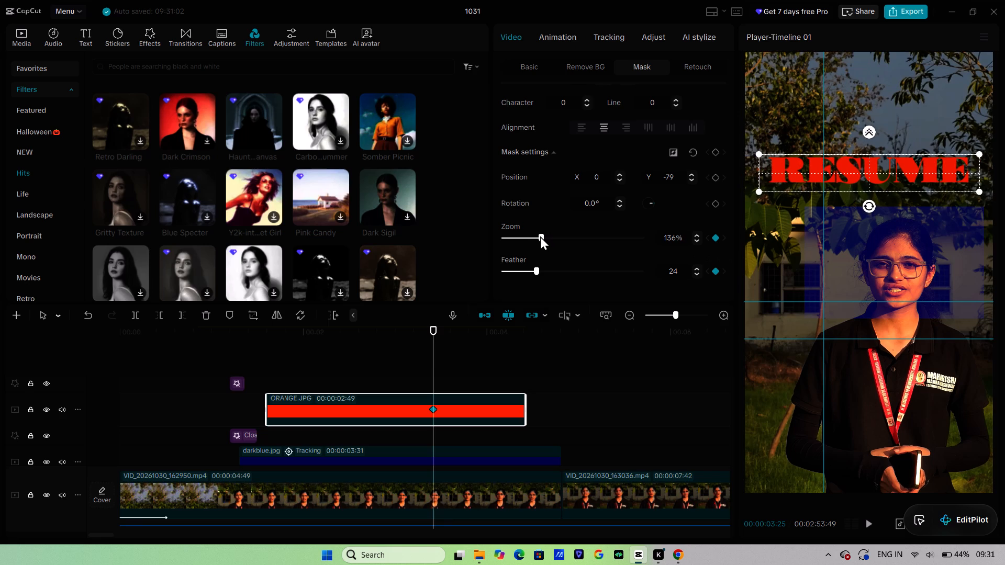
pyautogui.moveTo(540, 236); pyautogui.dragTo(540, 235)
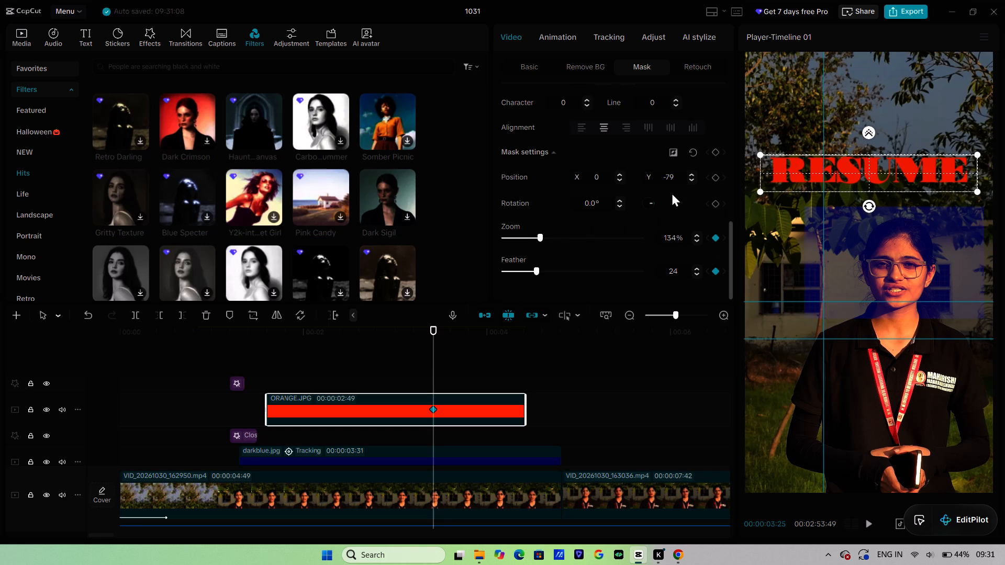
# Move the "RESUME" text mask down to just above the woman's head, at about X -9, Y -123.
pyautogui.scroll(3, 658, 195)
pyautogui.scroll(-2, 656, 196)
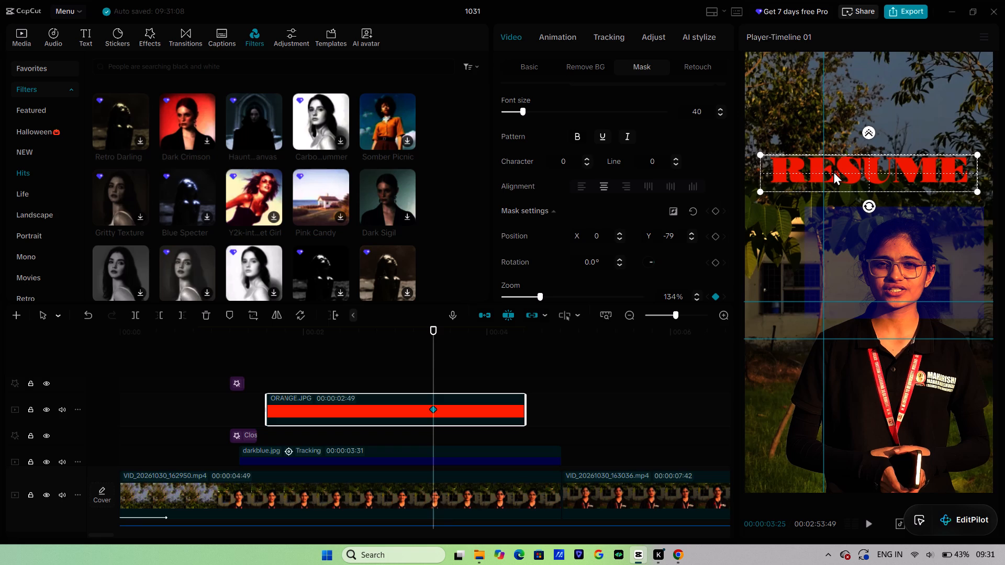
pyautogui.moveTo(842, 171); pyautogui.dragTo(842, 191)
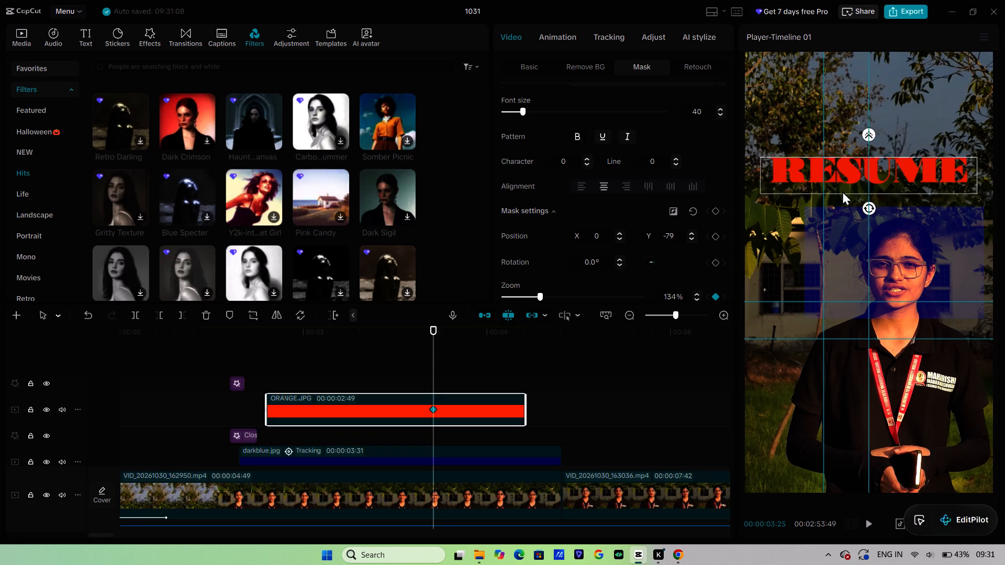
pyautogui.moveTo(842, 191); pyautogui.dragTo(847, 249)
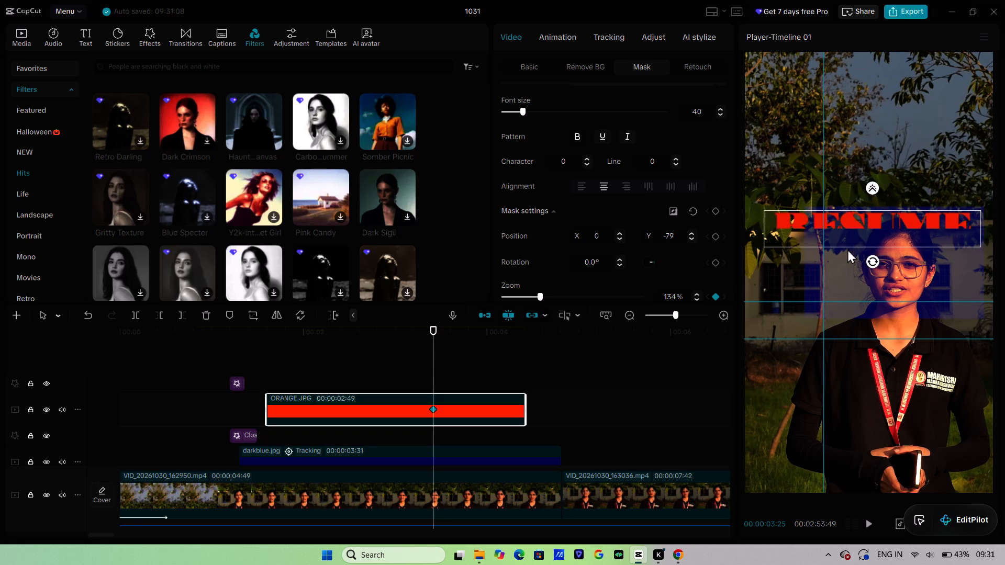
pyautogui.moveTo(847, 249); pyautogui.dragTo(846, 195)
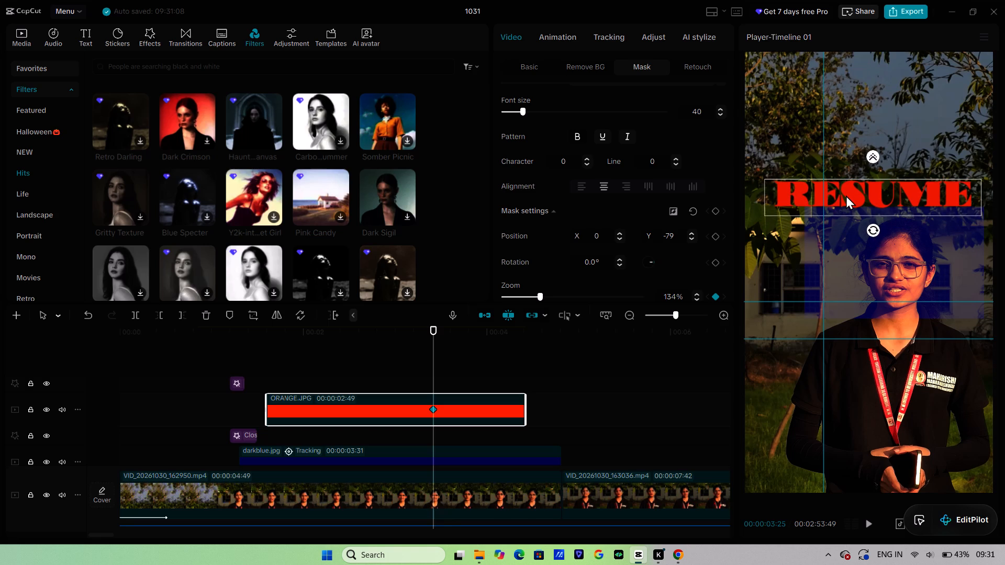
pyautogui.click(846, 195)
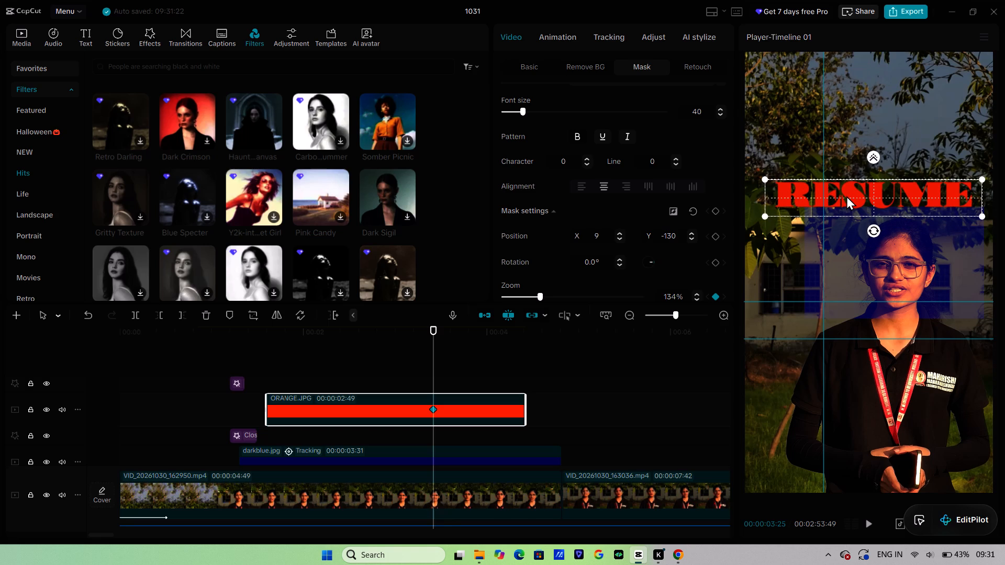
pyautogui.moveTo(846, 196); pyautogui.dragTo(864, 195)
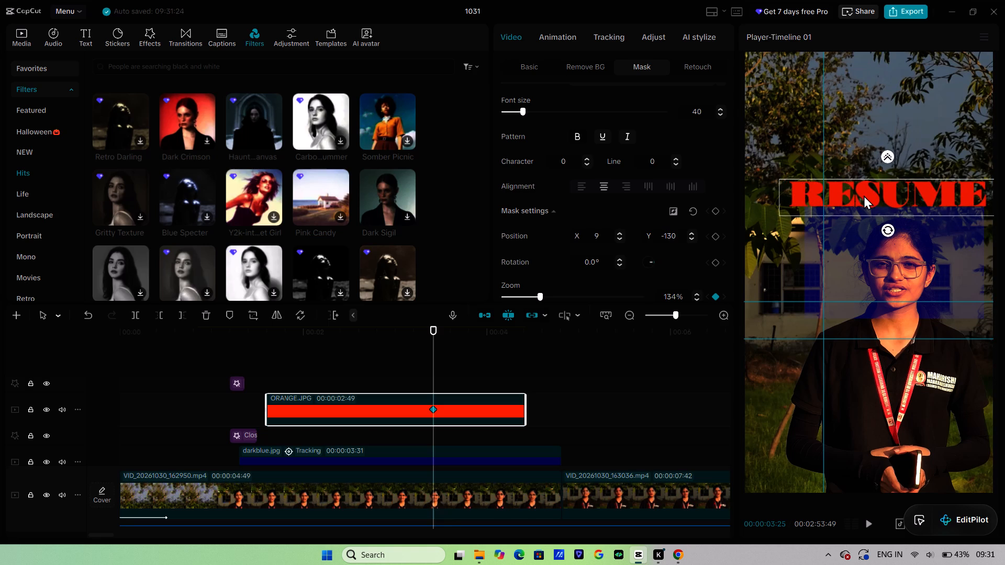
pyautogui.moveTo(864, 195); pyautogui.dragTo(837, 193)
pyautogui.click(837, 193)
# Add an earlier mask Feather keyframe at 00:00:03:03 and raise the feather there to 89 to blur the text.
pyautogui.scroll(3, 663, 192)
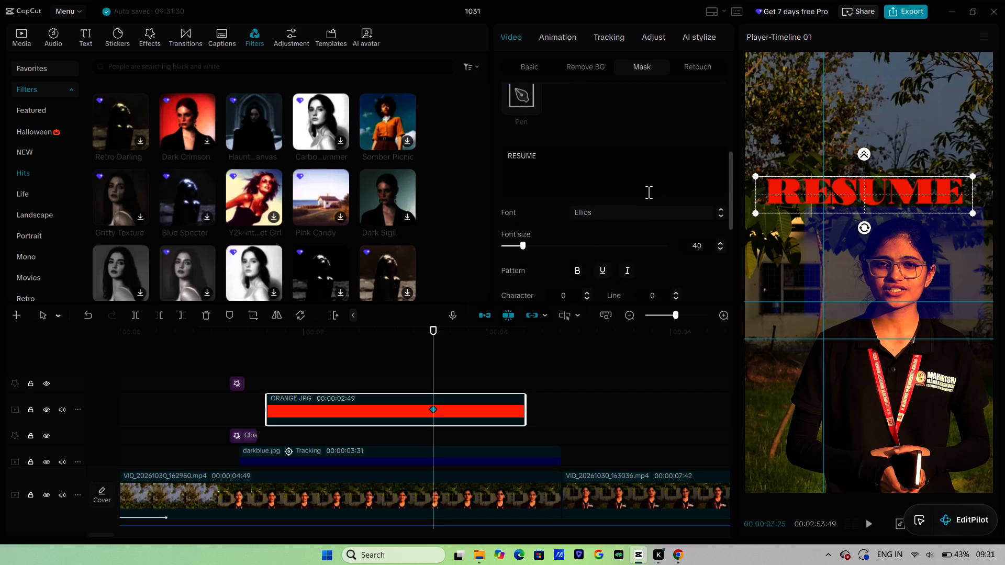
pyautogui.scroll(-6, 649, 192)
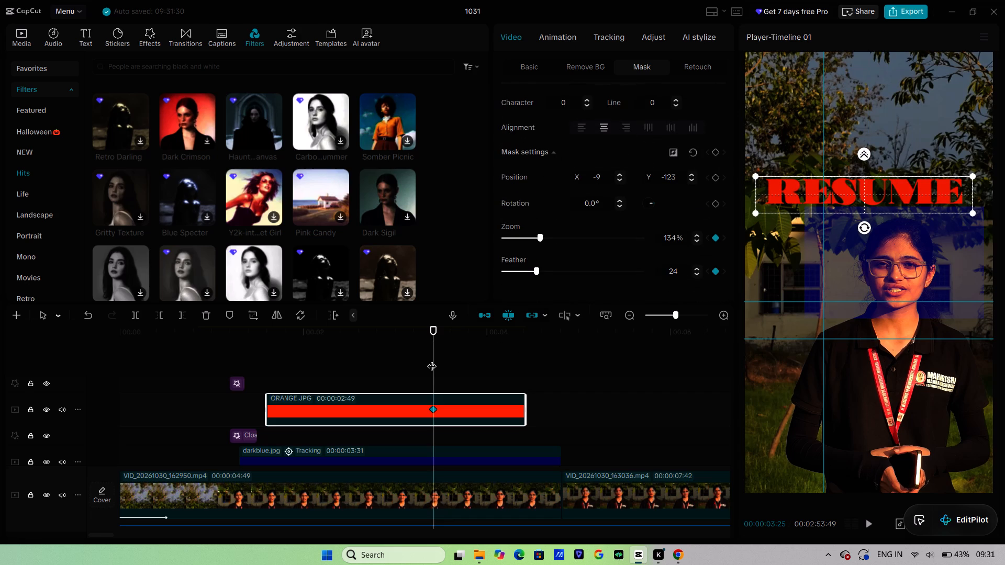
pyautogui.moveTo(432, 359); pyautogui.dragTo(386, 377)
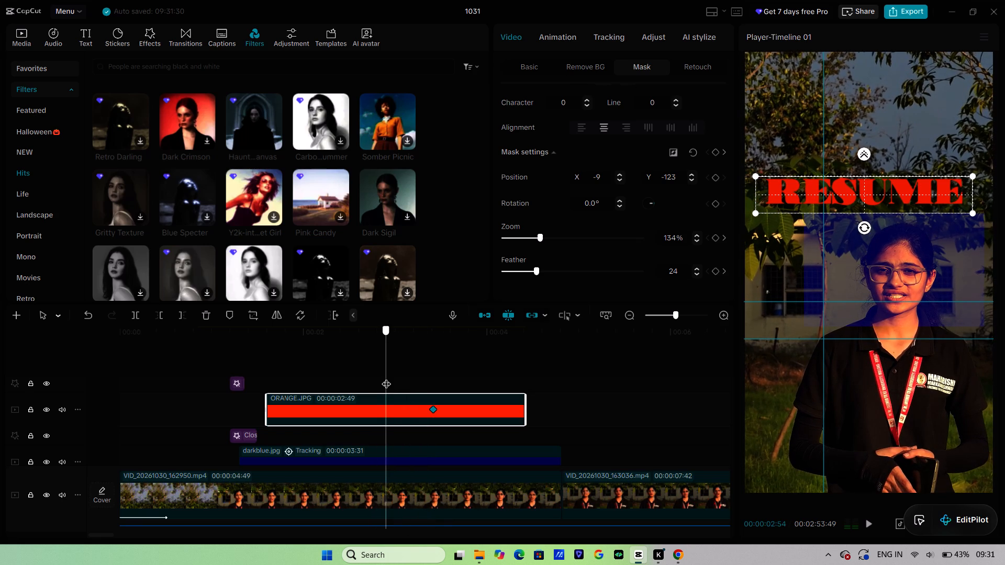
pyautogui.moveTo(386, 377); pyautogui.dragTo(417, 384)
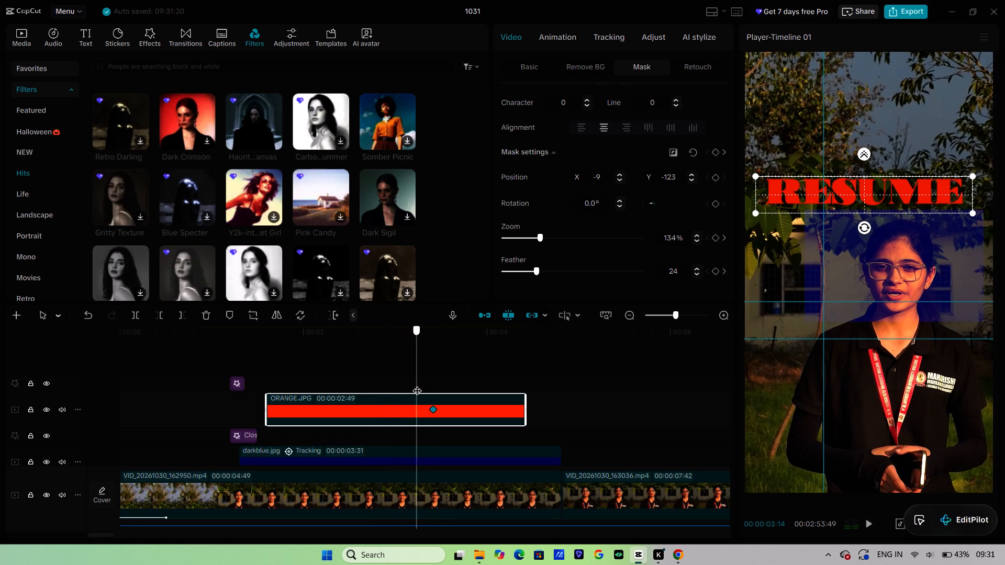
pyautogui.moveTo(417, 384); pyautogui.dragTo(400, 387)
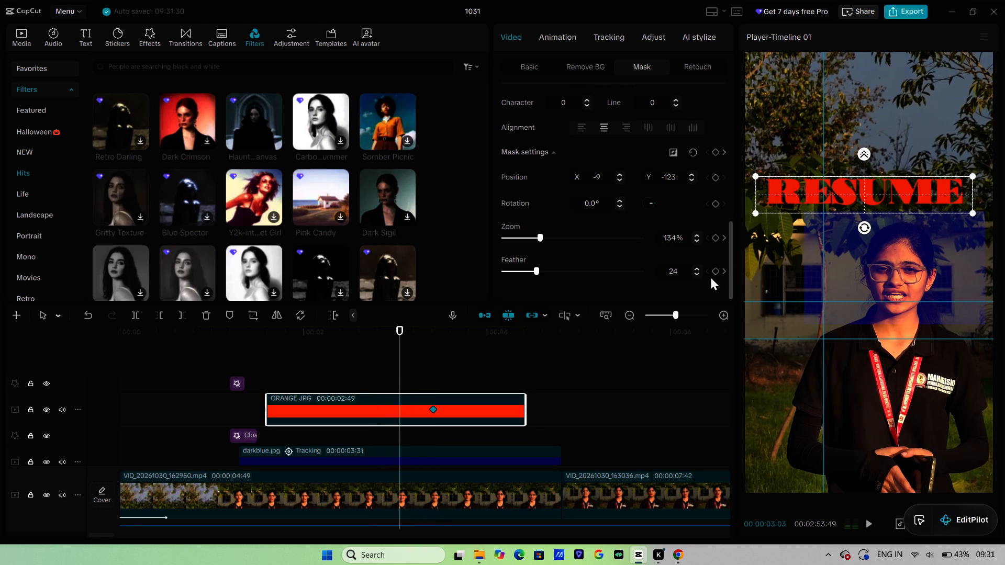
pyautogui.click(713, 276)
pyautogui.moveTo(541, 268); pyautogui.dragTo(549, 270)
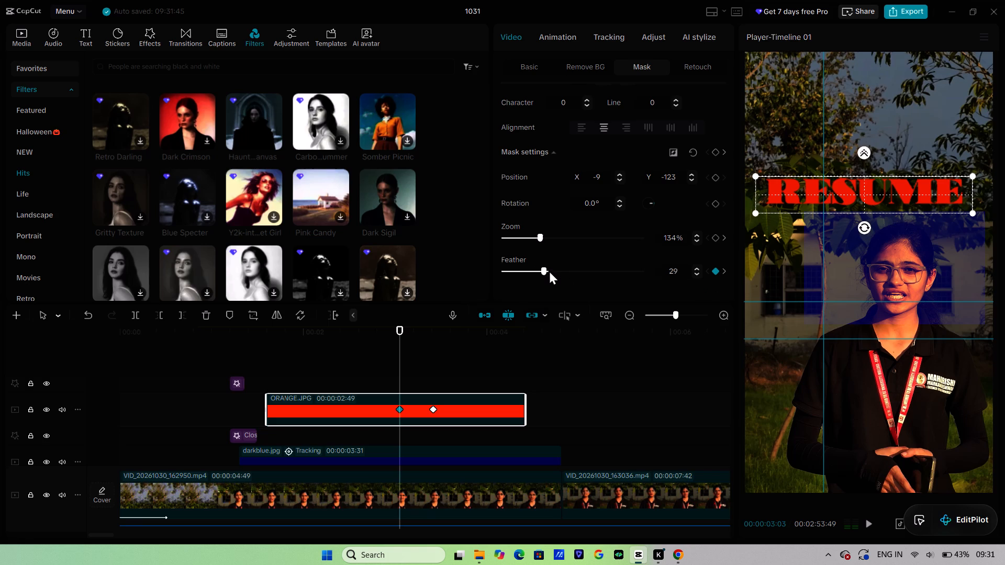
pyautogui.moveTo(549, 270); pyautogui.dragTo(617, 274)
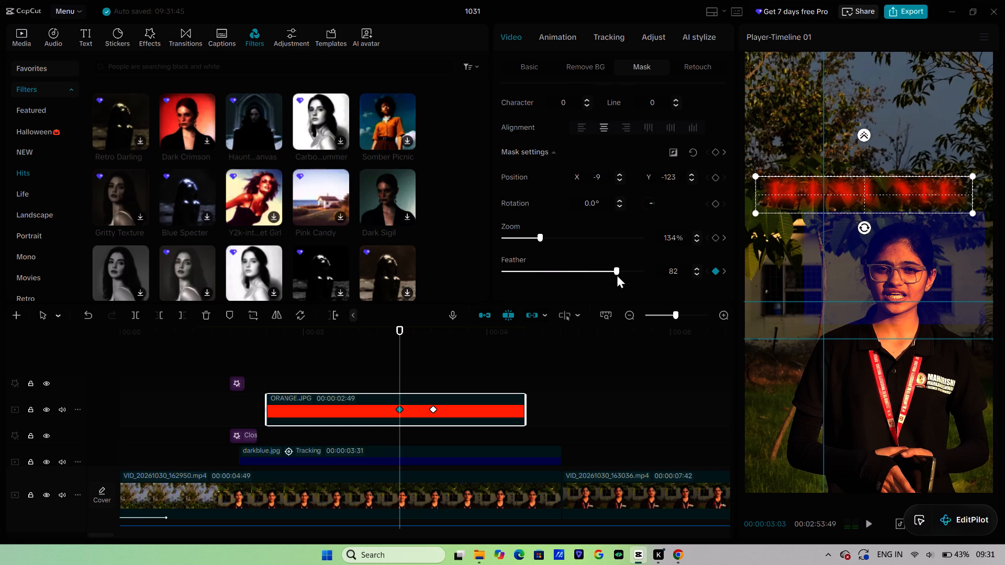
pyautogui.moveTo(617, 274); pyautogui.dragTo(594, 272)
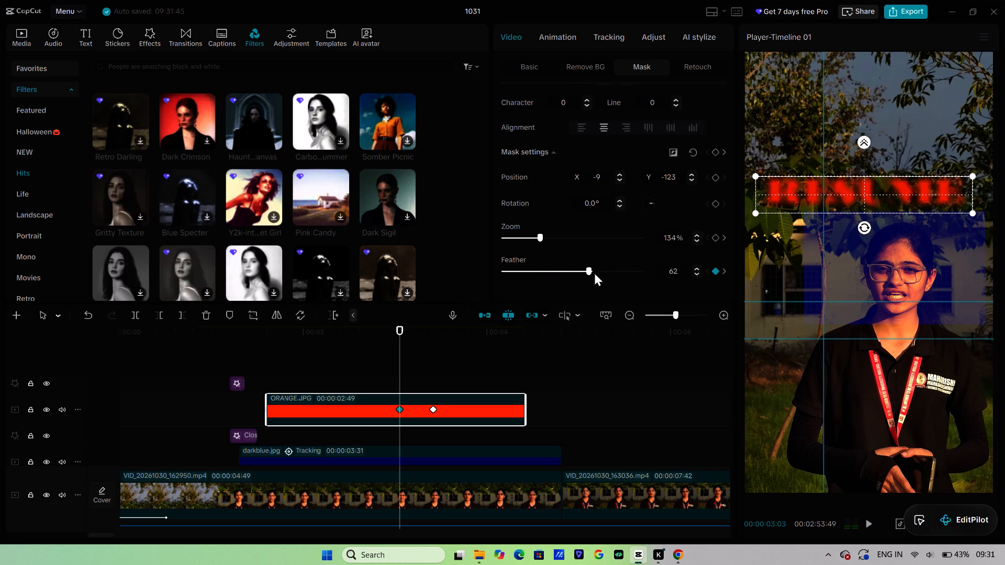
pyautogui.moveTo(594, 272); pyautogui.dragTo(627, 271)
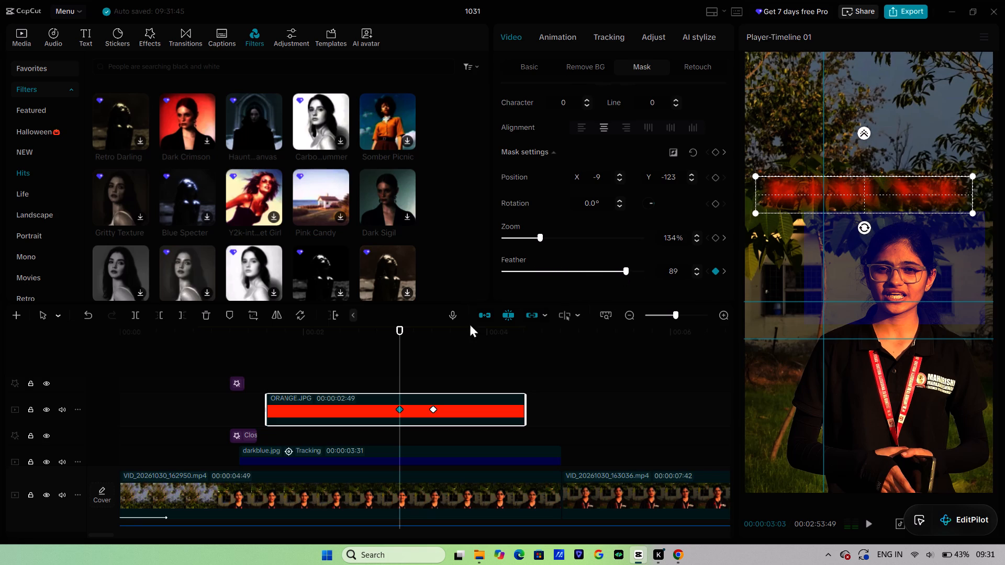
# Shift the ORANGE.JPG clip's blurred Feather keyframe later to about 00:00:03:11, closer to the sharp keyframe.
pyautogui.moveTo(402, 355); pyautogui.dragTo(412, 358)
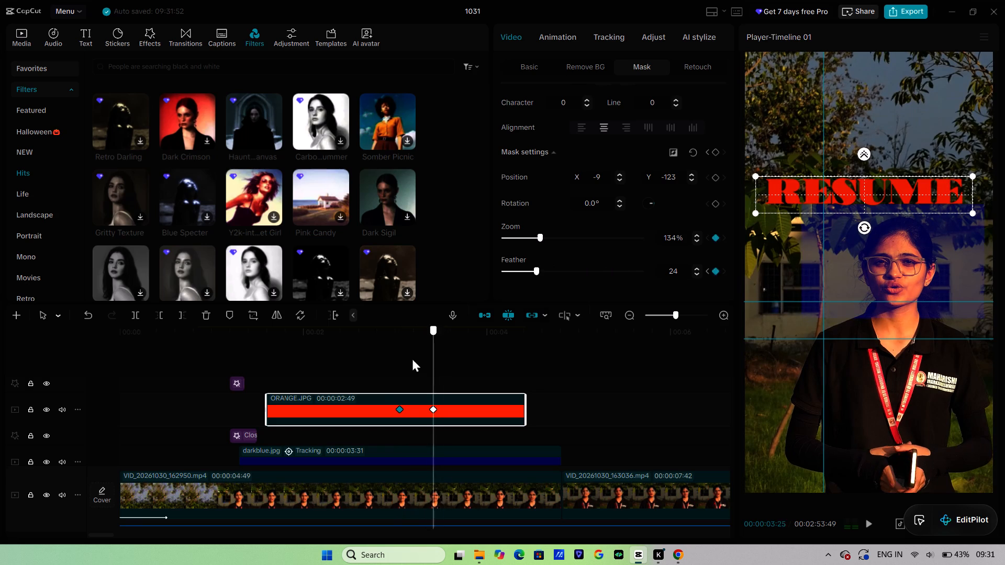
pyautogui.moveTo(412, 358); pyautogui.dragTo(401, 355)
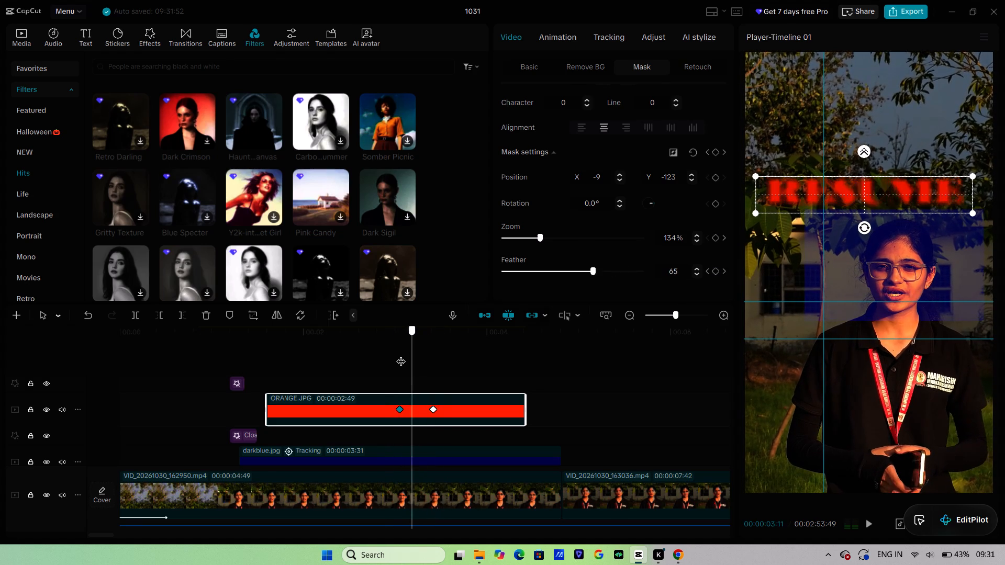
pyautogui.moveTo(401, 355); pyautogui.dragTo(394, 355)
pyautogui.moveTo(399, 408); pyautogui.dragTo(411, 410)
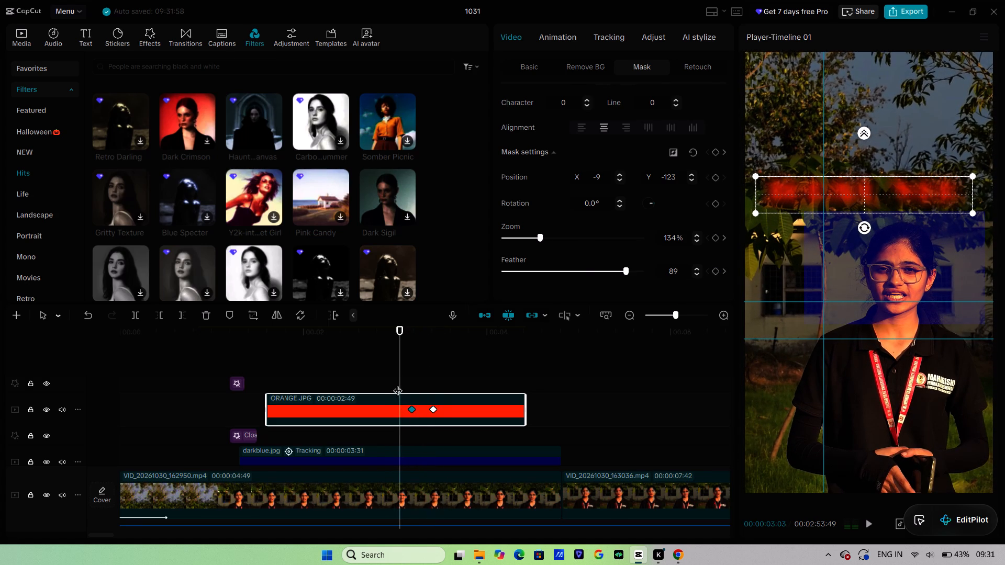
# Scrub through the ORANGE.JPG clip to review the blurred-to-sharp transition of the "RESUME" title.
pyautogui.moveTo(403, 377); pyautogui.dragTo(395, 374)
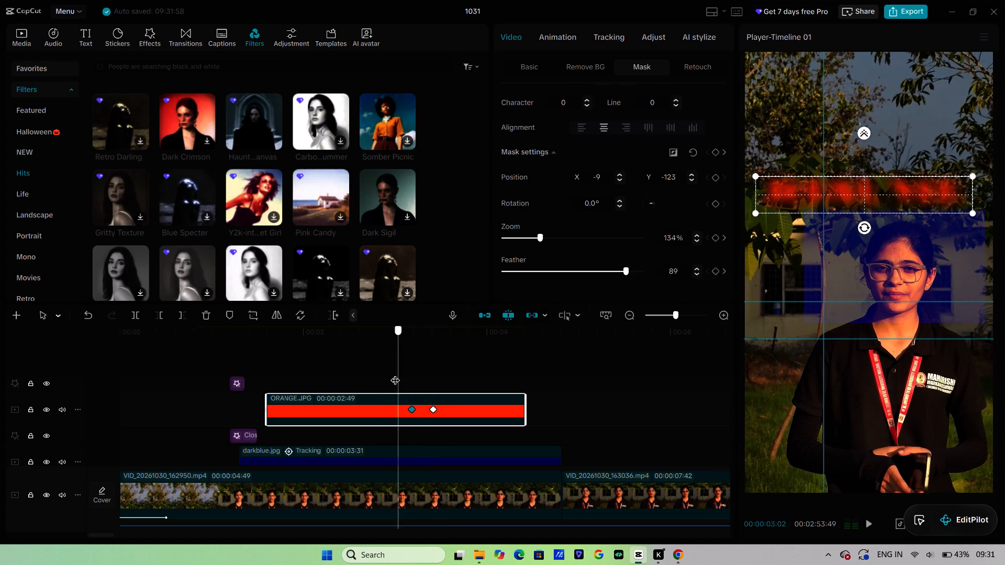
pyautogui.moveTo(395, 374); pyautogui.dragTo(462, 388)
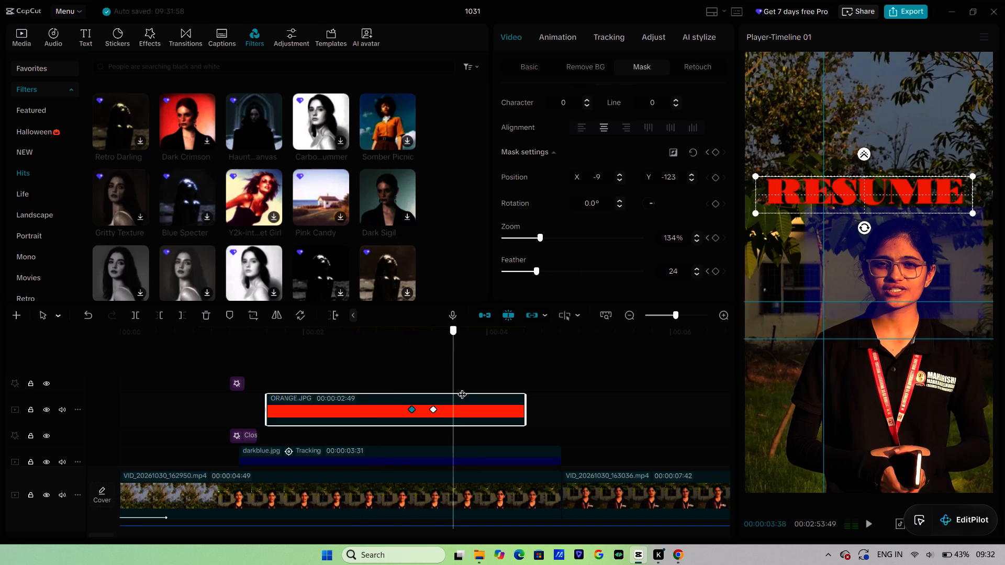
pyautogui.moveTo(462, 388); pyautogui.dragTo(441, 399)
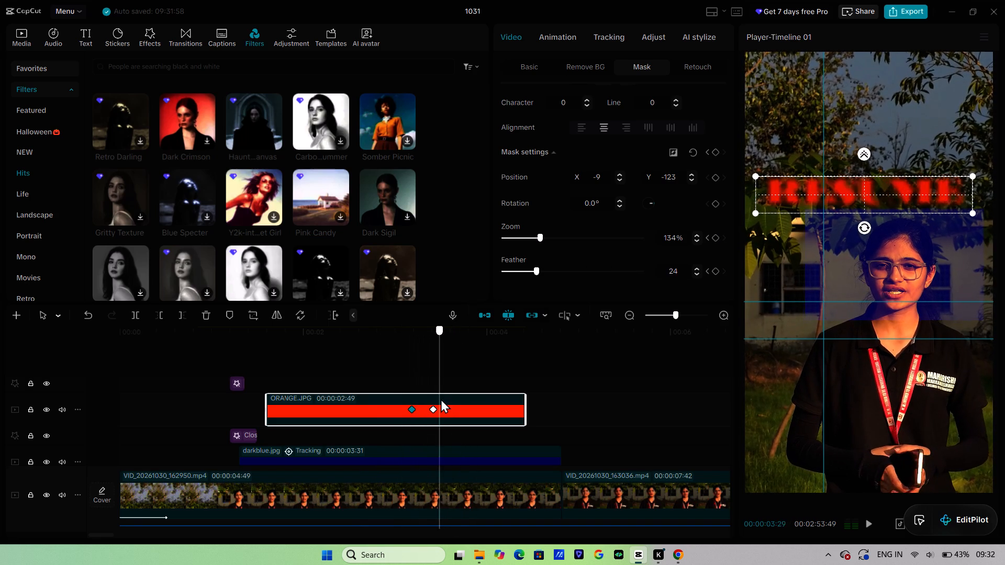
pyautogui.moveTo(441, 399); pyautogui.dragTo(432, 399)
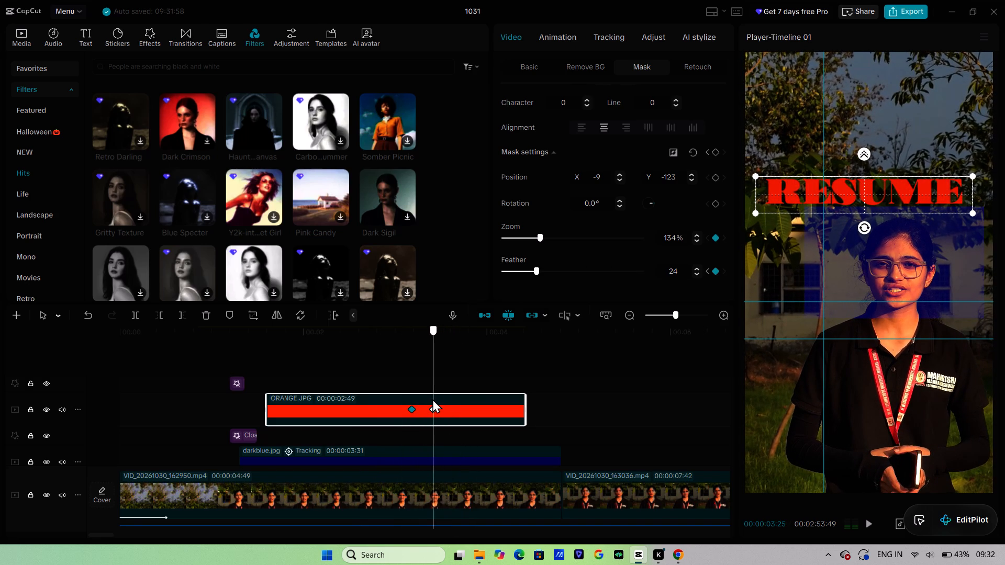
pyautogui.moveTo(432, 399); pyautogui.dragTo(539, 401)
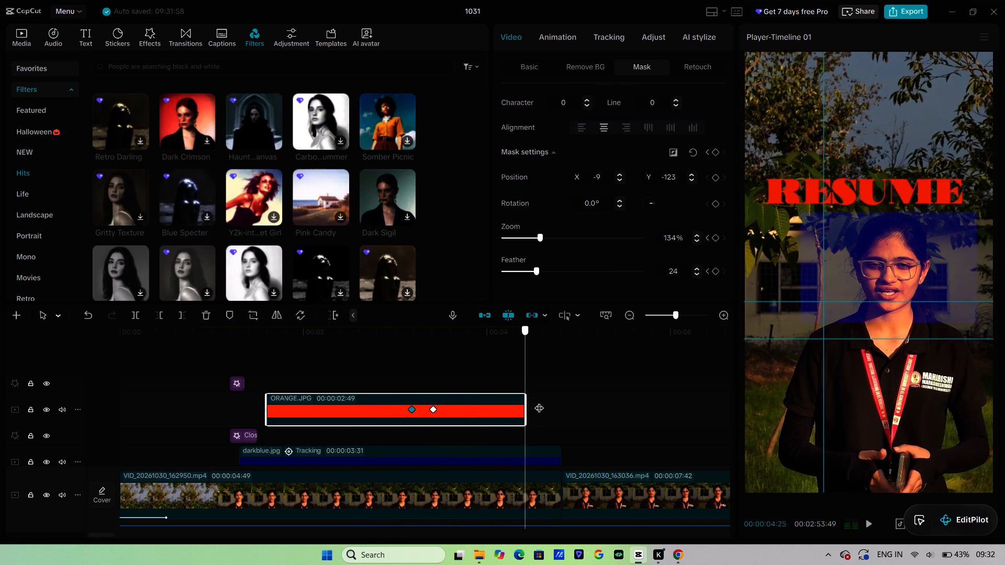
pyautogui.moveTo(539, 401); pyautogui.dragTo(459, 415)
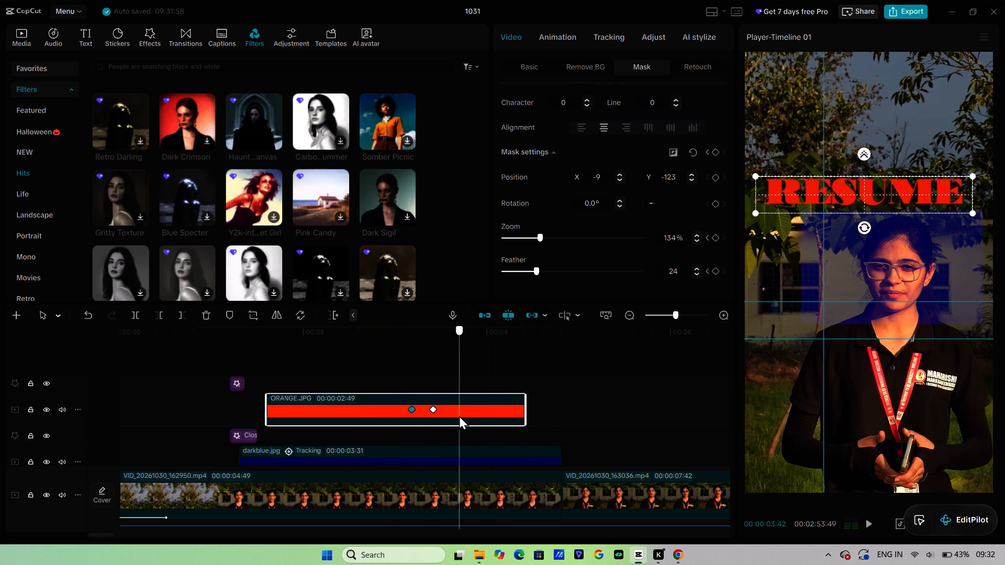
pyautogui.moveTo(459, 415); pyautogui.dragTo(401, 412)
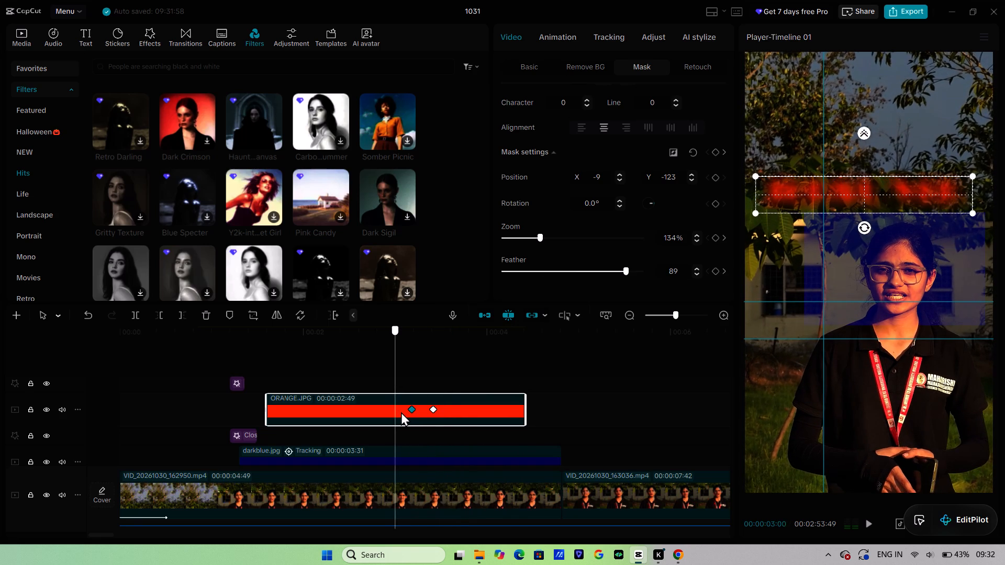
pyautogui.moveTo(401, 412); pyautogui.dragTo(429, 414)
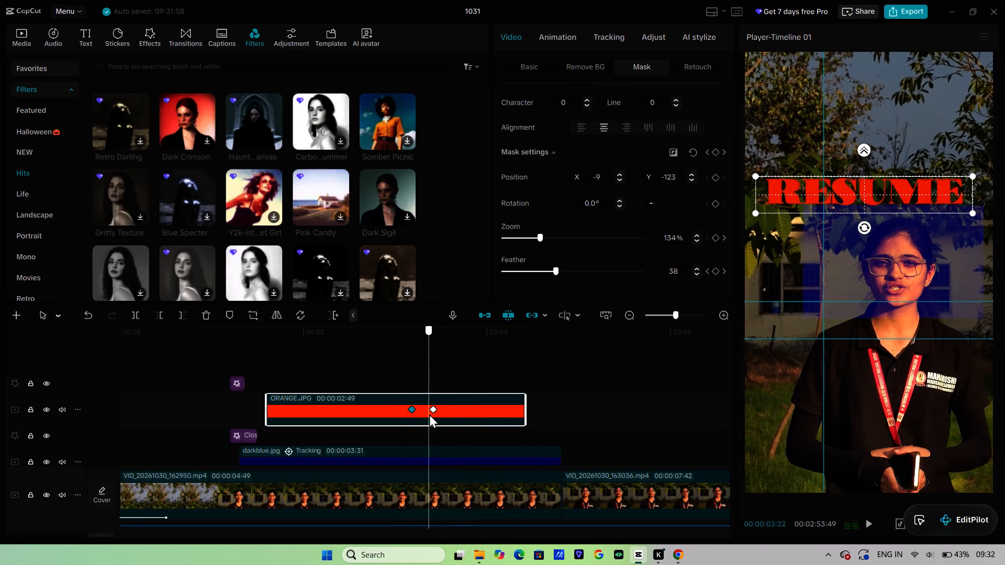
pyautogui.moveTo(429, 414); pyautogui.dragTo(433, 414)
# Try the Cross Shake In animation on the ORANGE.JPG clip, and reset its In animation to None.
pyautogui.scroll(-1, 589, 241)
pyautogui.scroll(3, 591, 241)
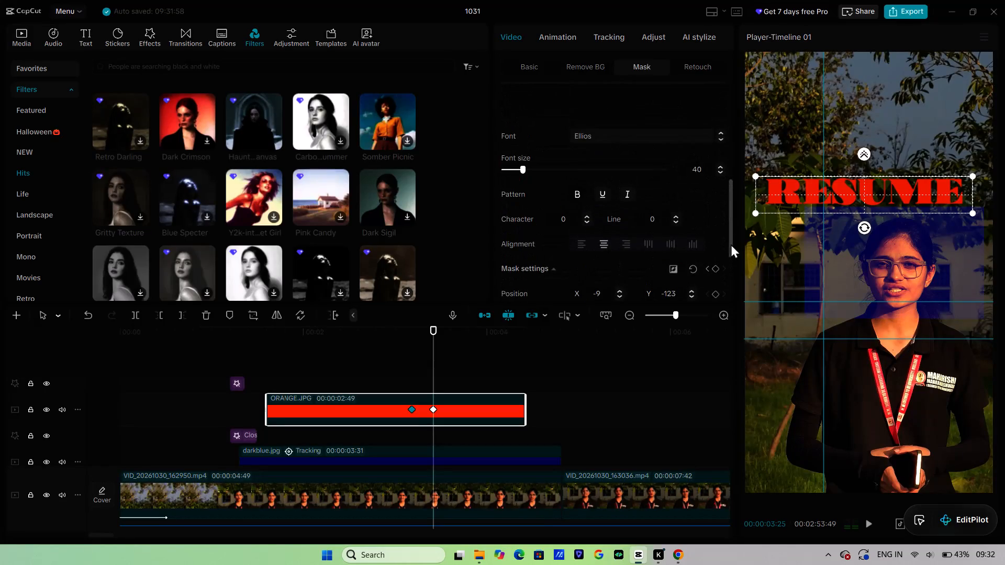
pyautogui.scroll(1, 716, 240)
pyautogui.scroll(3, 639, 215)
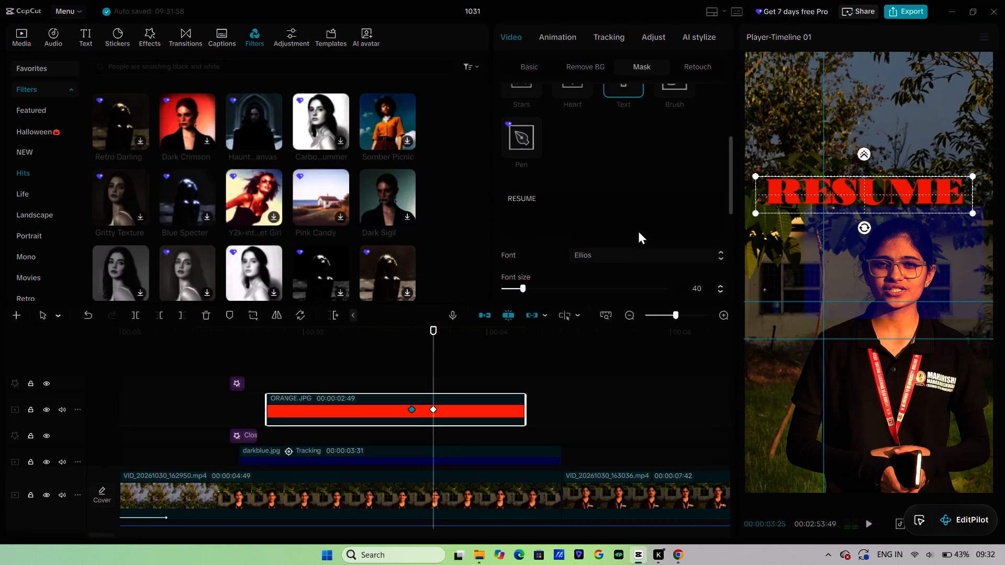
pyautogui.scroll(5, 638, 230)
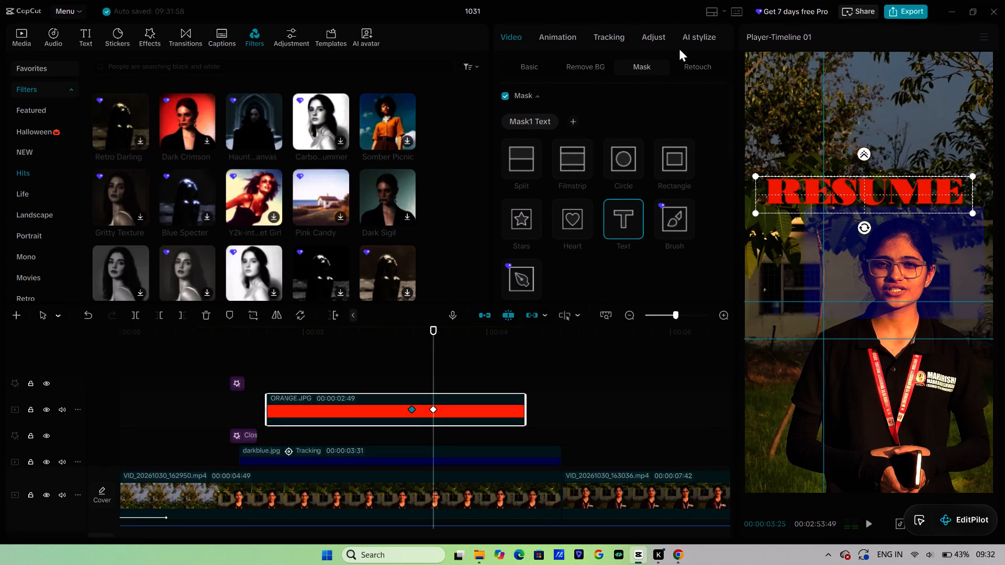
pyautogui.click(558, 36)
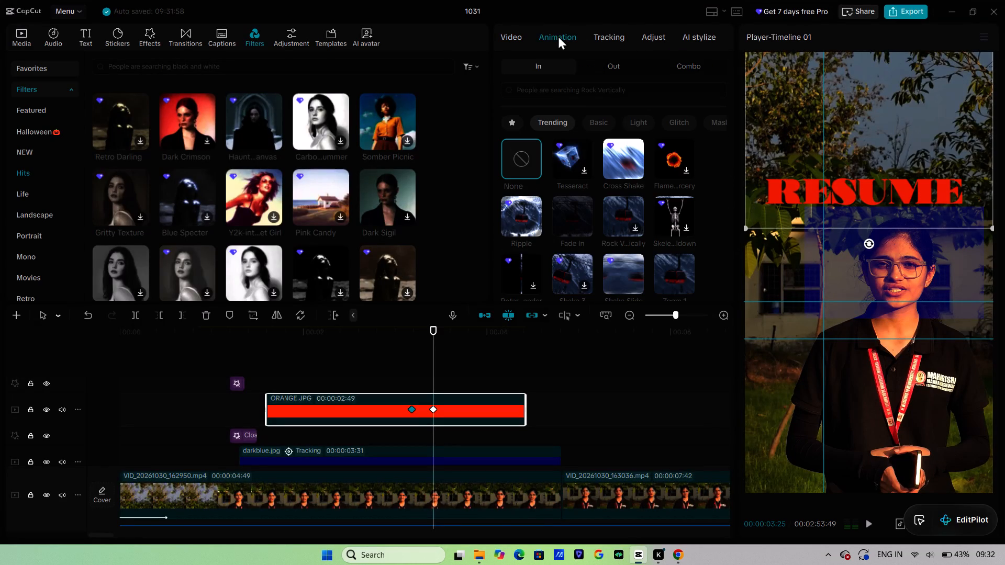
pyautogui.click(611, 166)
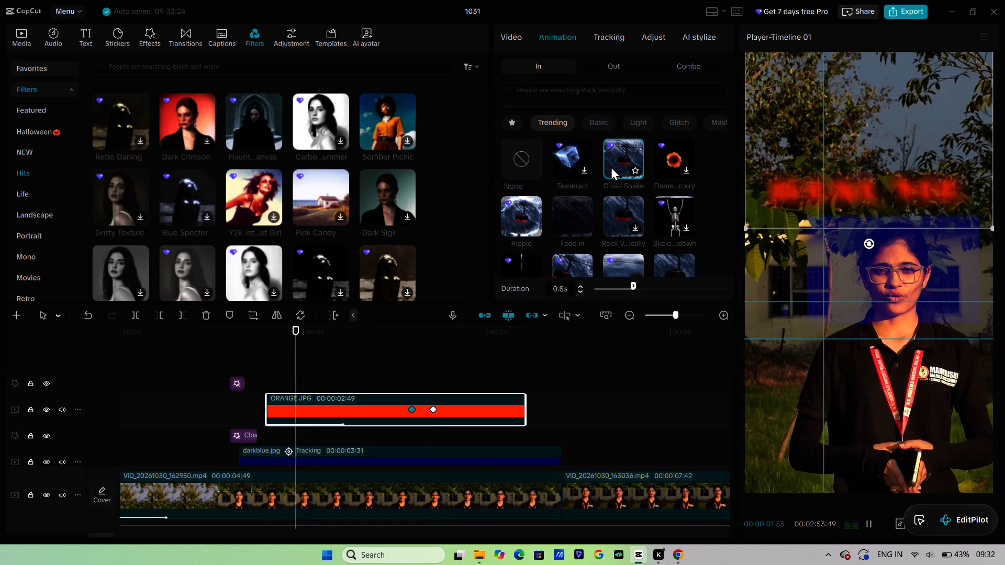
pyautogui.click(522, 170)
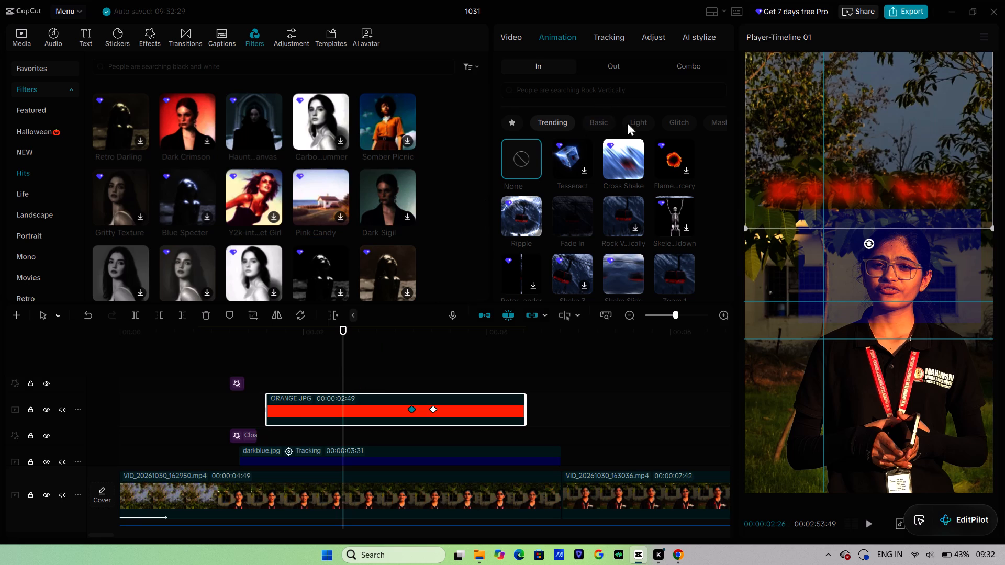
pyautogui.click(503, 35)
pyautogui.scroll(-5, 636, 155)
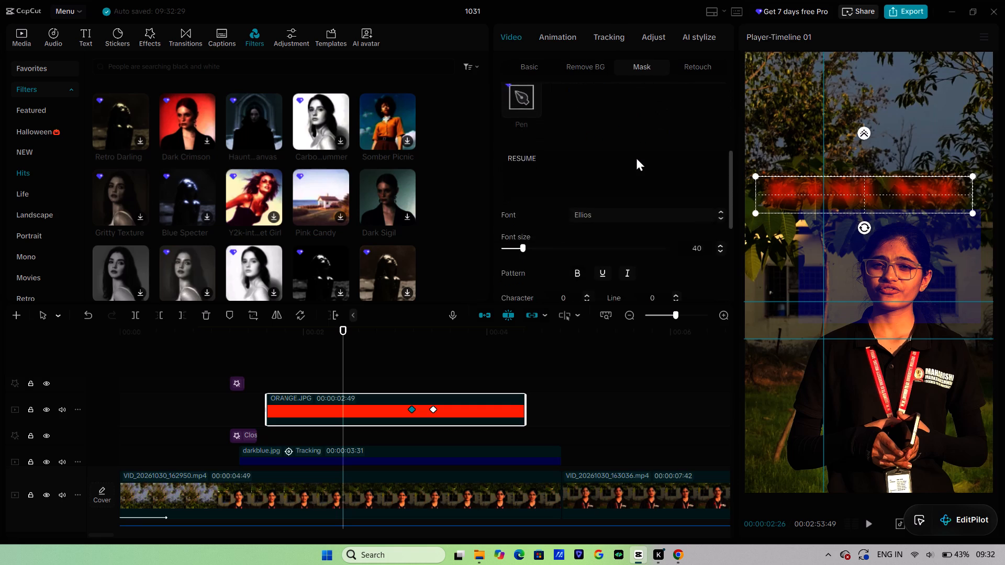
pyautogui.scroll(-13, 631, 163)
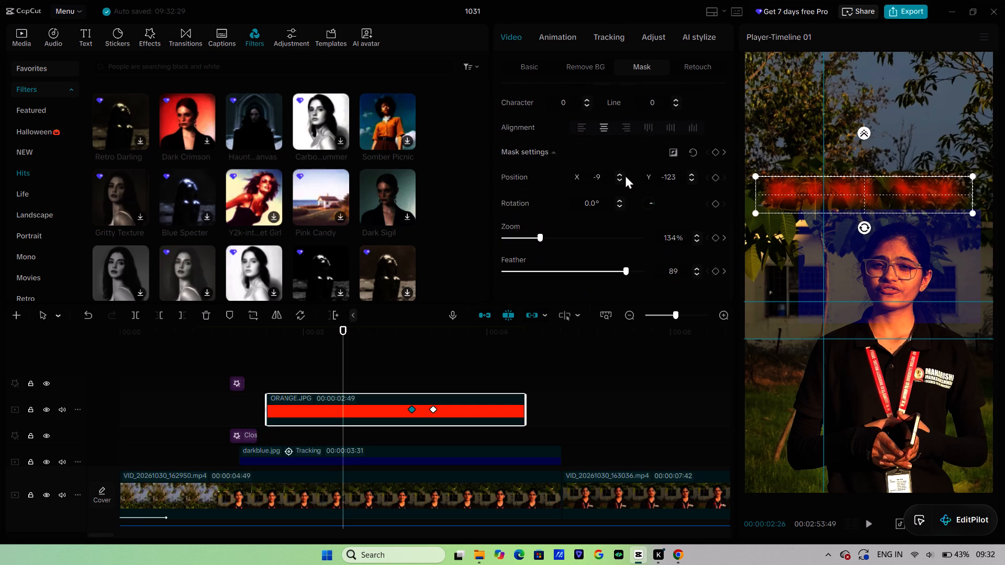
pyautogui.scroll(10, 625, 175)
# Motion-track the ORANGE.JPG title to the woman's face in both directions, with scale and distance following the tracked object.
pyautogui.click(607, 43)
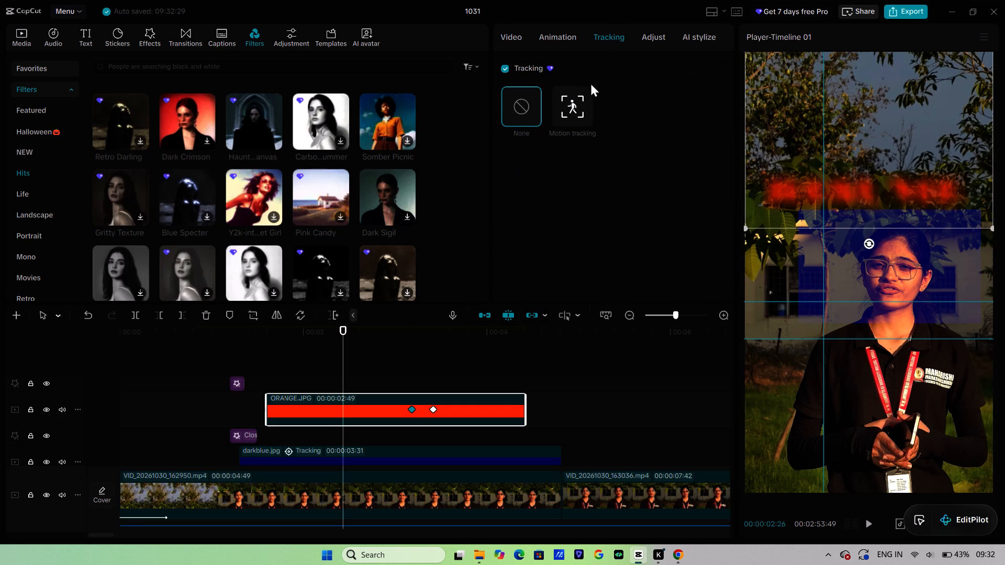
pyautogui.click(567, 111)
pyautogui.moveTo(865, 273); pyautogui.dragTo(888, 280)
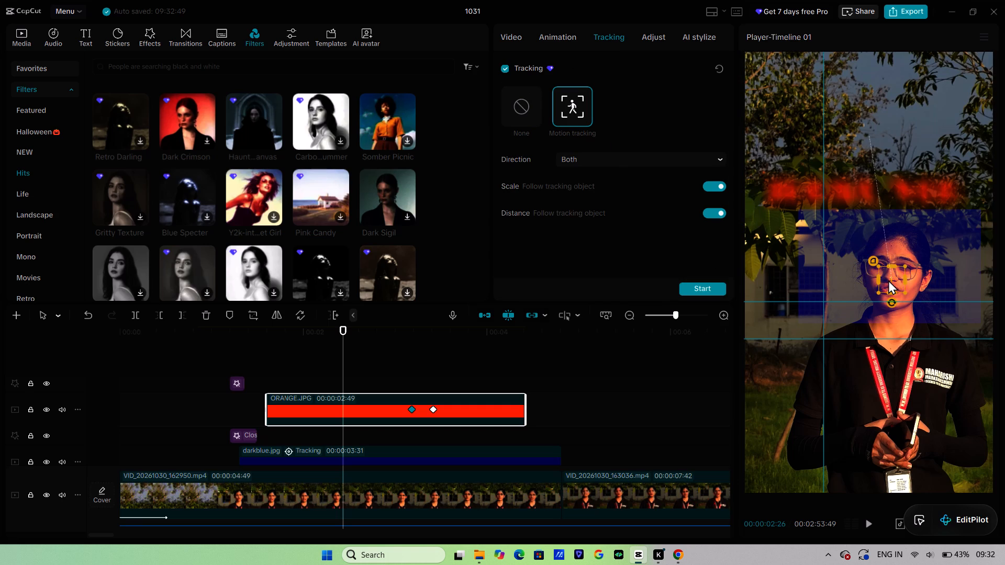
pyautogui.moveTo(888, 280); pyautogui.dragTo(887, 278)
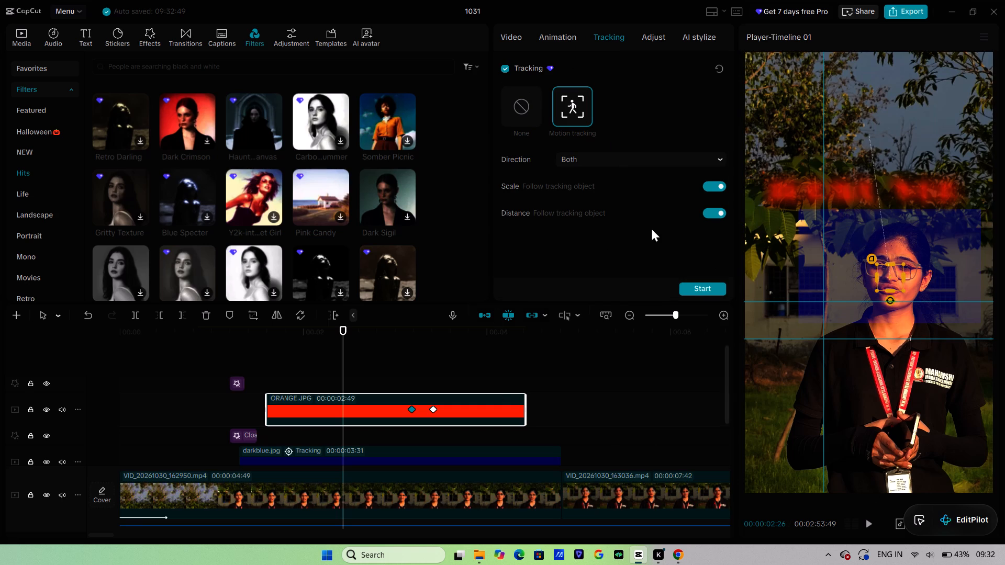
pyautogui.click(689, 288)
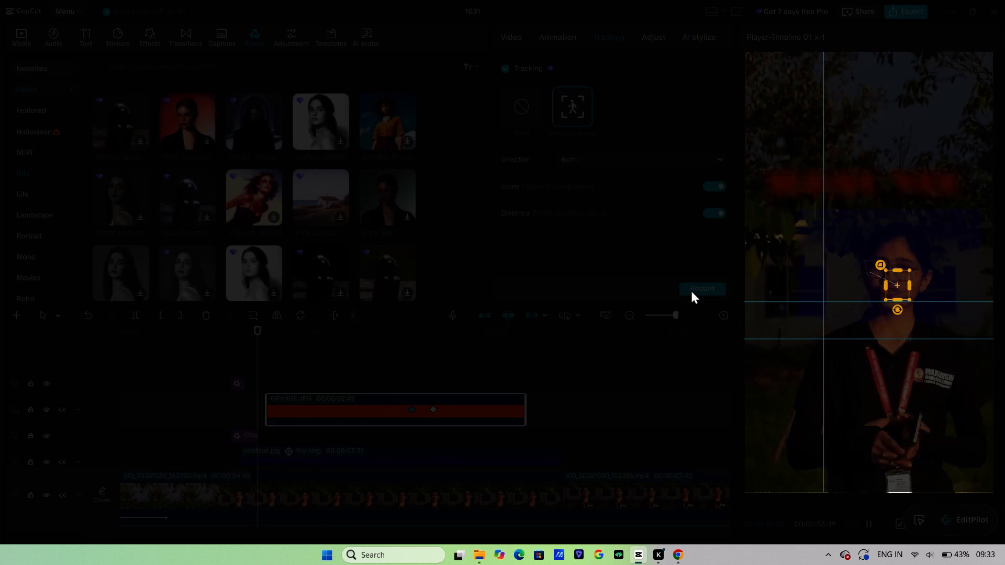
# Play back the tracked "RESUME" title to check its movement and the timing of its blur transition.
pyautogui.click(261, 372)
pyautogui.press('space')
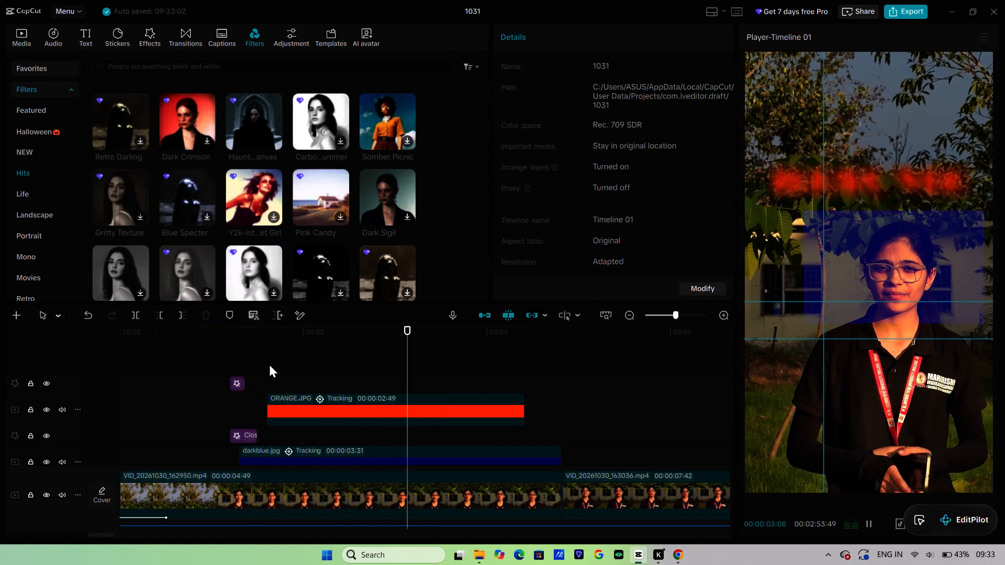
pyautogui.press('space')
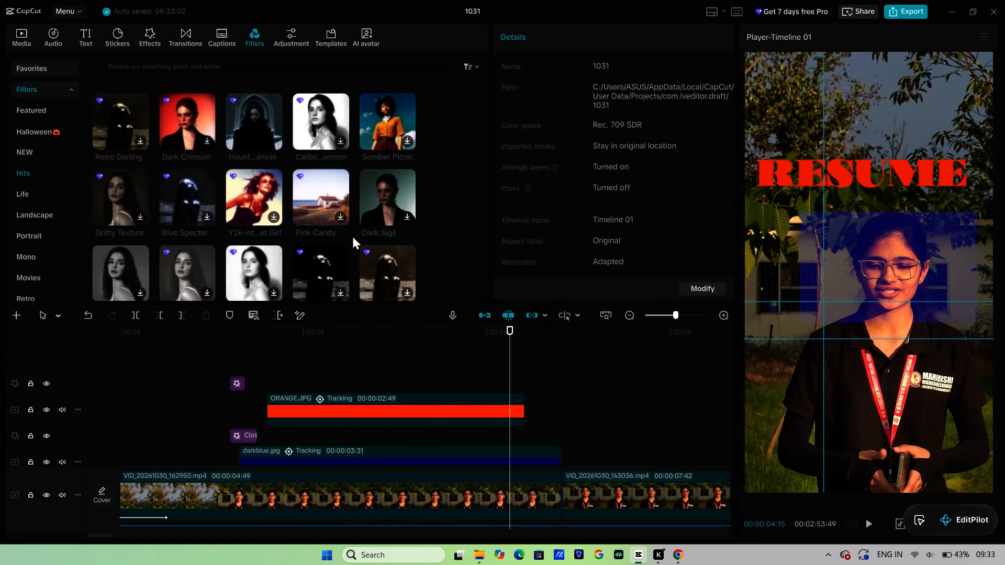
pyautogui.click(272, 372)
pyautogui.press('space')
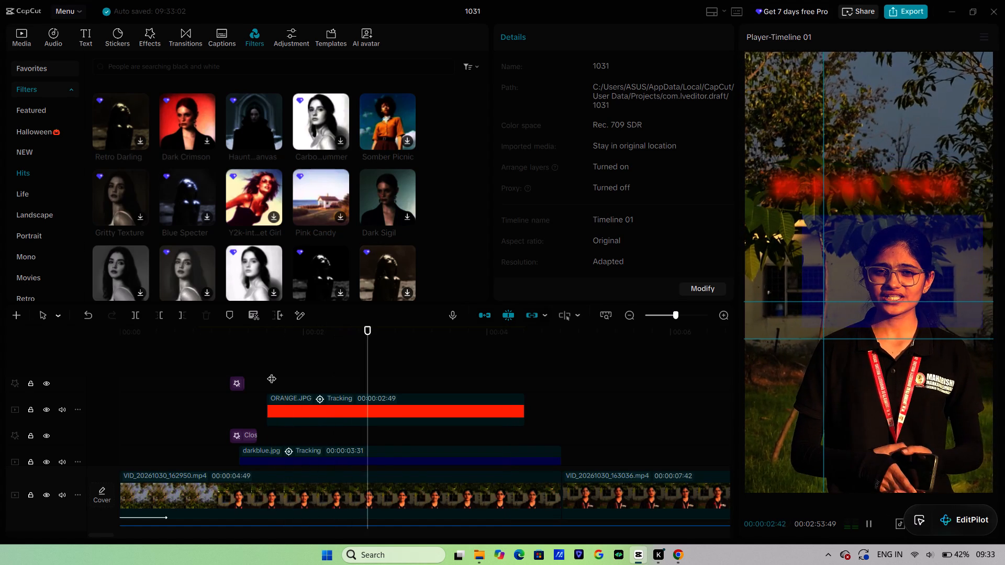
pyautogui.press('space')
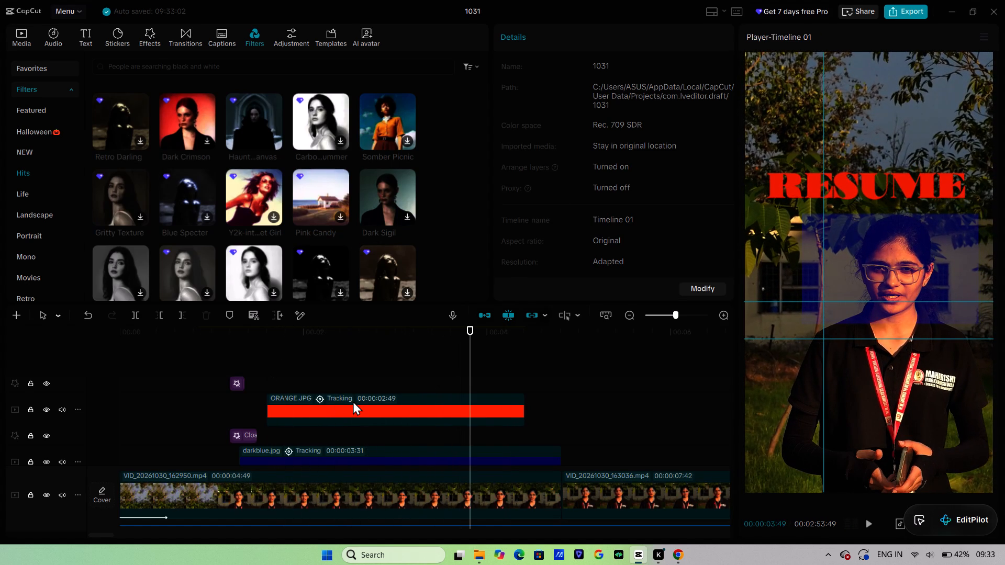
pyautogui.click(353, 401)
pyautogui.click(394, 372)
pyautogui.press('space')
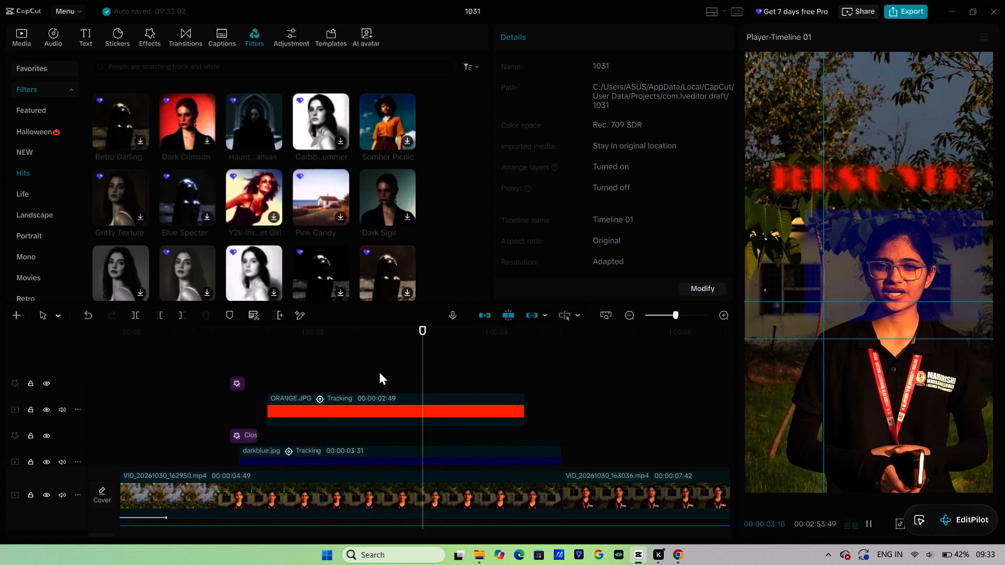
pyautogui.press('space')
# Move the ORANGE.JPG clip's blurred keyframe to just before 00:00:03:00 and its sharp keyframe to about 00:00:03:11, and preview the result.
pyautogui.click(425, 408)
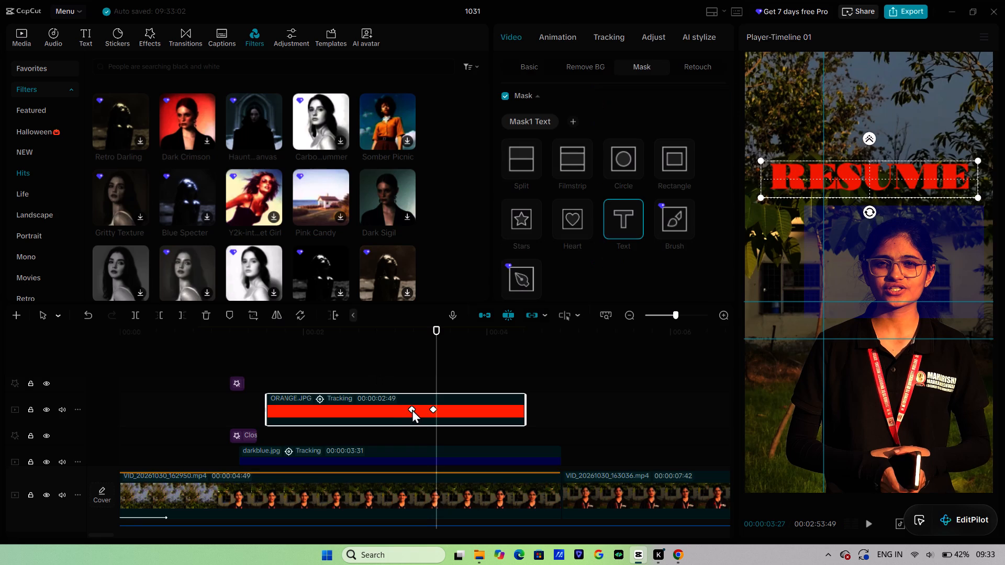
pyautogui.moveTo(412, 409); pyautogui.dragTo(389, 416)
pyautogui.moveTo(433, 408); pyautogui.dragTo(415, 412)
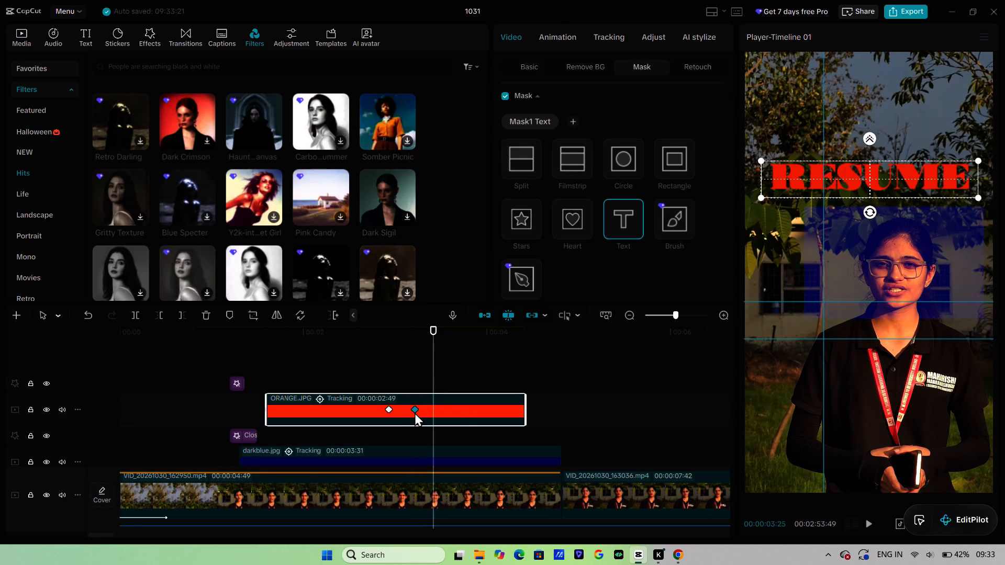
pyautogui.moveTo(415, 412); pyautogui.dragTo(411, 413)
pyautogui.click(367, 366)
pyautogui.press('space')
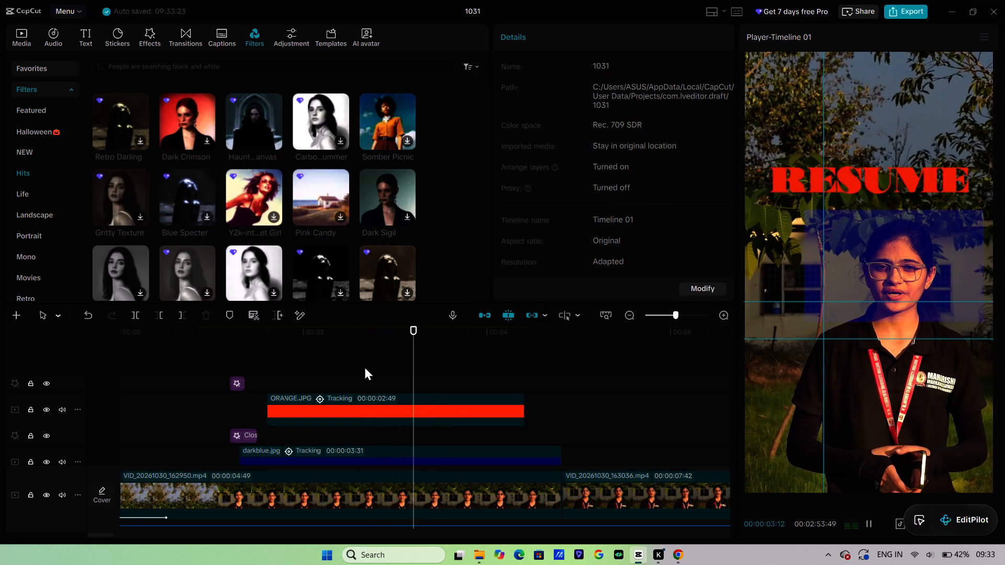
pyautogui.press('space')
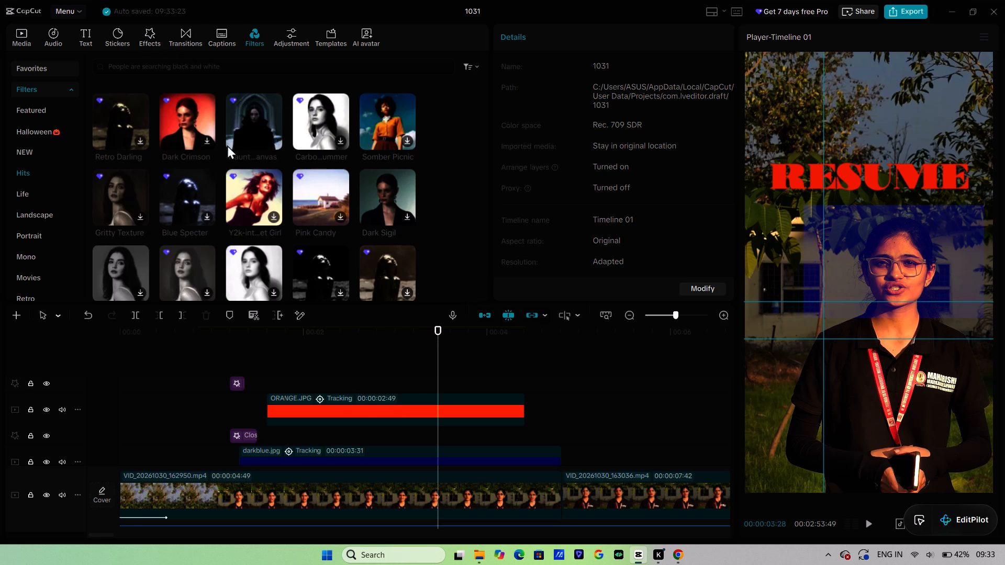
# Search the filters for "GLOW" and apply the Light Pastel filter to the ORANGE.JPG clip.
pyautogui.scroll(-4, 210, 166)
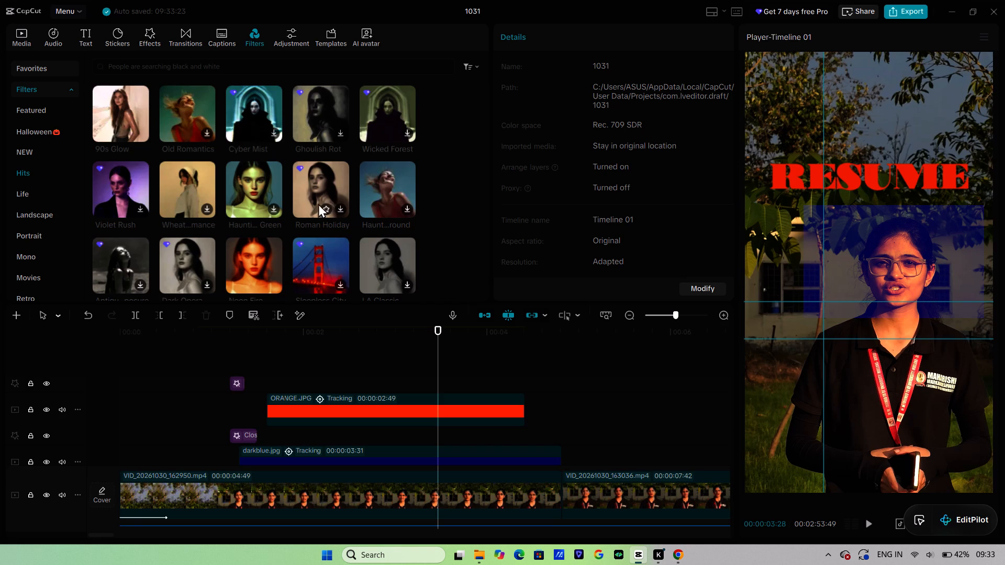
pyautogui.scroll(-3, 321, 210)
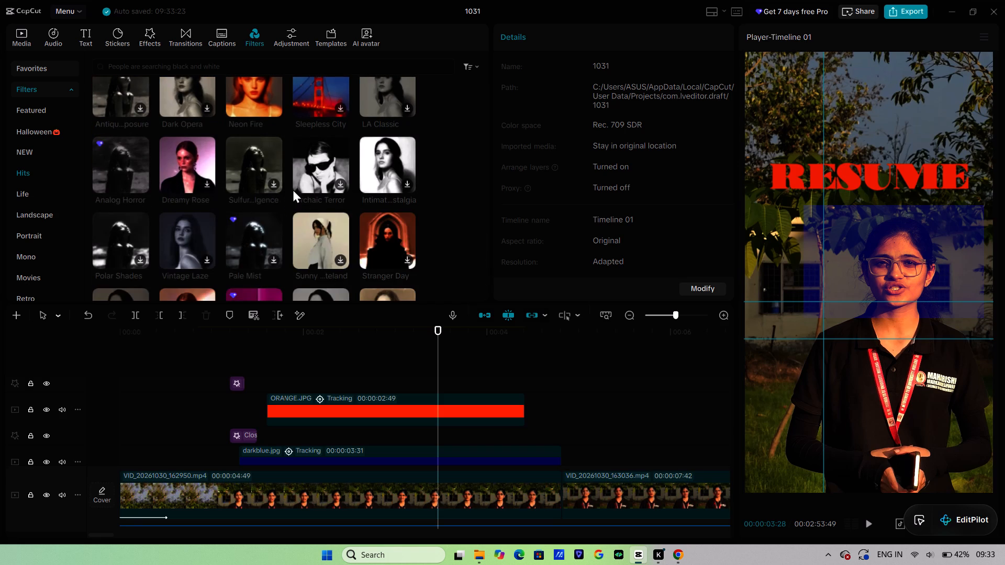
pyautogui.scroll(9, 263, 164)
pyautogui.click(153, 70)
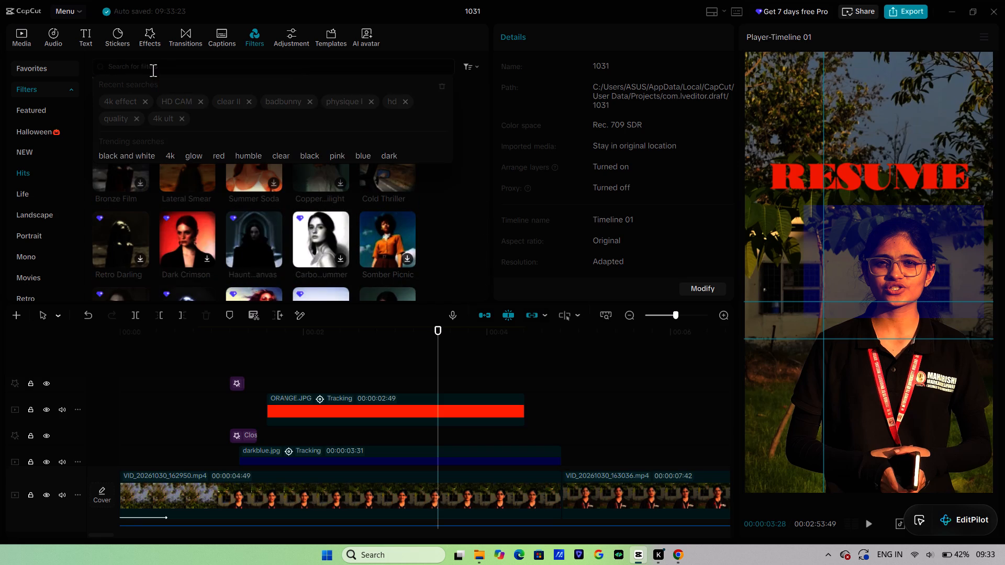
pyautogui.press('g')
pyautogui.press('l')
pyautogui.write('OW')
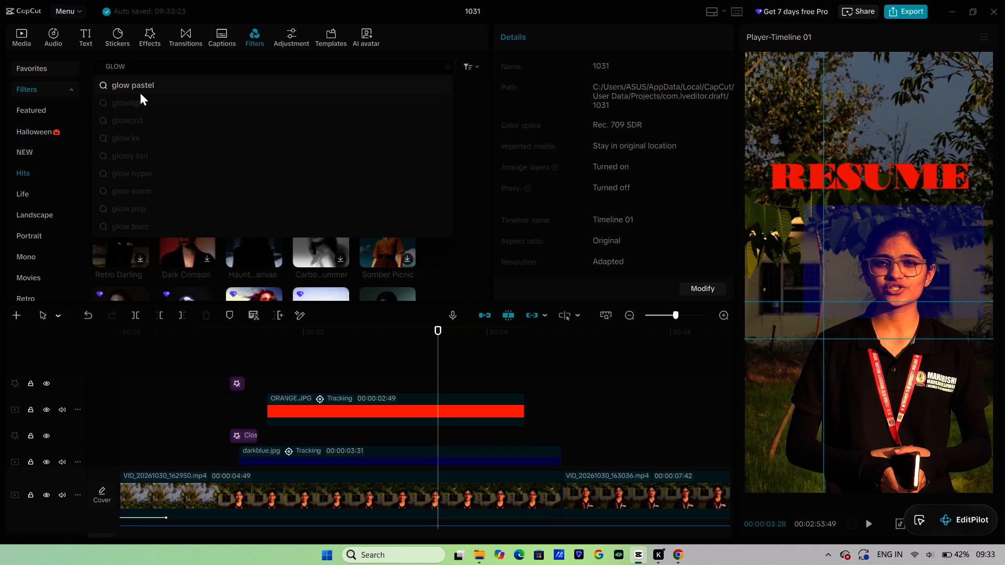
pyautogui.press('Return')
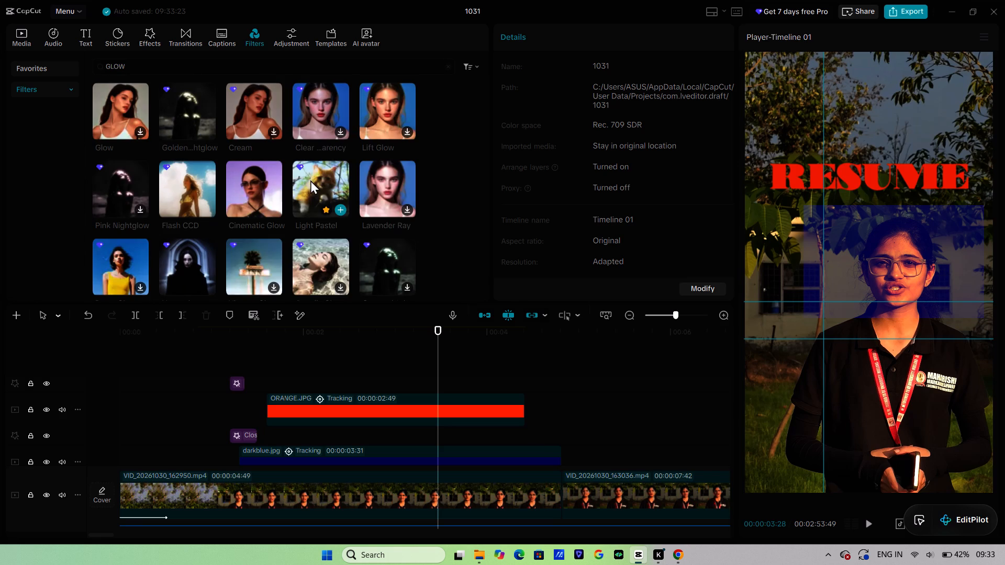
pyautogui.moveTo(310, 180); pyautogui.dragTo(315, 405)
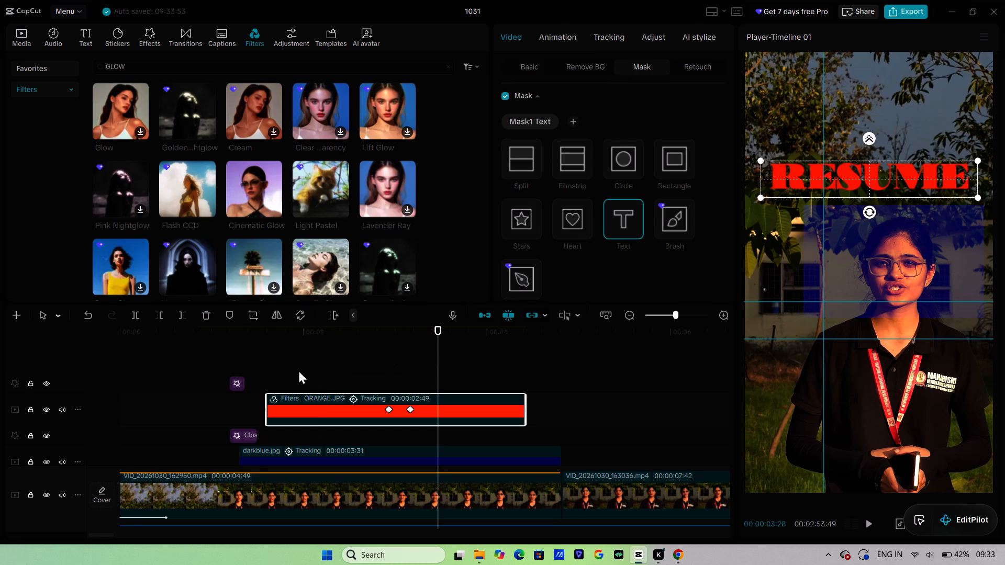
# Play back the "RESUME" title section to check the filter's look, and look over the ORANGE.JPG clip's mask settings.
pyautogui.click(266, 355)
pyautogui.press('space')
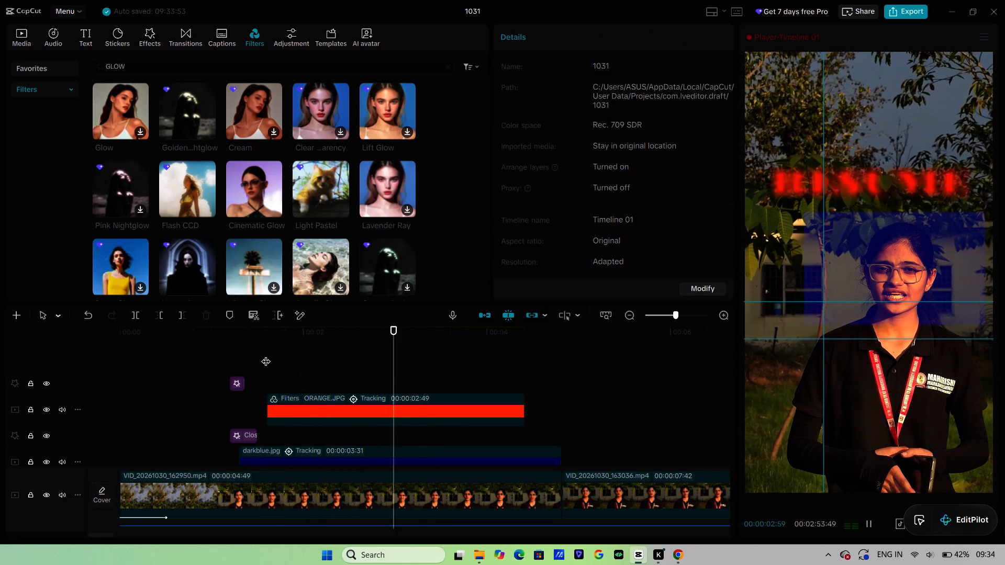
pyautogui.press('space')
pyautogui.click(266, 355)
pyautogui.press('space')
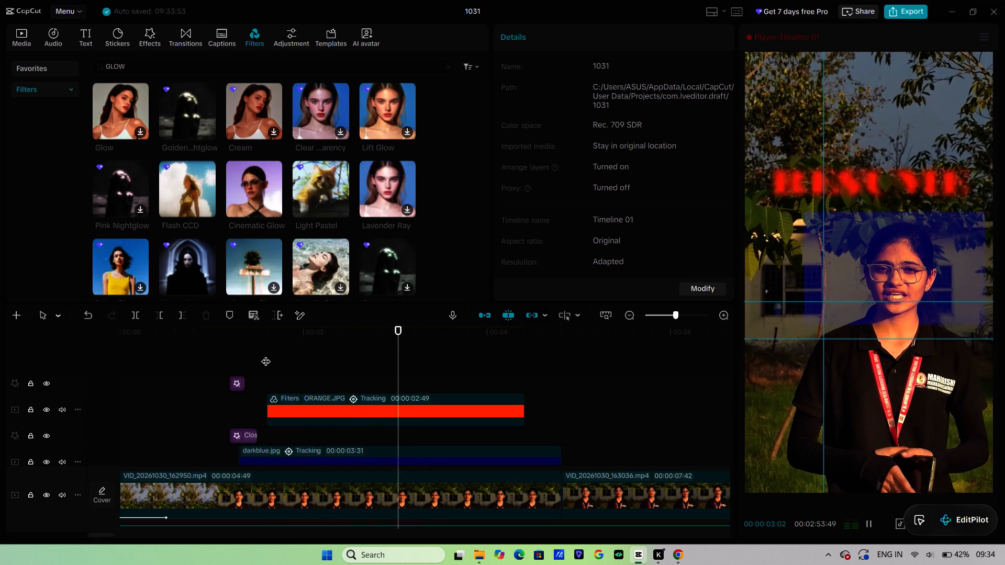
pyautogui.press('space')
pyautogui.scroll(1, 329, 367)
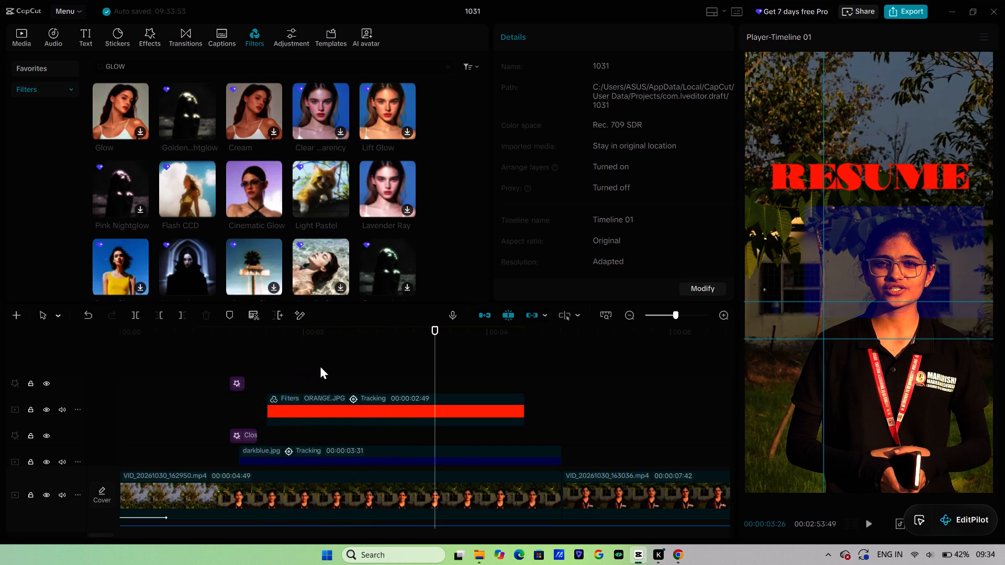
pyautogui.click(285, 354)
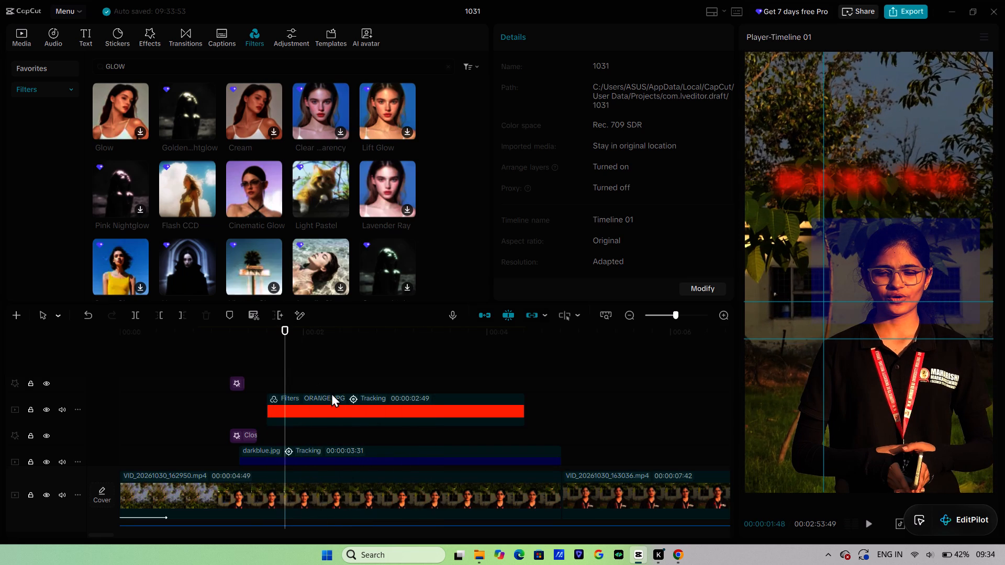
pyautogui.click(336, 397)
pyautogui.scroll(-4, 584, 217)
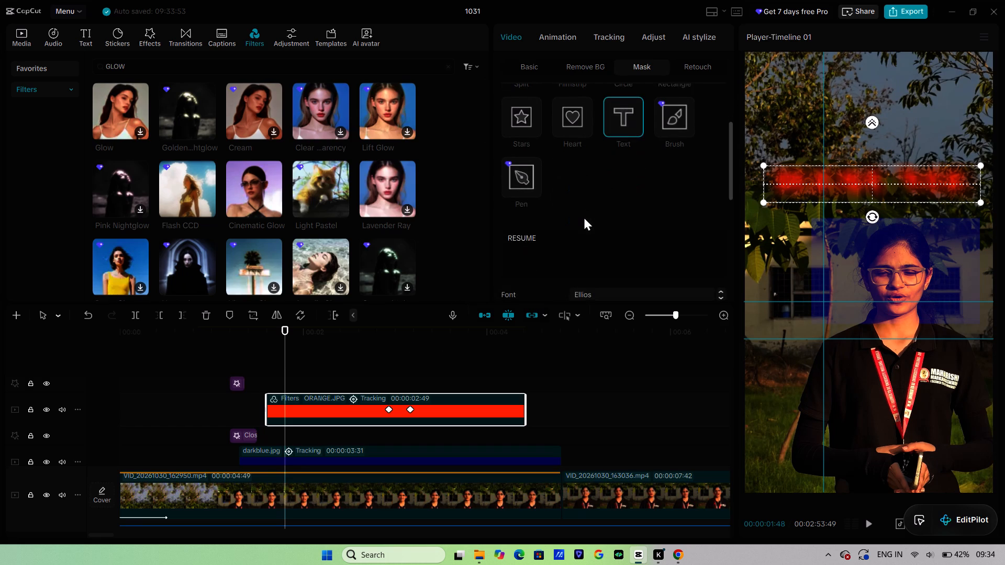
pyautogui.scroll(-4, 584, 217)
pyautogui.click(280, 375)
pyautogui.press('space')
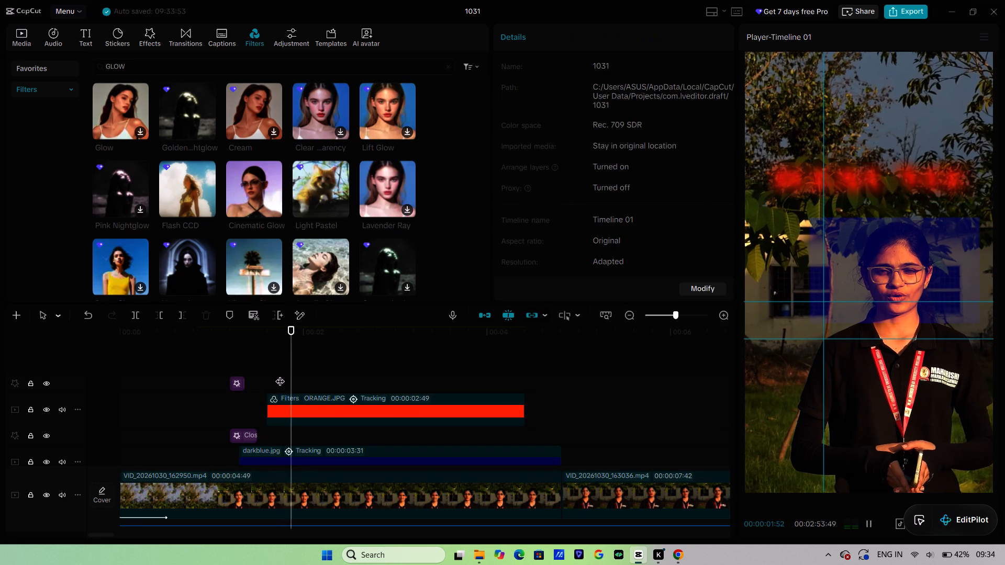
pyautogui.press('space')
# Move the floating EditPilot widget clear of the player controls and set the preview quality to Low.
pyautogui.moveTo(975, 522); pyautogui.dragTo(767, 317)
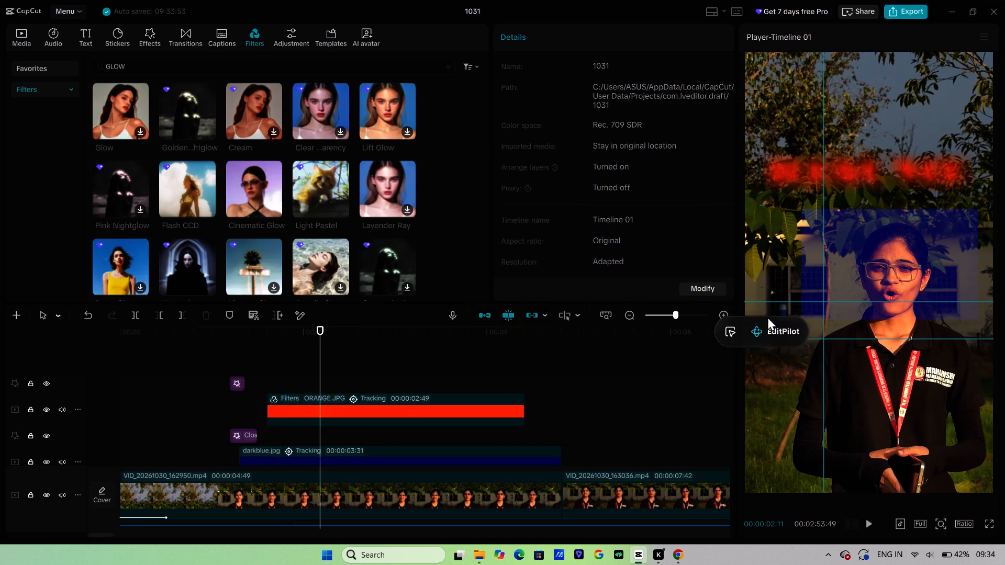
pyautogui.moveTo(767, 317); pyautogui.dragTo(703, 272)
pyautogui.moveTo(703, 272); pyautogui.dragTo(705, 260)
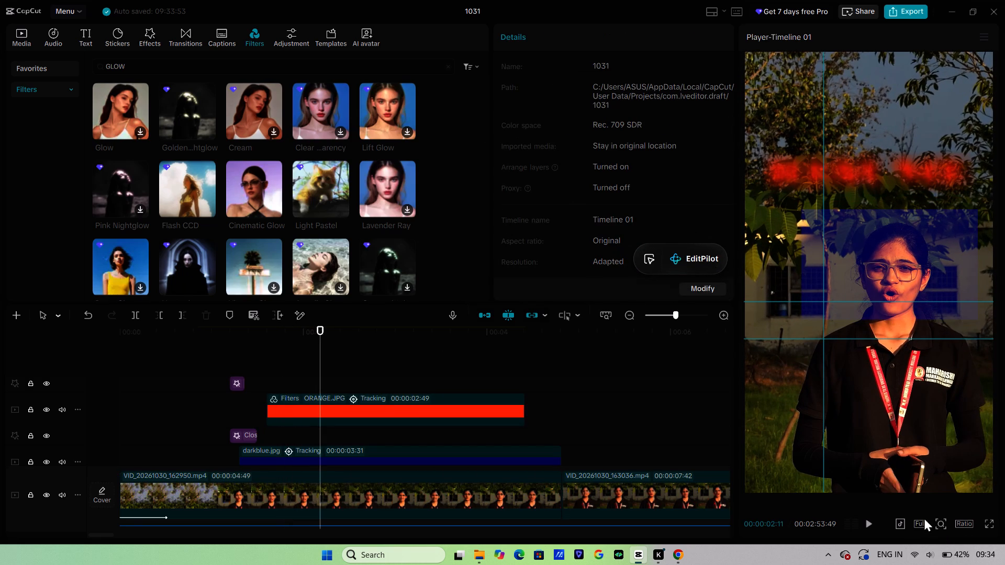
pyautogui.click(923, 524)
pyautogui.click(912, 519)
# Play back the "RESUME" title section at the reduced preview quality to check its blur transition.
pyautogui.click(273, 367)
pyautogui.press('space')
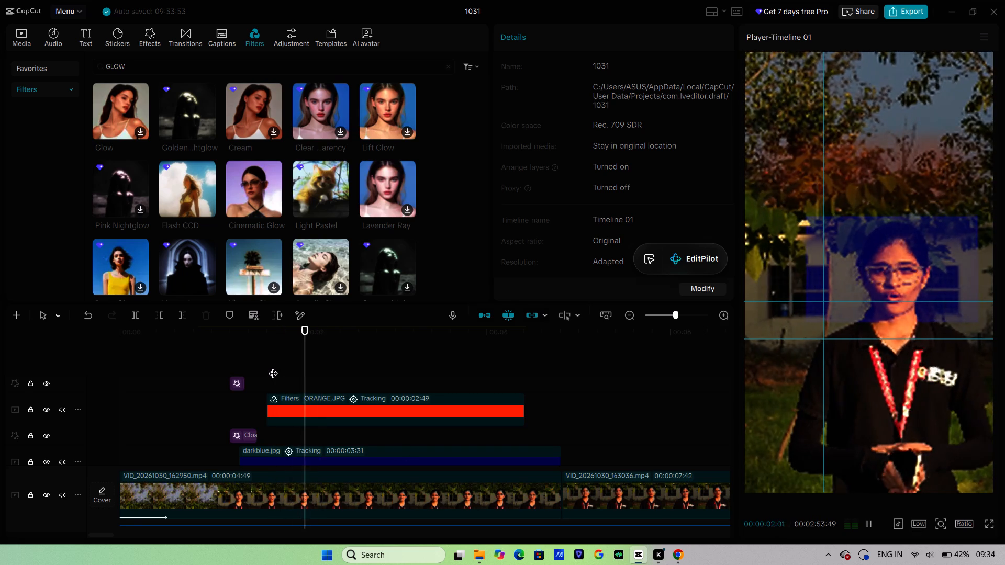
pyautogui.press('space')
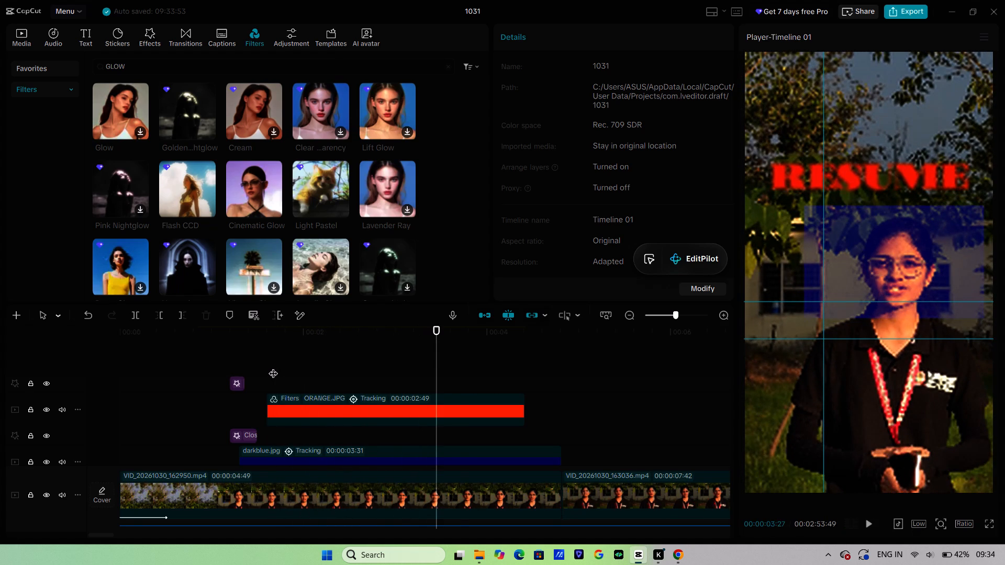
pyautogui.press('space')
pyautogui.press('space')
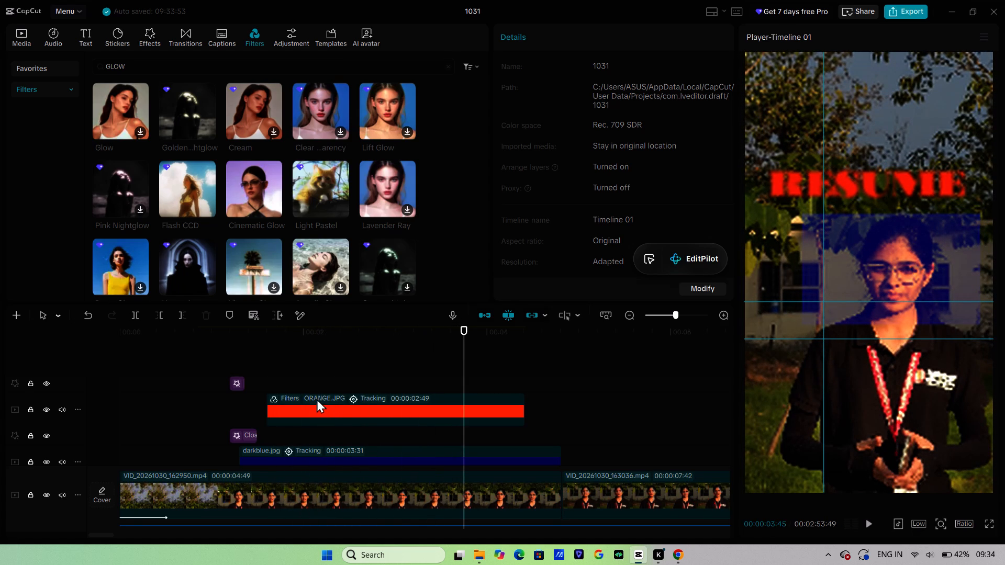
pyautogui.scroll(3, 277, 386)
pyautogui.scroll(-7, 269, 386)
pyautogui.scroll(12, 276, 391)
# Add a default text clip and place it on a new top track above ORANGE.JPG, starting slightly before that clip.
pyautogui.click(91, 42)
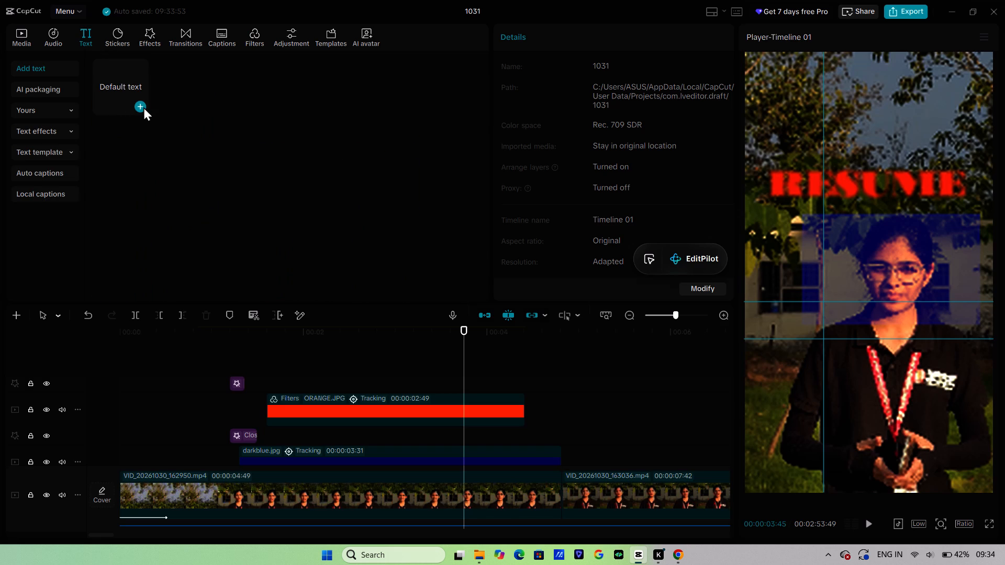
pyautogui.click(143, 107)
pyautogui.moveTo(521, 451); pyautogui.dragTo(472, 407)
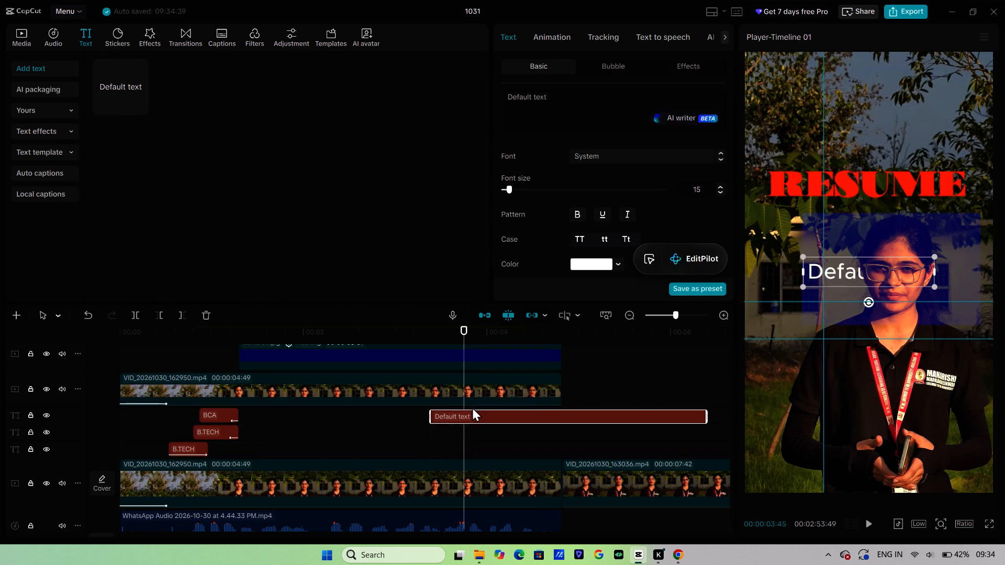
pyautogui.moveTo(472, 407); pyautogui.dragTo(462, 386)
pyautogui.scroll(3, 468, 379)
pyautogui.moveTo(466, 425); pyautogui.dragTo(339, 364)
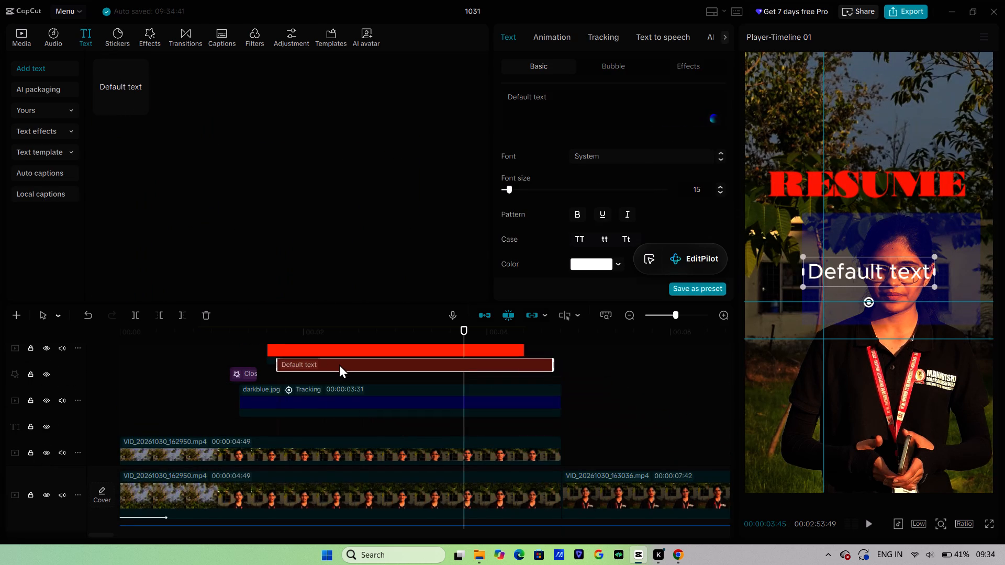
pyautogui.moveTo(339, 364); pyautogui.dragTo(333, 364)
pyautogui.scroll(2, 330, 362)
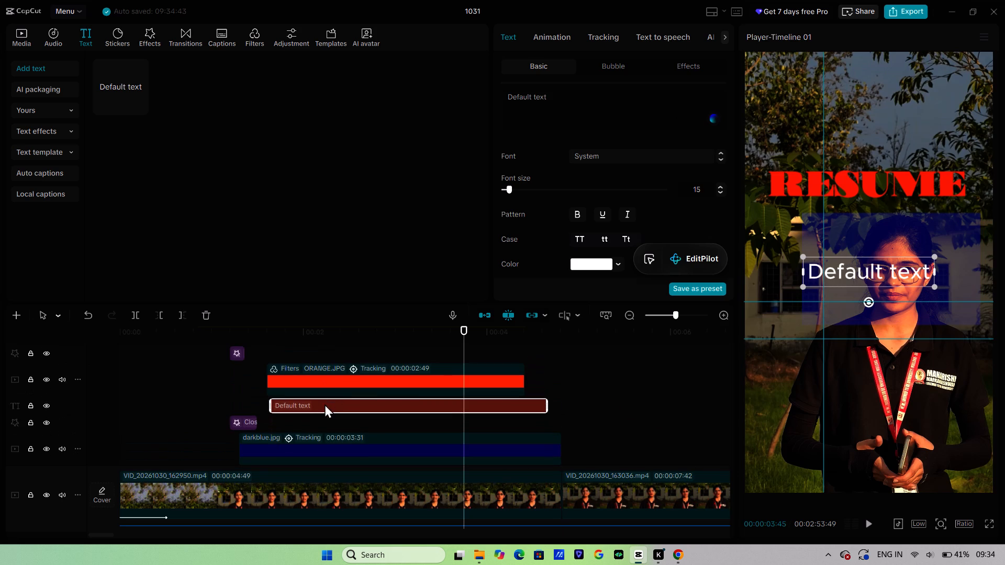
pyautogui.moveTo(325, 404); pyautogui.dragTo(301, 353)
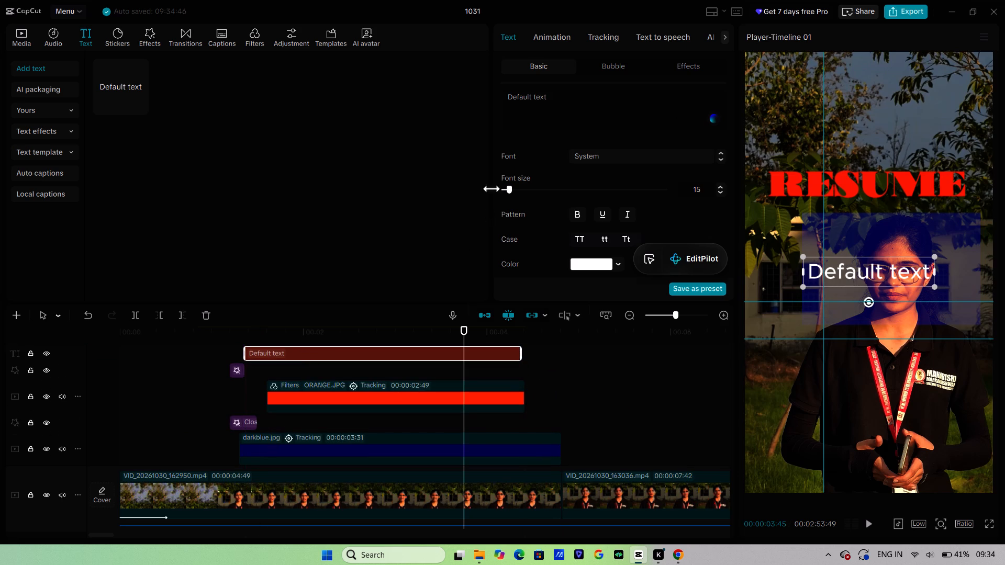
# Replace the default text with "AND WANT TO BUILD YOUR", broken onto a second line after "TO".
pyautogui.moveTo(563, 106); pyautogui.dragTo(456, 99)
pyautogui.press('BackSpace')
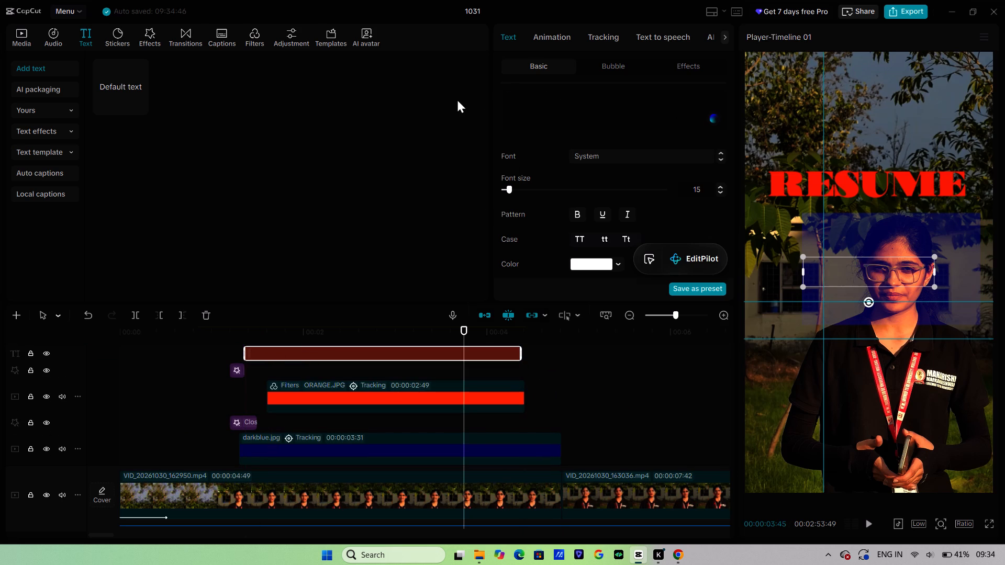
pyautogui.write('AND')
pyautogui.press('space')
pyautogui.press('BackSpace')
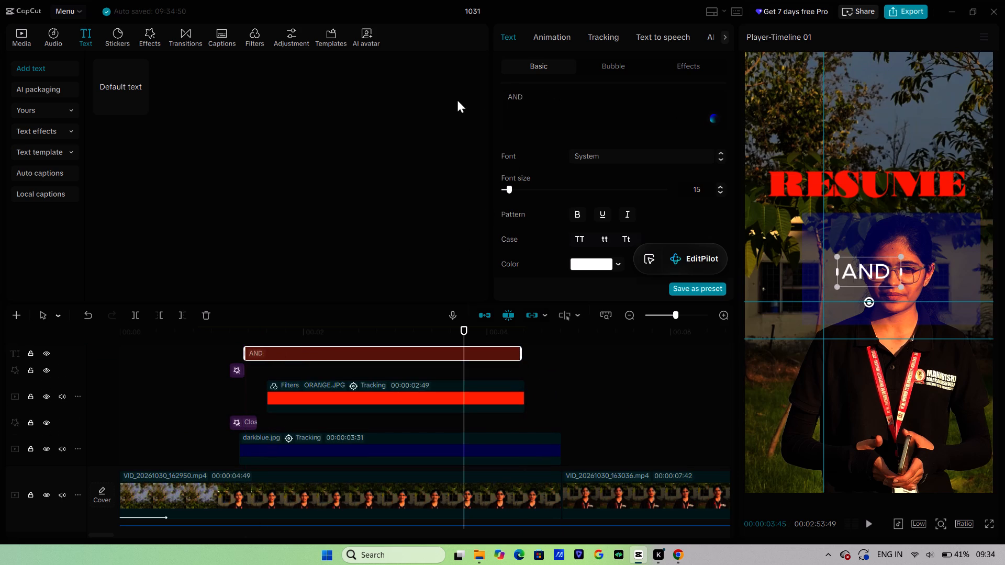
pyautogui.press('BackSpace')
pyautogui.press('BackSpace')
pyautogui.press('BackSpace')
pyautogui.press('BackSpace')
pyautogui.write('AND')
pyautogui.press('space')
pyautogui.write('WANT TO')
pyautogui.press('space')
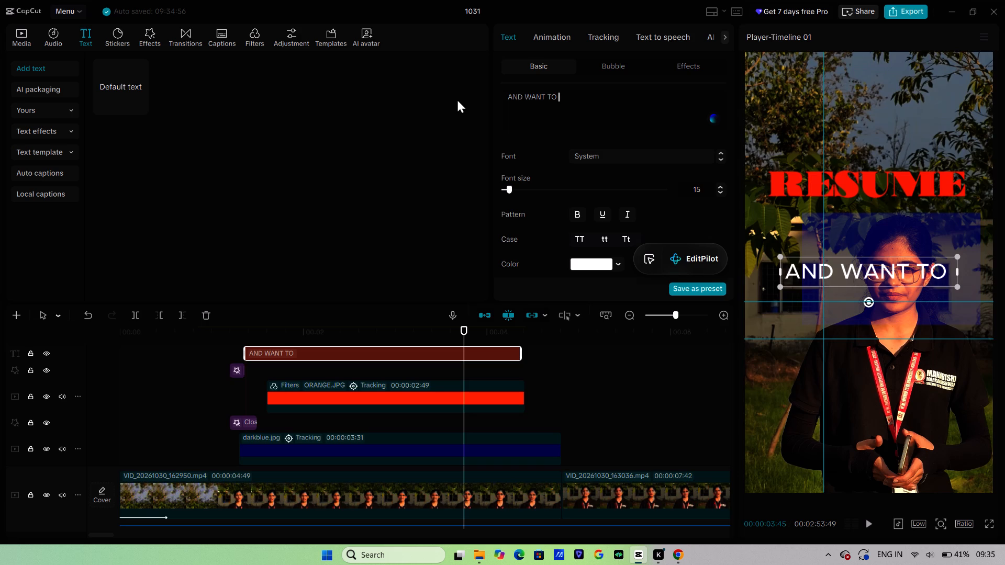
pyautogui.press('BackSpace')
pyautogui.press('BackSpace')
pyautogui.press('BackSpace')
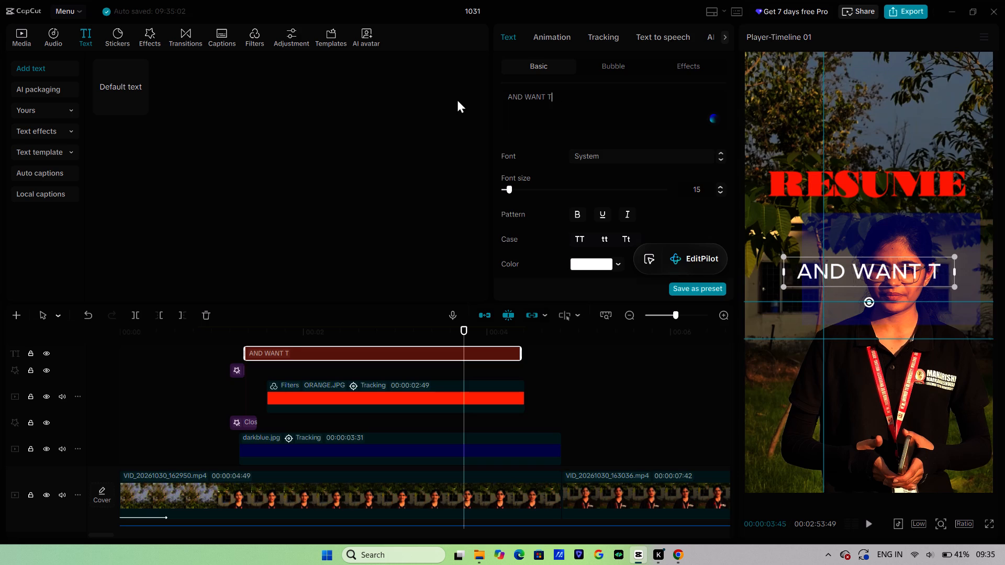
pyautogui.press('BackSpace')
pyautogui.press('e')
pyautogui.press('BackSpace')
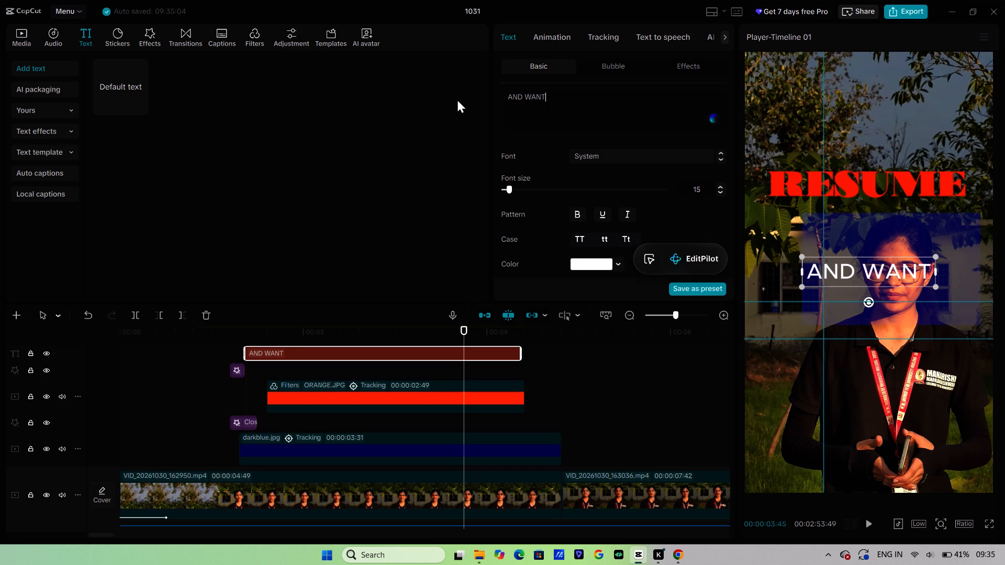
pyautogui.press('space')
pyautogui.write('TO')
pyautogui.press('space')
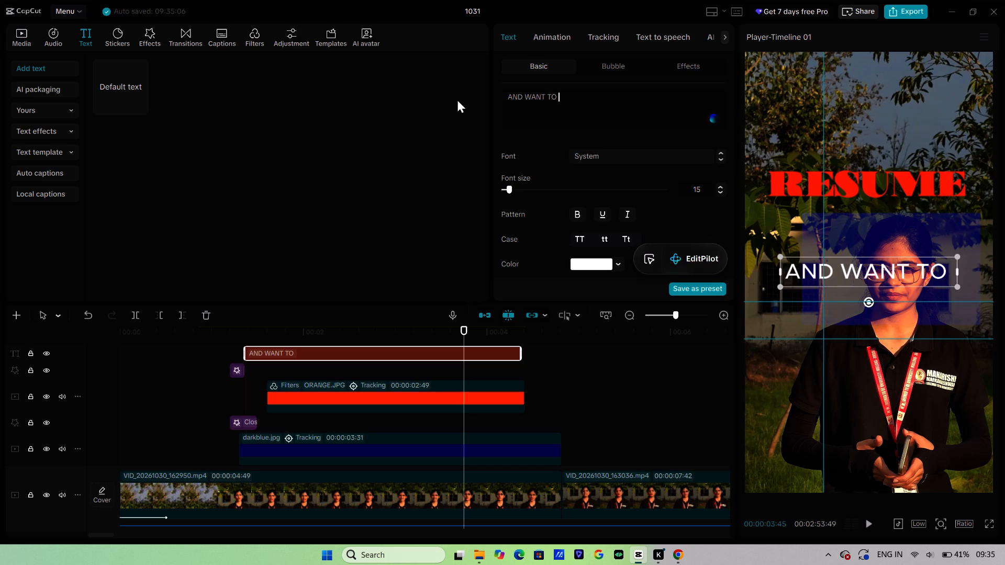
pyautogui.write('BUILD')
pyautogui.press('space')
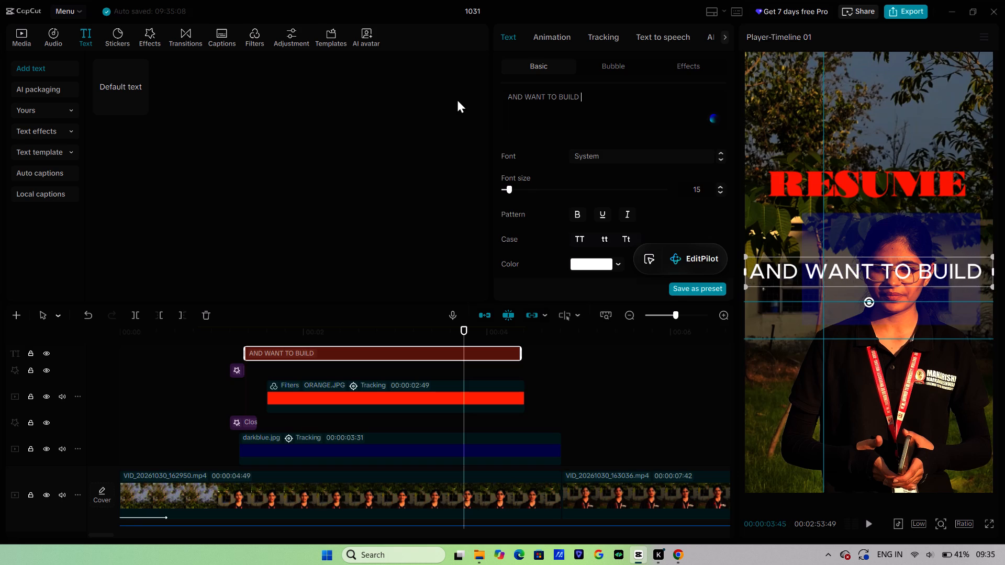
pyautogui.write('YOUR')
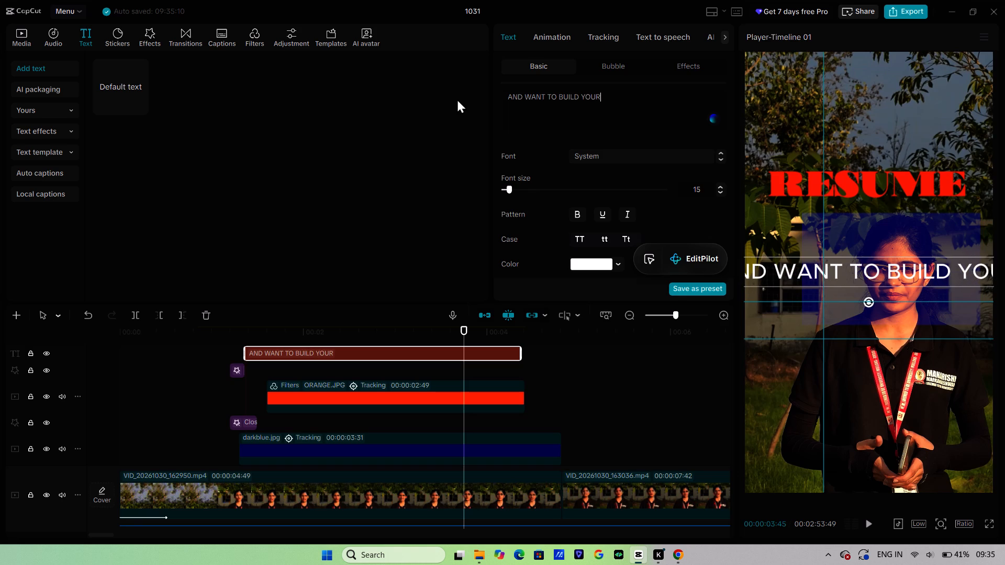
pyautogui.click(557, 97)
pyautogui.press('Return')
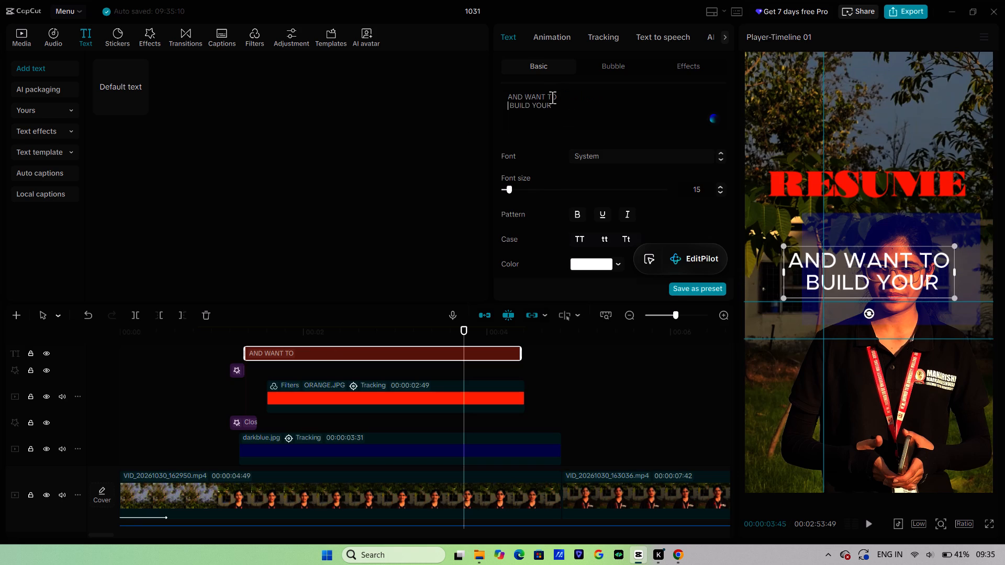
# Move the two-line white caption up so that it sits just above the "RESUME" title.
pyautogui.moveTo(859, 285); pyautogui.dragTo(848, 149)
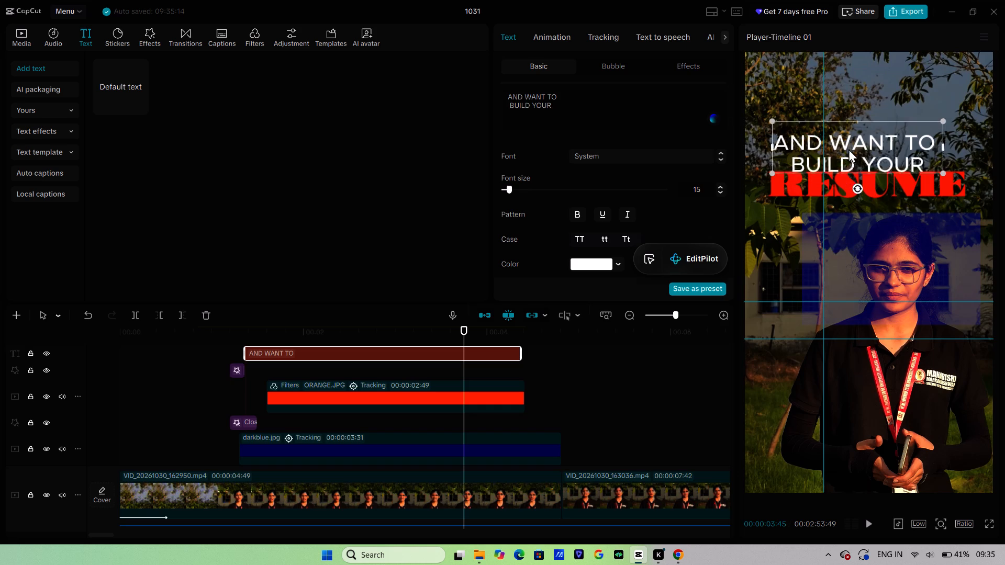
pyautogui.moveTo(848, 149); pyautogui.dragTo(847, 154)
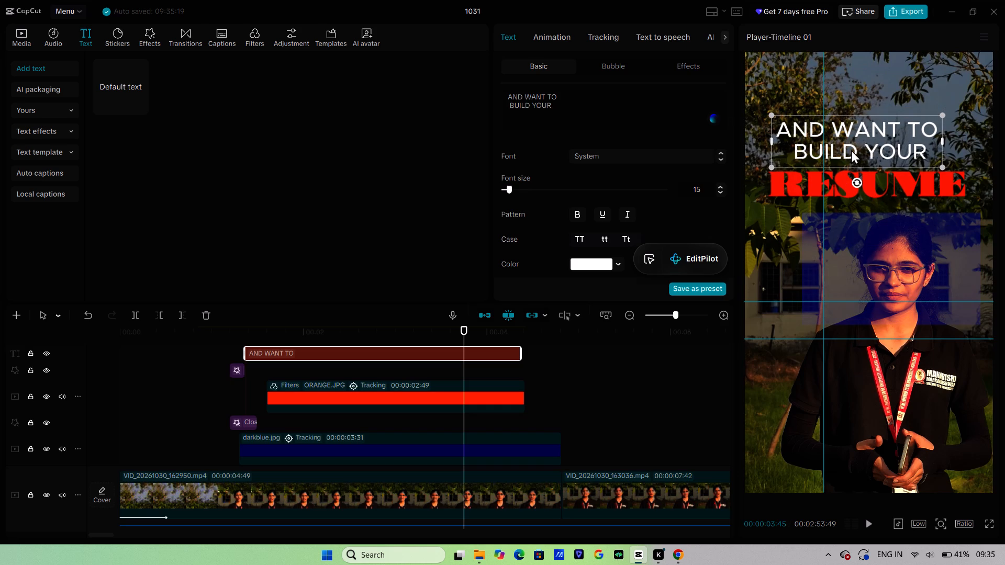
# Rebreak the caption so it reads "AND WANT" on the first line and "TO BUILD YOUR" on the second.
pyautogui.click(547, 95)
pyautogui.press('Return')
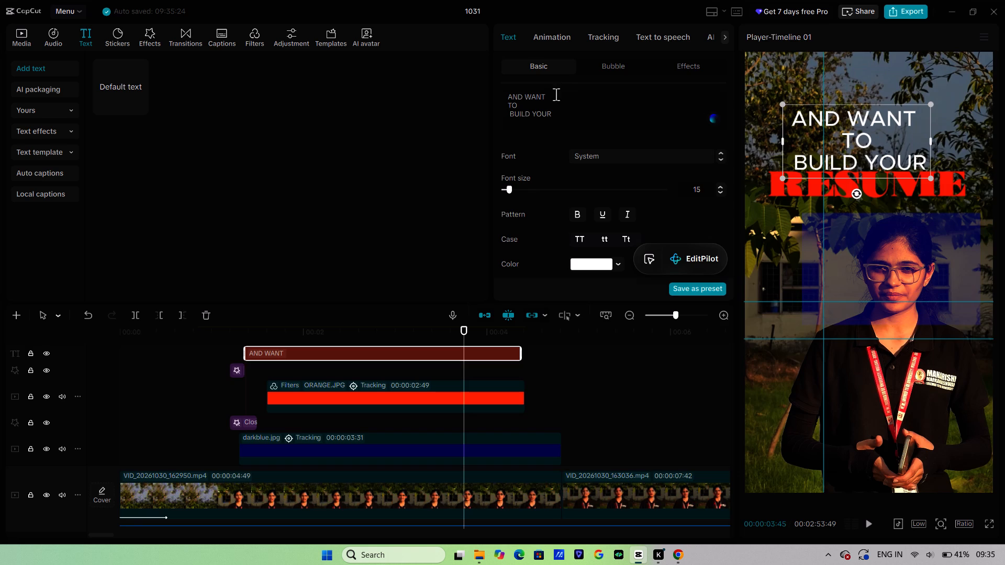
pyautogui.click(511, 114)
pyautogui.press('BackSpace')
pyautogui.press('BackSpace')
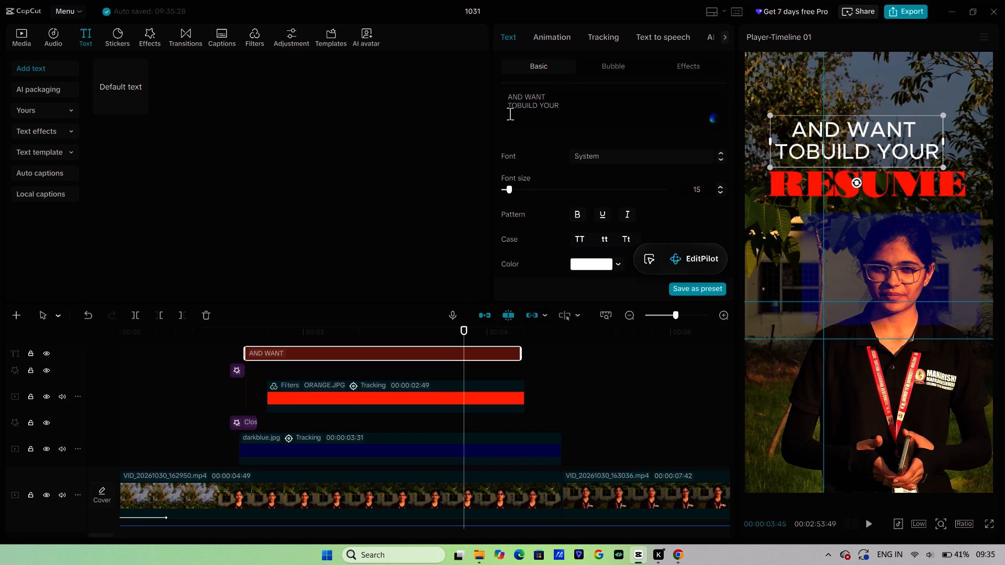
pyautogui.press('space')
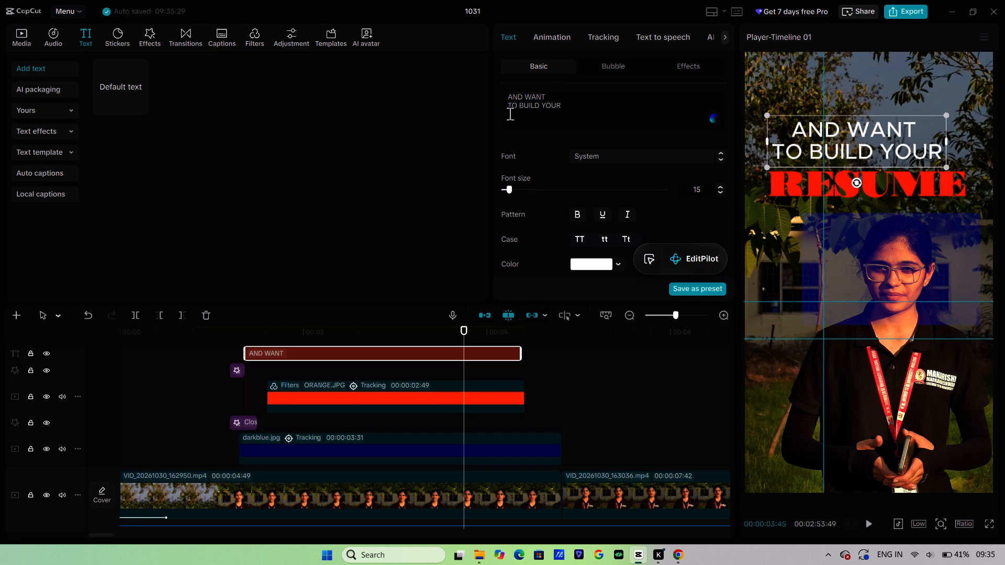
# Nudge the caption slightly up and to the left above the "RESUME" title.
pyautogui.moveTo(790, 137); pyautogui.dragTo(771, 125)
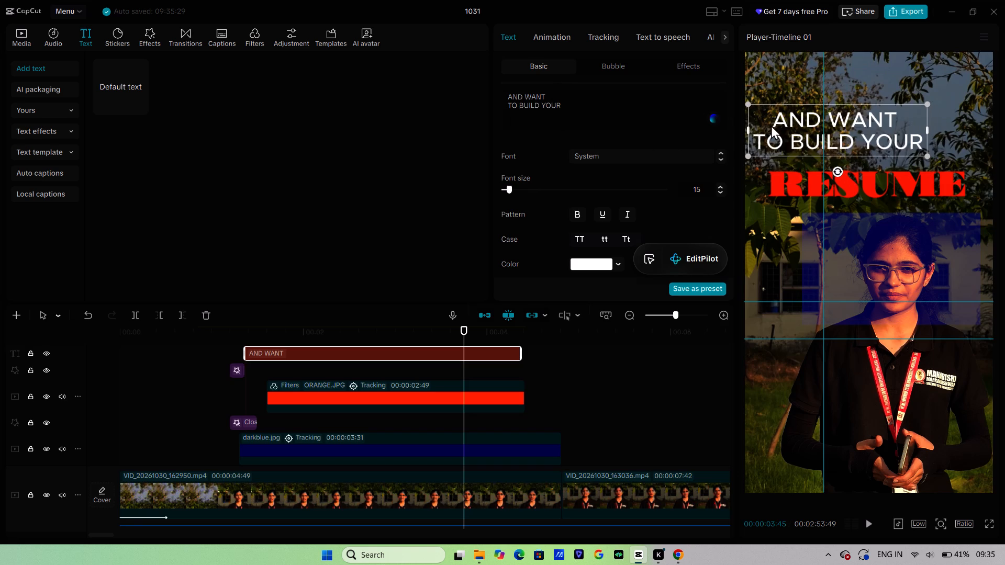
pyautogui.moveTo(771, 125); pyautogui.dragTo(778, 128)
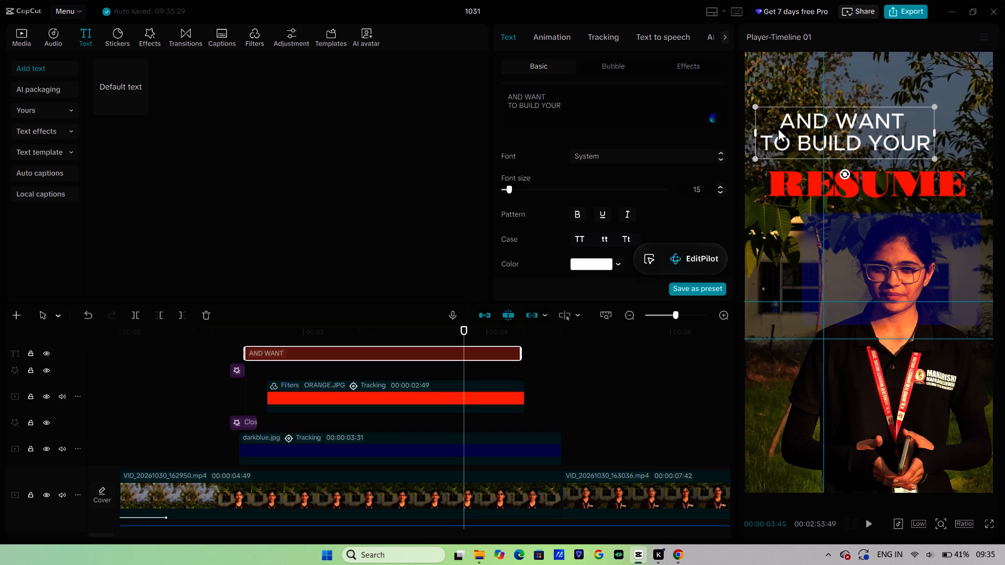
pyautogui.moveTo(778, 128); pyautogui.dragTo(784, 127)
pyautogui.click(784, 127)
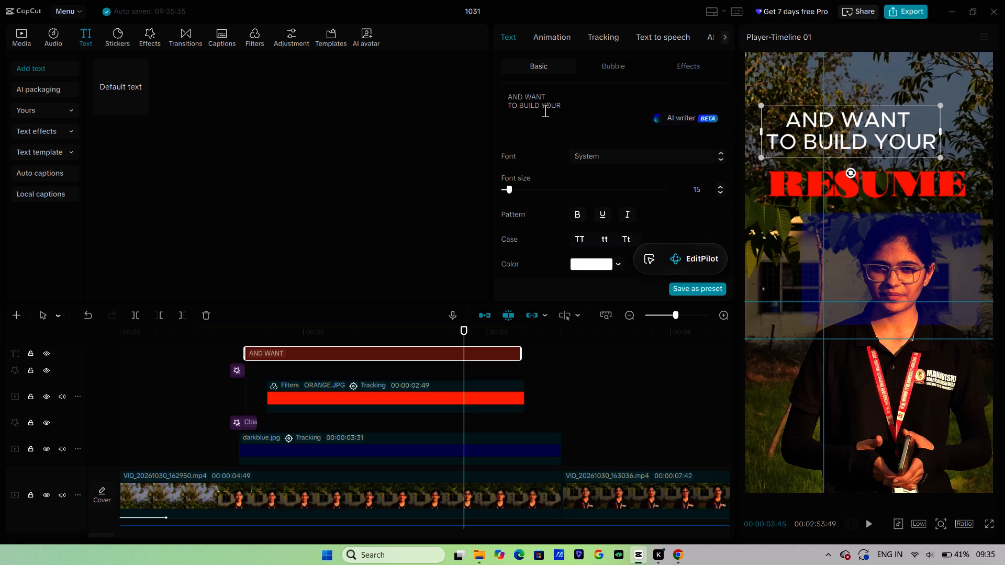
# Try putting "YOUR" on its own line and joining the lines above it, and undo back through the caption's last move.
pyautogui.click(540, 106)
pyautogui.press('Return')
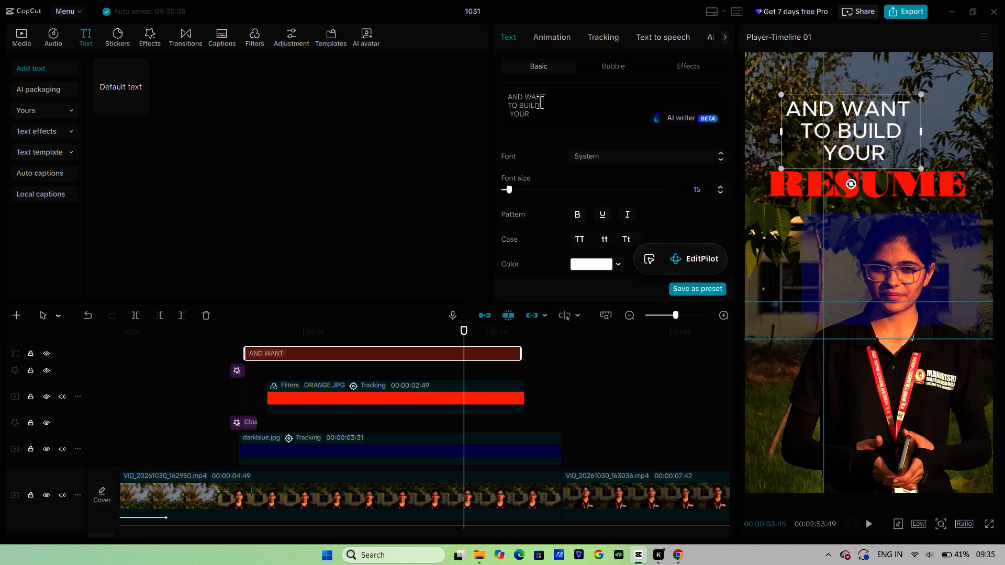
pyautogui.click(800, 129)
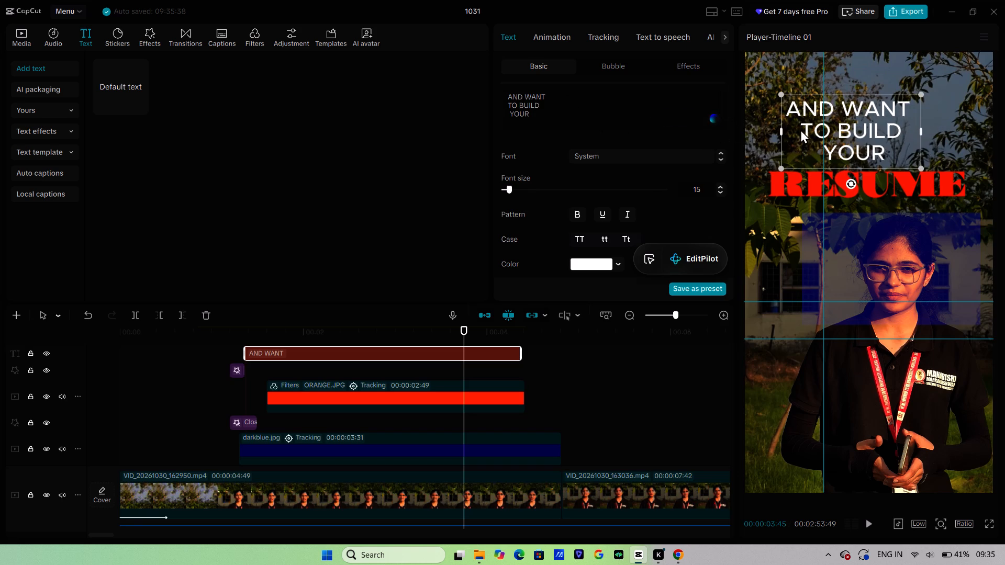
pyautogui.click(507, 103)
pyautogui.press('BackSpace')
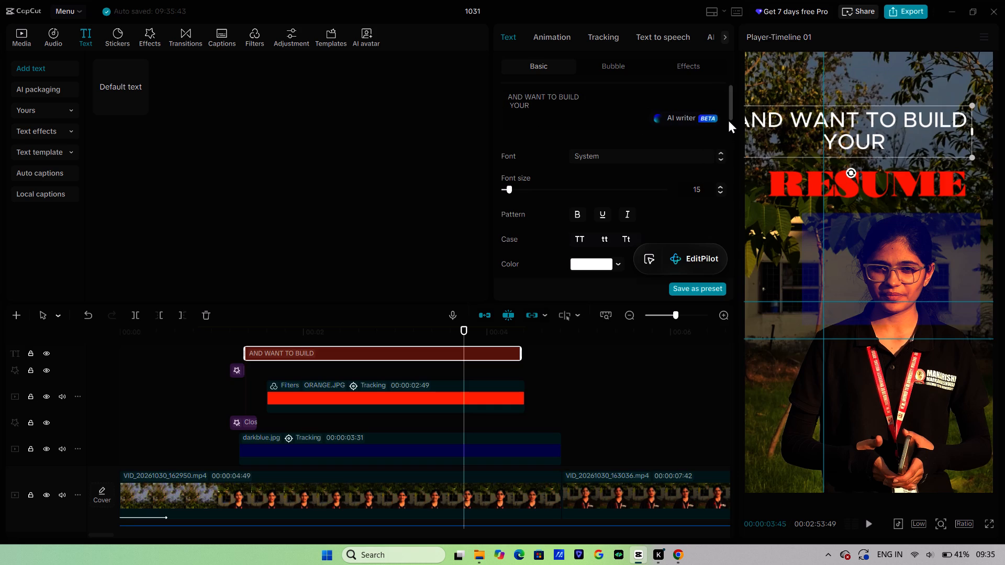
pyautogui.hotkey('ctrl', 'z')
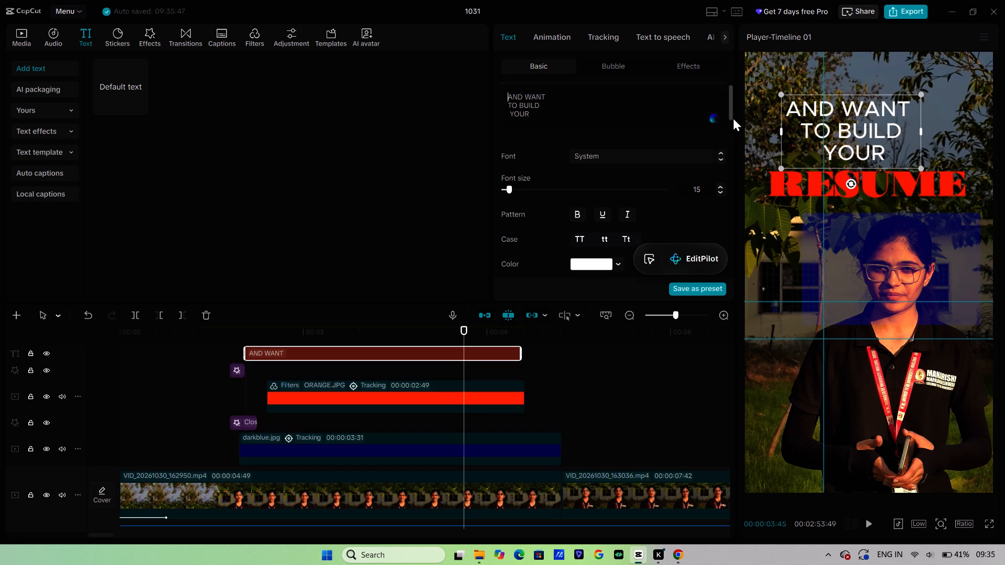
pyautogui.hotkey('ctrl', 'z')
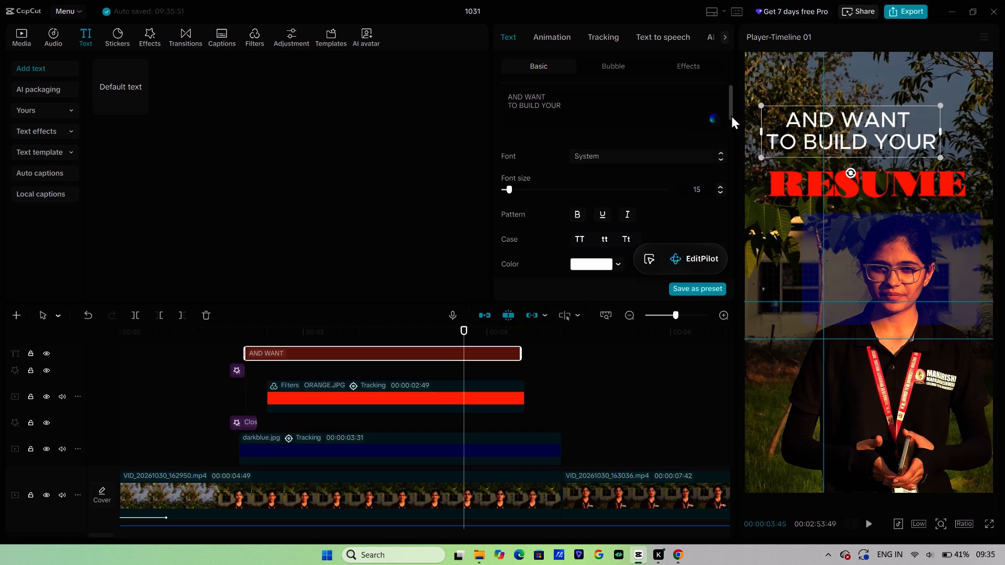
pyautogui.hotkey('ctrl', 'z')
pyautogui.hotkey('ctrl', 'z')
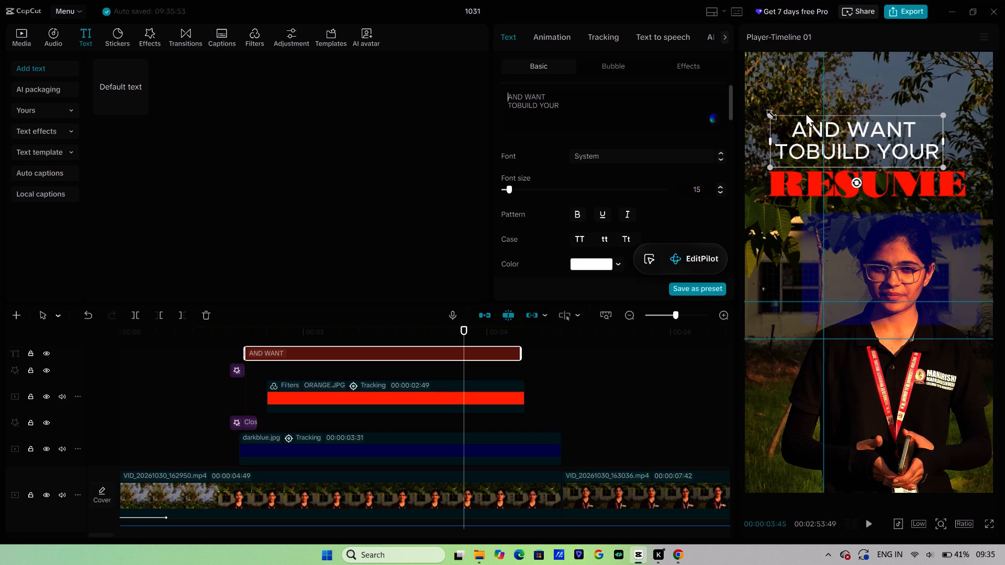
# Separate "TO" and "BUILD" on the caption's second line with three spaces.
pyautogui.click(513, 101)
pyautogui.click(515, 101)
pyautogui.click(516, 101)
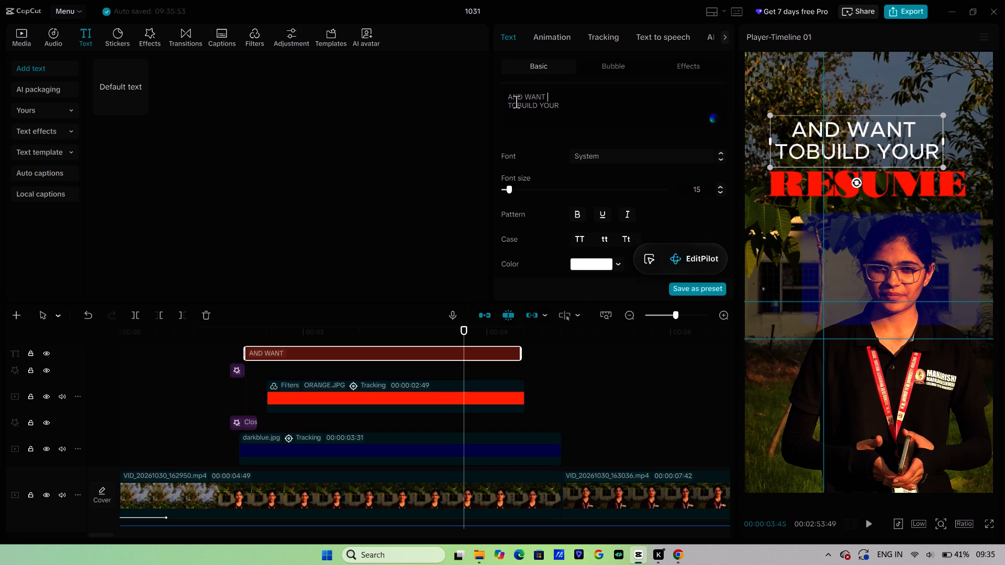
pyautogui.press('space')
pyautogui.click(517, 103)
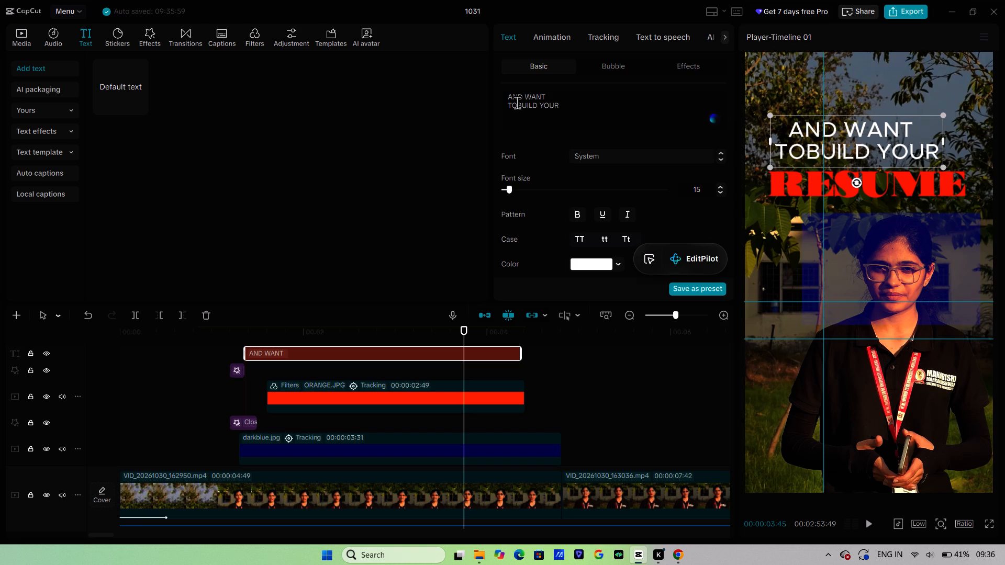
pyautogui.click(521, 109)
pyautogui.press('space')
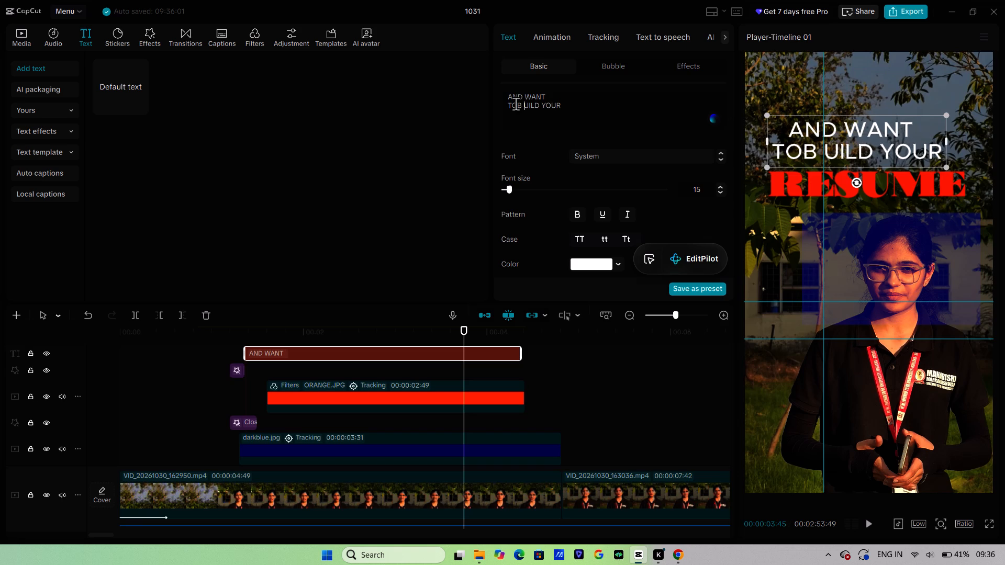
pyautogui.press('BackSpace')
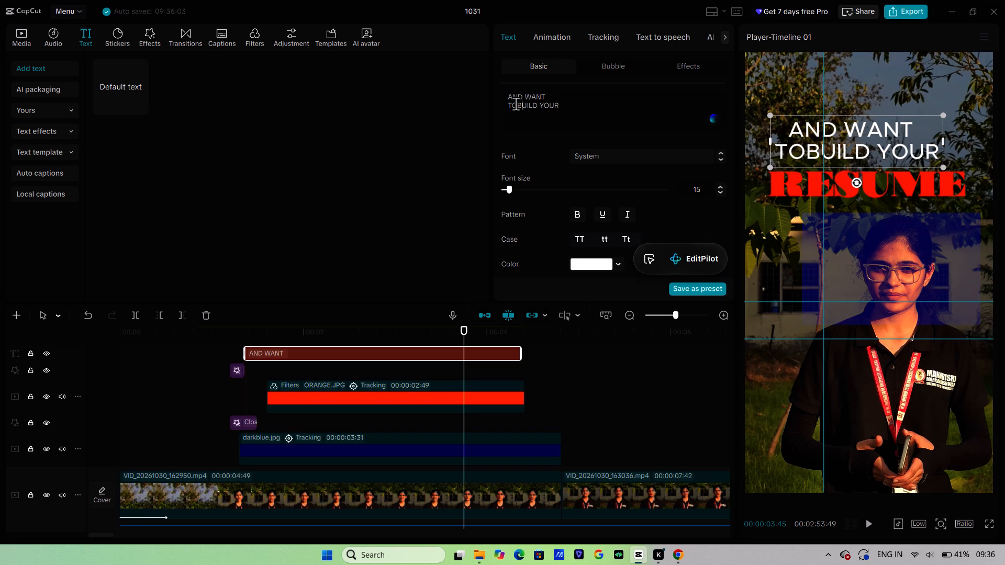
pyautogui.click(516, 104)
pyautogui.press('space')
pyautogui.press('space')
pyautogui.press('space')
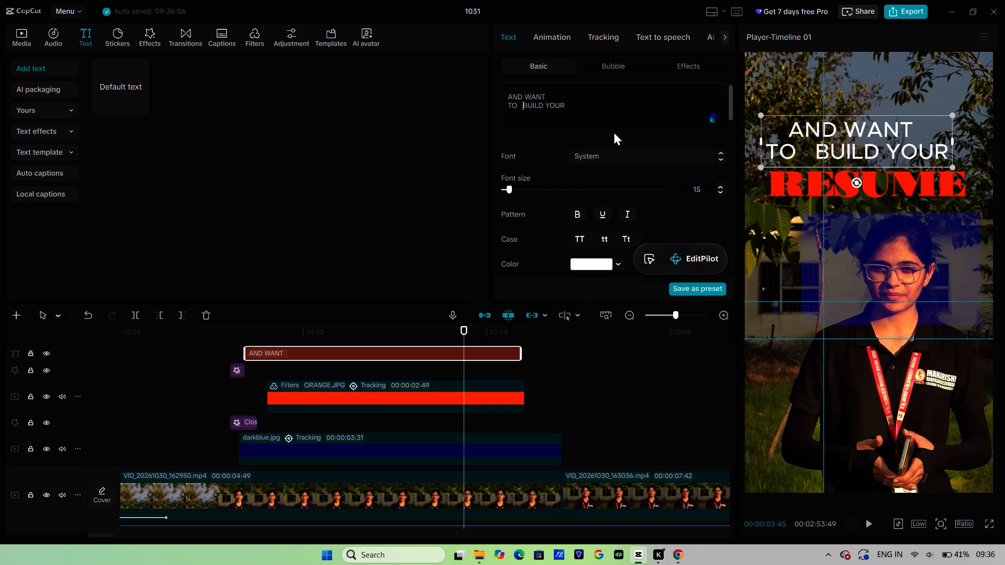
# Widen the caption's word gaps with one extra space before "WANT" and two extra spaces before "YOUR".
pyautogui.click(527, 93)
pyautogui.press('space')
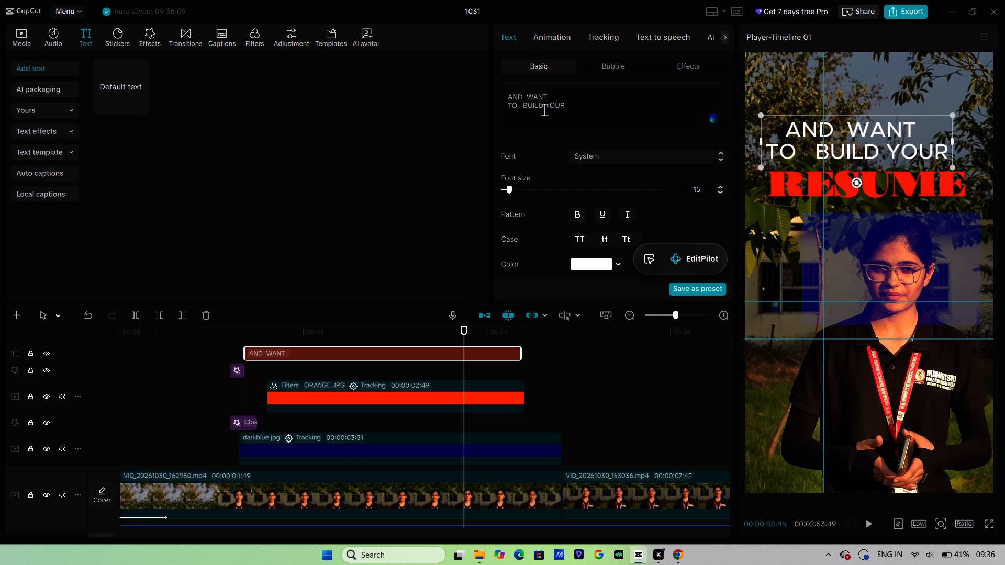
pyautogui.click(543, 107)
pyautogui.press('space')
pyautogui.press('space')
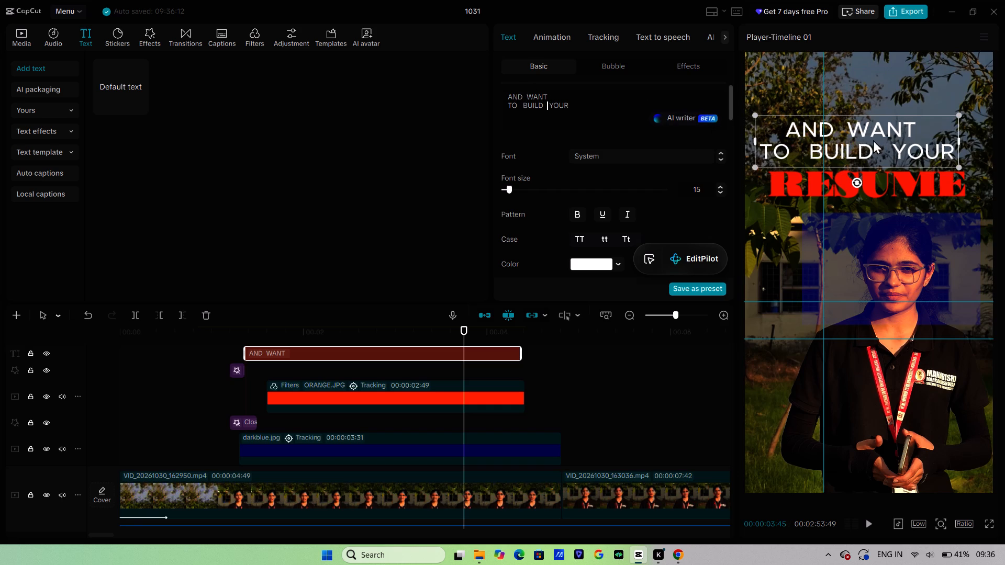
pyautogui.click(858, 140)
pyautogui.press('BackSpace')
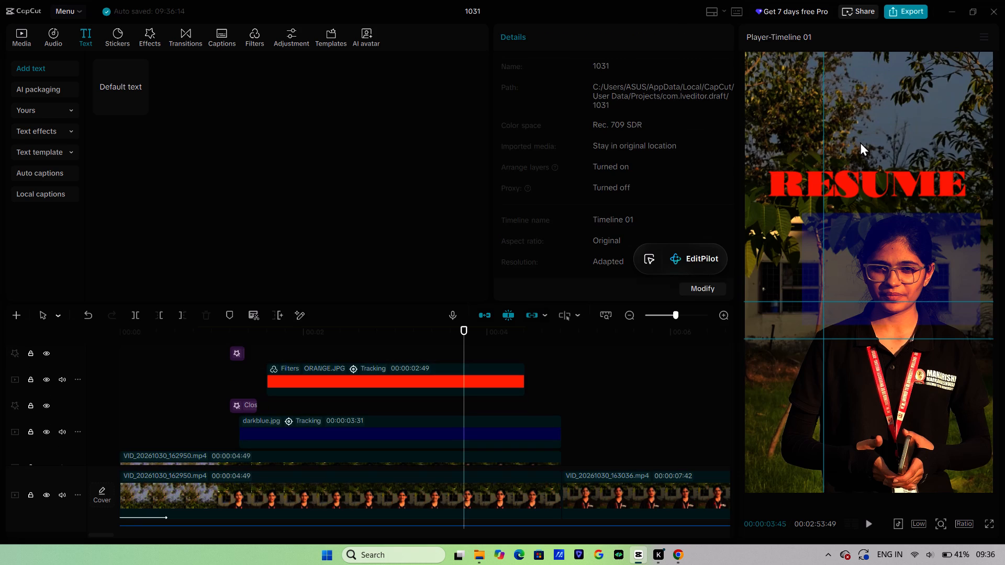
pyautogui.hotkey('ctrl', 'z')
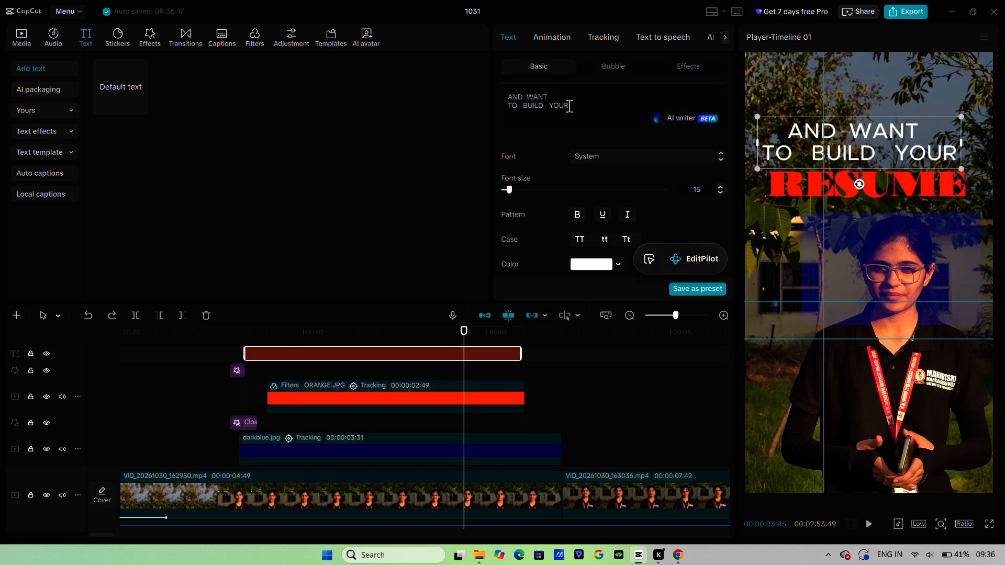
# Remove one of the extra spaces between "BUILD" and "YOUR" in the caption.
pyautogui.click(552, 107)
pyautogui.click(549, 107)
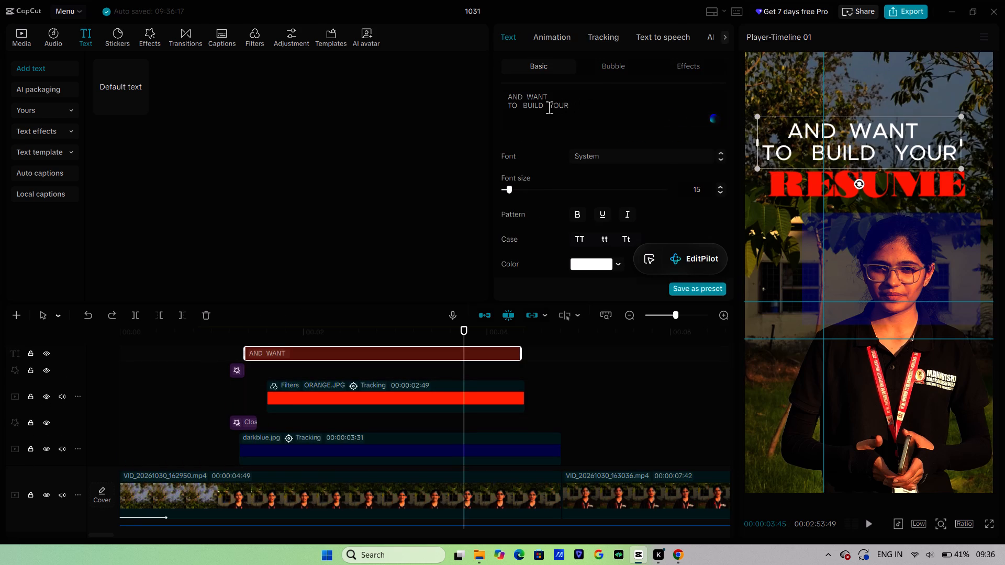
pyautogui.press('BackSpace')
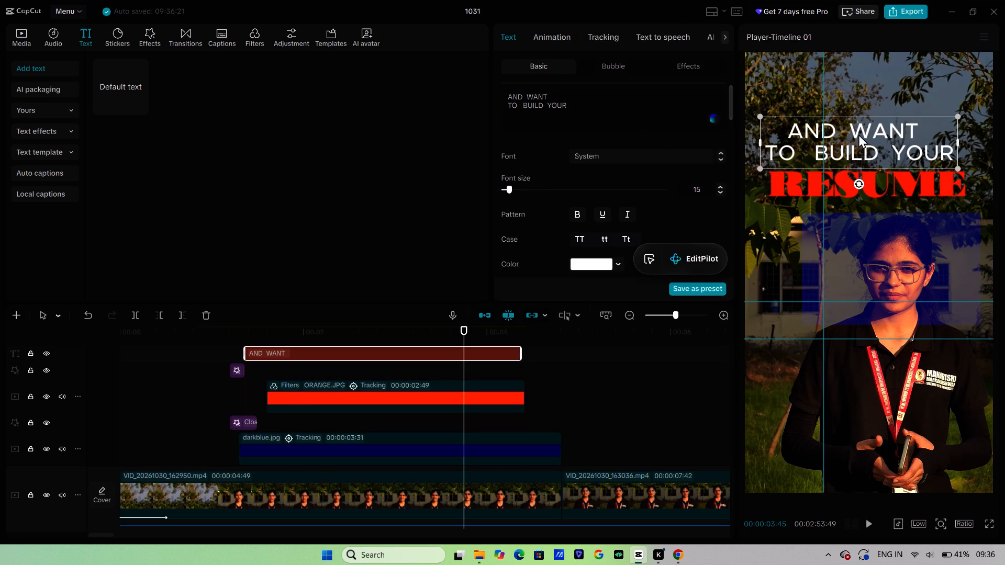
# Shift the caption slightly to the right to align it over the "RESUME" title.
pyautogui.click(857, 139)
pyautogui.moveTo(857, 139); pyautogui.dragTo(864, 140)
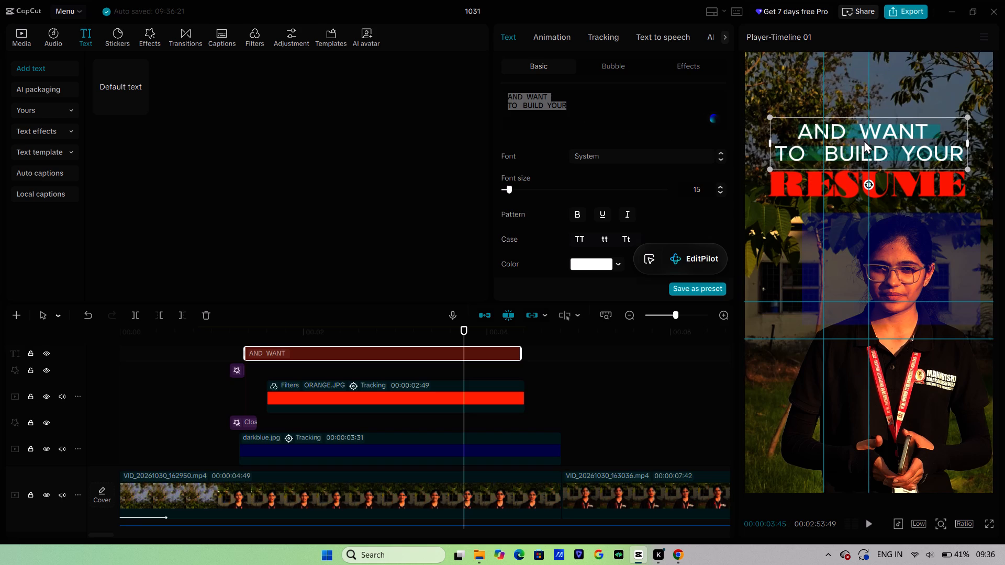
pyautogui.moveTo(864, 140); pyautogui.dragTo(862, 141)
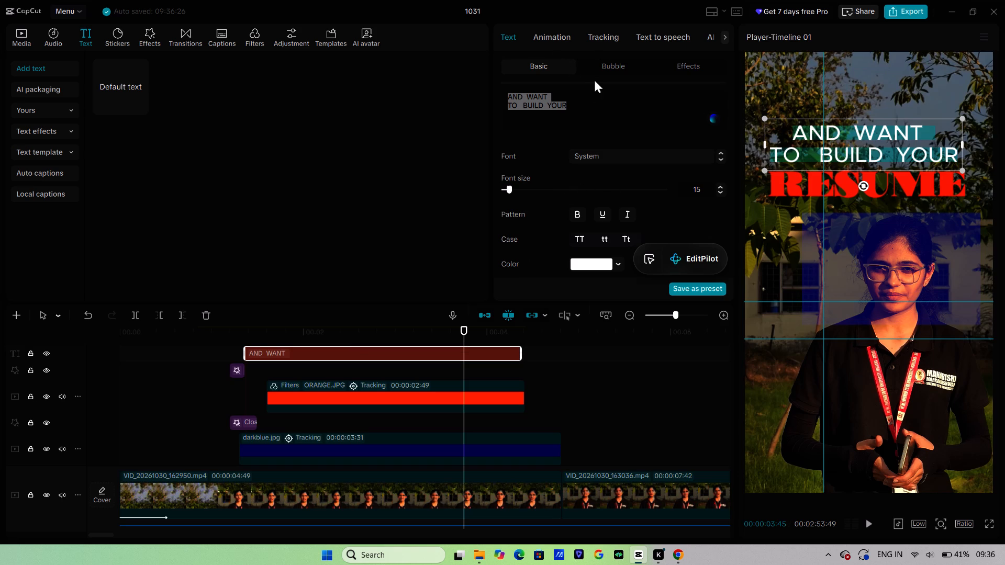
# Set the "AND WANT TO BUILD YOUR" caption's font to PublicSans and toggle its bold style.
pyautogui.scroll(-2, 594, 114)
pyautogui.click(613, 160)
pyautogui.click(627, 163)
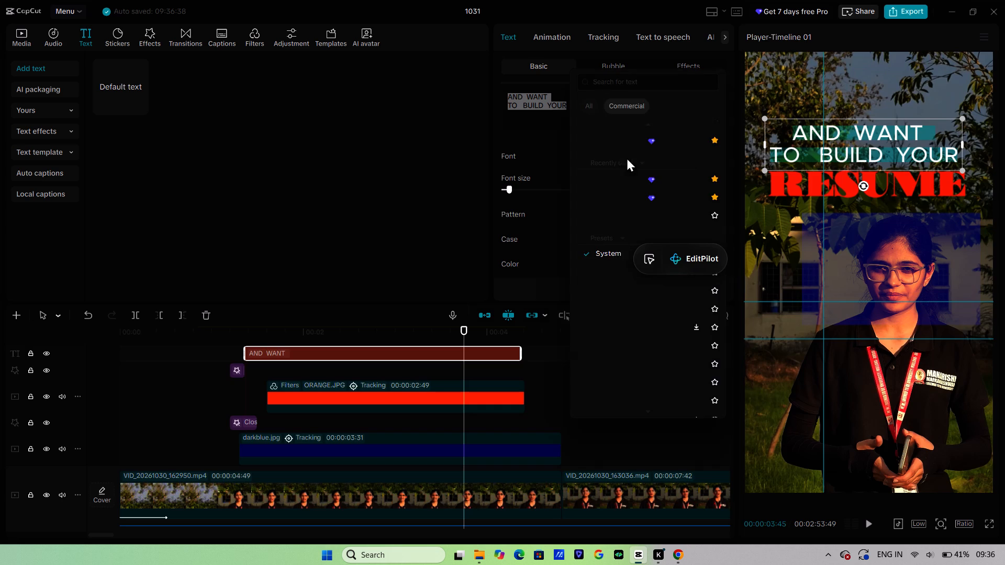
pyautogui.click(636, 153)
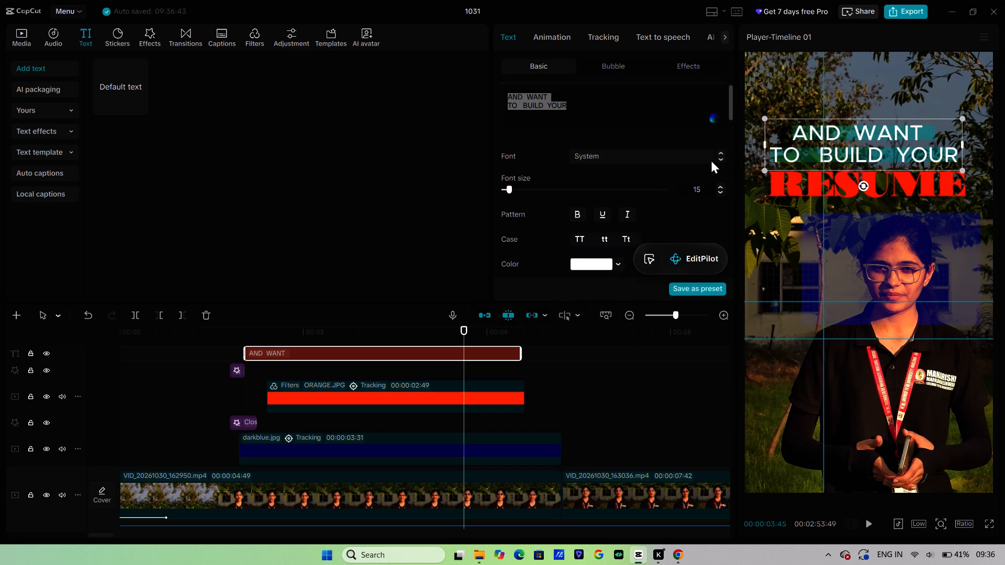
pyautogui.click(704, 157)
pyautogui.scroll(-1, 687, 155)
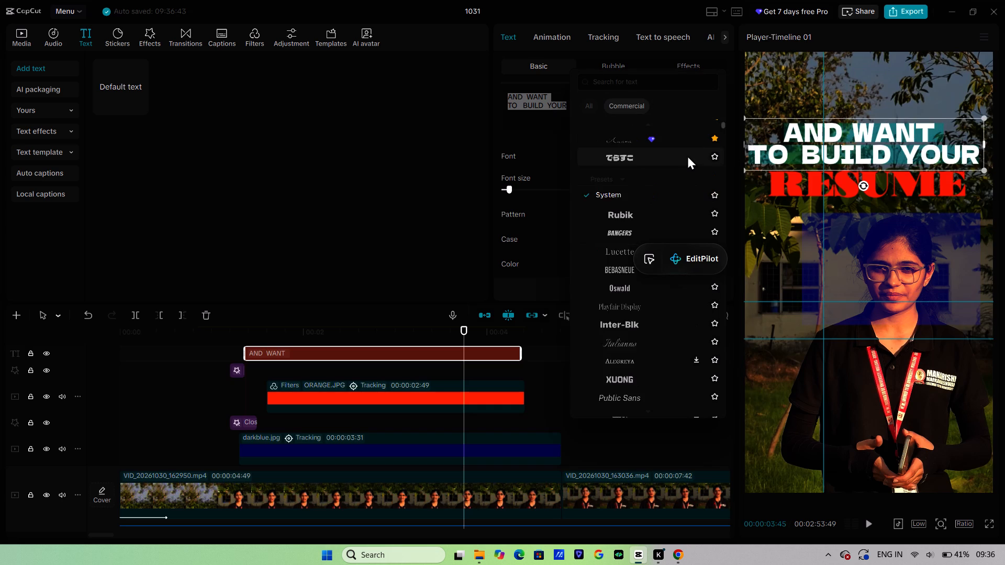
pyautogui.scroll(-2, 688, 157)
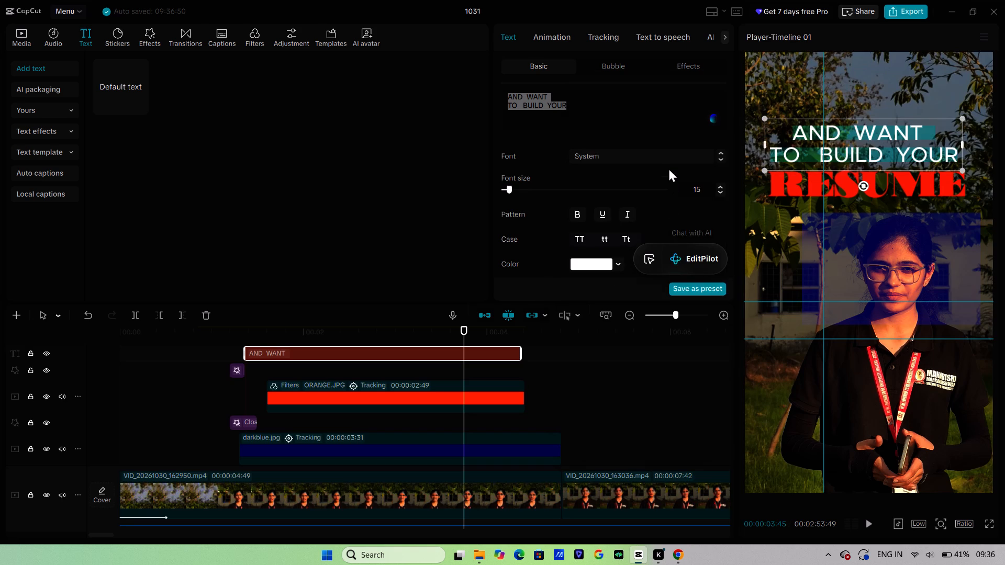
pyautogui.click(668, 164)
pyautogui.click(669, 157)
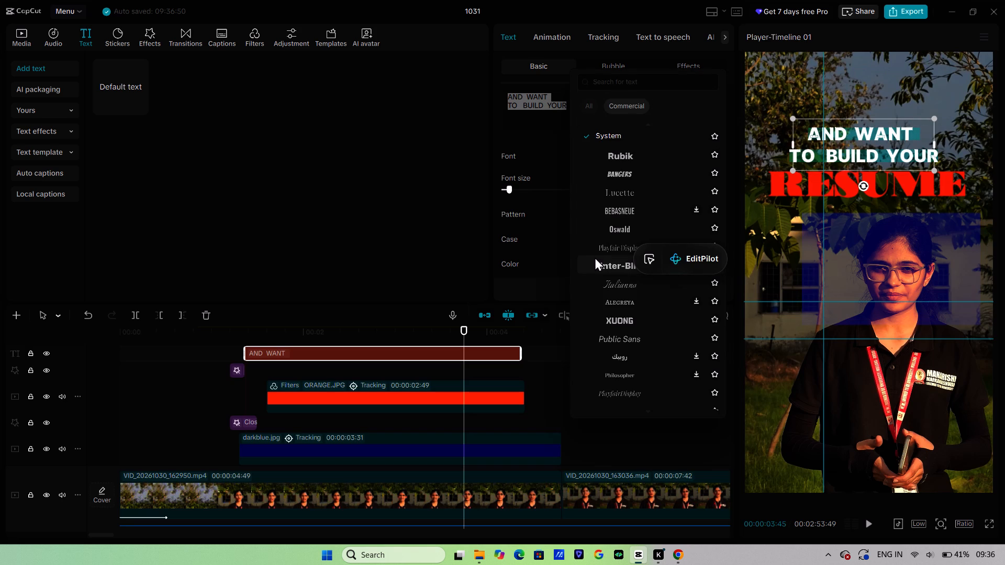
pyautogui.scroll(-2, 595, 258)
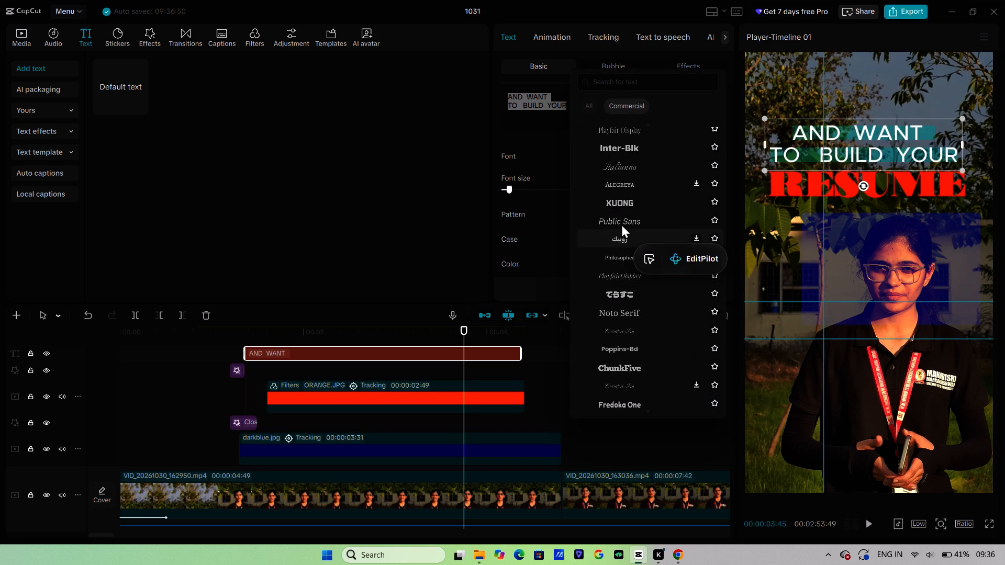
pyautogui.click(621, 219)
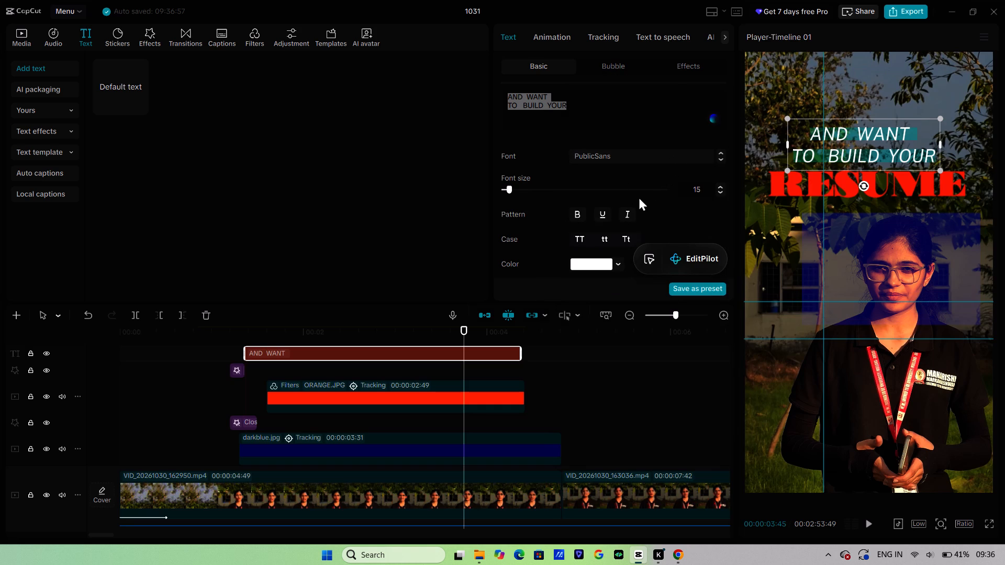
pyautogui.click(583, 211)
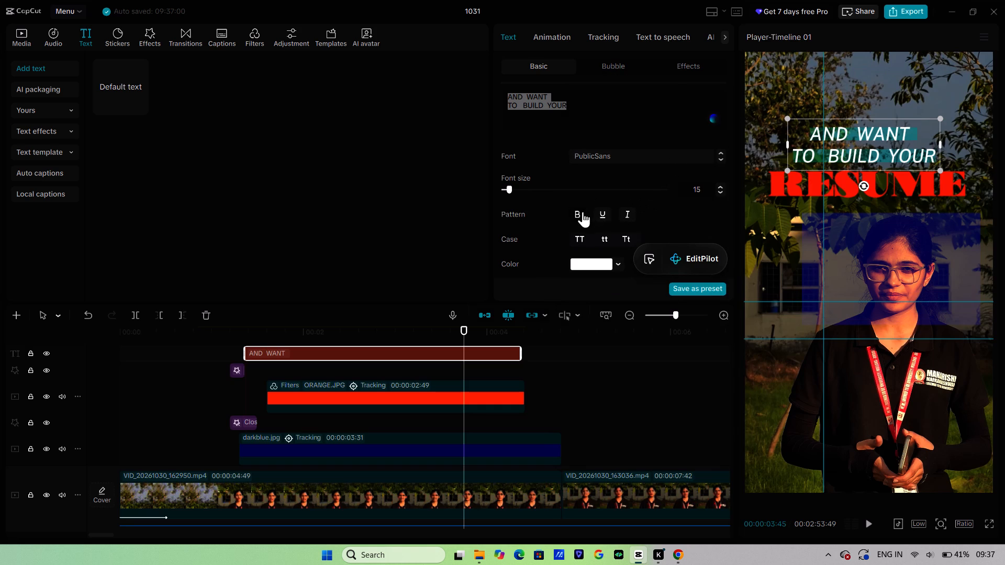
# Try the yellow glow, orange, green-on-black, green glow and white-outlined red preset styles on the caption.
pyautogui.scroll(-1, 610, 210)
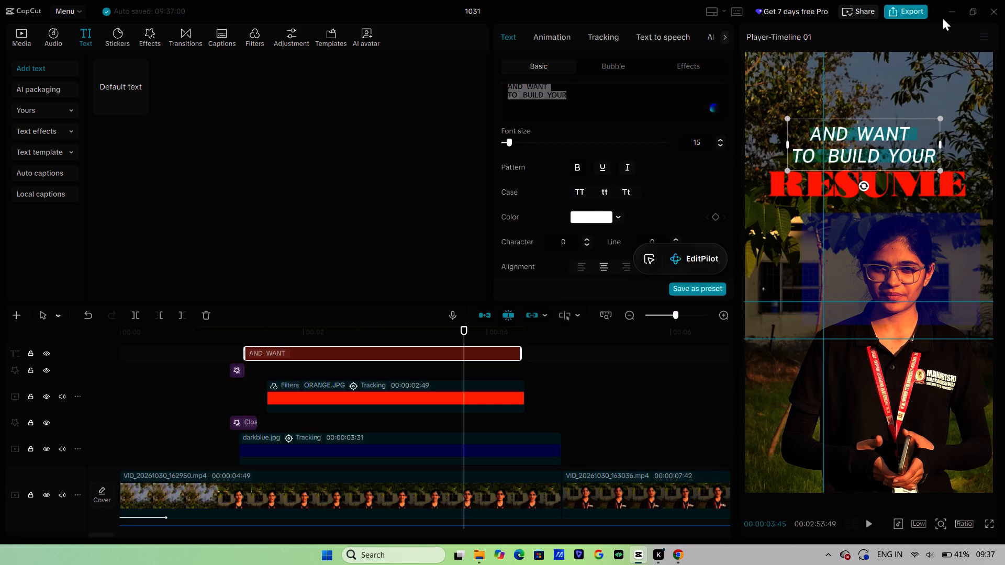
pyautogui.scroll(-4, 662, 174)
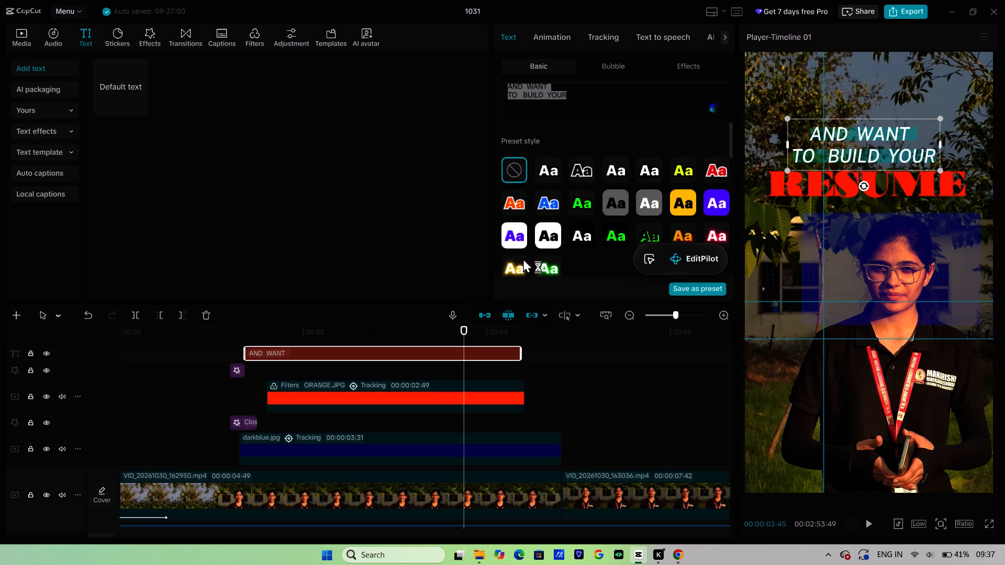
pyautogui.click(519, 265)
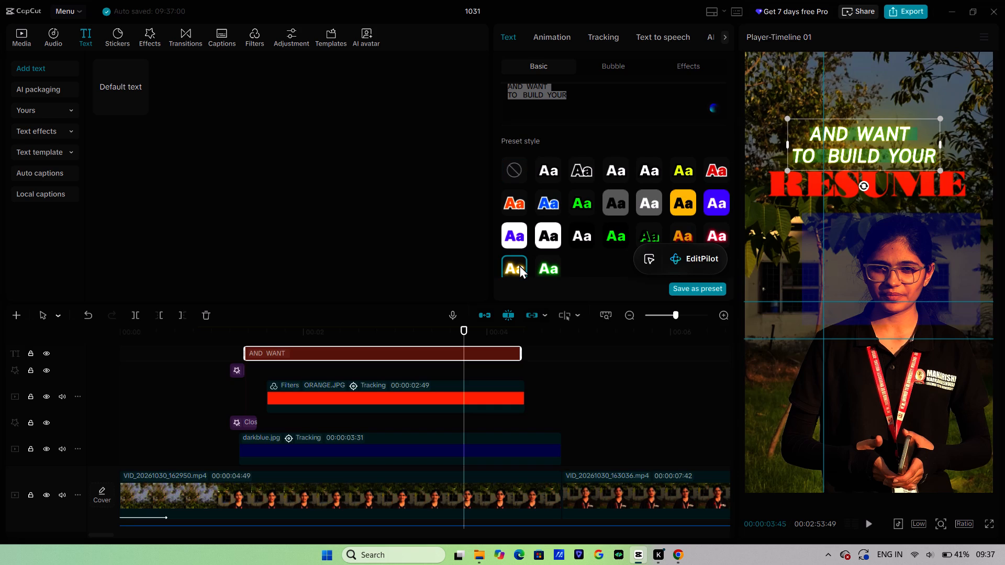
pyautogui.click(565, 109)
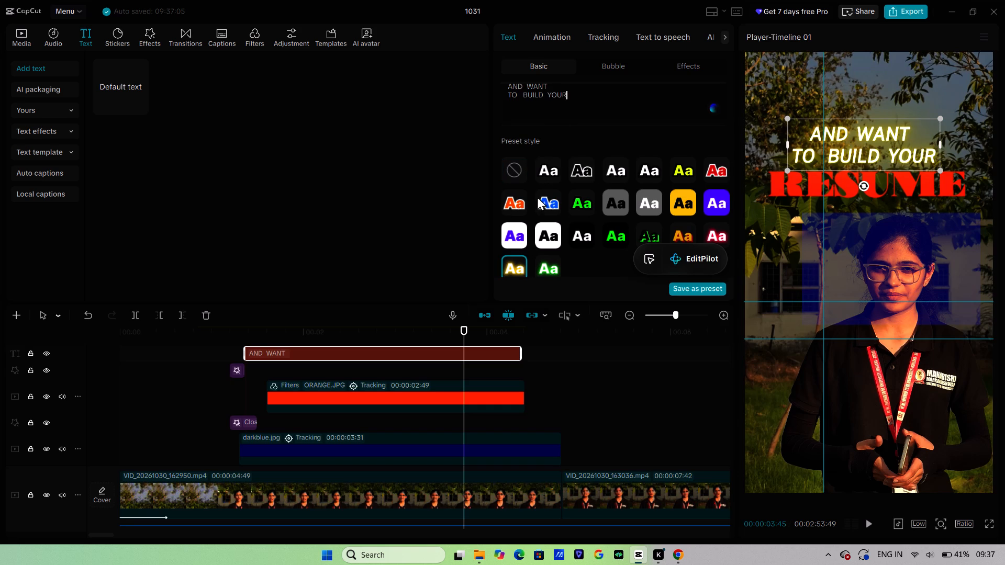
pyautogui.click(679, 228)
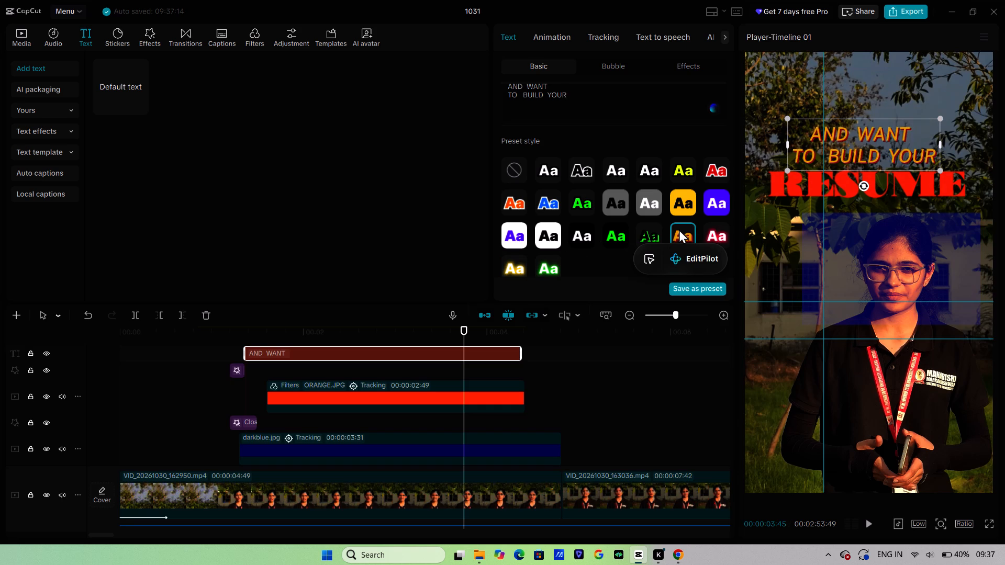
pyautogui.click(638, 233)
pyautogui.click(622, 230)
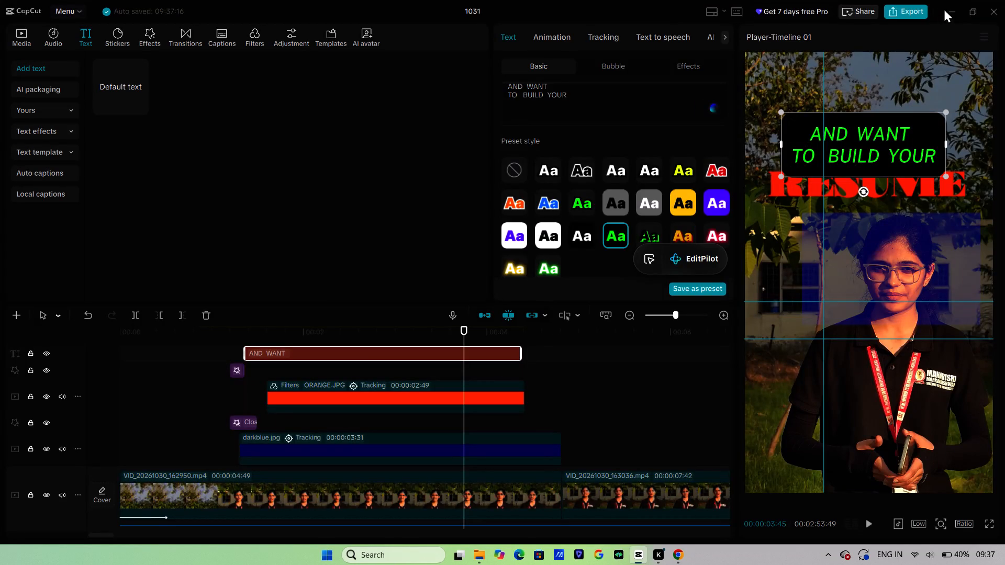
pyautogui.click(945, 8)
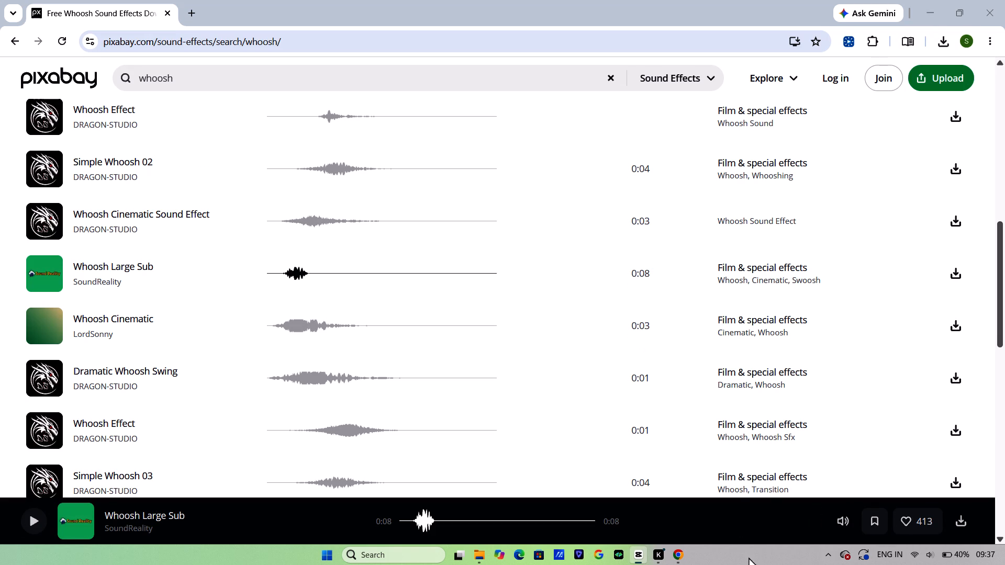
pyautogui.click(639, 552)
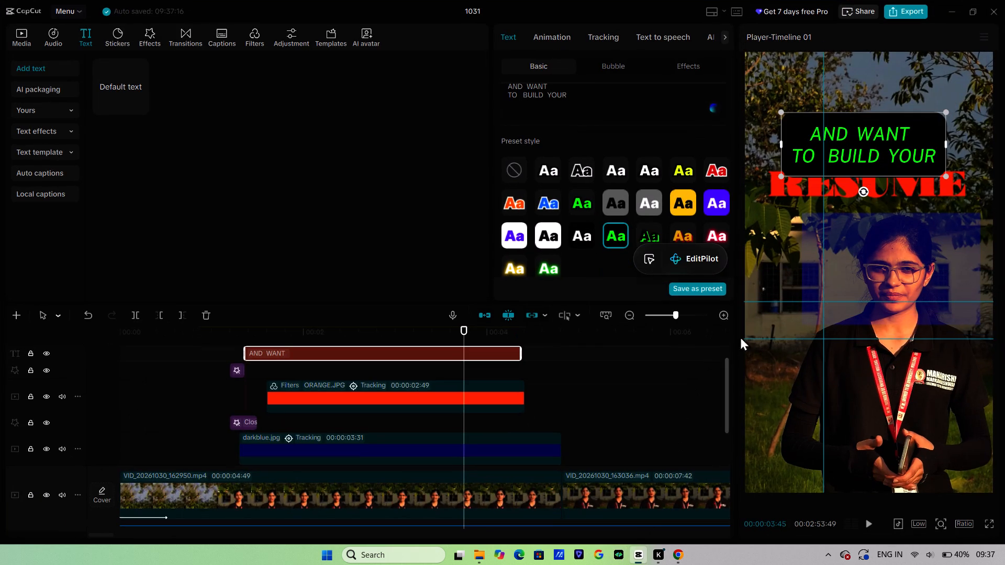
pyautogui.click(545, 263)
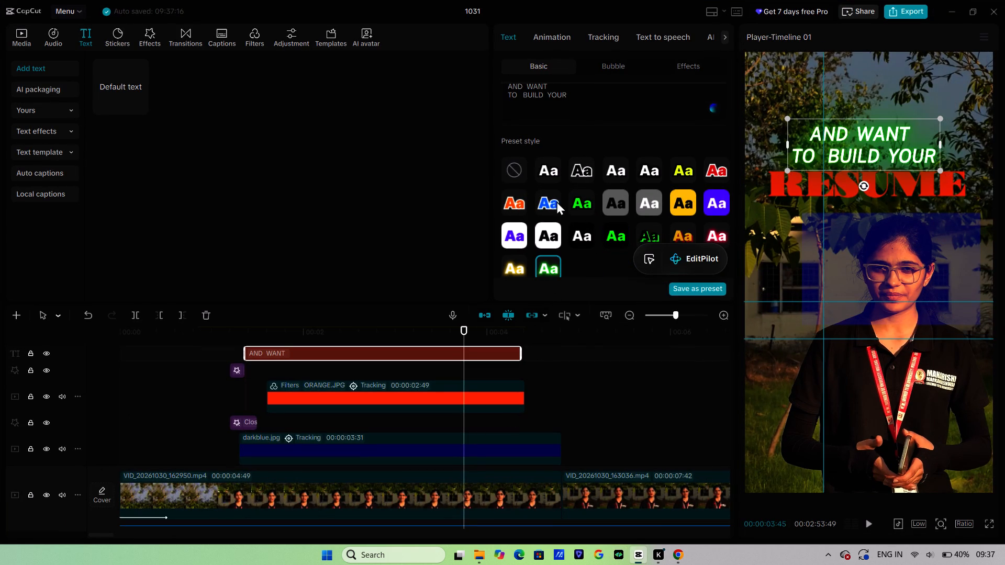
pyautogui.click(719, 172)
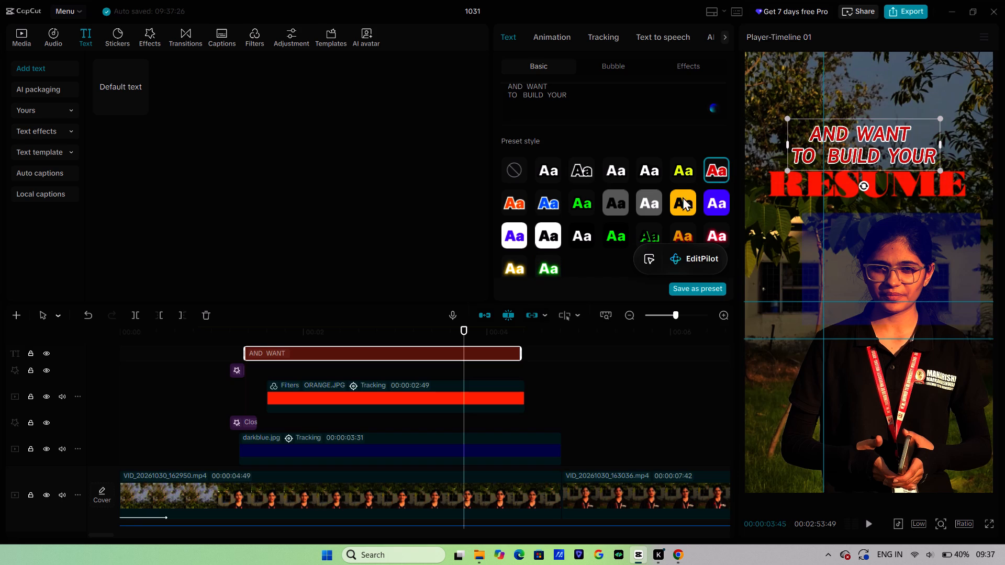
# Apply the preset style with white letters and a yellow glow to the caption.
pyautogui.scroll(-2, 673, 201)
pyautogui.click(519, 190)
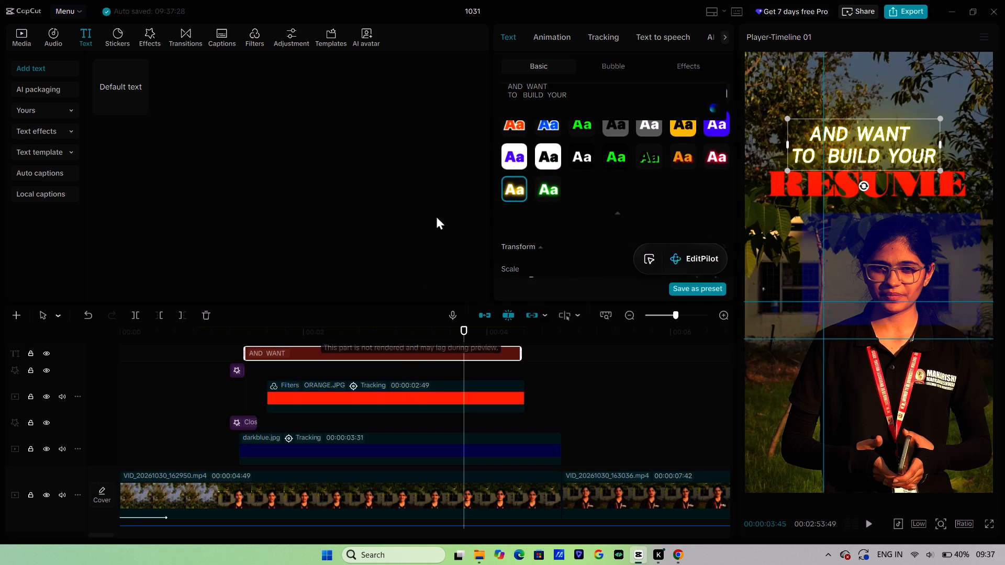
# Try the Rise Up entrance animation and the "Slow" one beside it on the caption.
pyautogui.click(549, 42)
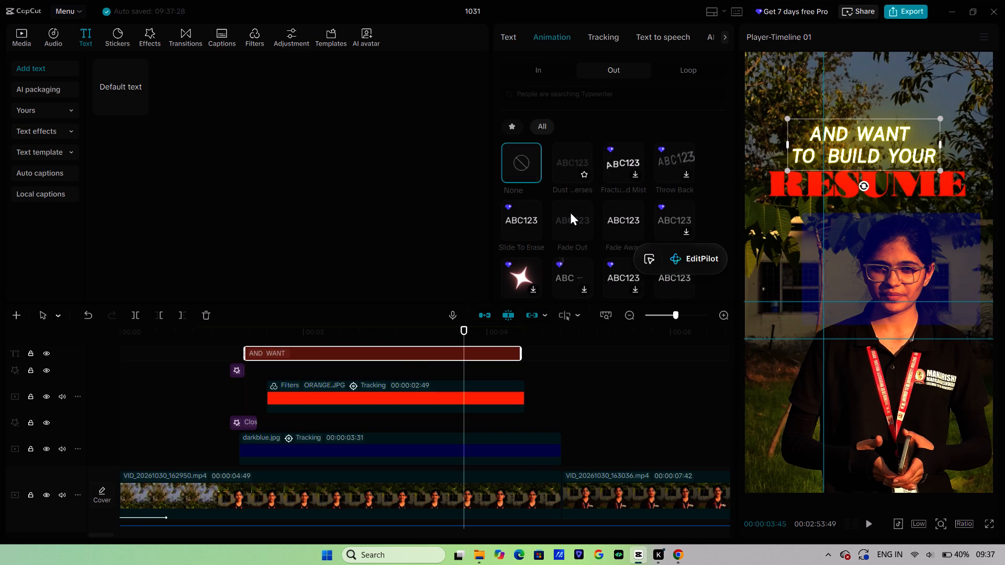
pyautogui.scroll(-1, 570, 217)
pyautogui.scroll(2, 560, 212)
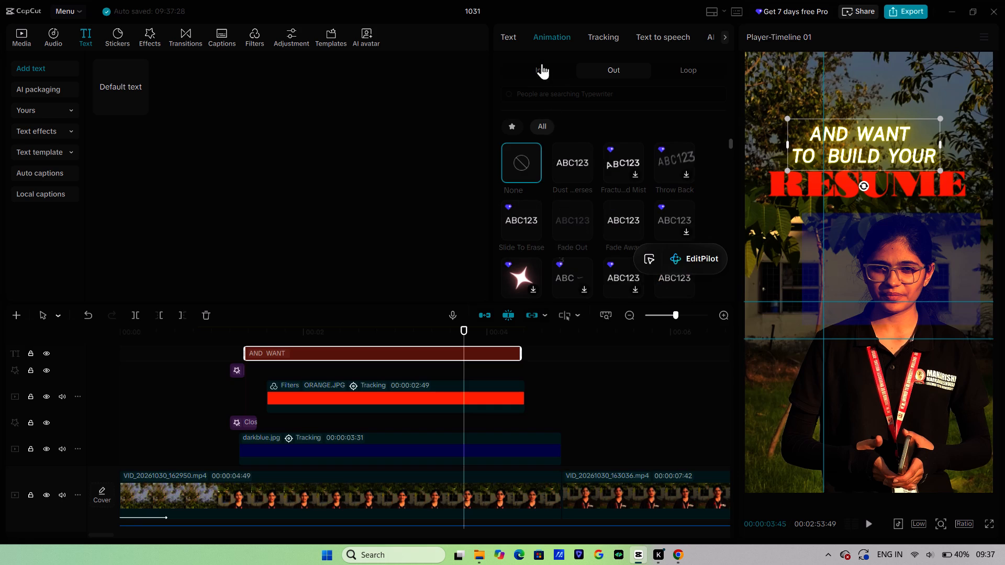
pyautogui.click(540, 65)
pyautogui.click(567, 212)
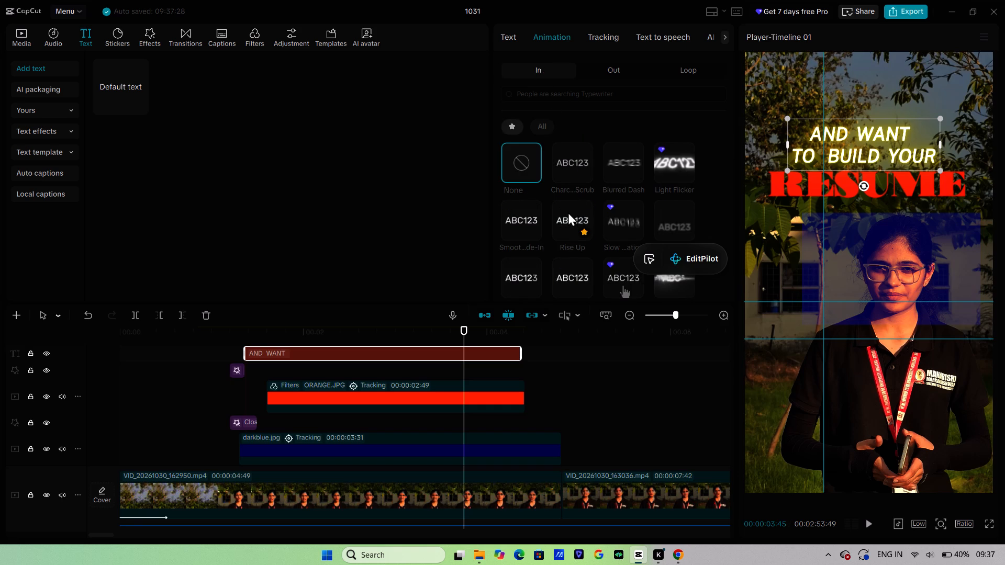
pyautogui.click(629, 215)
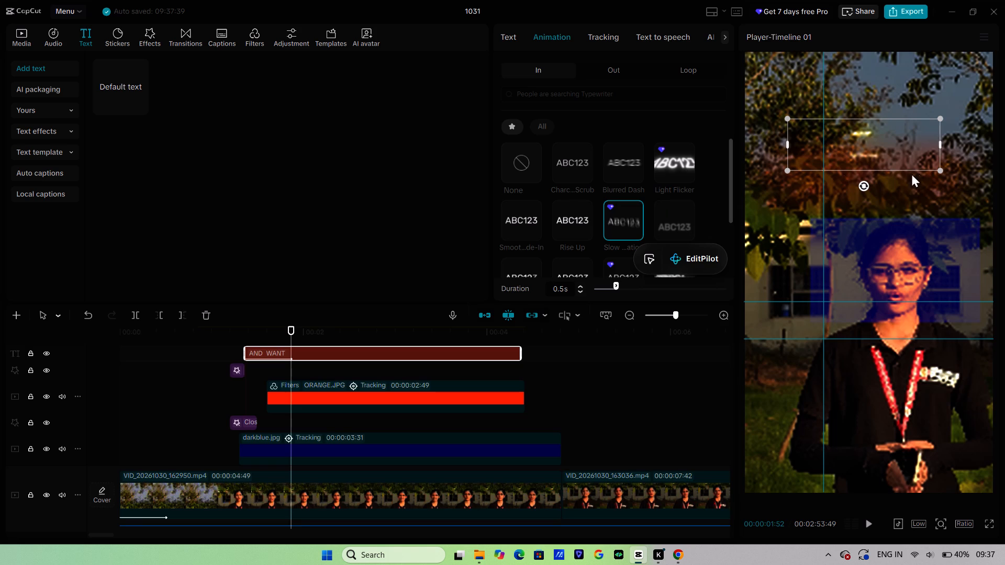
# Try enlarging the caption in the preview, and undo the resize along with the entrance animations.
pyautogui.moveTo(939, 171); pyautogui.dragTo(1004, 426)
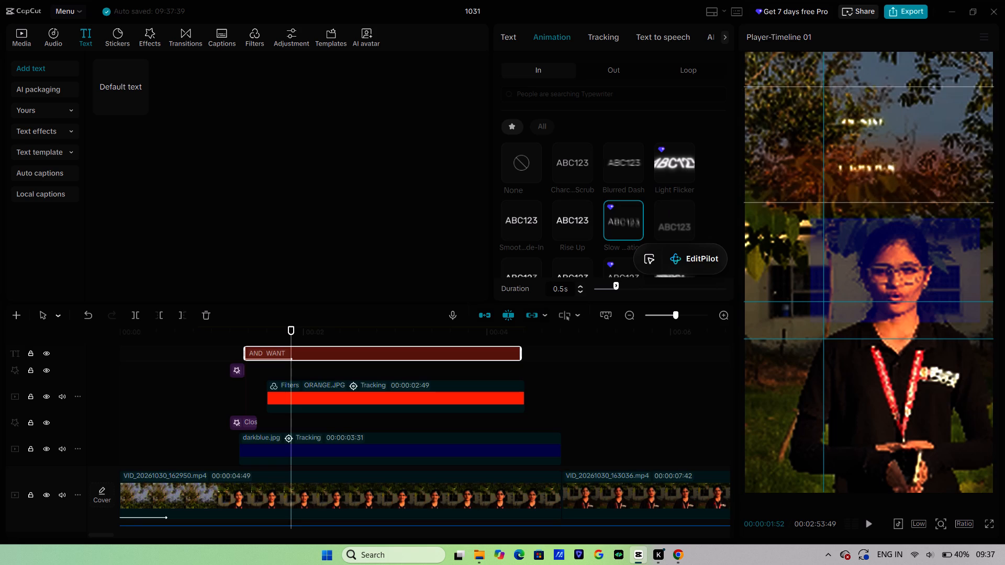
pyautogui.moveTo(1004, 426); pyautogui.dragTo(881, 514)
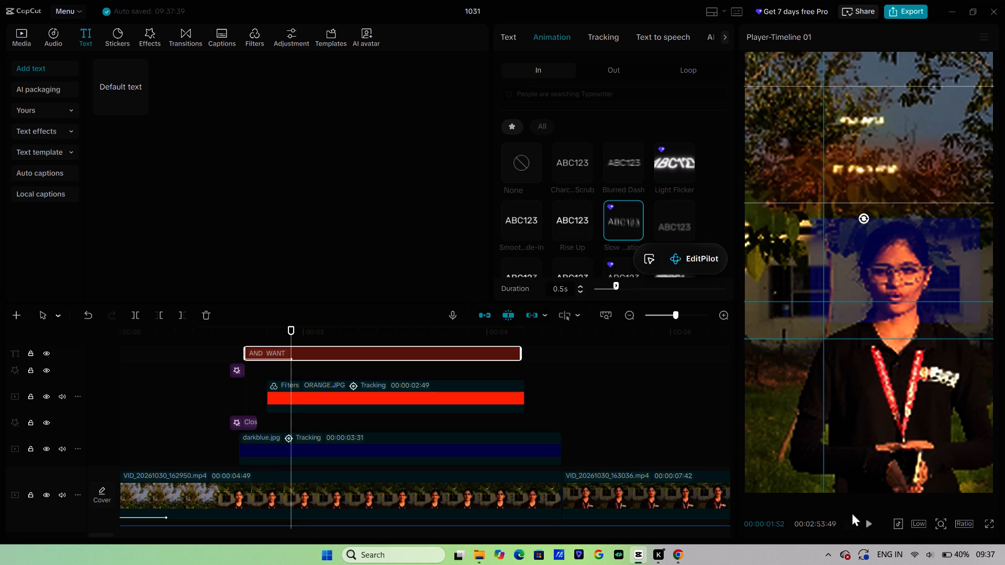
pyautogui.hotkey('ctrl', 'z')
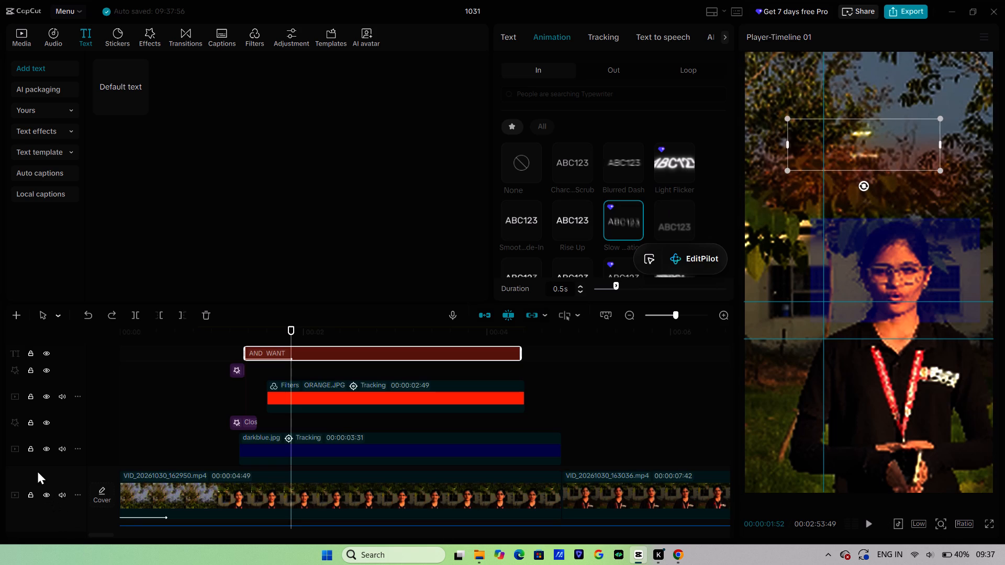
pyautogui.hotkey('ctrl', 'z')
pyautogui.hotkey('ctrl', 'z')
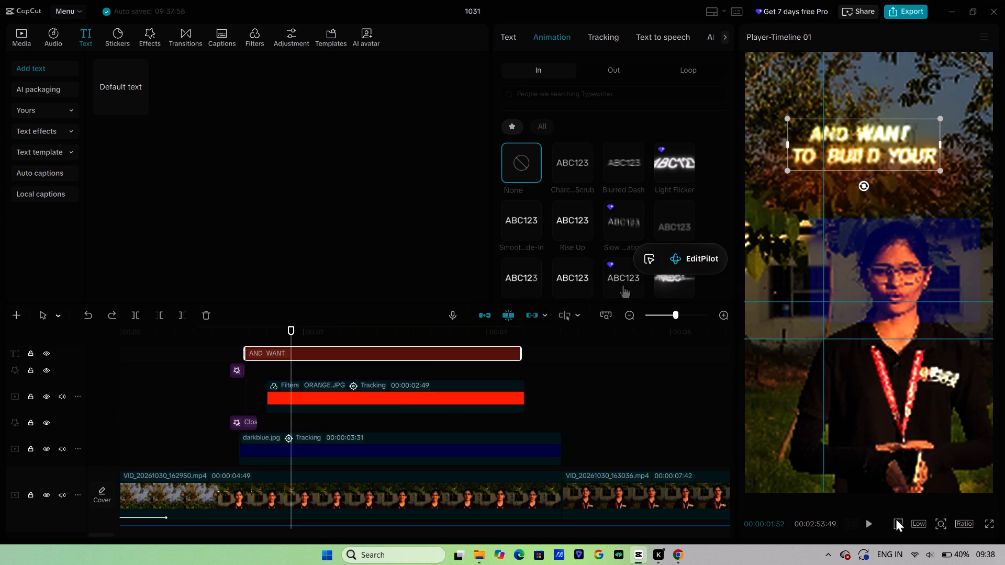
# Switch the preview playback quality to Full.
pyautogui.click(915, 520)
pyautogui.click(890, 437)
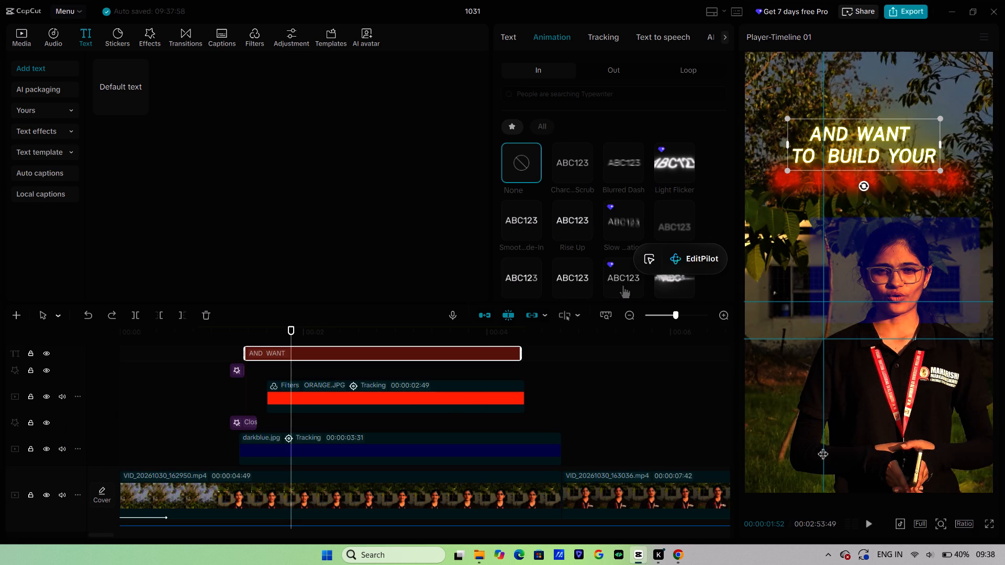
# Play the section from just before the caption's start to review how the caption and title appear.
pyautogui.click(229, 394)
pyautogui.press('space')
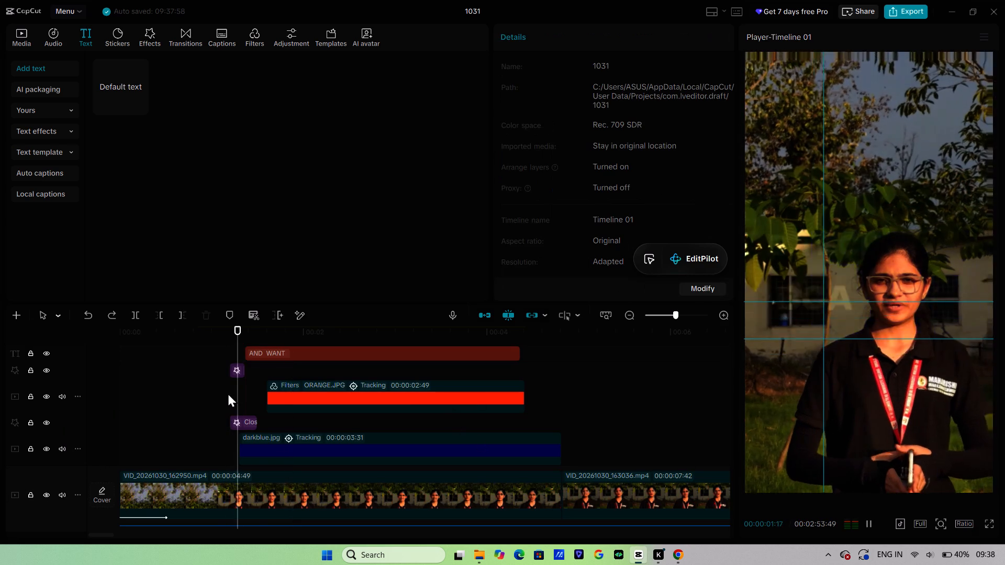
pyautogui.press('space')
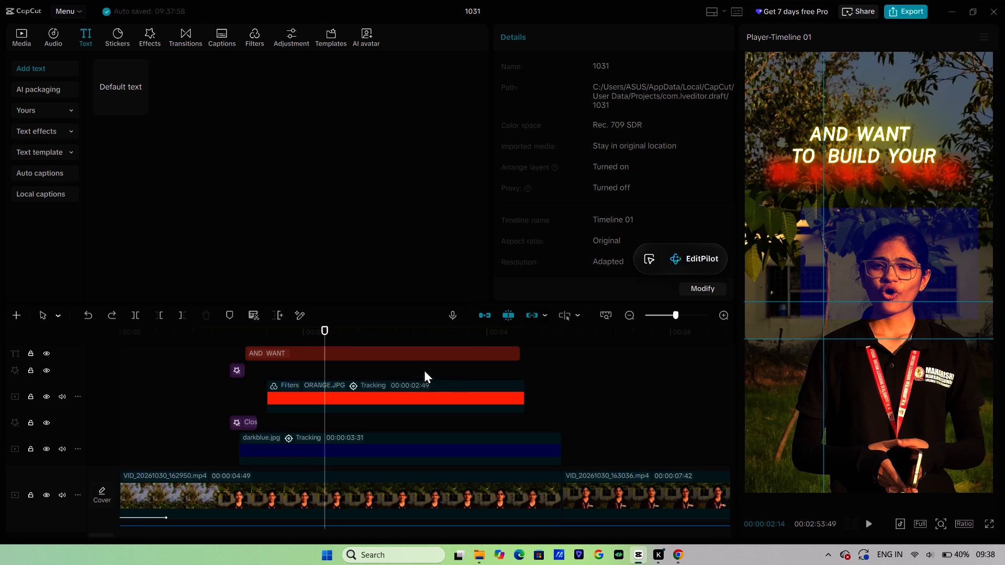
pyautogui.scroll(3, 515, 233)
# Rewrite the "AND WANT TO BUILD YOUR" caption as the single line "WANT TO BUILD".
pyautogui.click(225, 344)
pyautogui.click(267, 349)
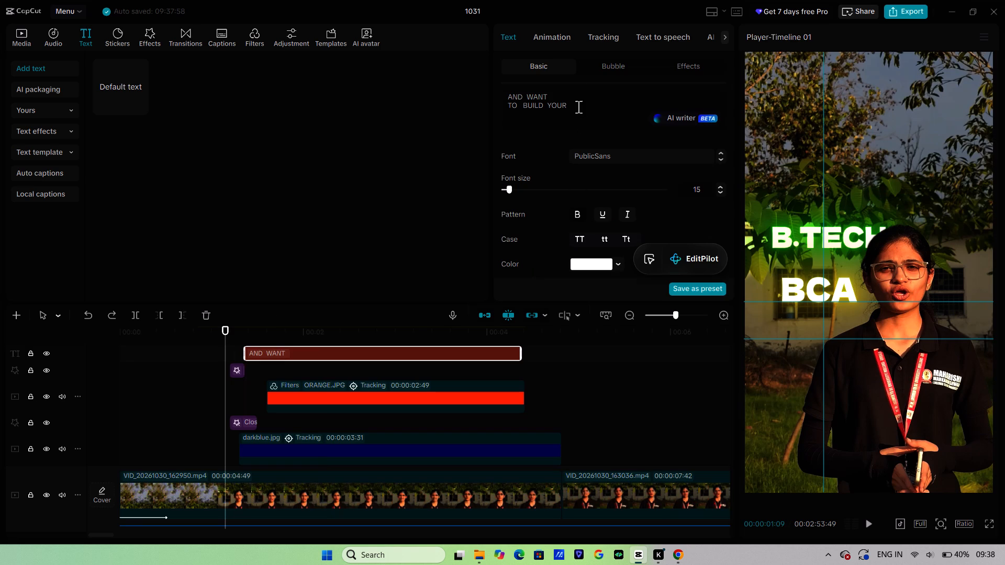
pyautogui.click(580, 98)
pyautogui.click(585, 109)
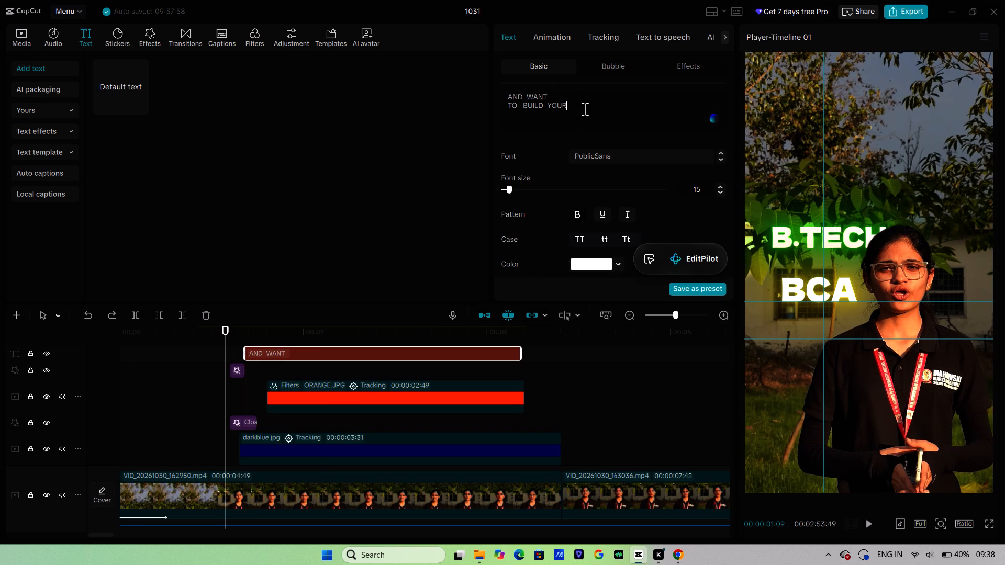
pyautogui.press('BackSpace')
pyautogui.press('BackSpace')
pyautogui.press('BackSpace')
pyautogui.press('BackSpace')
pyautogui.press('BackSpace')
pyautogui.press('BackSpace')
pyautogui.press('BackSpace')
pyautogui.press('BackSpace')
pyautogui.press('BackSpace')
pyautogui.press('BackSpace')
pyautogui.press('BackSpace')
pyautogui.press('BackSpace')
pyautogui.press('BackSpace')
pyautogui.press('BackSpace')
pyautogui.press('BackSpace')
pyautogui.press('BackSpace')
pyautogui.press('BackSpace')
pyautogui.press('Left')
pyautogui.press('Left')
pyautogui.press('Left')
pyautogui.press('Left')
pyautogui.press('Left')
pyautogui.press('Left')
pyautogui.press('Left')
pyautogui.press('Left')
pyautogui.press('BackSpace')
pyautogui.press('BackSpace')
pyautogui.press('BackSpace')
pyautogui.press('BackSpace')
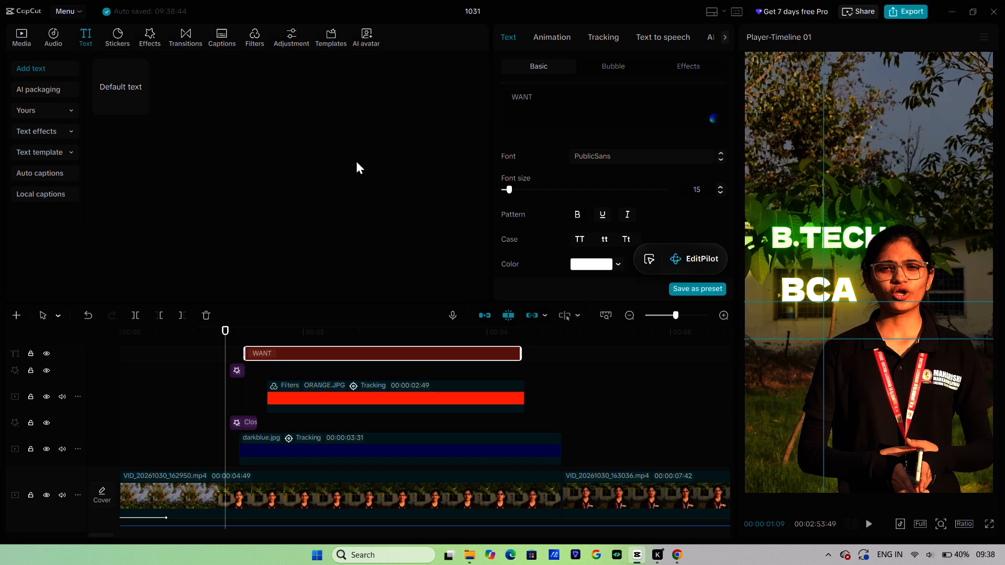
pyautogui.press('Right')
pyautogui.press('Right')
pyautogui.press('Right')
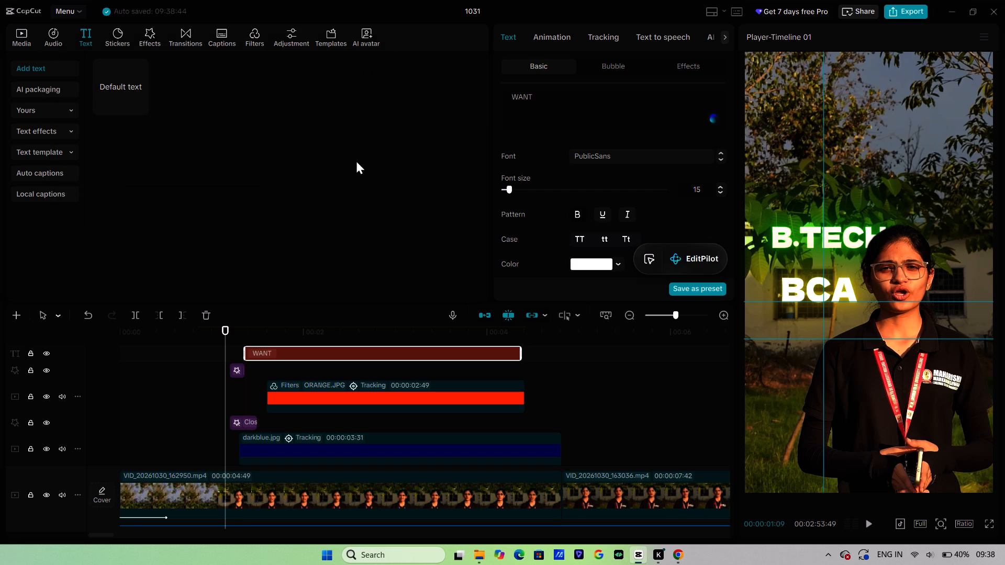
pyautogui.press('Down')
pyautogui.press('Left')
pyautogui.press('BackSpace')
pyautogui.press('BackSpace')
pyautogui.press('BackSpace')
pyautogui.press('BackSpace')
pyautogui.press('Right')
pyautogui.press('Right')
pyautogui.press('Right')
pyautogui.press('Right')
pyautogui.press('space')
pyautogui.write('TO BUILD')
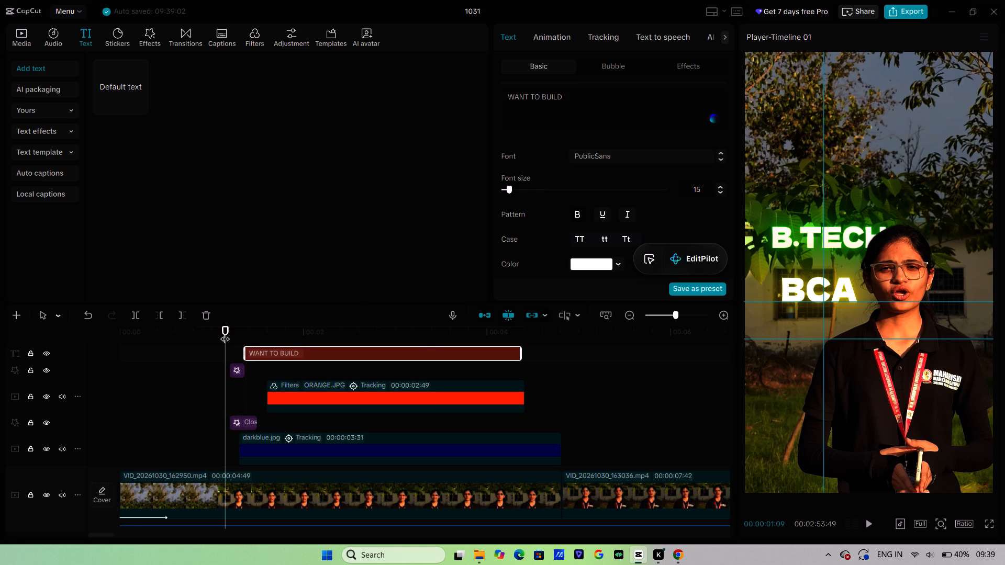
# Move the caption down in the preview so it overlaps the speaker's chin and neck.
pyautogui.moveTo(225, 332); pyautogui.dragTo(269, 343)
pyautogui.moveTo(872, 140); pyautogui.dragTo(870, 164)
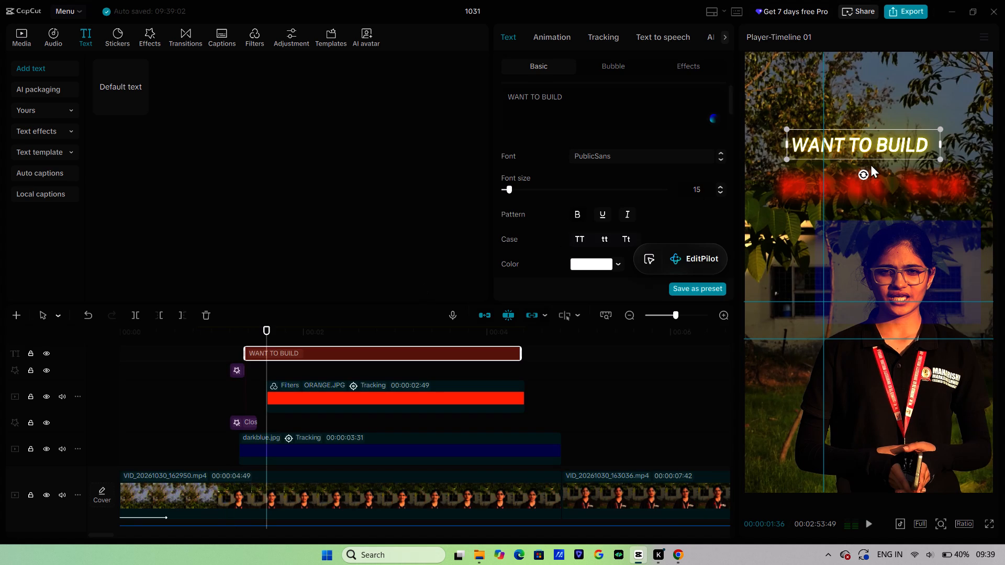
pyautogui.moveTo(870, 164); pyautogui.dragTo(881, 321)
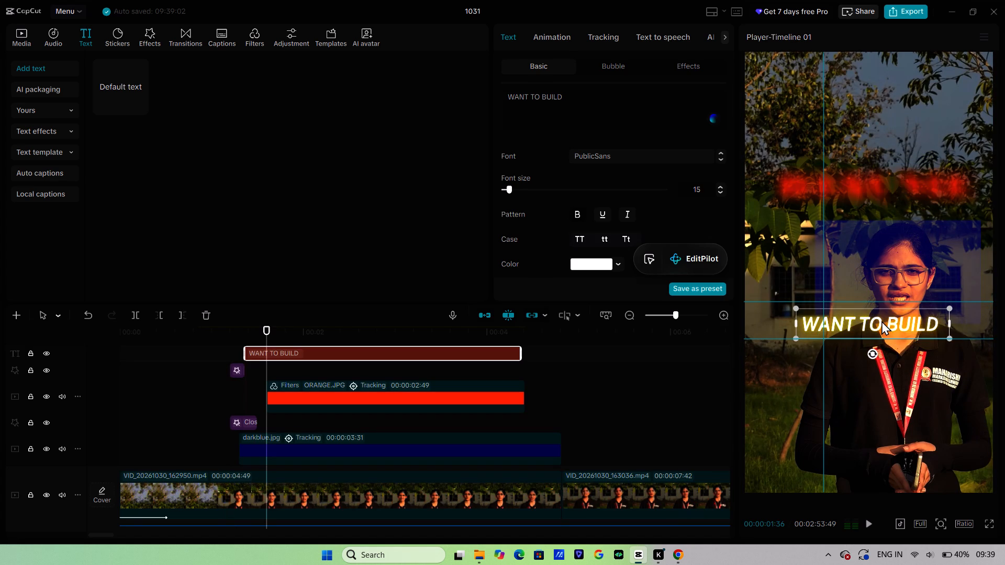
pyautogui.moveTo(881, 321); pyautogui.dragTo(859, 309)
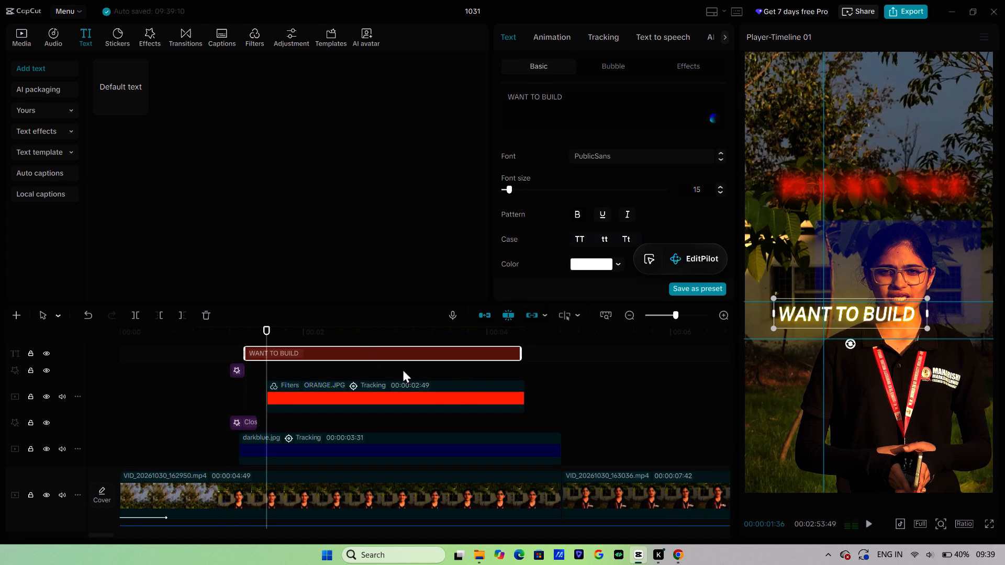
# Move the caption clip beneath the overlay copy of the speaker video, onto the BCA text track, starting just after the darkblue.jpg clip begins.
pyautogui.doubleClick(355, 344)
pyautogui.moveTo(367, 354); pyautogui.dragTo(386, 454)
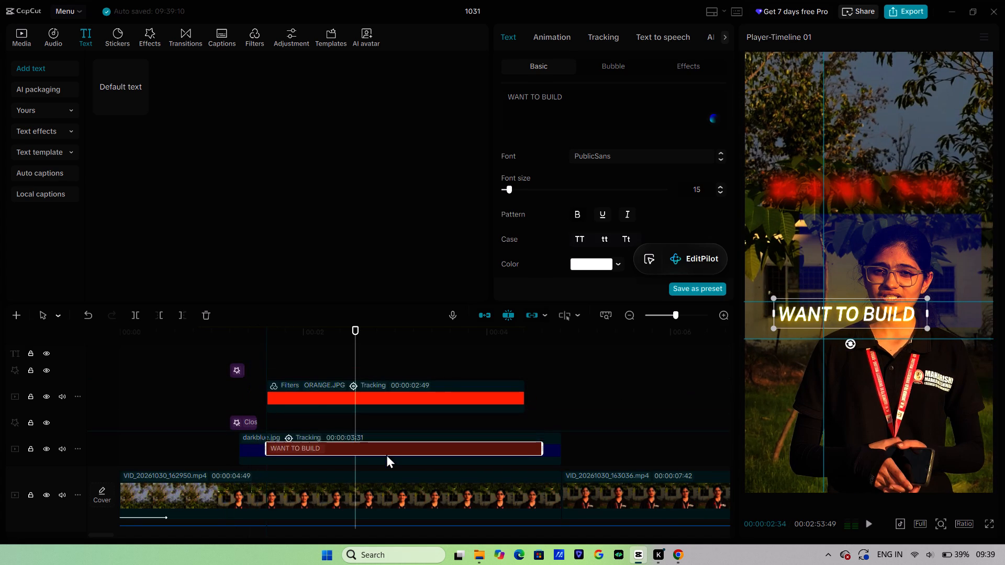
pyautogui.moveTo(386, 454); pyautogui.dragTo(379, 467)
pyautogui.scroll(-2, 381, 462)
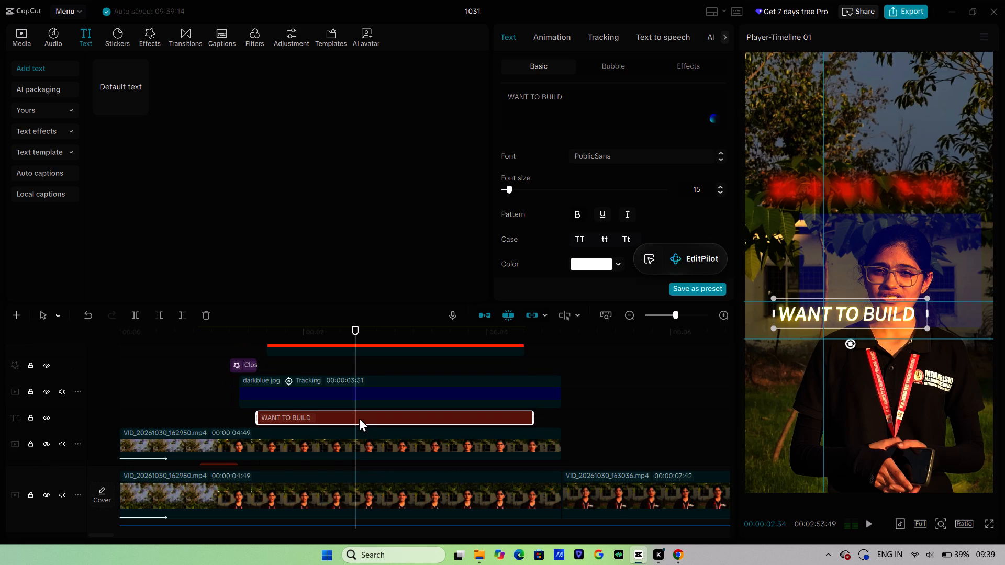
pyautogui.moveTo(359, 416); pyautogui.dragTo(362, 457)
pyautogui.scroll(-1, 362, 457)
pyautogui.moveTo(362, 403); pyautogui.dragTo(365, 417)
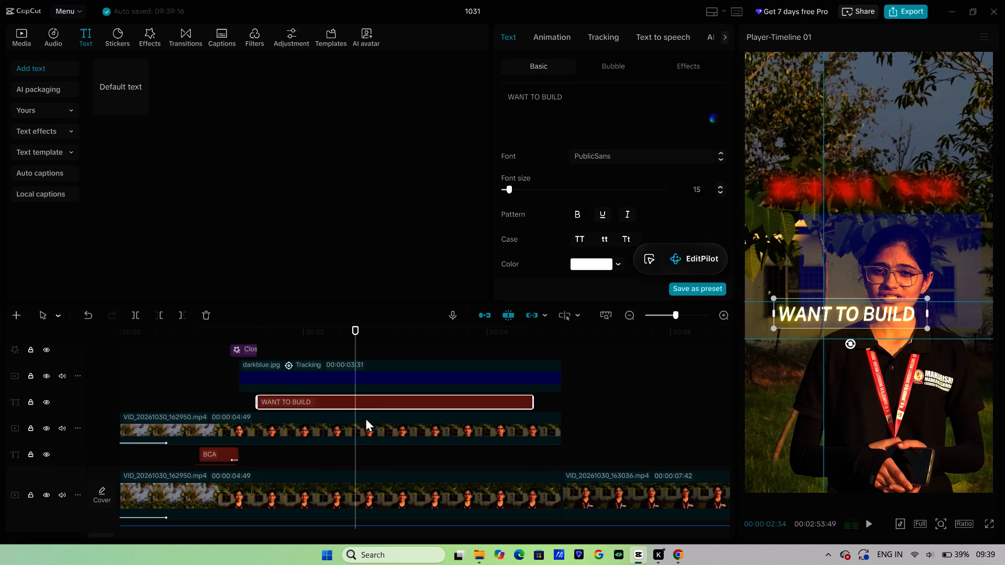
pyautogui.moveTo(365, 417); pyautogui.dragTo(370, 456)
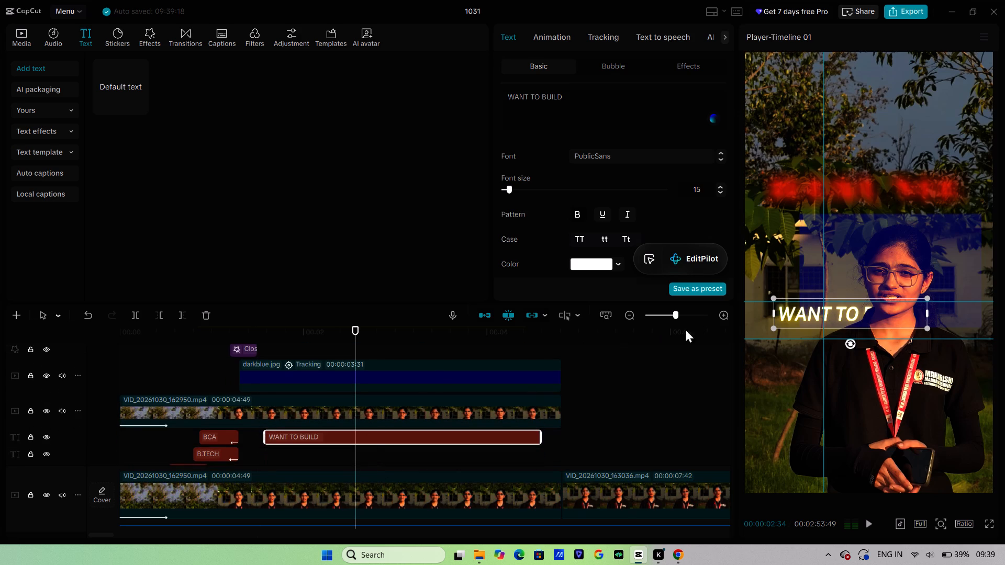
# Move the caption up in the preview to just below the red RESUME title, partly behind the speaker's head.
pyautogui.moveTo(781, 322); pyautogui.dragTo(766, 305)
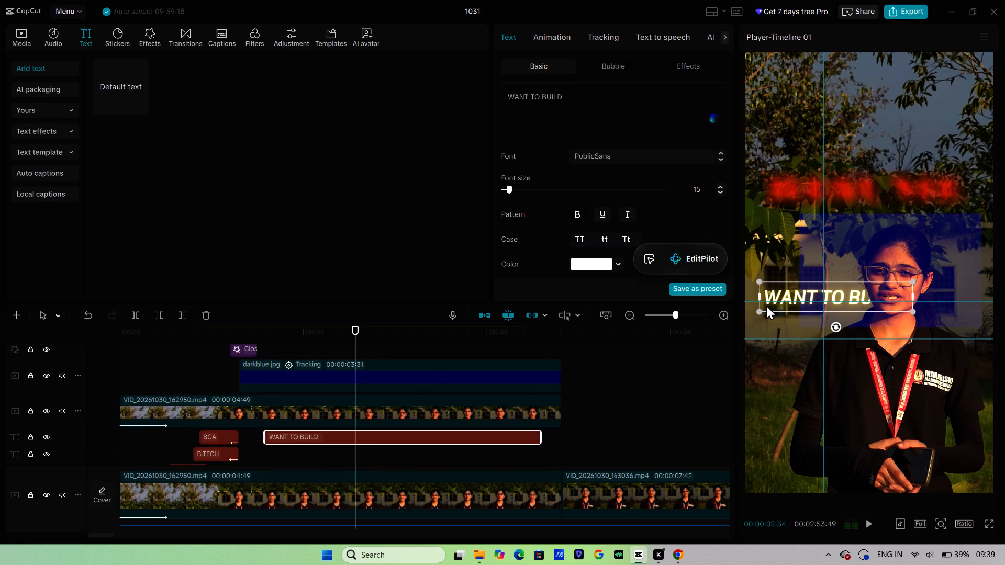
pyautogui.moveTo(766, 305); pyautogui.dragTo(769, 229)
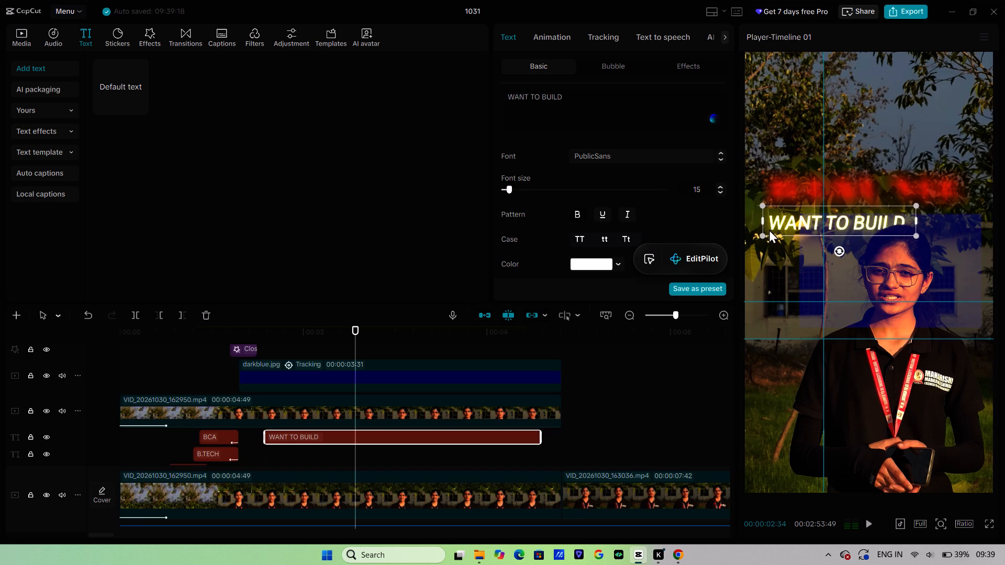
pyautogui.moveTo(769, 229); pyautogui.dragTo(762, 231)
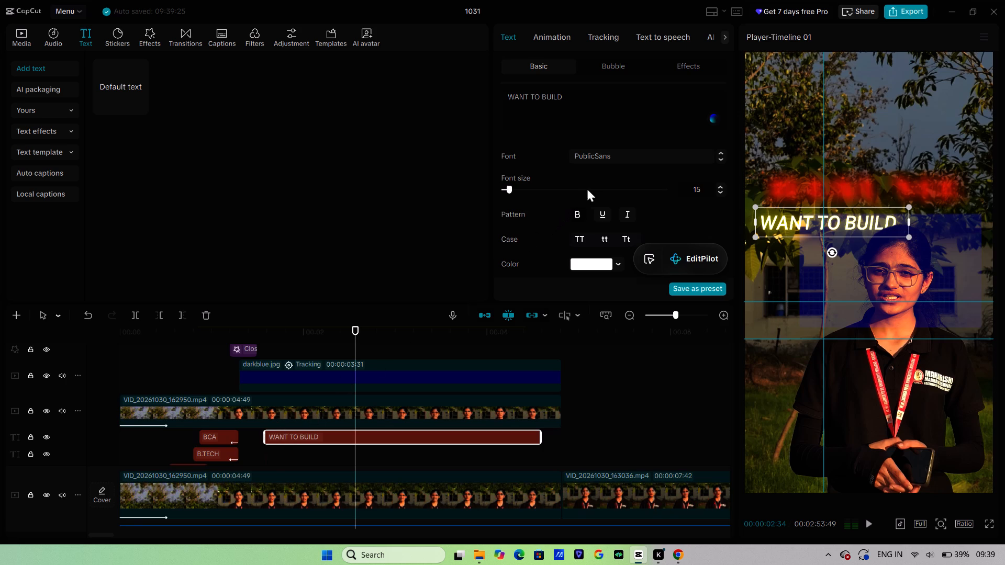
# Set the caption's font size to 13.
pyautogui.click(513, 188)
pyautogui.moveTo(513, 188); pyautogui.dragTo(507, 188)
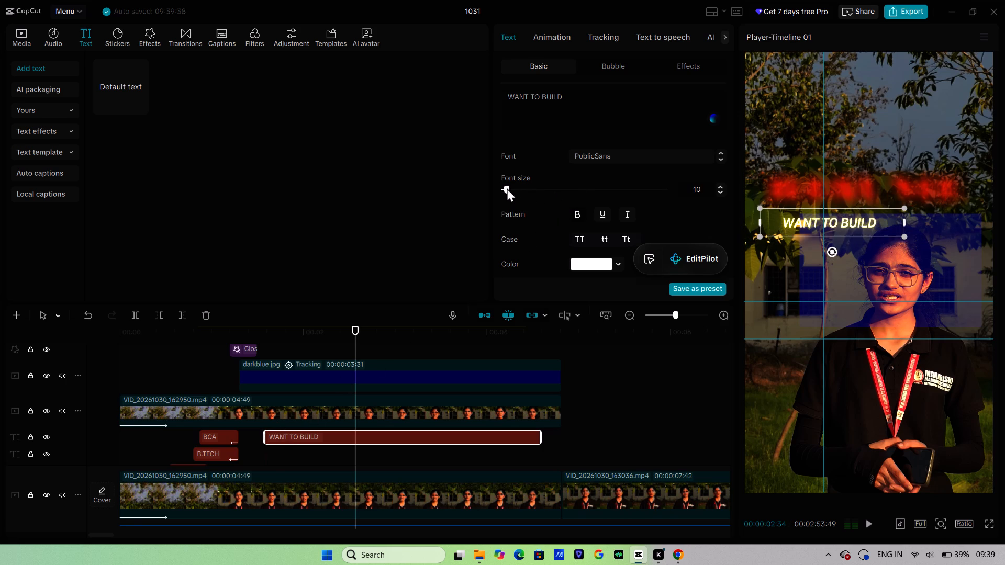
pyautogui.moveTo(507, 188); pyautogui.dragTo(510, 188)
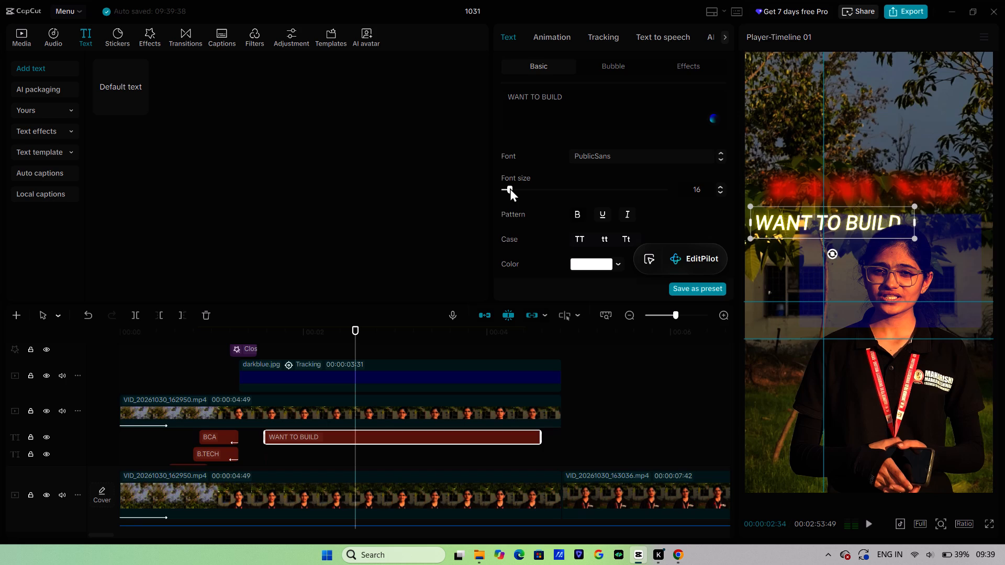
pyautogui.moveTo(510, 188); pyautogui.dragTo(507, 188)
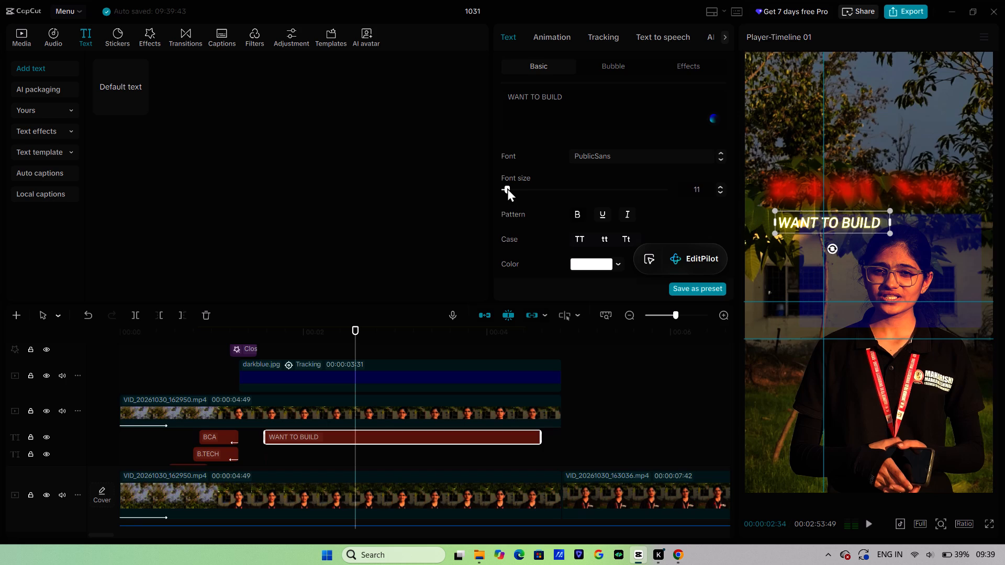
pyautogui.click(510, 188)
pyautogui.click(717, 187)
pyautogui.click(718, 186)
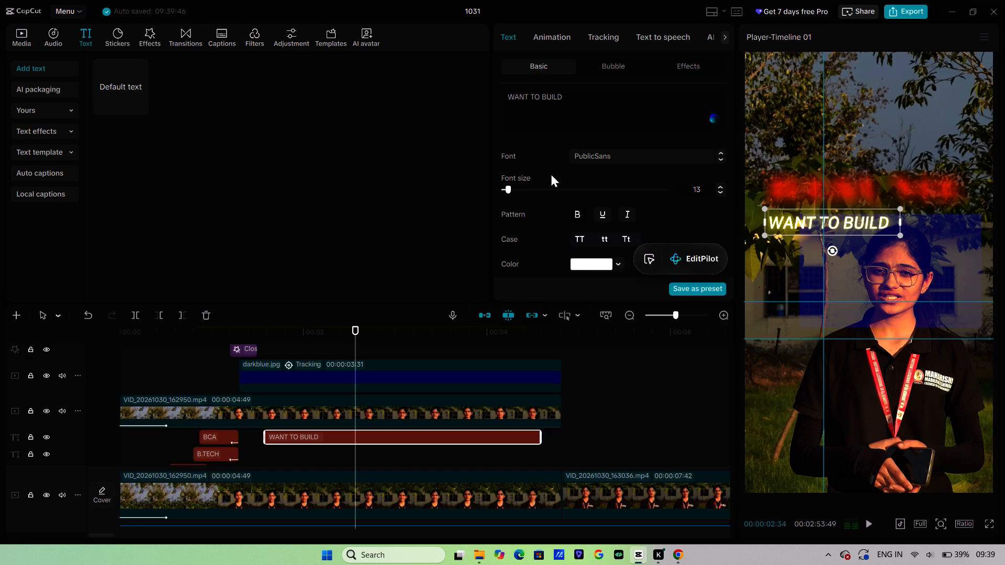
# Apply the "Slow" entrance animation beside Rise Up to the caption.
pyautogui.click(560, 39)
pyautogui.click(609, 219)
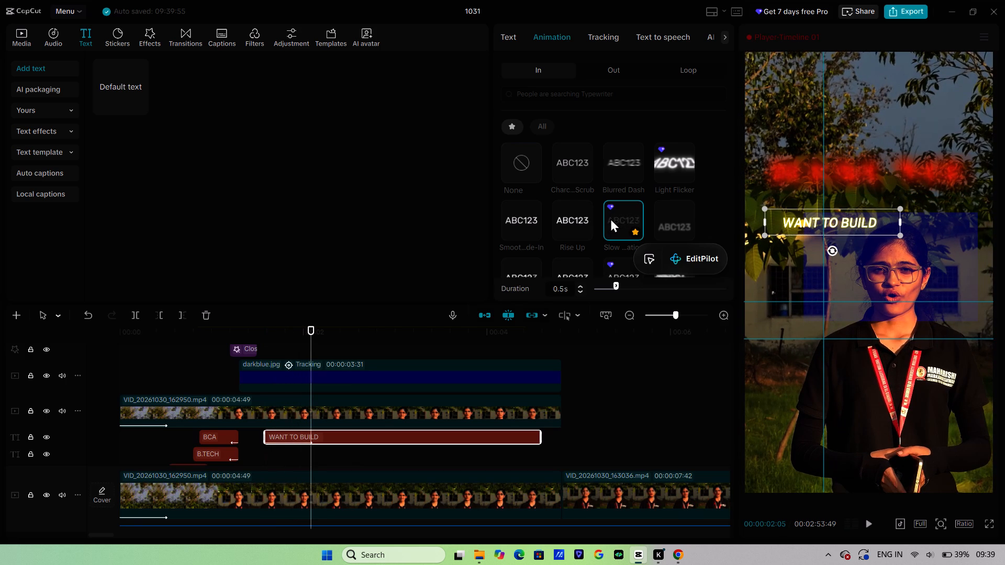
# Play back the caption section to review its entrance and its layering behind the speaker alongside the RESUME title.
pyautogui.press('space')
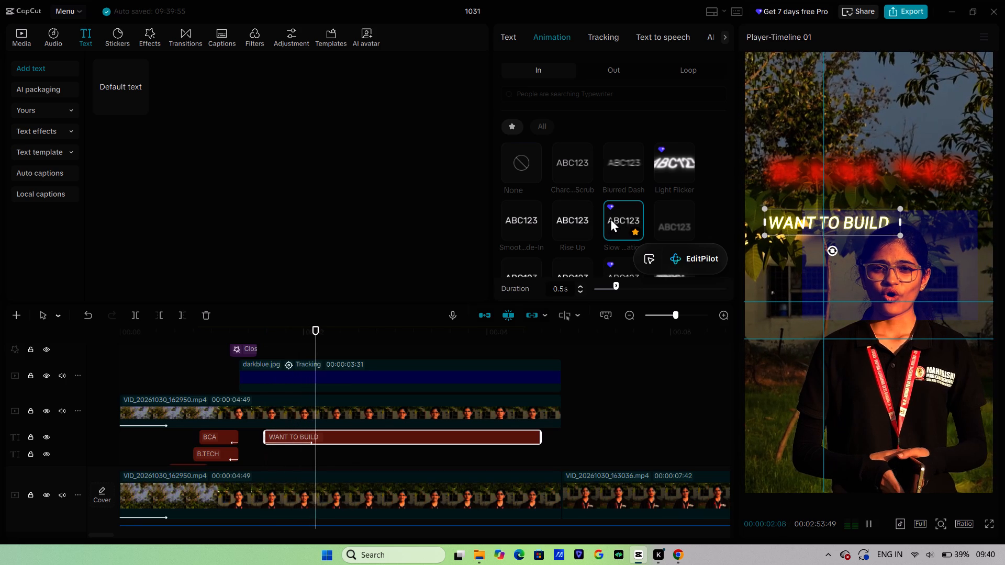
pyautogui.press('space')
pyautogui.press('space')
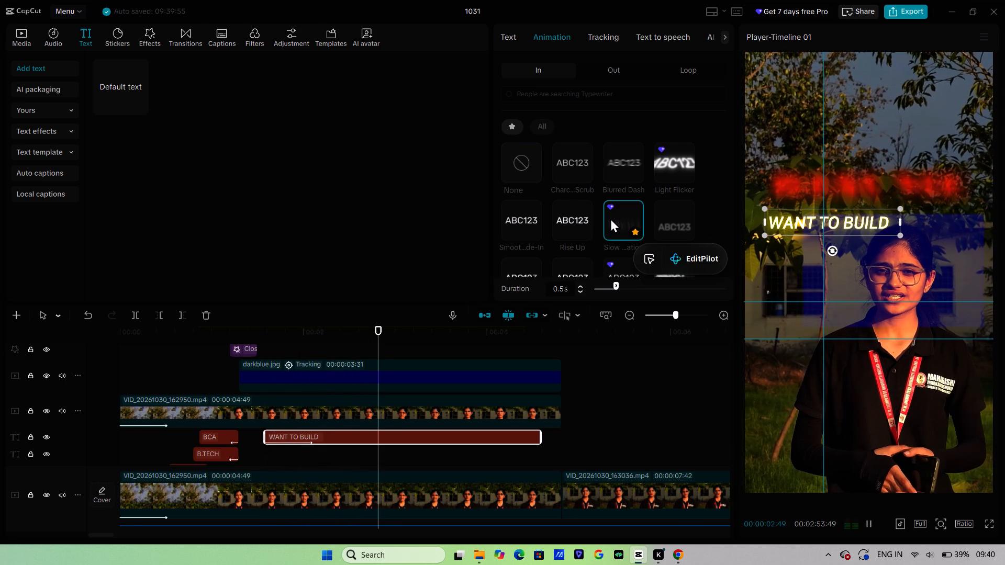
pyautogui.press('space')
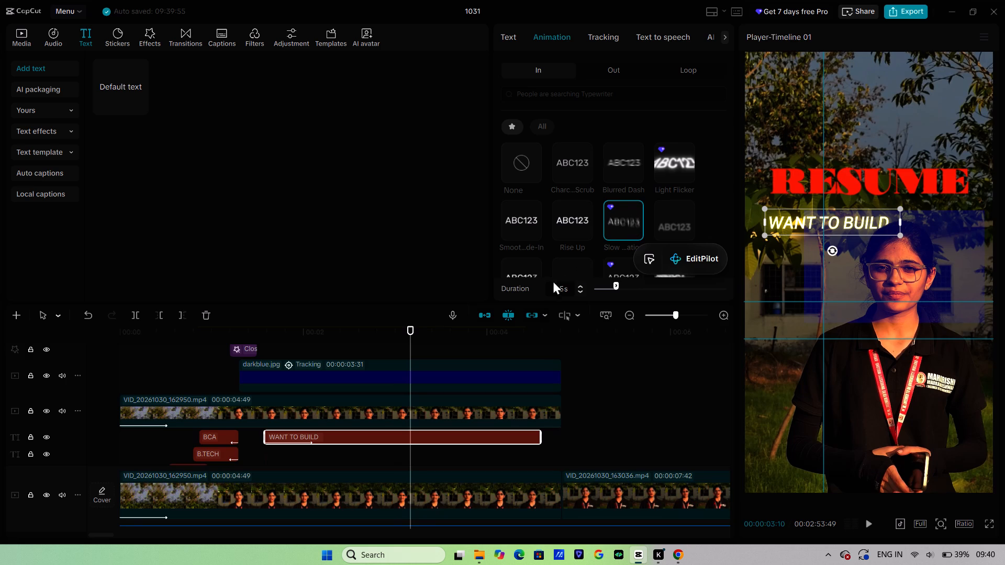
pyautogui.press('space')
pyautogui.scroll(4, 452, 406)
pyautogui.press('space')
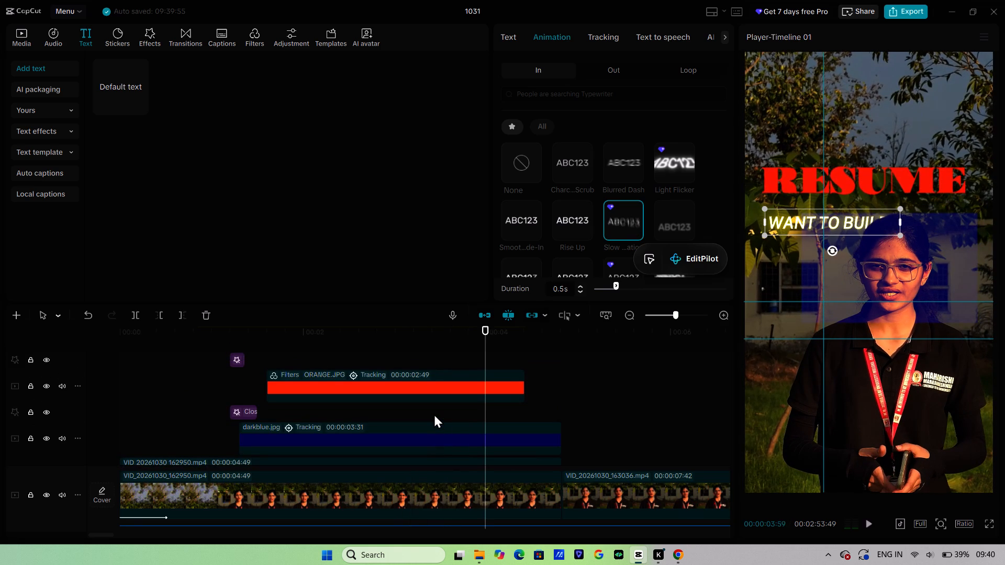
pyautogui.press('space')
pyautogui.press('space')
pyautogui.doubleClick(330, 409)
pyautogui.press('space')
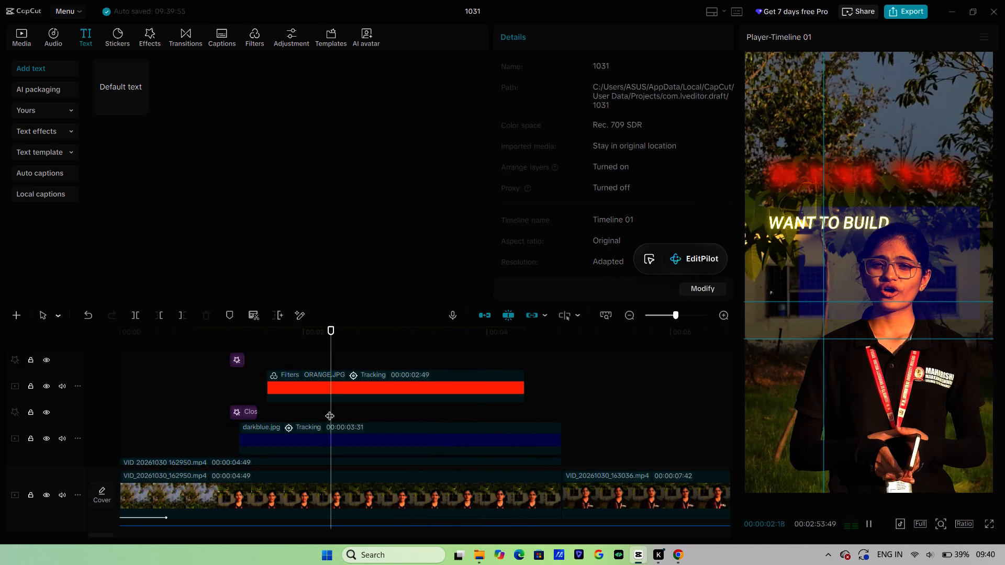
pyautogui.press('space')
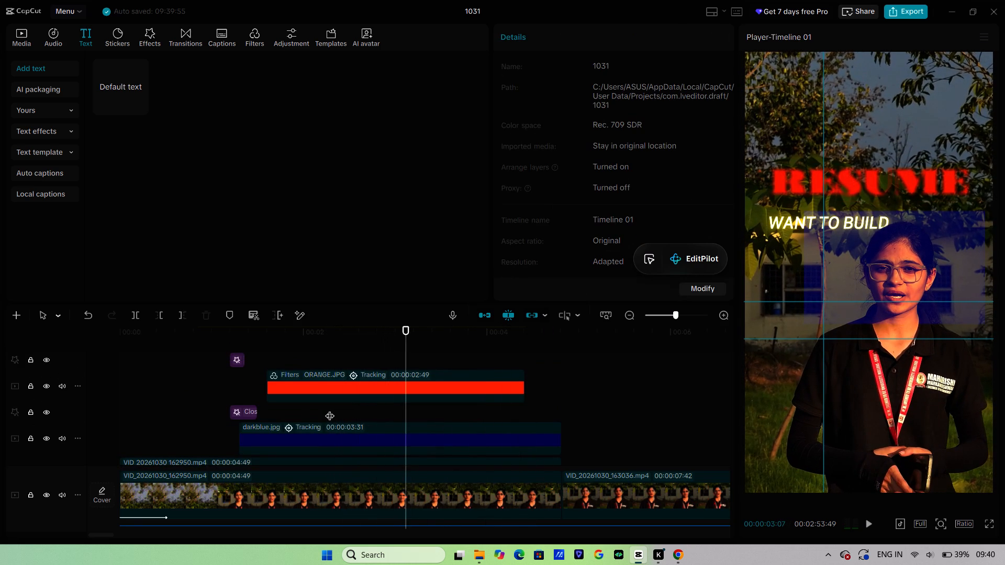
pyautogui.press('space')
pyautogui.press('space')
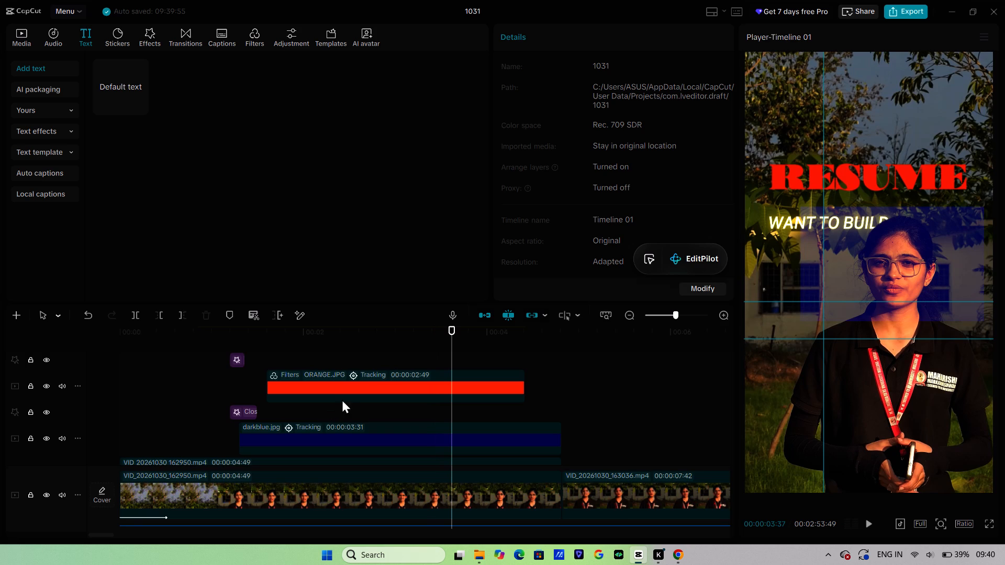
# Set the preview playback quality to Medium.
pyautogui.click(914, 524)
pyautogui.click(904, 496)
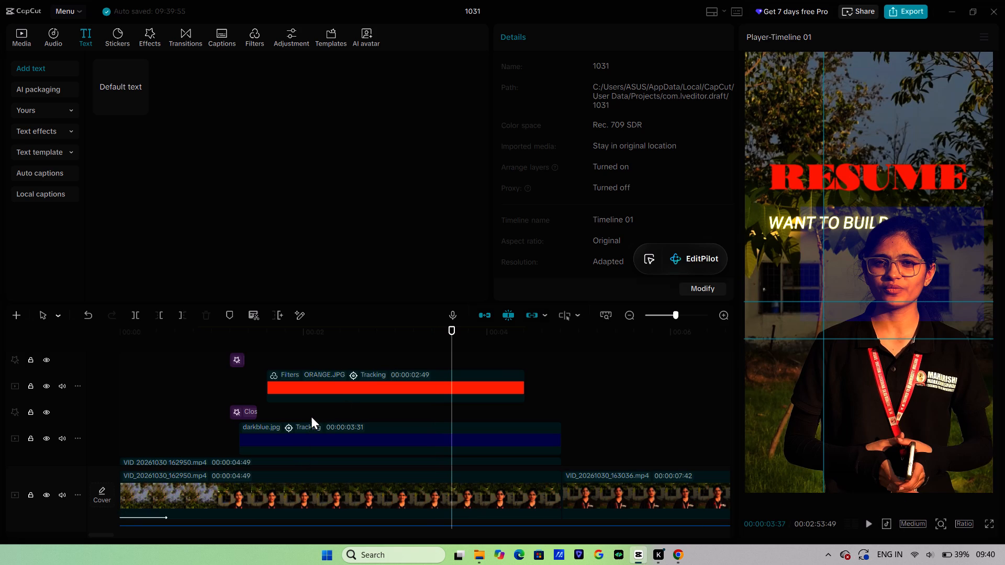
pyautogui.click(311, 415)
# Turn on Proxy in the project's performance settings and save the change.
pyautogui.click(710, 283)
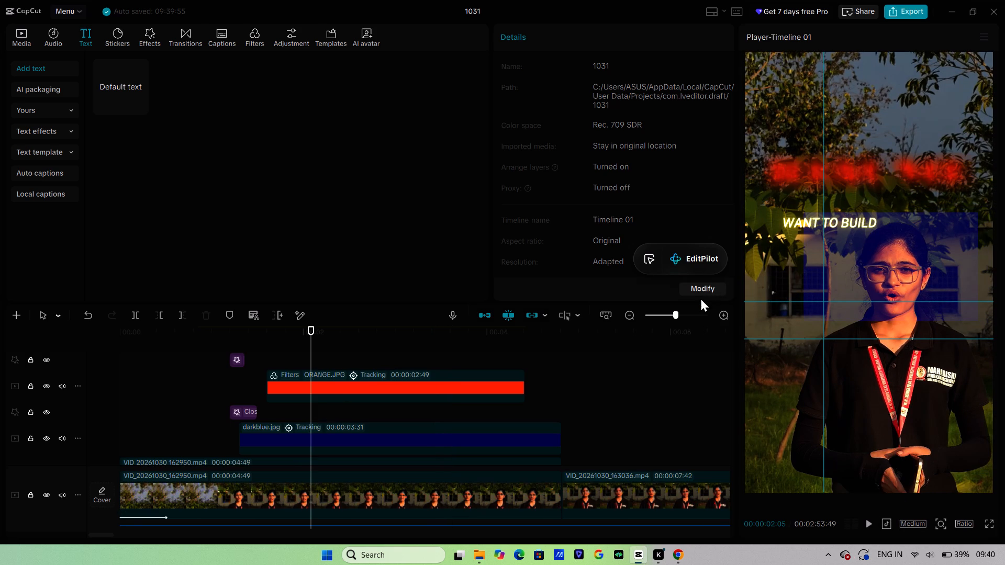
pyautogui.click(701, 293)
pyautogui.click(545, 107)
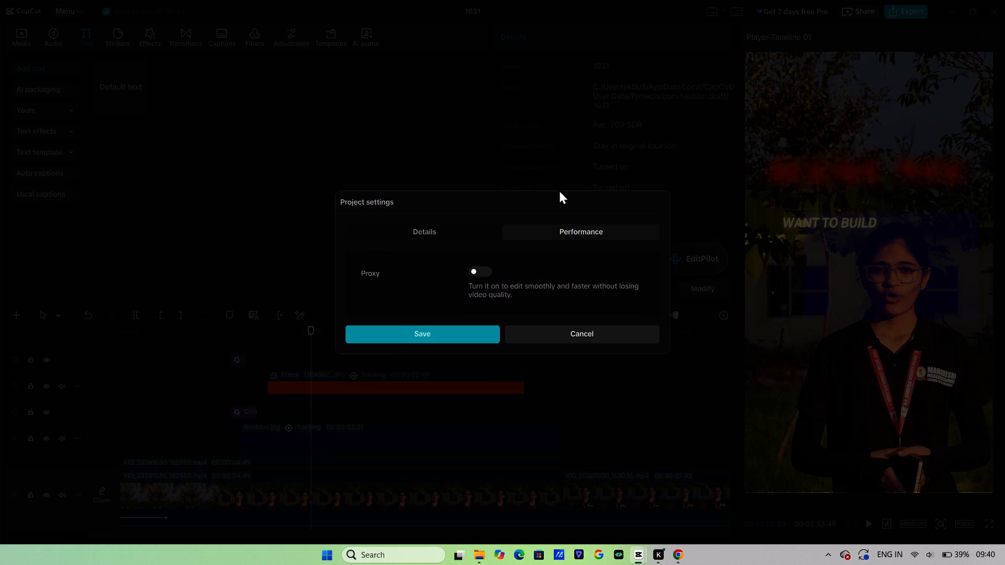
pyautogui.click(492, 273)
pyautogui.click(467, 350)
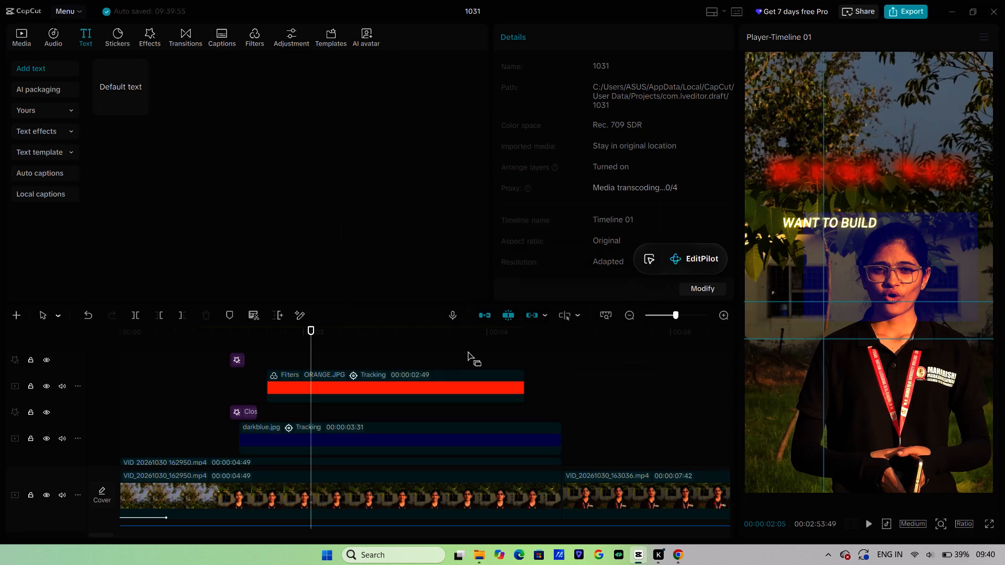
# Play back the edit from the beginning through the WANT TO BUILD caption and RESUME title to review the combined result.
pyautogui.click(267, 344)
pyautogui.press('space')
pyautogui.press('space')
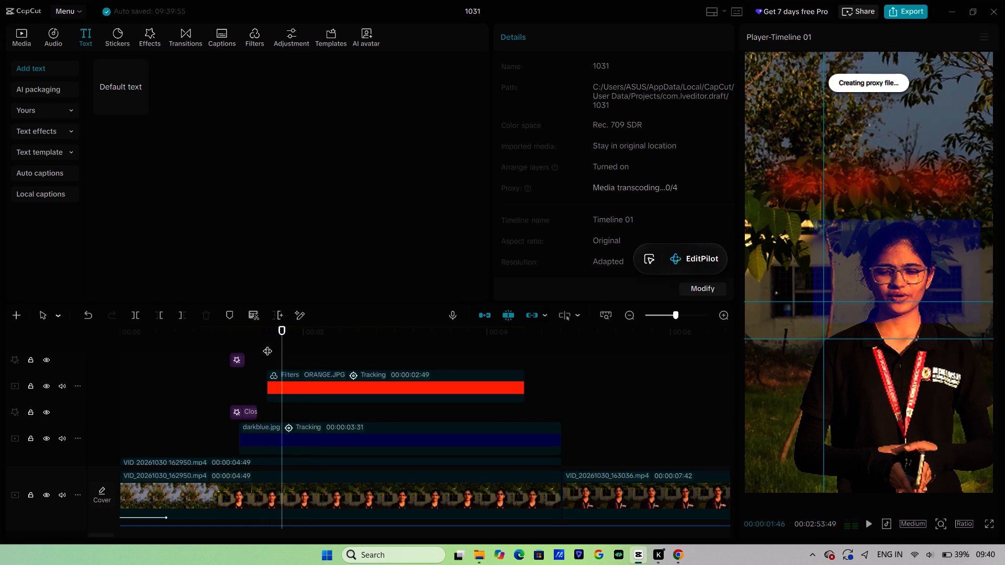
pyautogui.click(264, 352)
pyautogui.moveTo(264, 352); pyautogui.dragTo(0, 361)
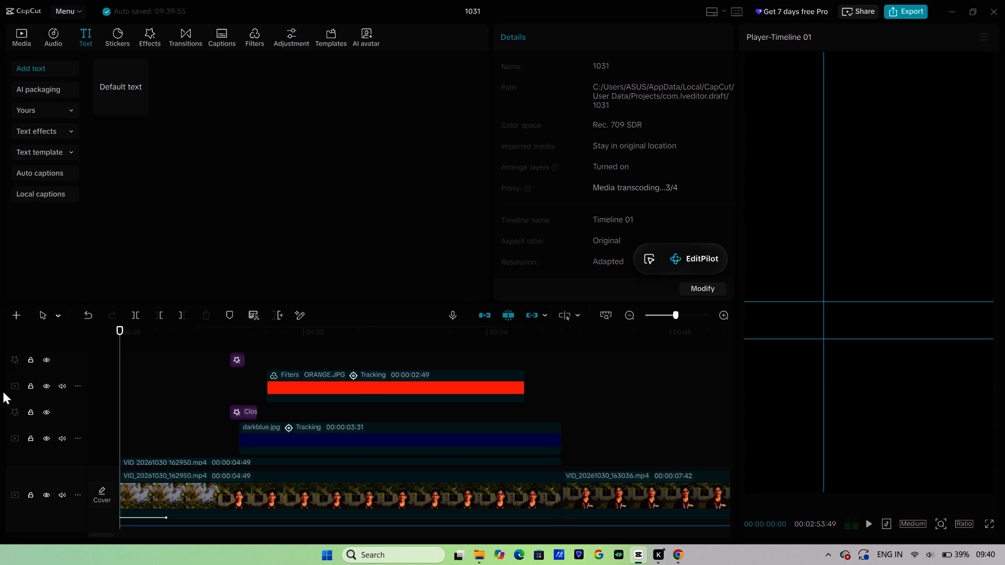
pyautogui.scroll(1, 162, 404)
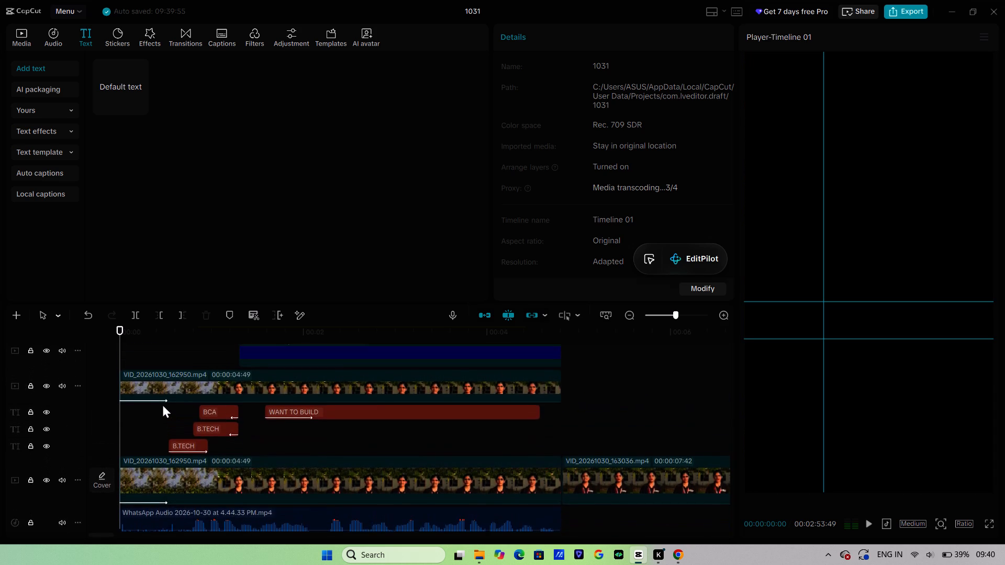
pyautogui.scroll(1, 162, 404)
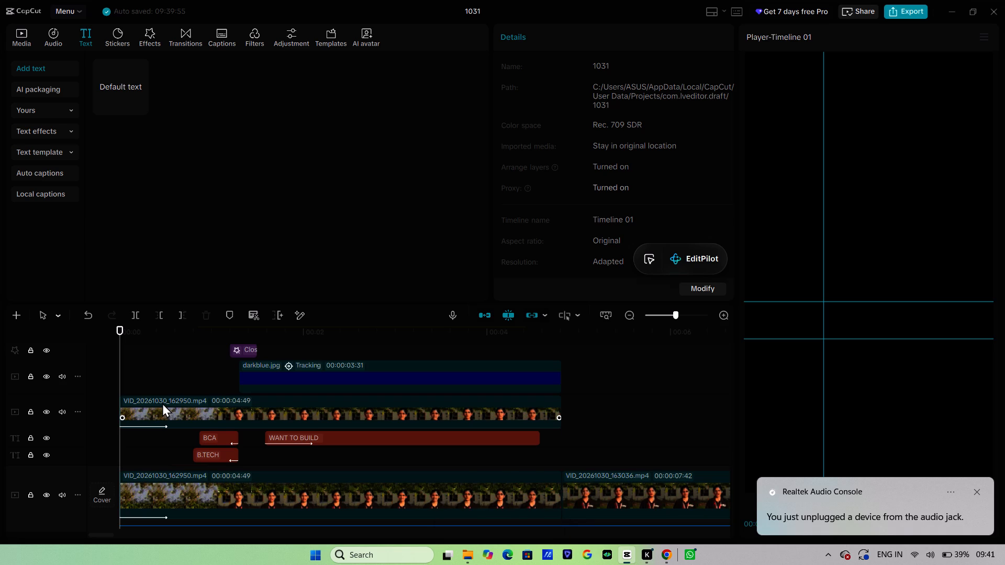
pyautogui.press('space')
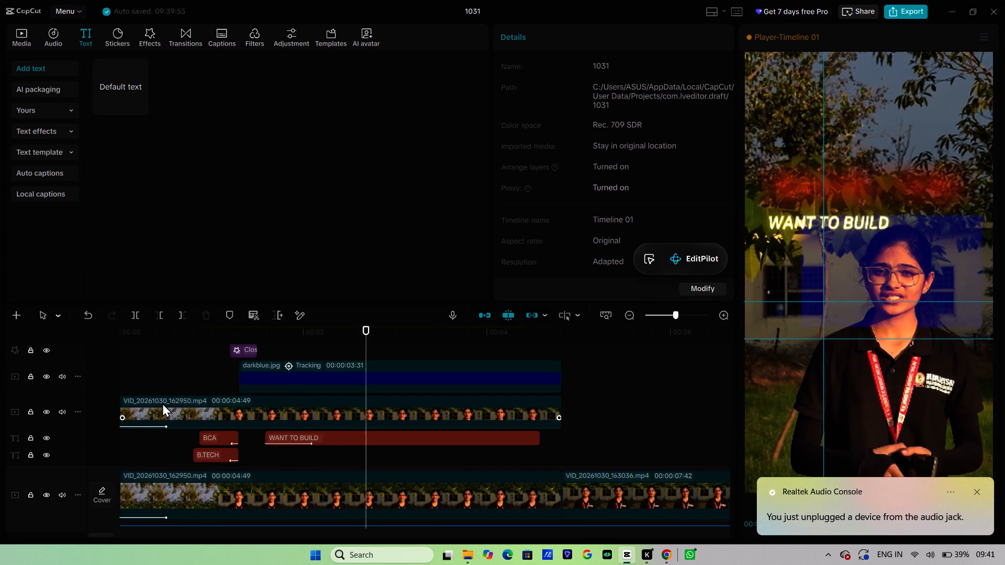
pyautogui.press('space')
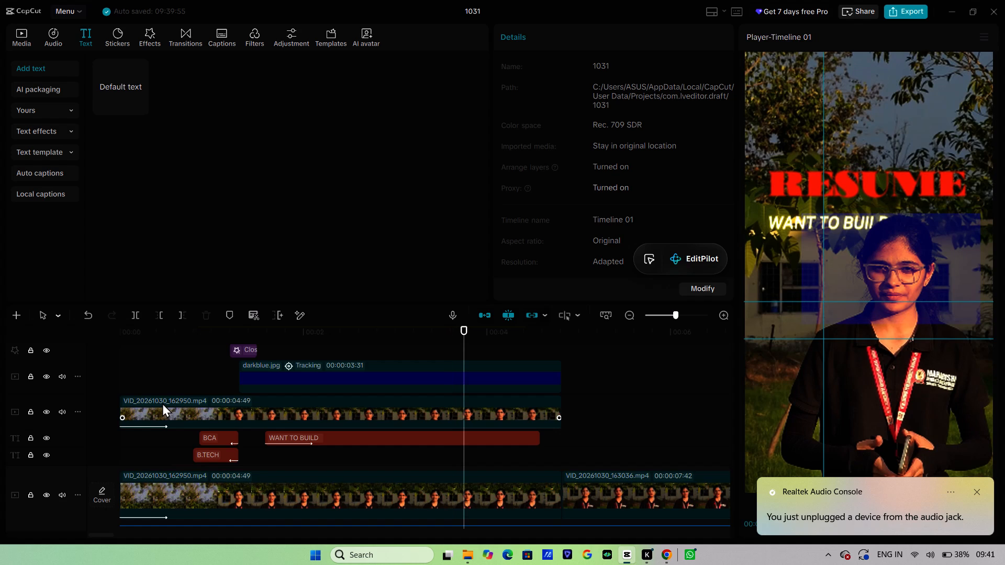
# Close project 1031, the CapCut home window and the browser window with the Pixabay whoosh search.
pyautogui.click(999, 6)
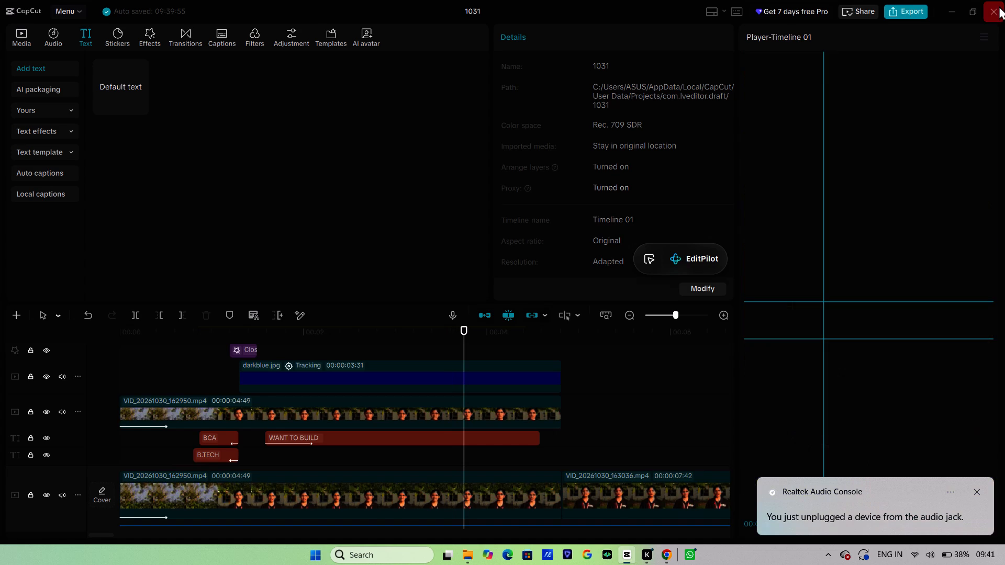
pyautogui.click(999, 6)
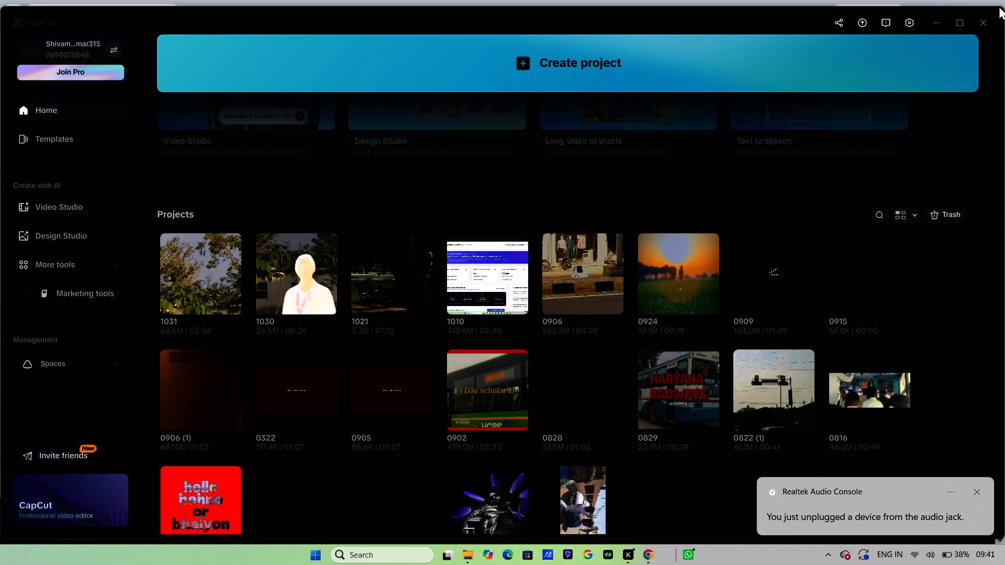
pyautogui.click(984, 19)
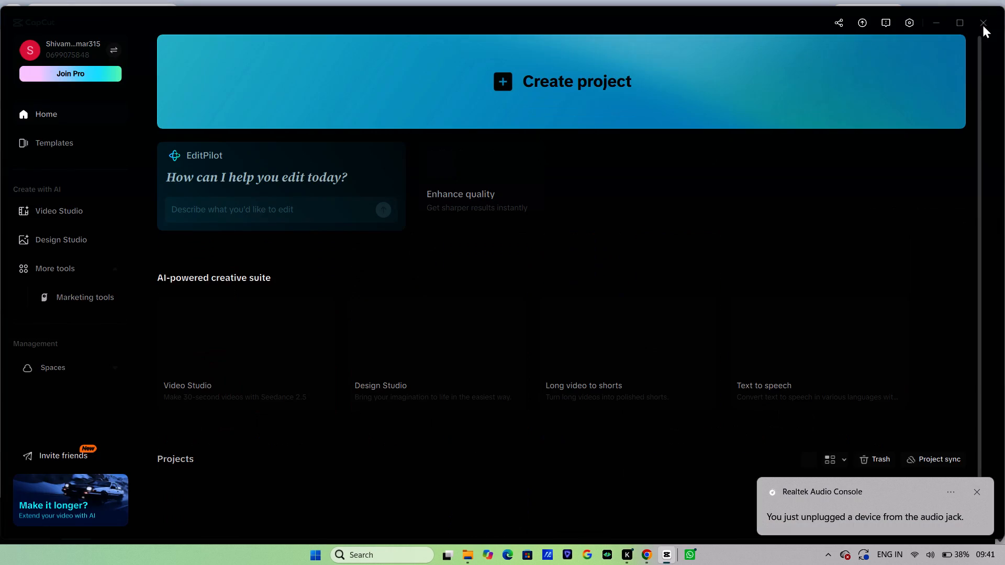
pyautogui.click(982, 21)
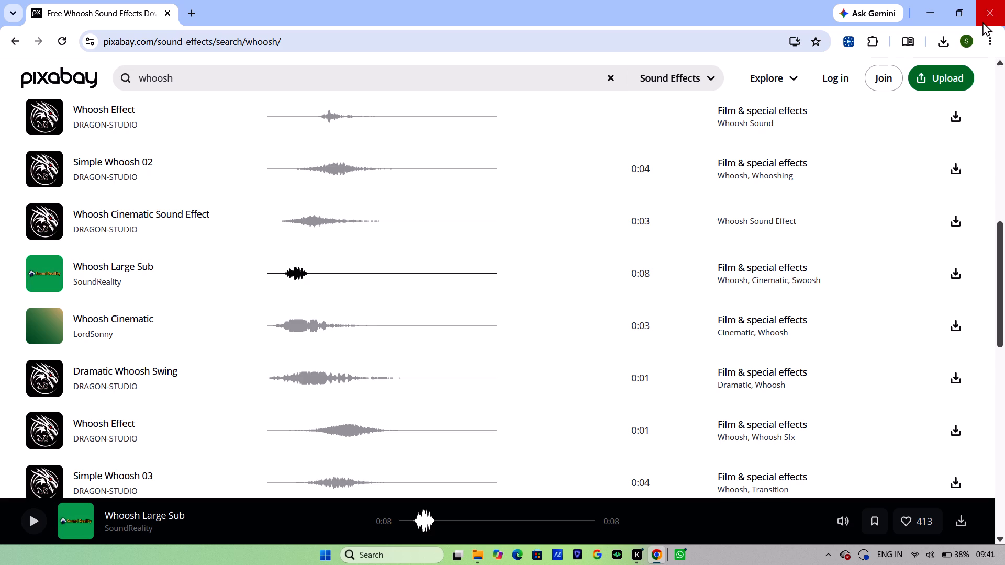
pyautogui.click(982, 21)
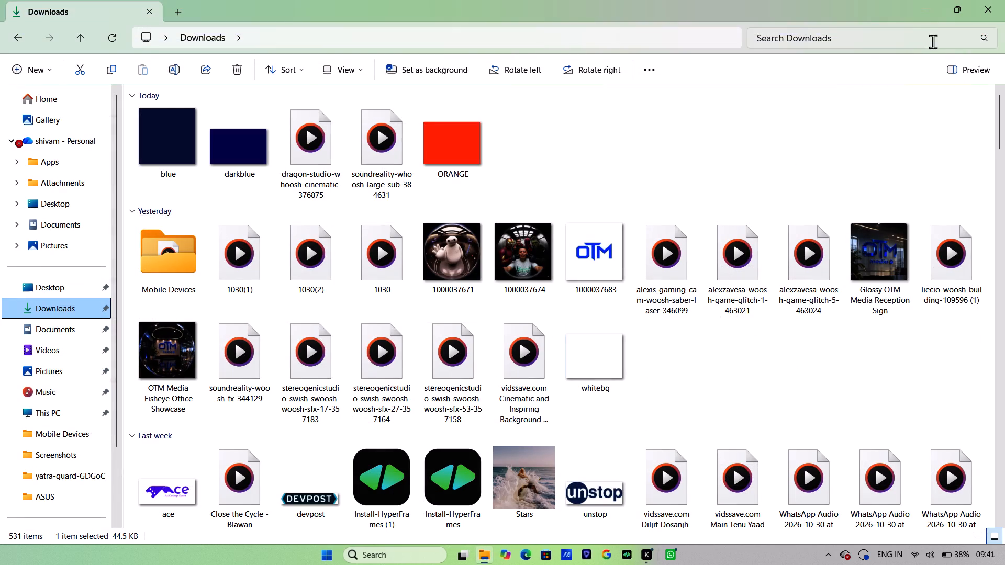
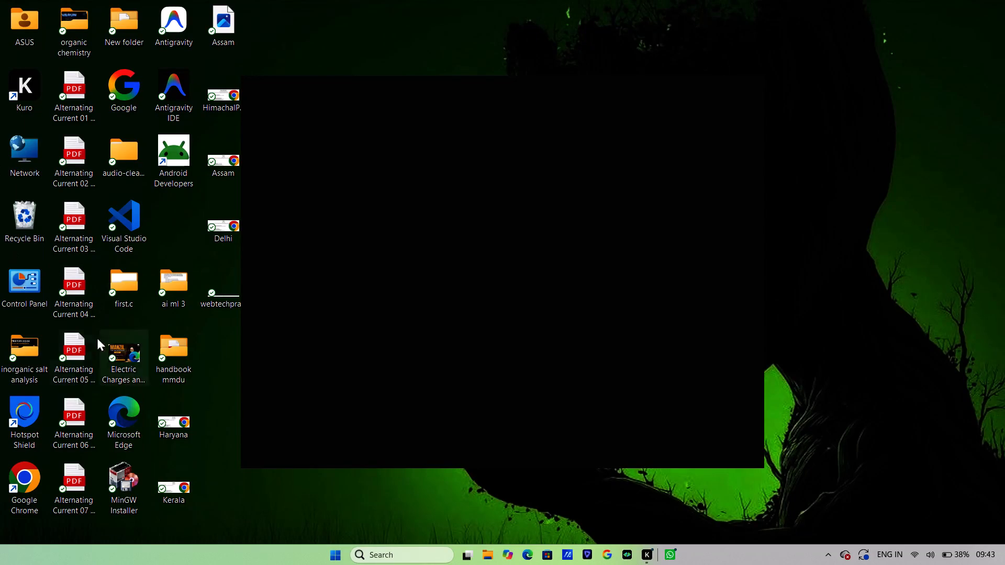
# Open Windows search with its list of recent searches from the desktop.
pyautogui.click(390, 554)
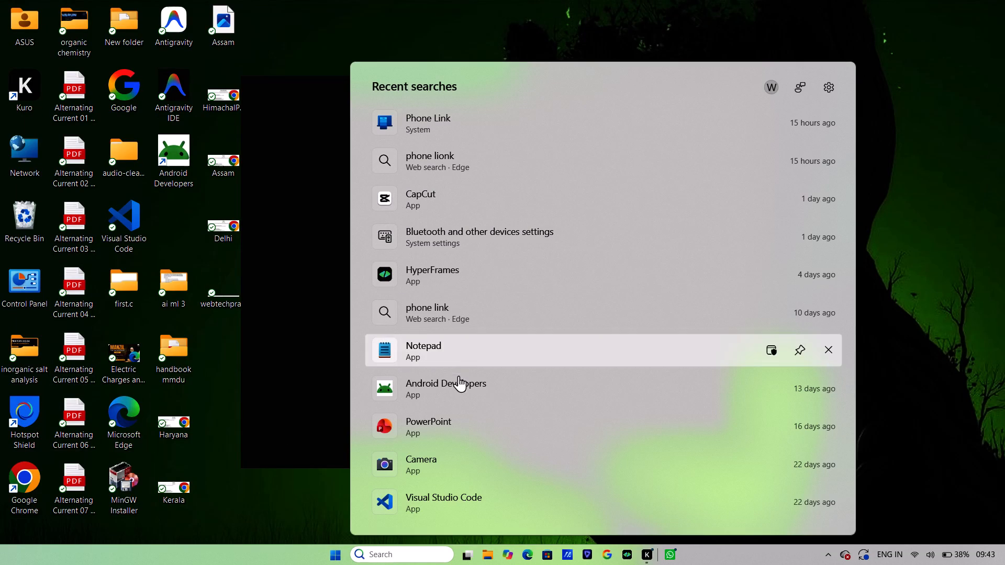
# Dismiss the Windows search and launch Hotspot Shield from the desktop.
pyautogui.click(231, 423)
pyautogui.doubleClick(26, 423)
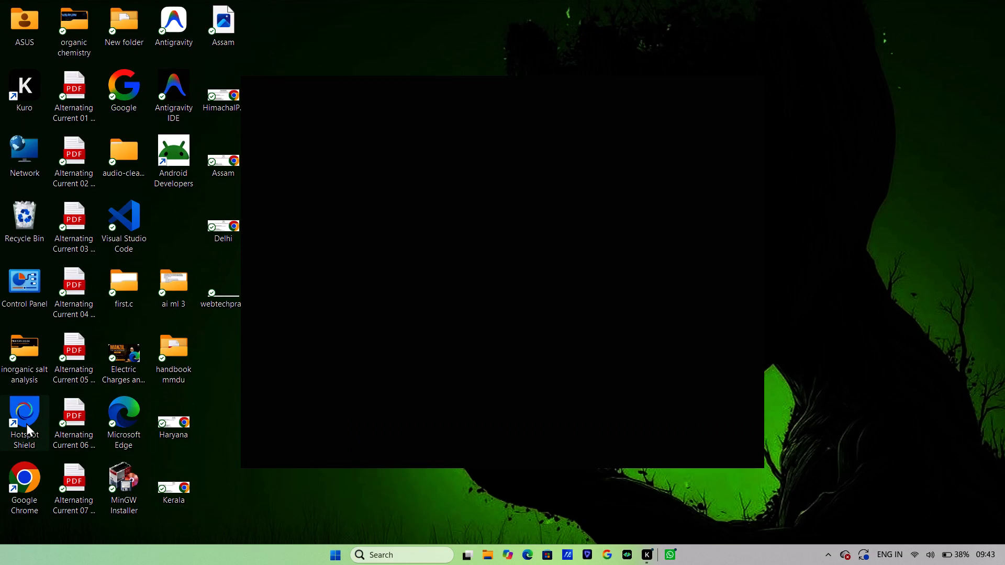
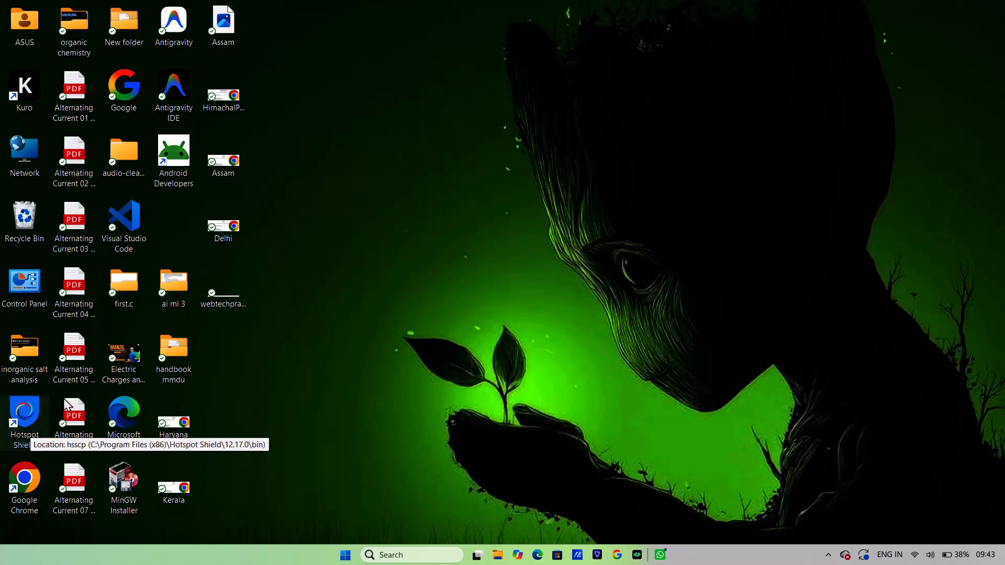
# Launch Hotspot Shield from the desktop and start the VPN connection.
pyautogui.click(419, 274)
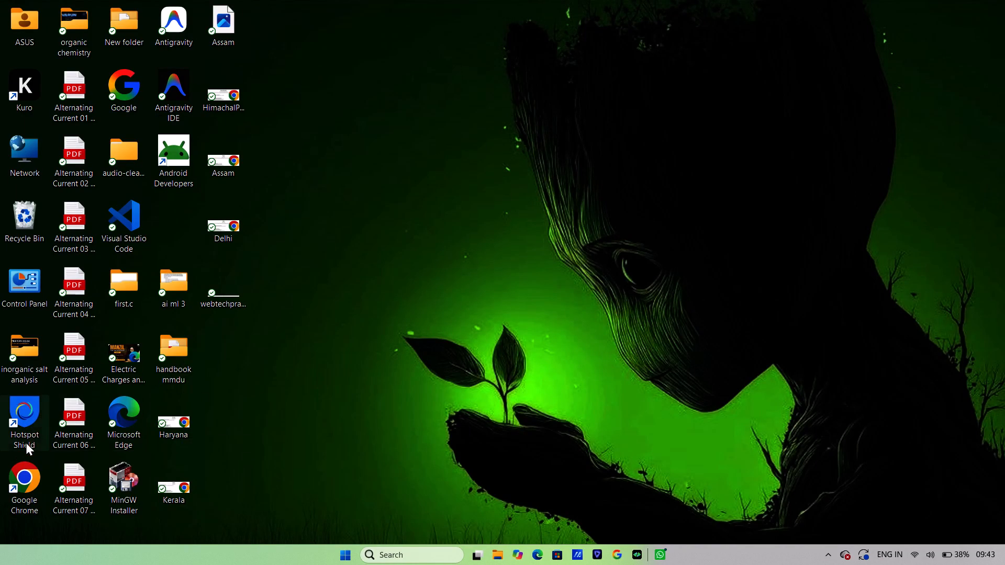
pyautogui.doubleClick(25, 414)
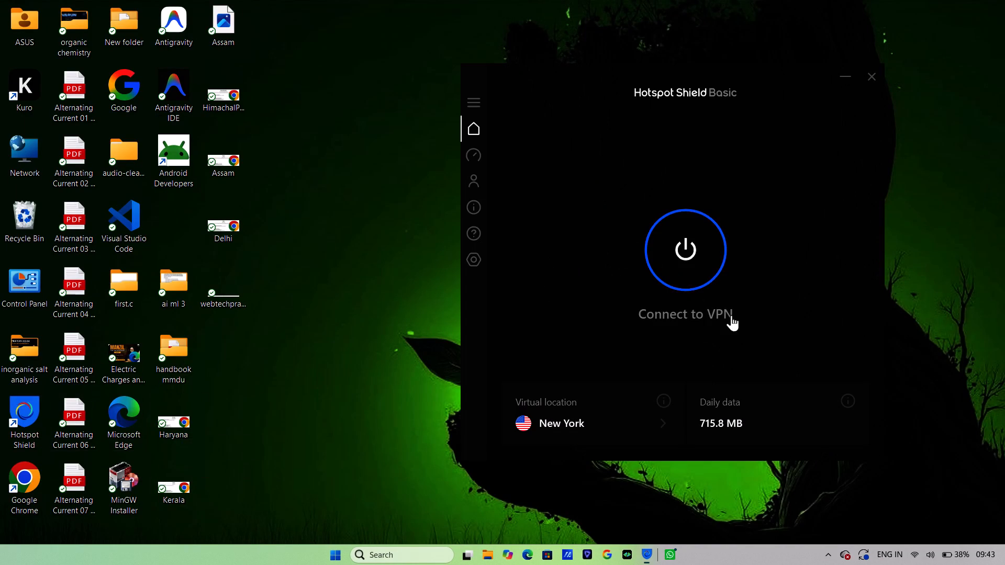
pyautogui.click(699, 281)
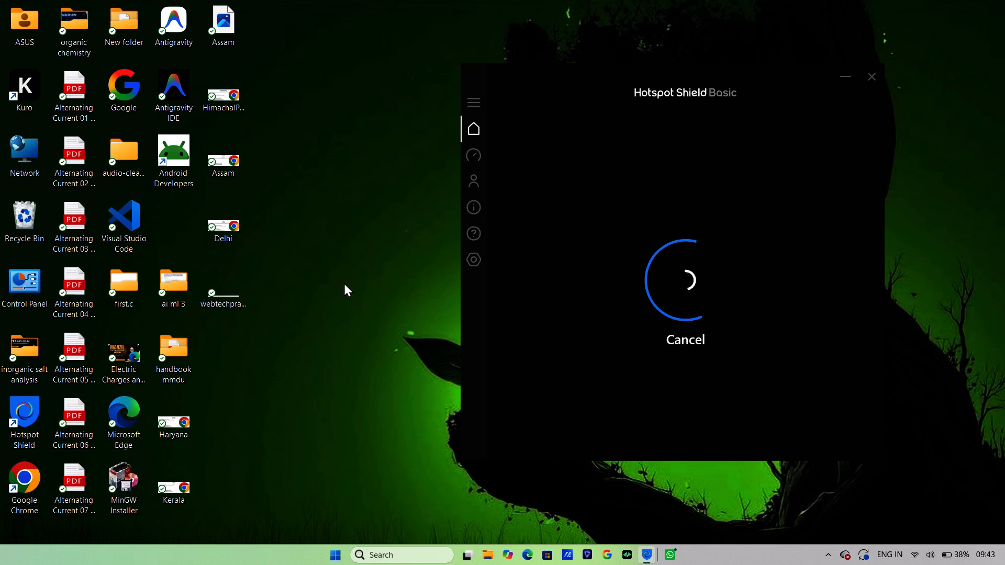
# Reopen CapCut through Windows search while the VPN is connecting.
pyautogui.click(408, 555)
pyautogui.click(412, 211)
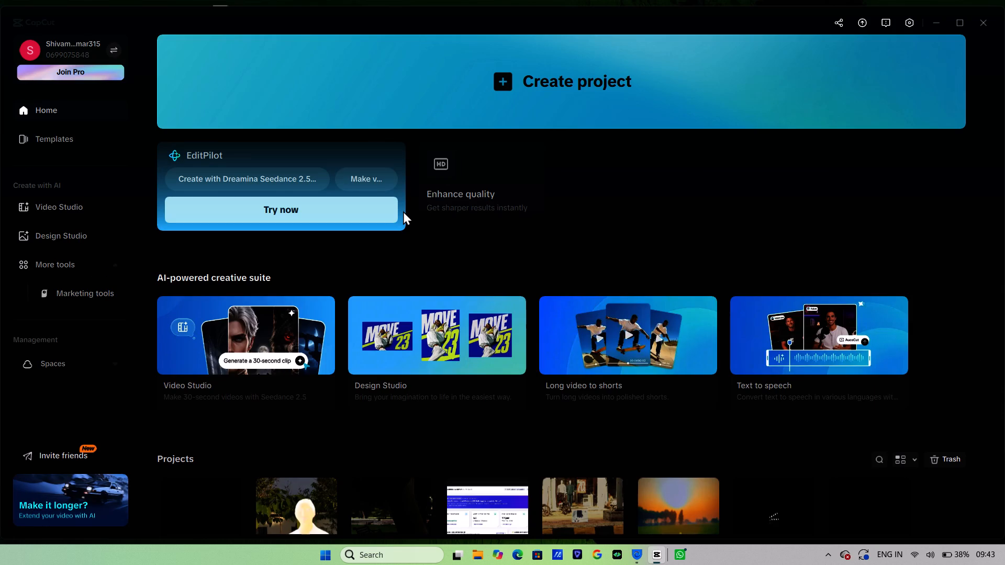
# Look through the saved projects on the CapCut home page.
pyautogui.scroll(-3, 403, 196)
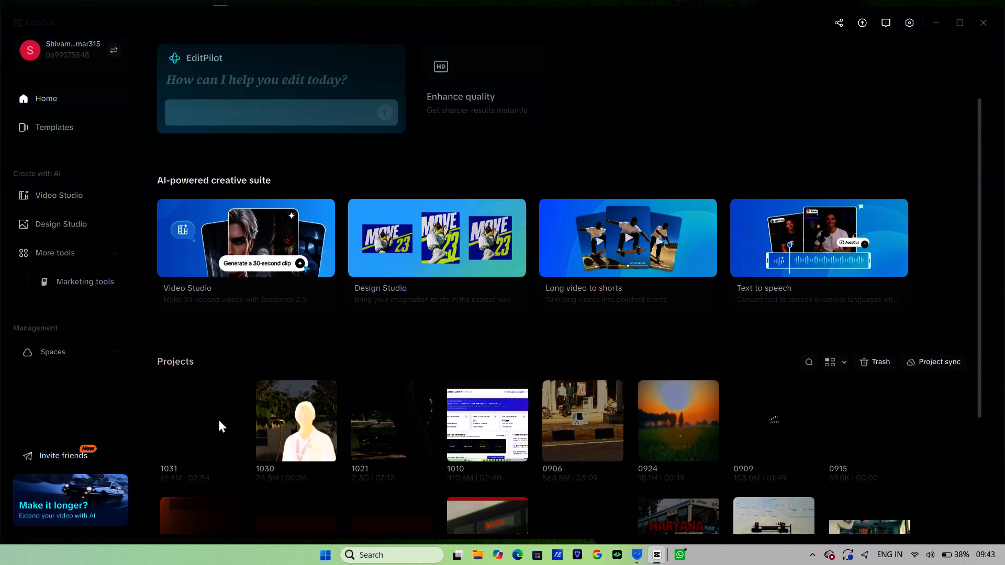
# Open project 1031, dismissing the CapCut Pro offer and closing the Realtek Audio Console window.
pyautogui.click(212, 426)
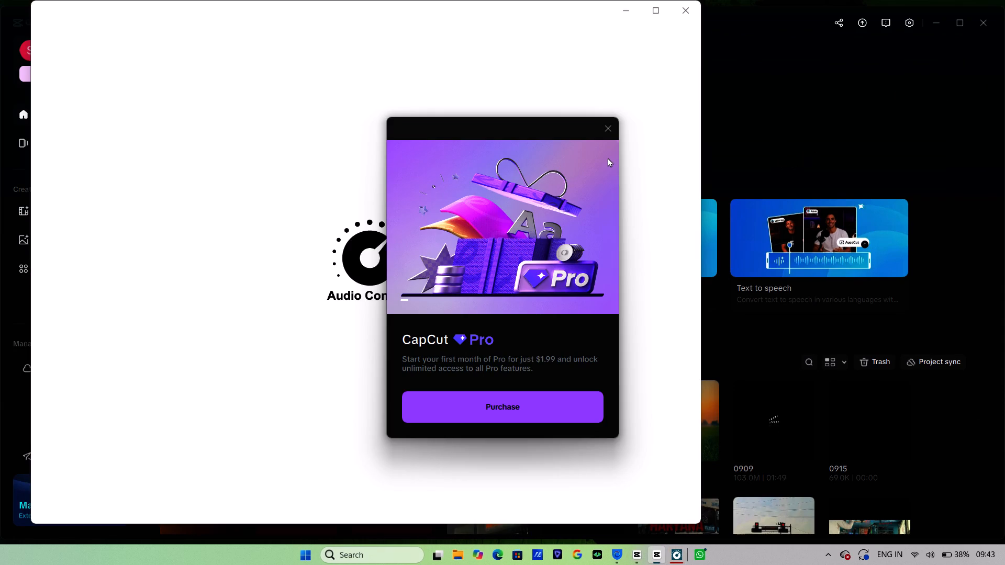
pyautogui.doubleClick(609, 133)
pyautogui.click(684, 10)
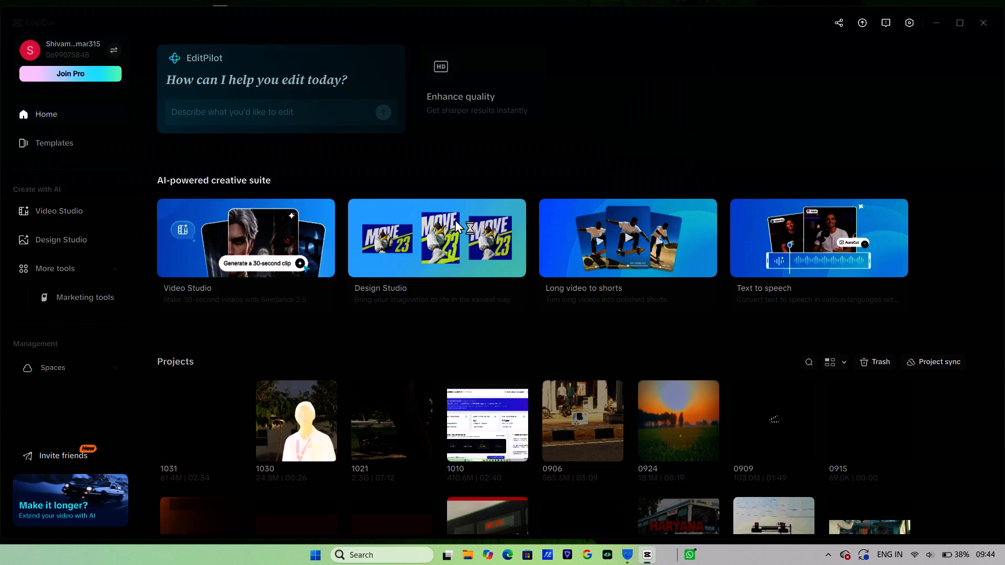
pyautogui.click(174, 442)
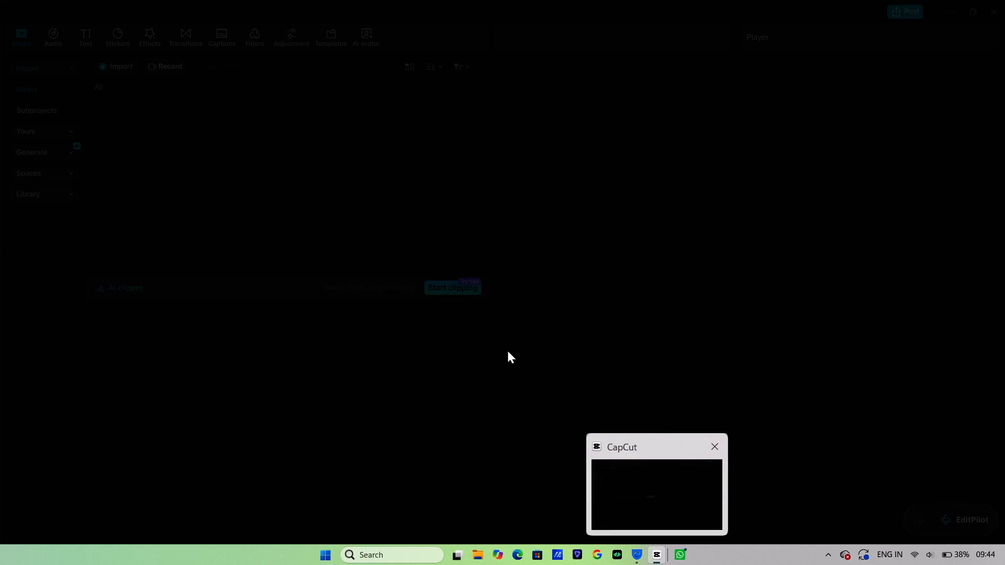
# Open the video effects library in project 1031.
pyautogui.click(183, 39)
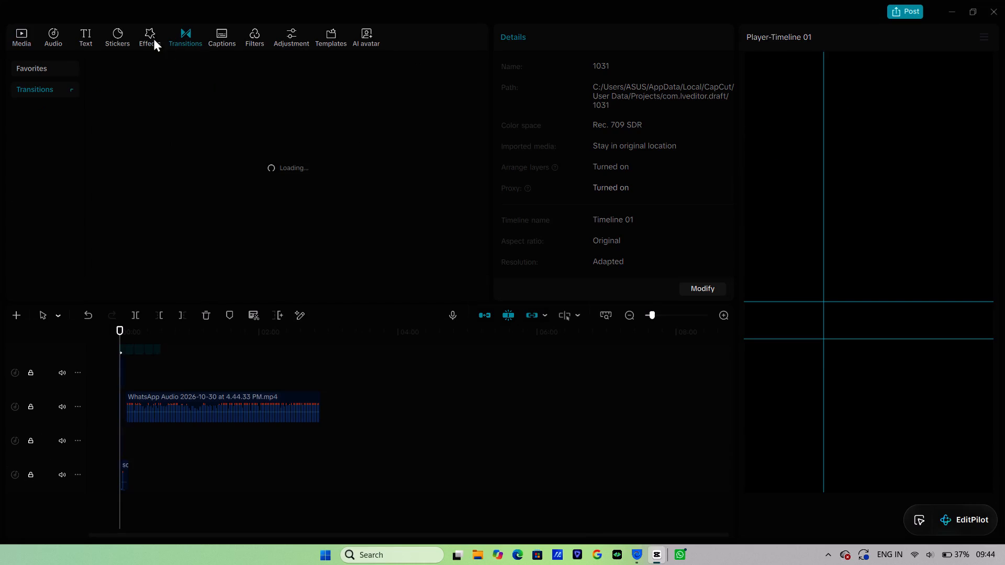
pyautogui.click(154, 35)
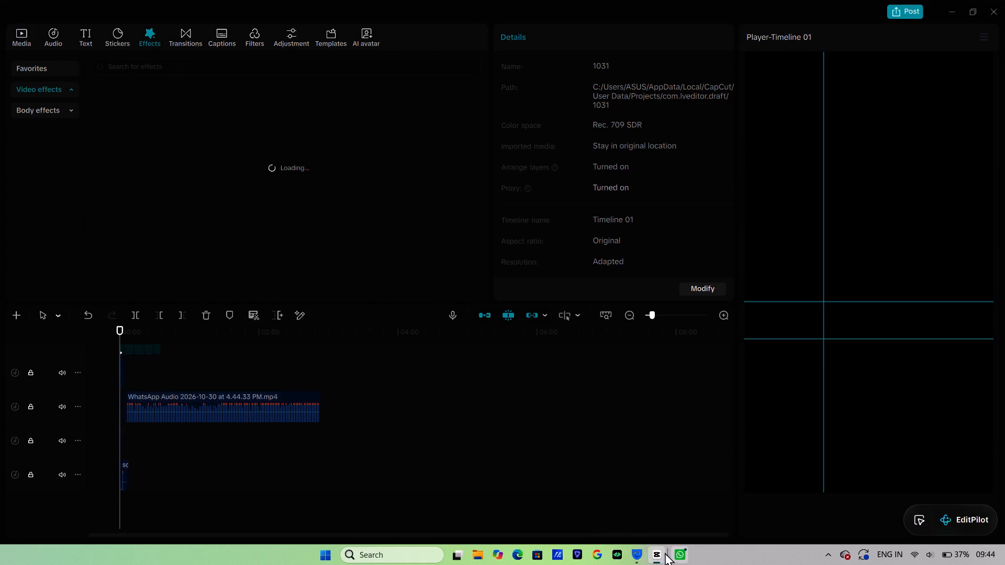
# Switch to Hotspot Shield, turn off the New York VPN connection and close its window.
pyautogui.click(630, 549)
pyautogui.click(677, 432)
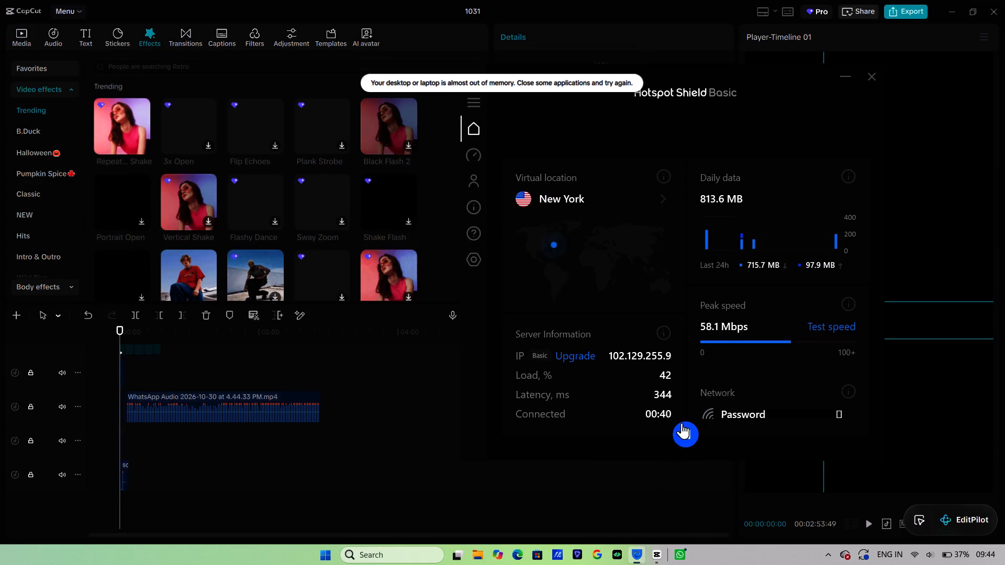
pyautogui.click(871, 71)
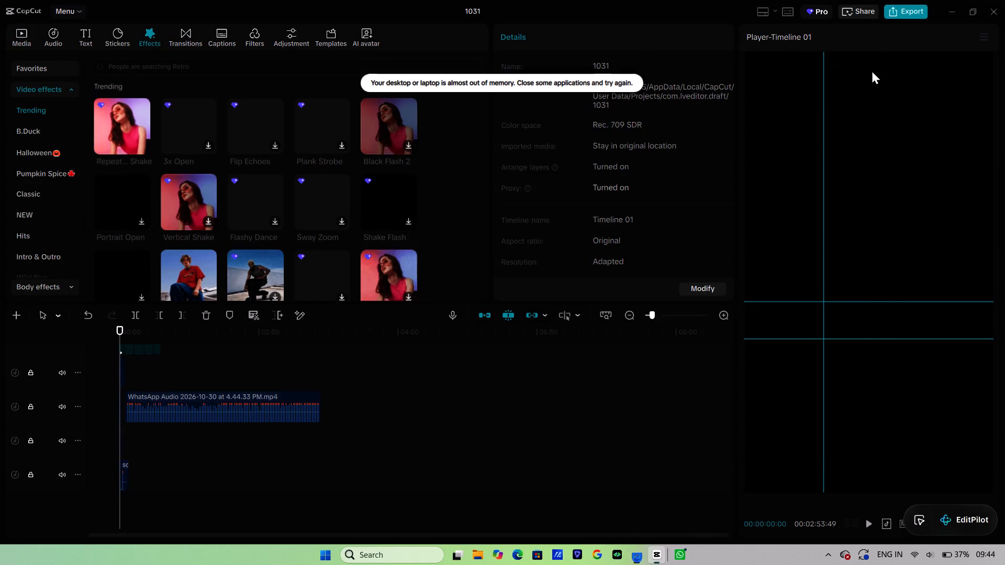
# Minimise the project window, open the WhatsApp suggestion offered for resuming from the phone, and close its welcome window.
pyautogui.click(948, 4)
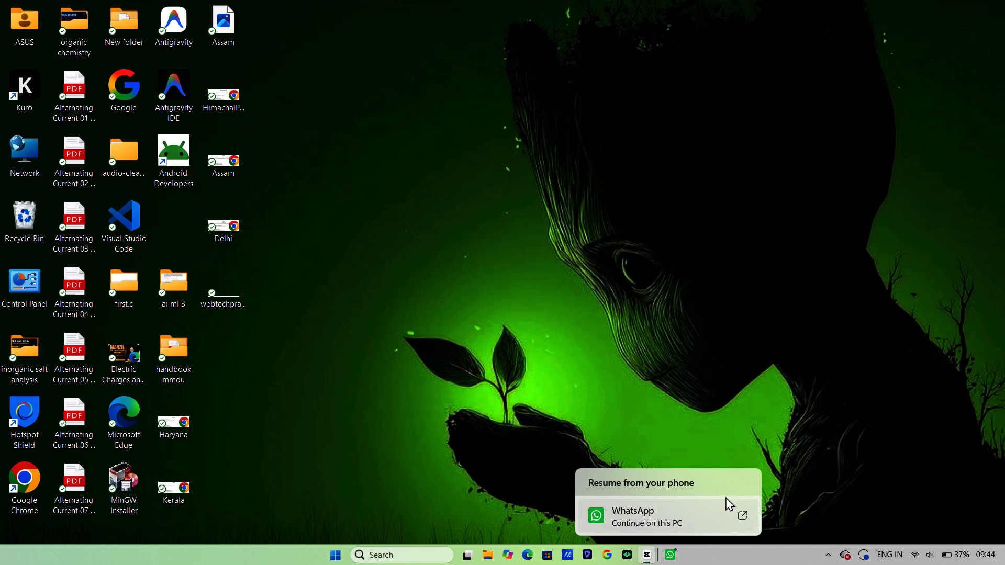
pyautogui.rightClick(737, 491)
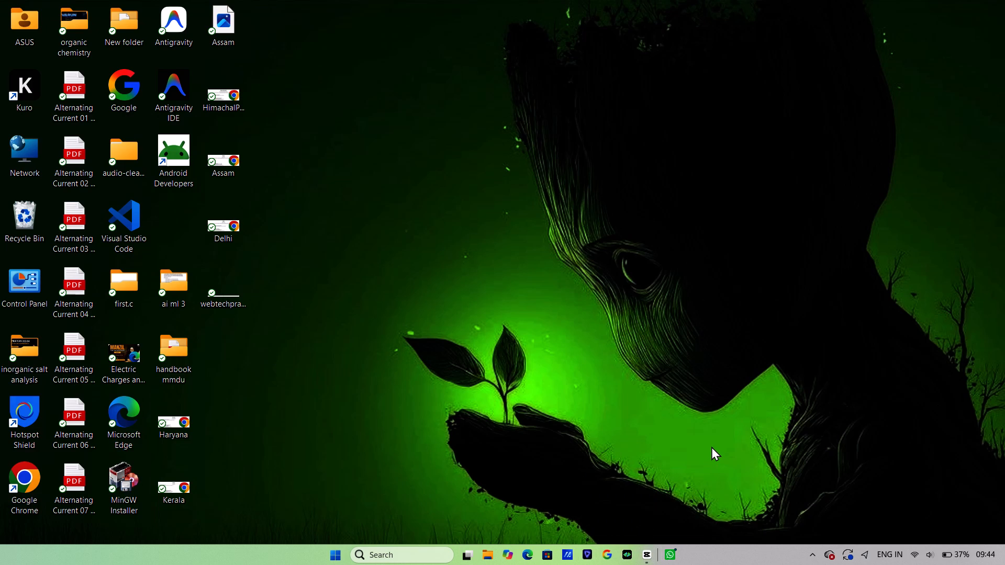
pyautogui.click(677, 552)
pyautogui.click(674, 552)
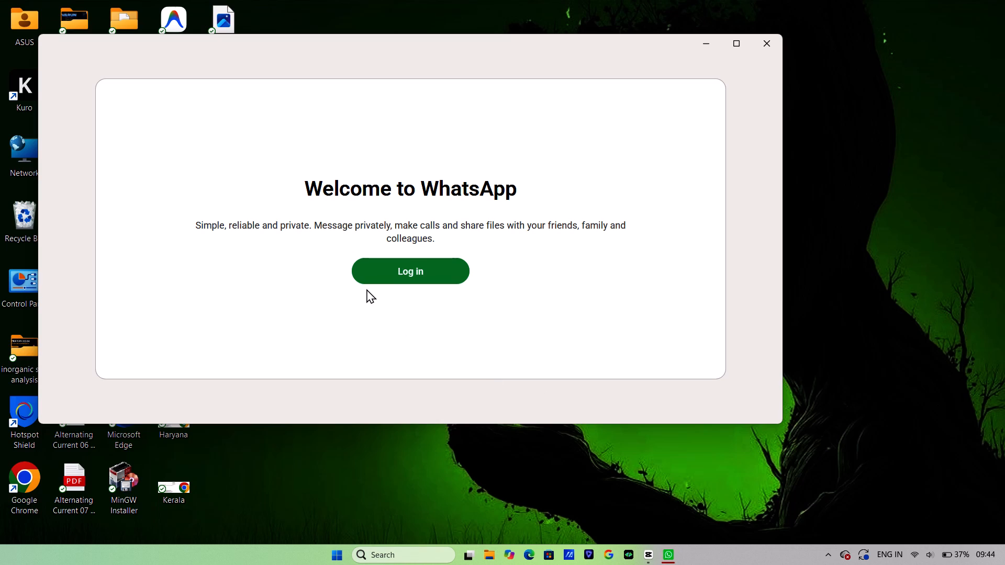
pyautogui.click(774, 49)
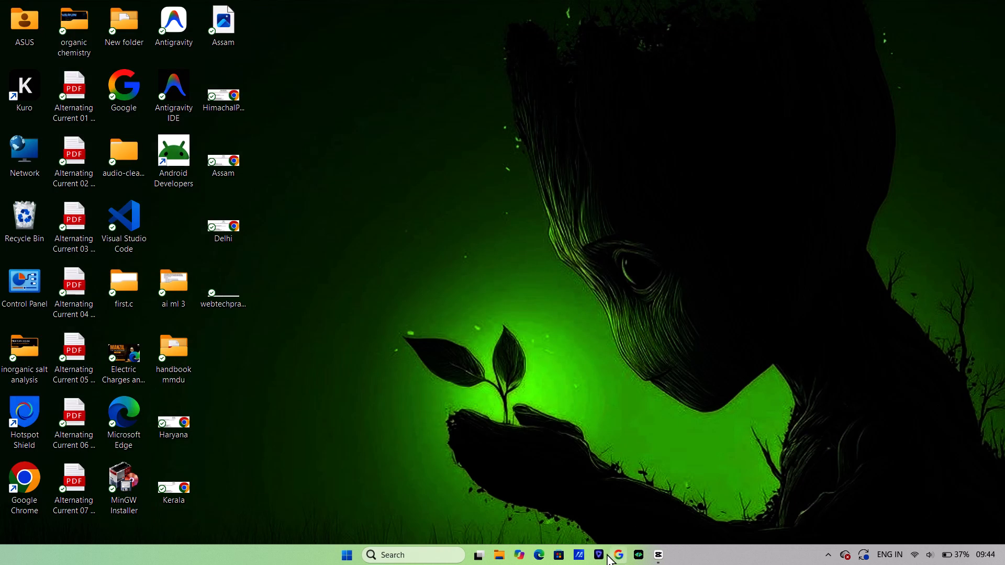
# Launch the Kuro app from the desktop.
pyautogui.click(27, 91)
pyautogui.click(24, 91)
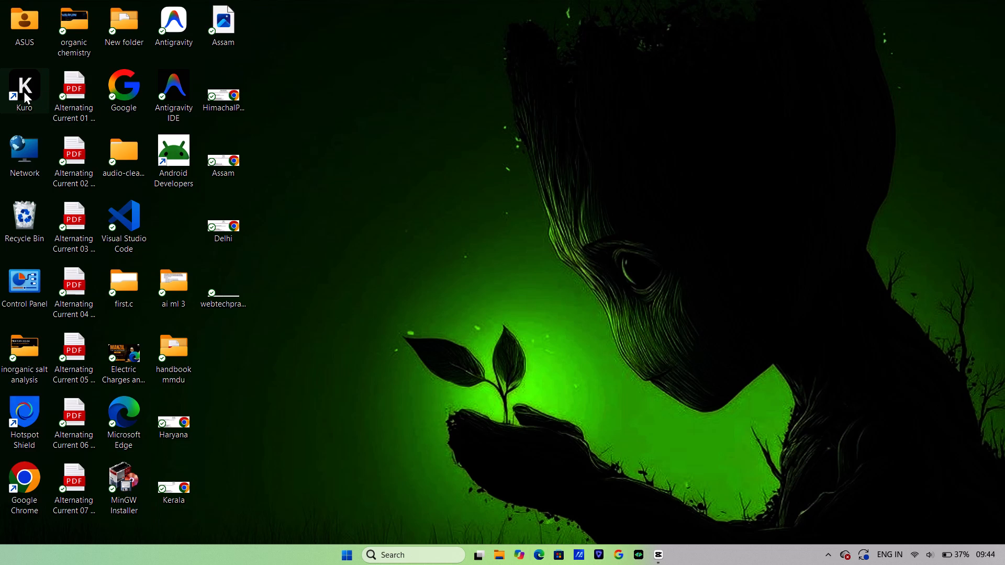
pyautogui.tripleClick(25, 79)
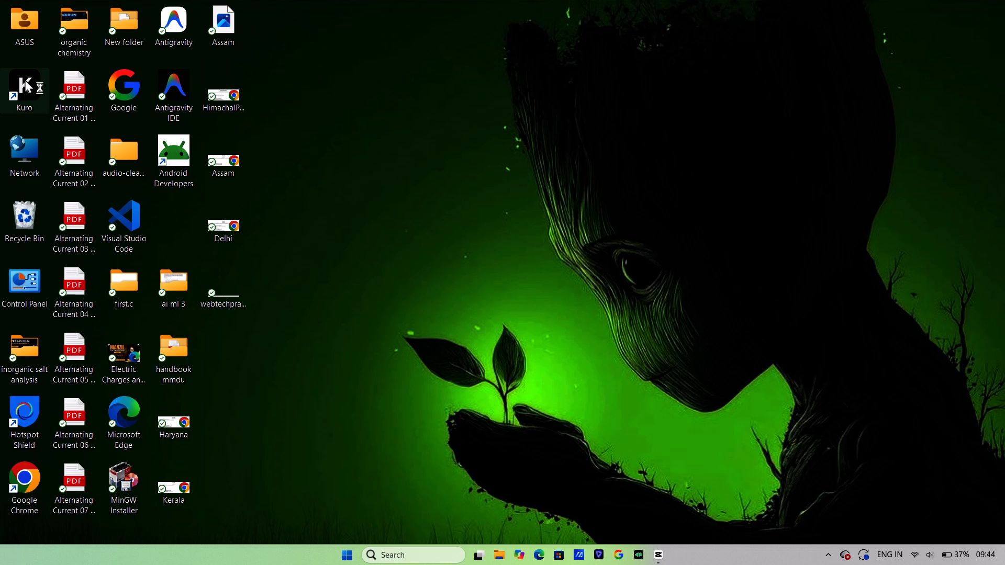